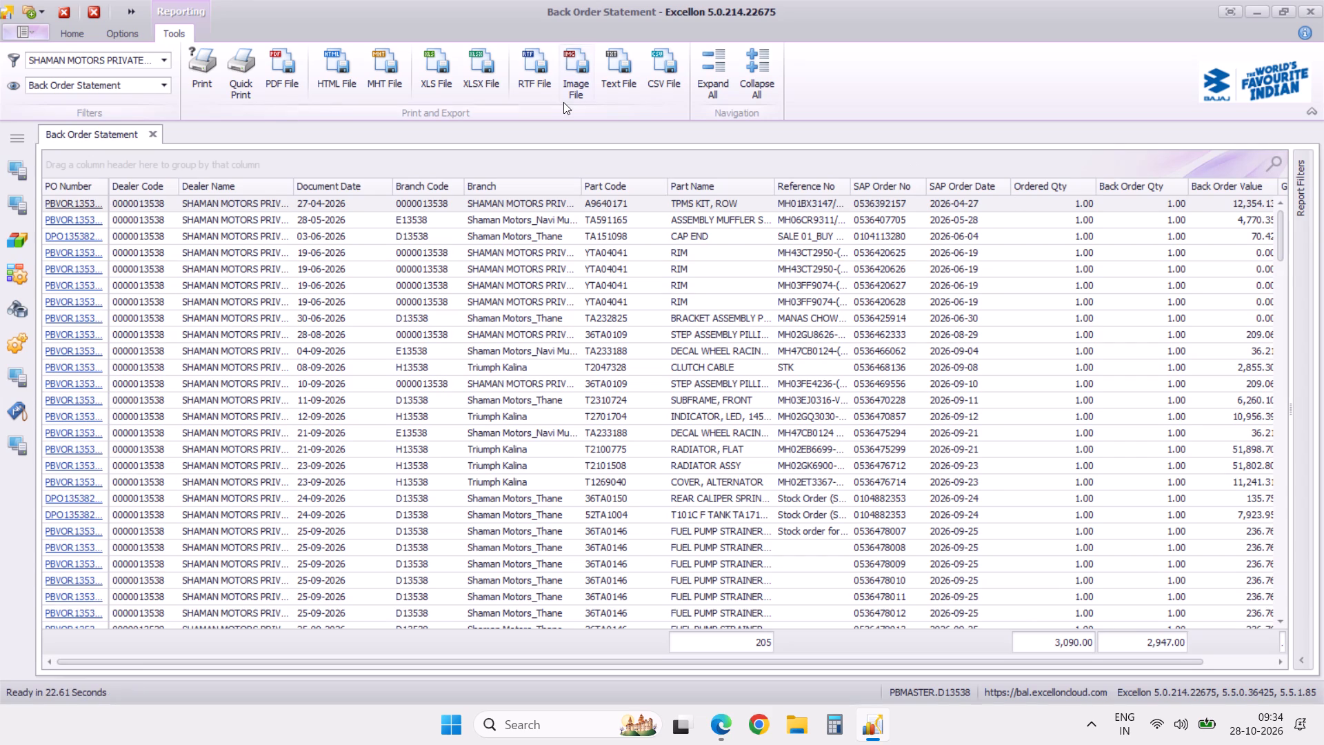
# Look through the existing Back Order Statement rows and close that report.
pyautogui.scroll(-20, 507, 426)
pyautogui.scroll(-20, 507, 426)
pyautogui.scroll(-12, 507, 426)
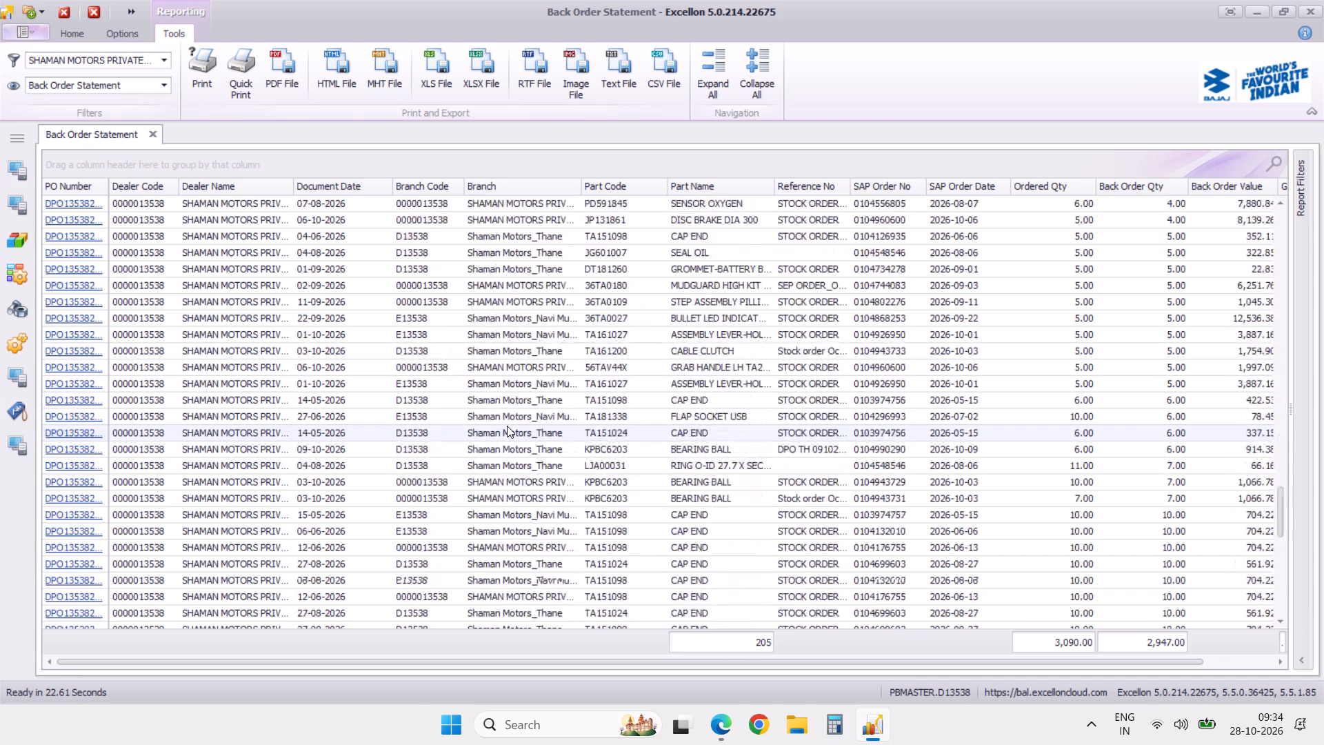
pyautogui.scroll(-20, 507, 426)
pyautogui.scroll(-20, 507, 426)
pyautogui.scroll(-20, 507, 426)
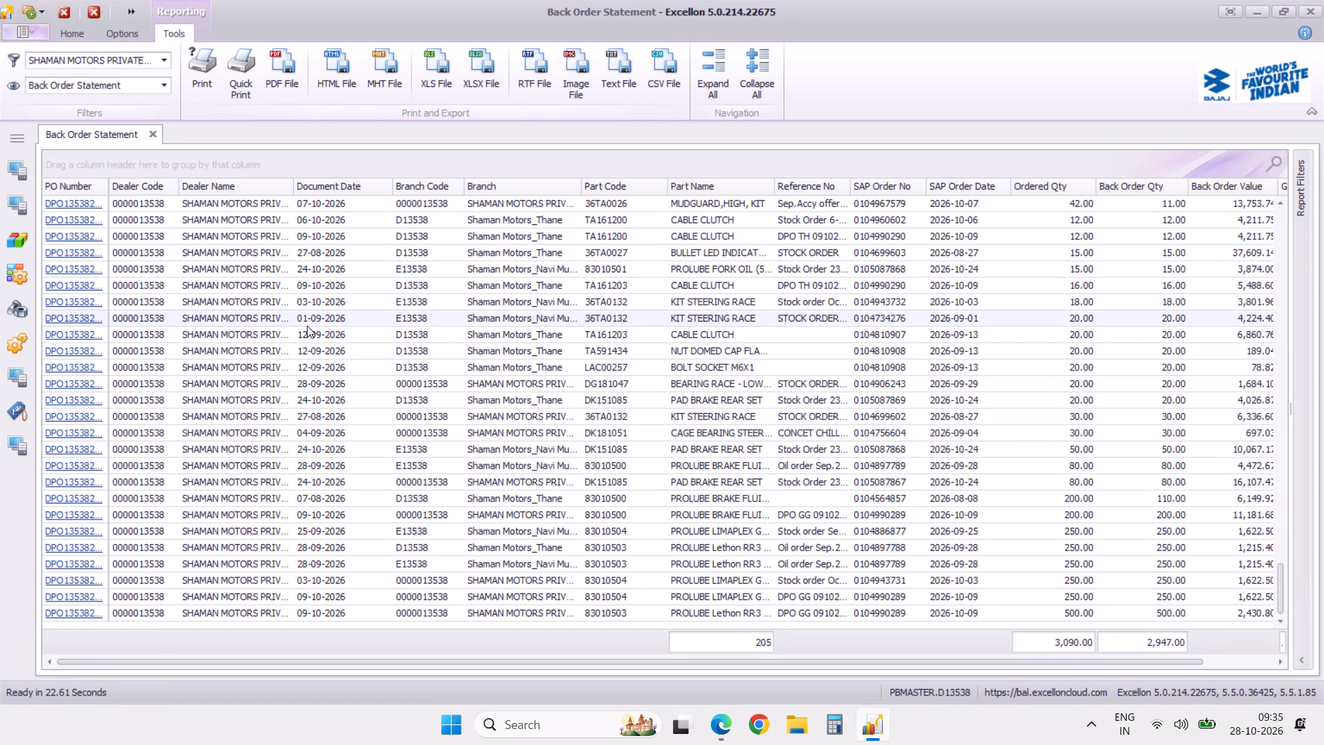
pyautogui.doubleClick(152, 130)
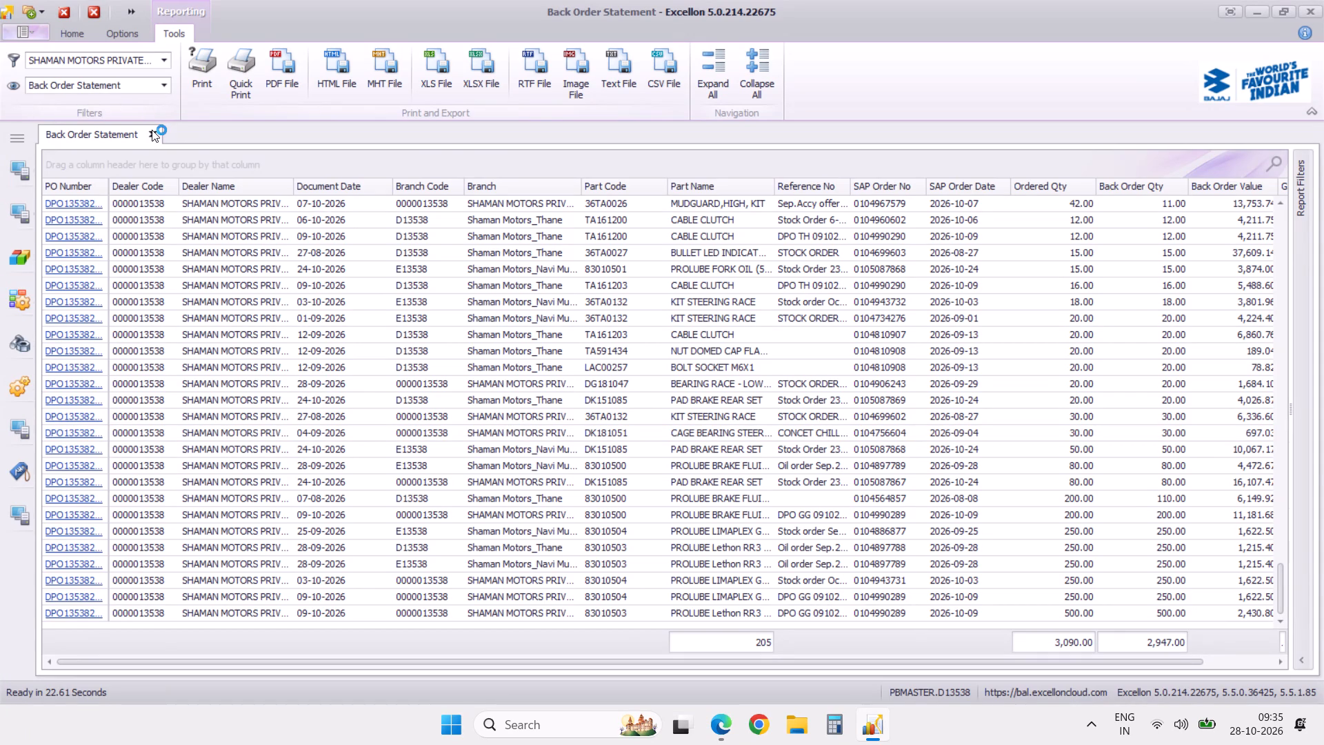
# Search the modules for "back order", open Back Order Statement and generate the report with taxes included and no branch filter.
pyautogui.write('back order')
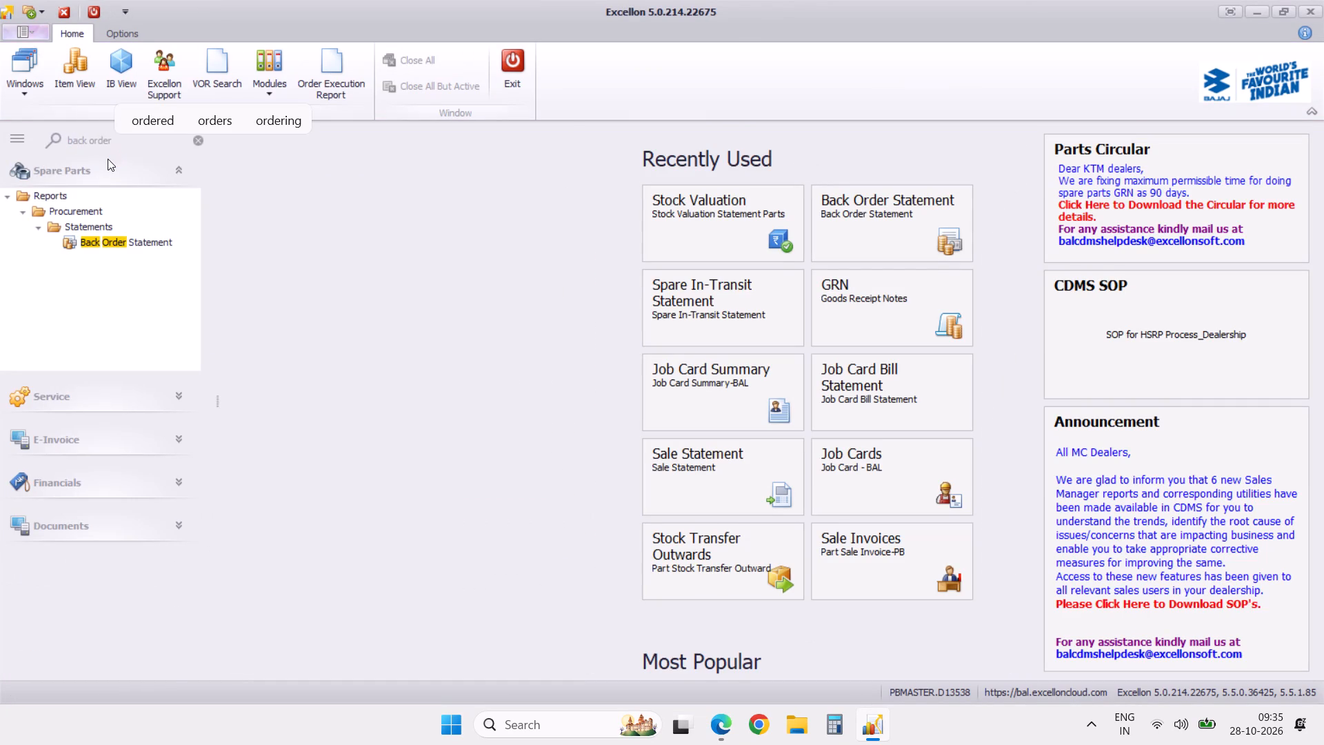
pyautogui.click(119, 247)
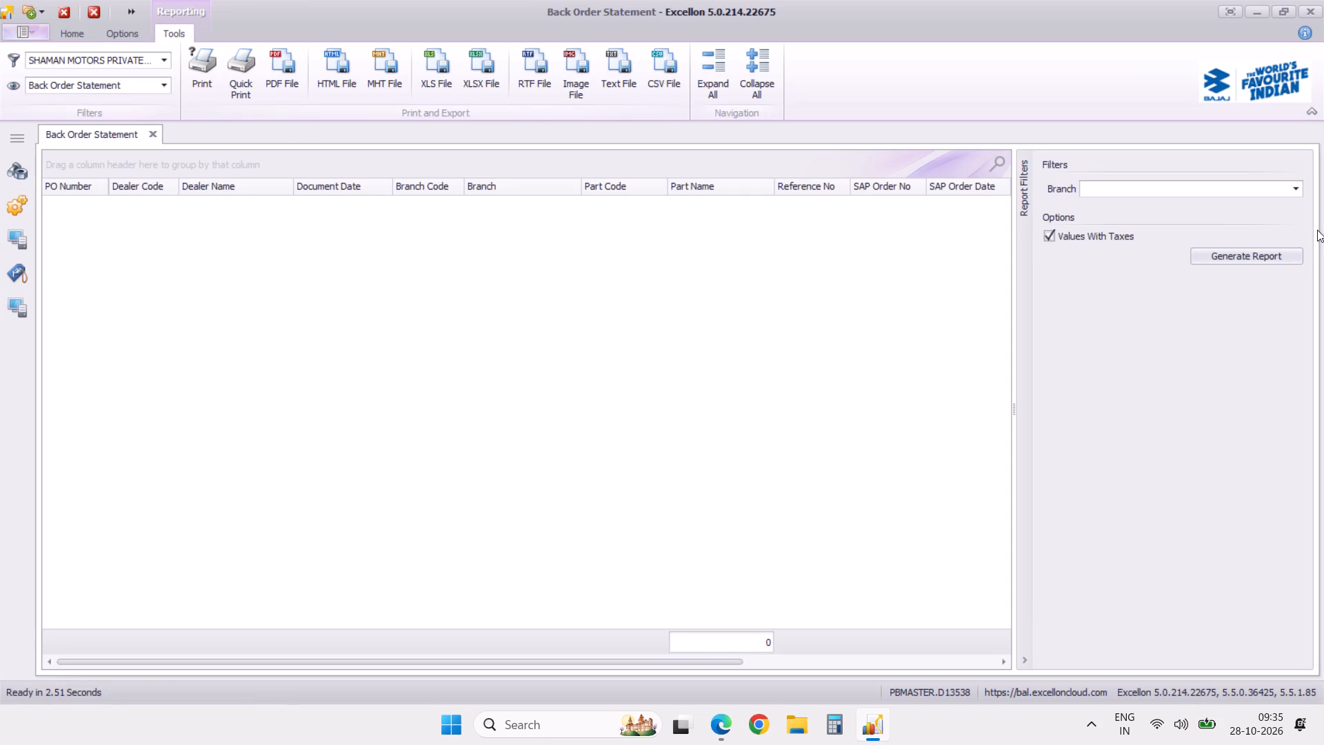
pyautogui.click(1276, 251)
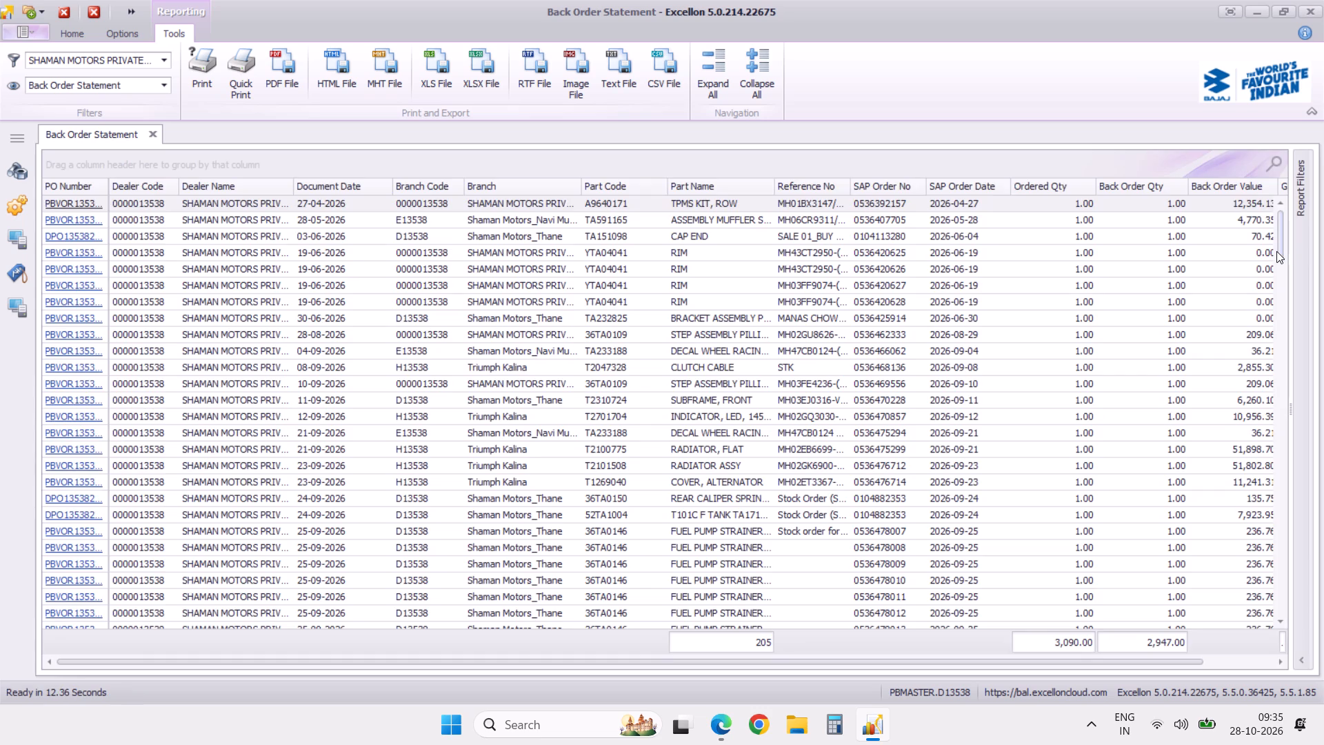
# Export the report as XLSX without hyperlinks, save it as Back Order Statement-18102026 in Funds Statement, and open the file.
pyautogui.moveTo(476, 92); pyautogui.dragTo(481, 81)
pyautogui.click(481, 81)
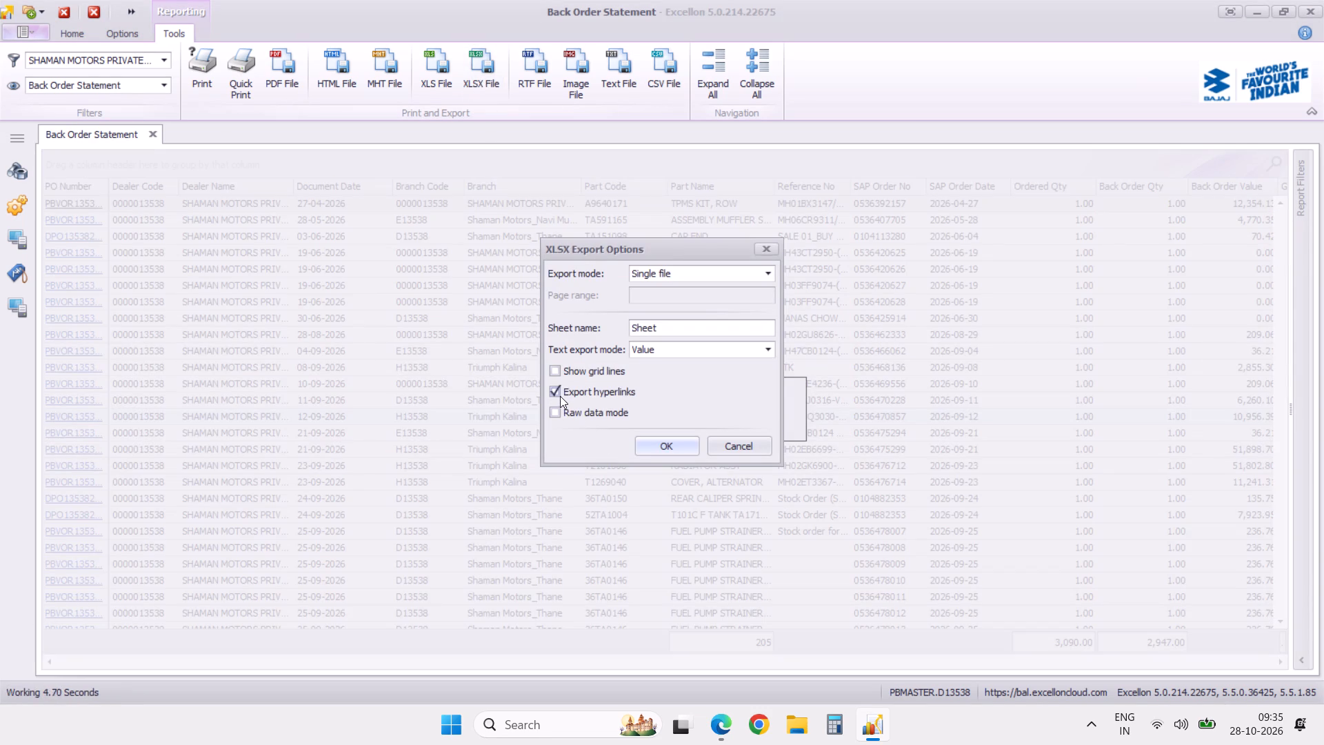
pyautogui.click(558, 395)
pyautogui.click(644, 446)
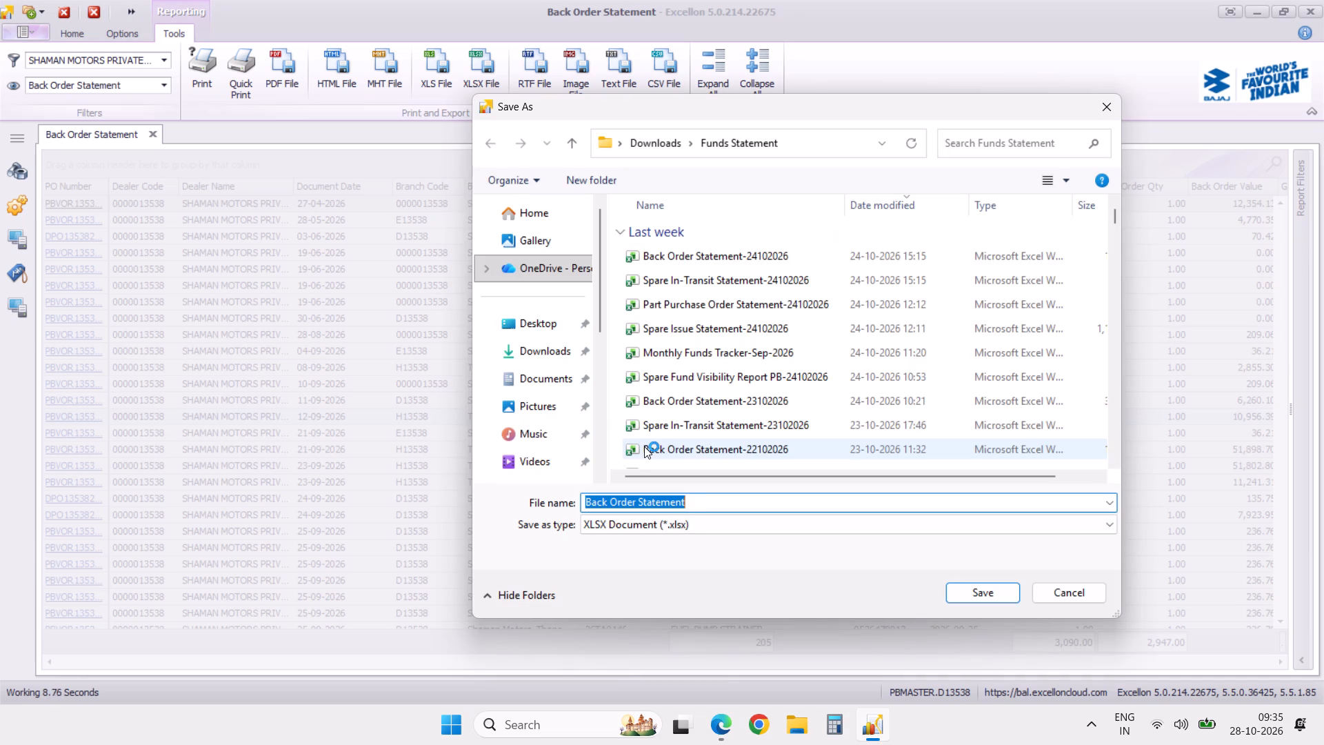
pyautogui.click(712, 503)
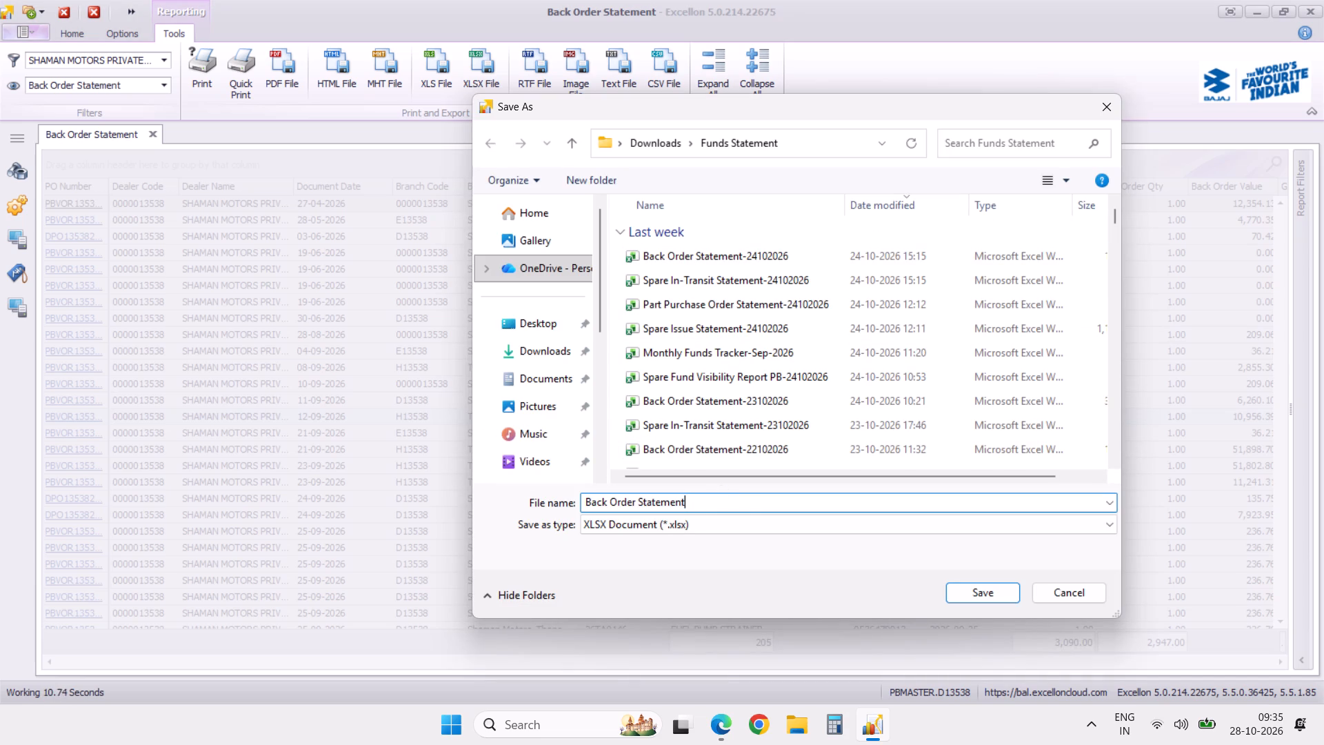
pyautogui.press('-')
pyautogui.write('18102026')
pyautogui.click(986, 594)
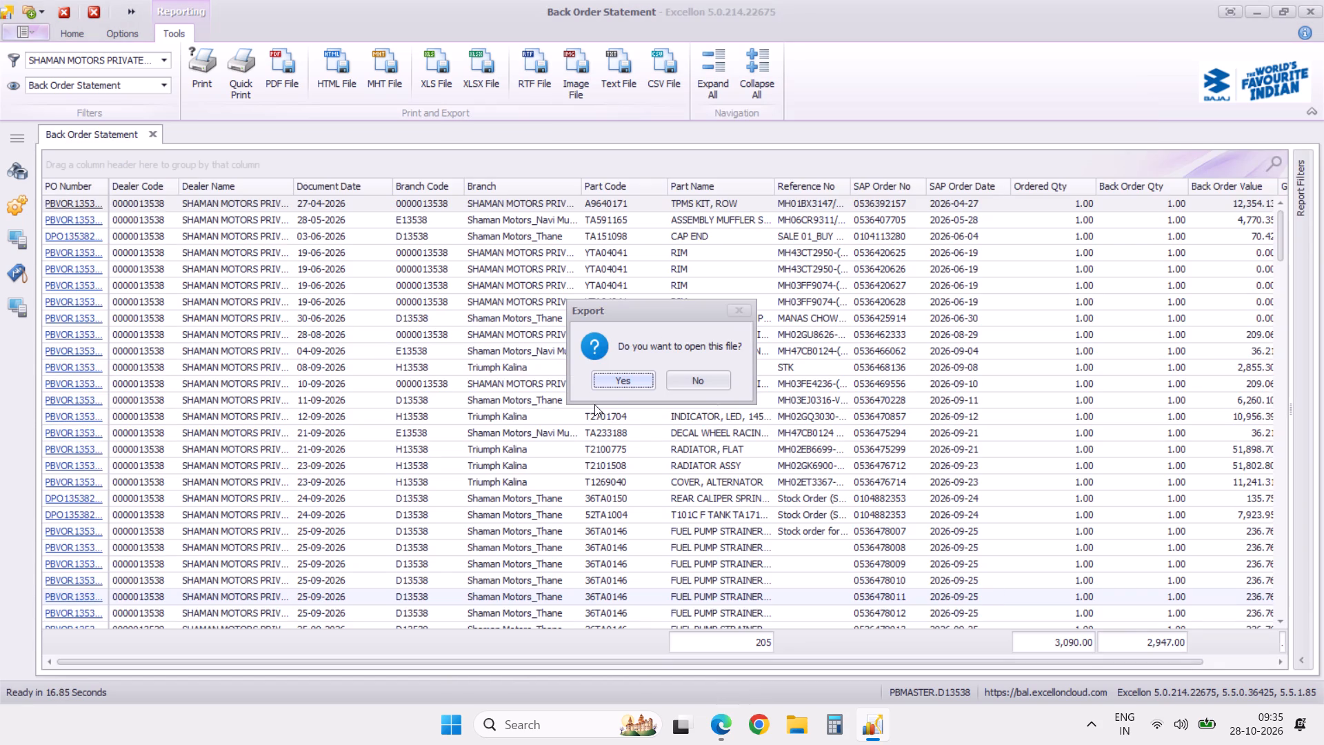
pyautogui.click(616, 384)
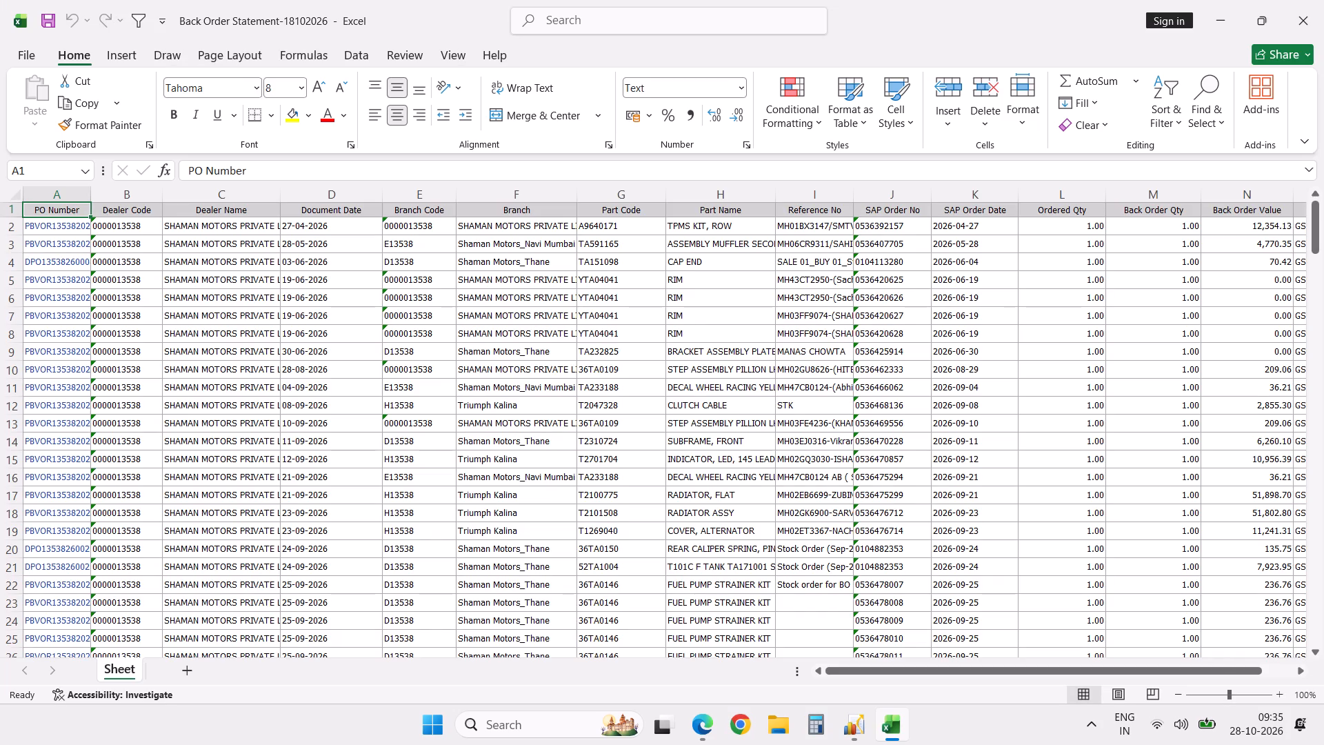
# Delete the totals row beneath the last record of the exported sheet and return to the header row.
pyautogui.hotkey('ctrl', 'Down')
pyautogui.press('Down')
pyautogui.hotkey('shift', 'space')
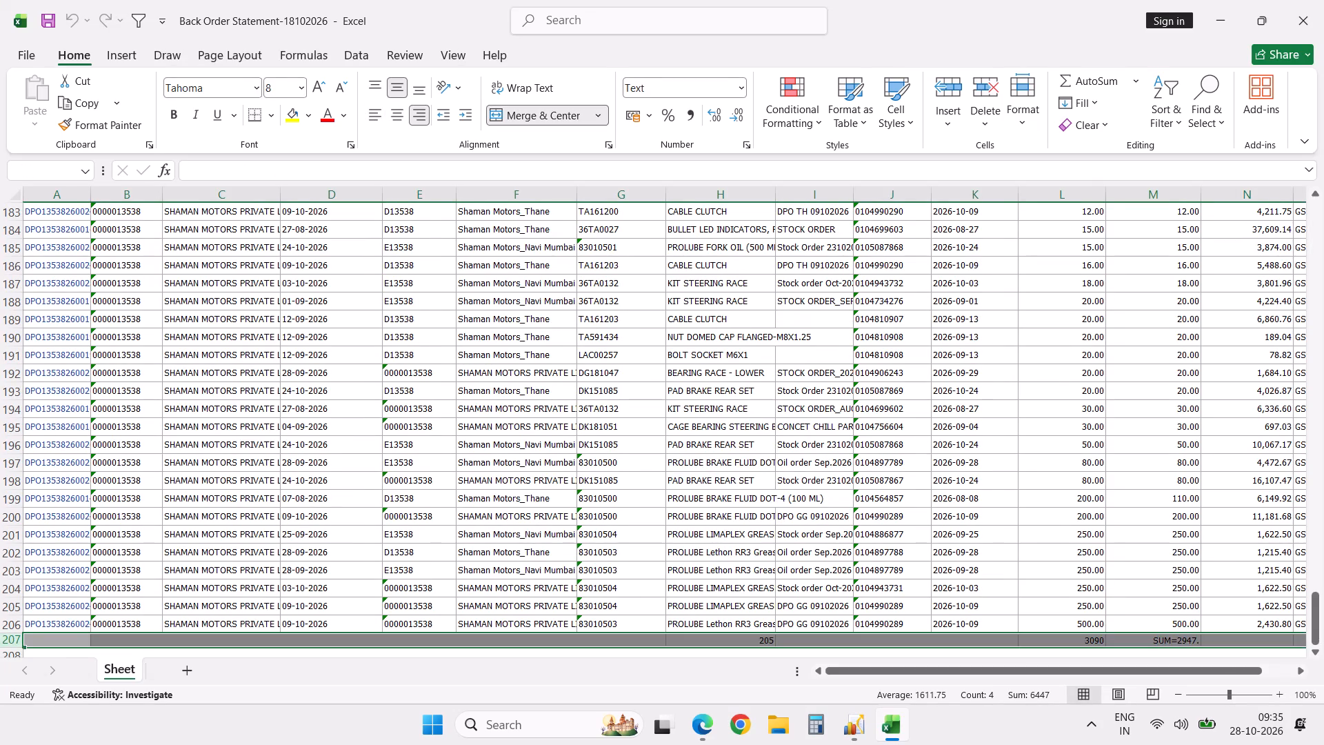
pyautogui.hotkey('ctrl', '-')
pyautogui.press('Up')
pyautogui.hotkey('ctrl', 'Up')
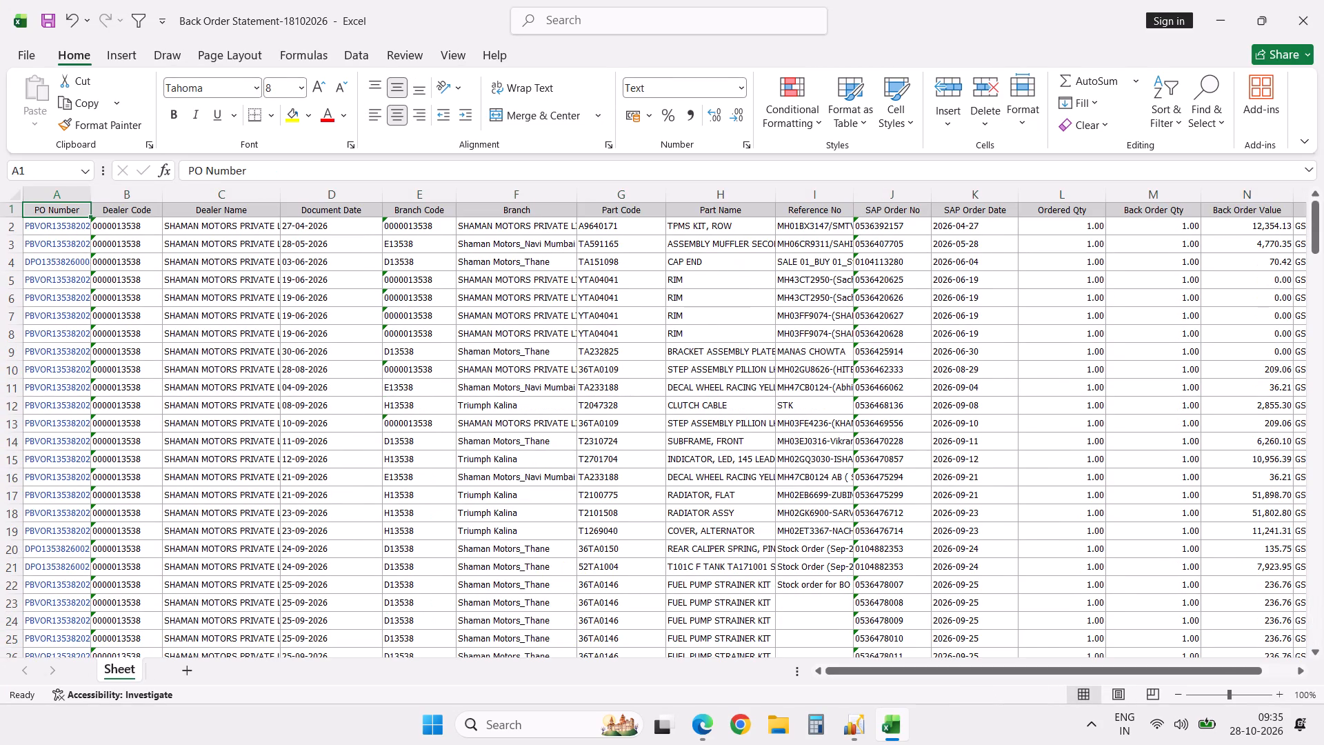
# Open the Stock Cattegory _Sep'24 workbook from the recent files.
pyautogui.hotkey('alt', 'f')
pyautogui.press('o')
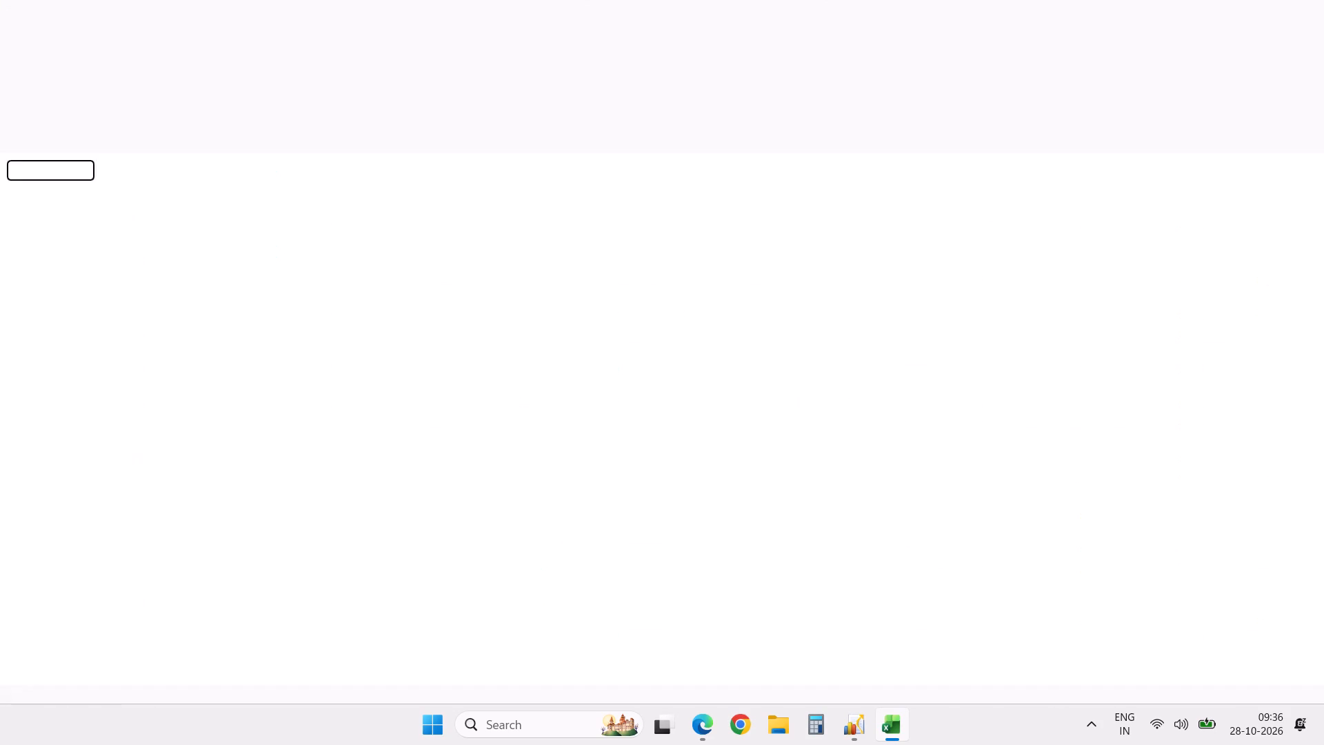
pyautogui.click(671, 286)
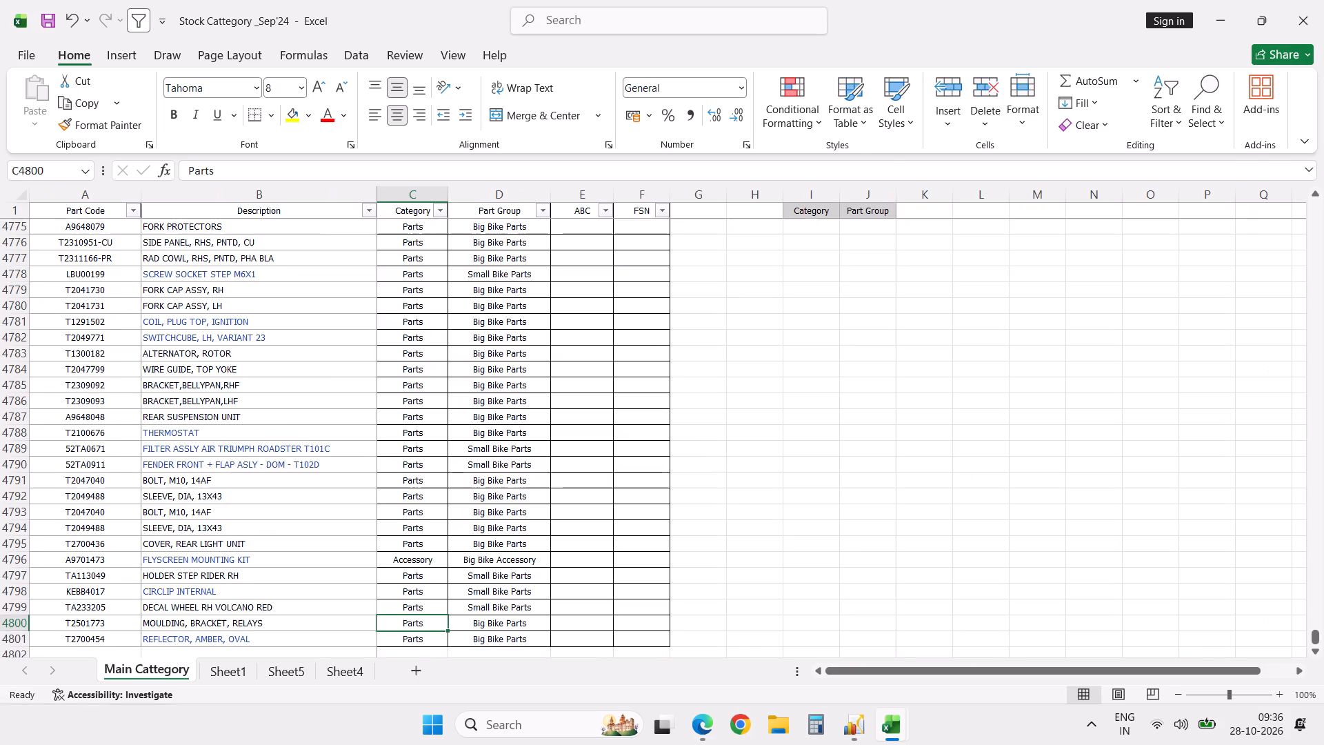
# Copy the Category and Part Group headers with their lookup texts from I1:J2 of Main Cattegory into P1 of the back order sheet.
pyautogui.click(55, 366)
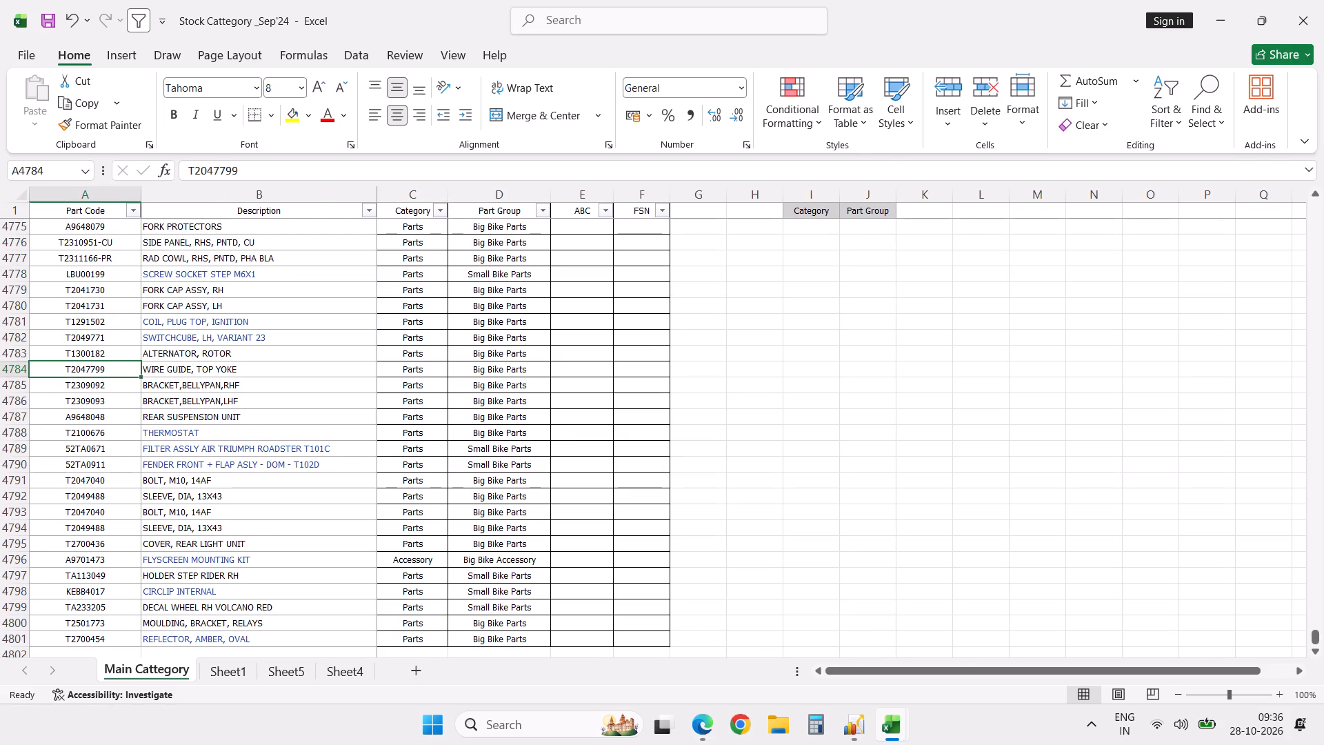
pyautogui.hotkey('ctrl', 'Up')
pyautogui.press('Down')
pyautogui.hotkey('alt', 'Tab')
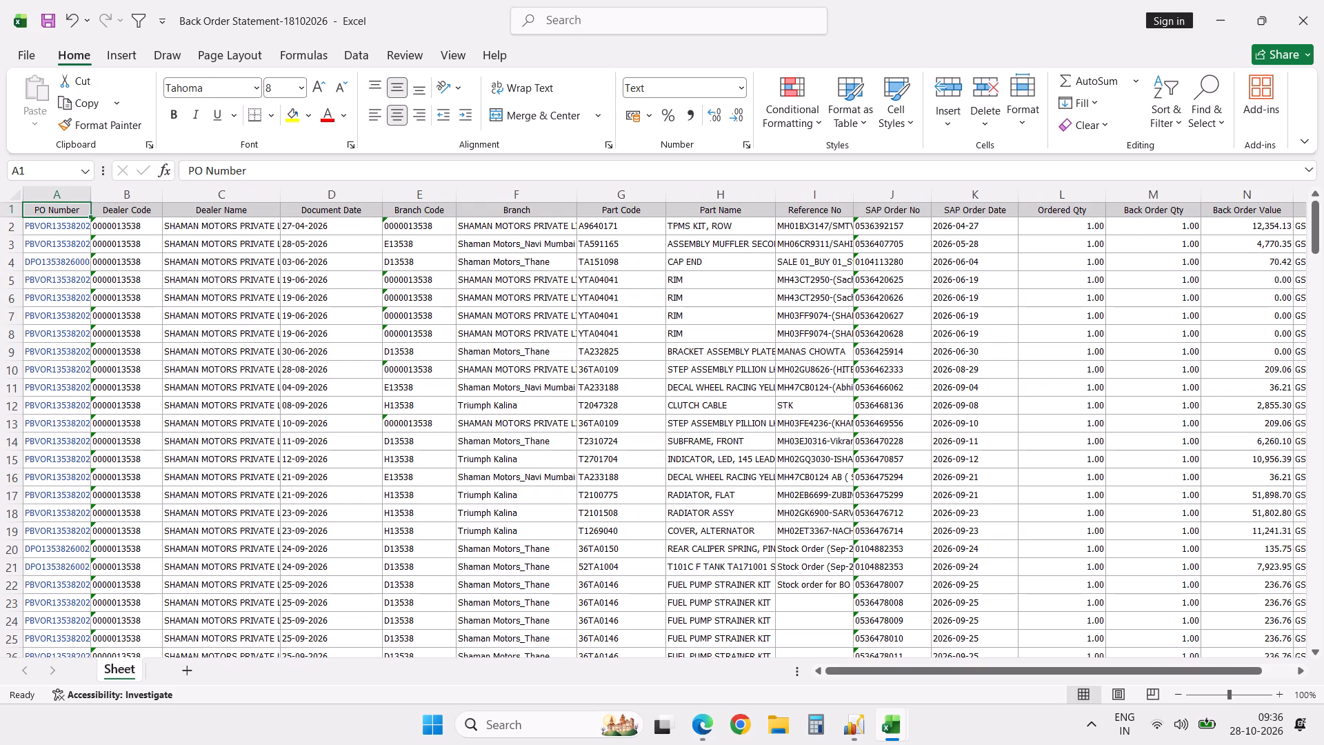
pyautogui.hotkey('ctrl', 'Right')
pyautogui.press('Right')
pyautogui.hotkey('alt', 'Tab')
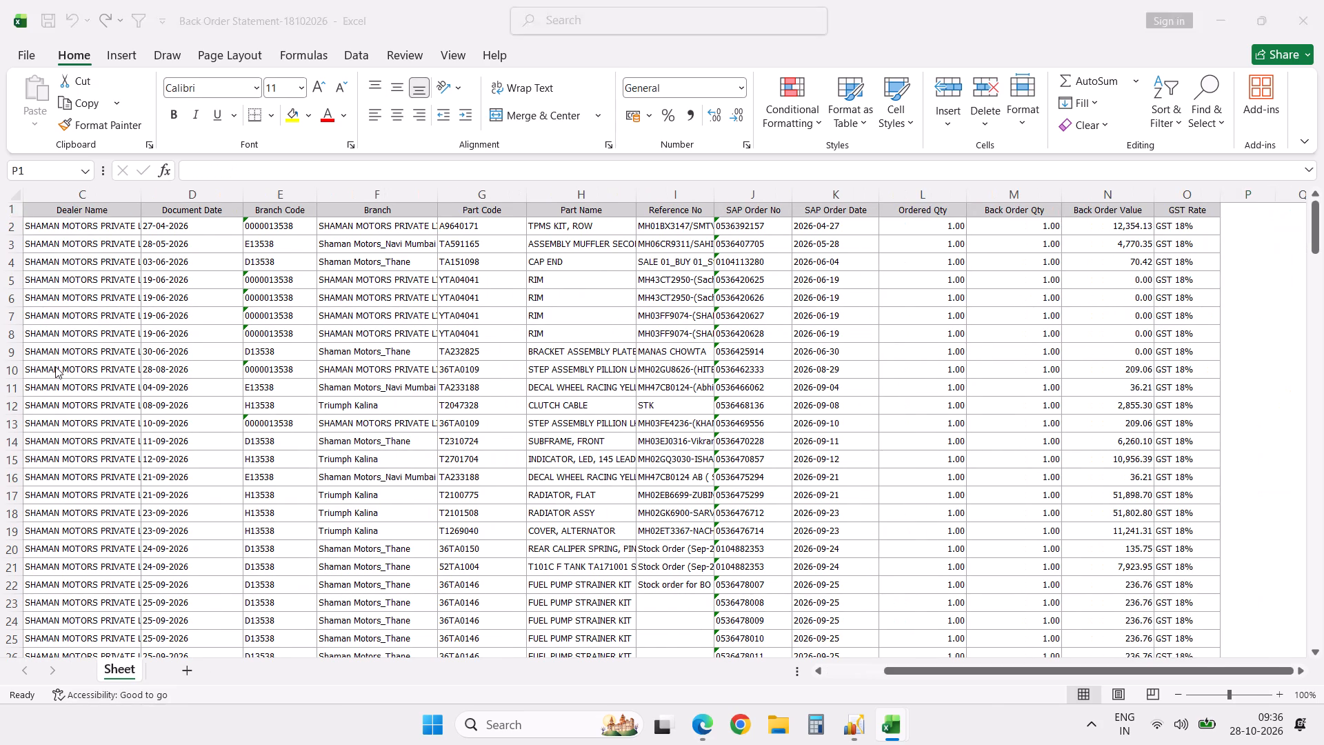
pyautogui.press('Right')
pyautogui.press('Right')
pyautogui.press('Right')
pyautogui.press('Right')
pyautogui.press('Right')
pyautogui.press('Right')
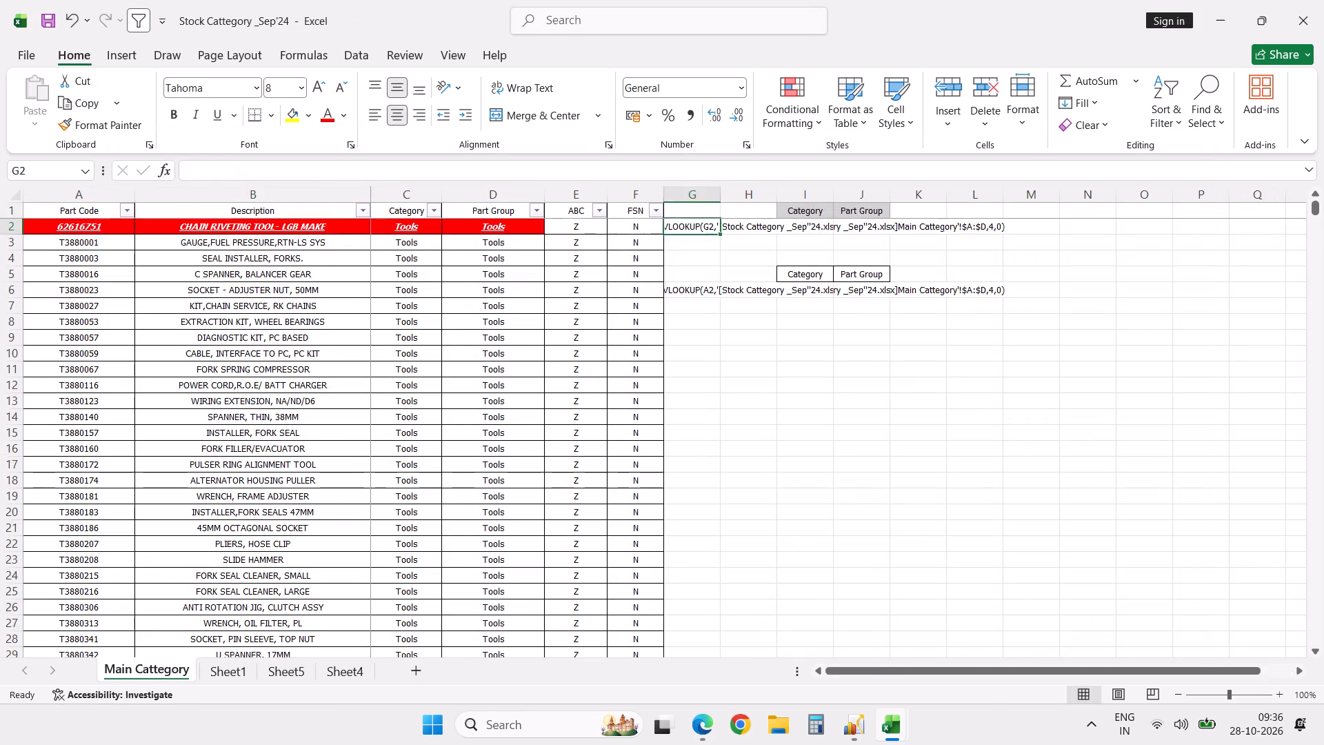
pyautogui.press('Right')
pyautogui.press('Right')
pyautogui.press('Up')
pyautogui.hotkey('shift', 'Right')
pyautogui.hotkey('shift', 'Down')
pyautogui.hotkey('ctrl', 'c')
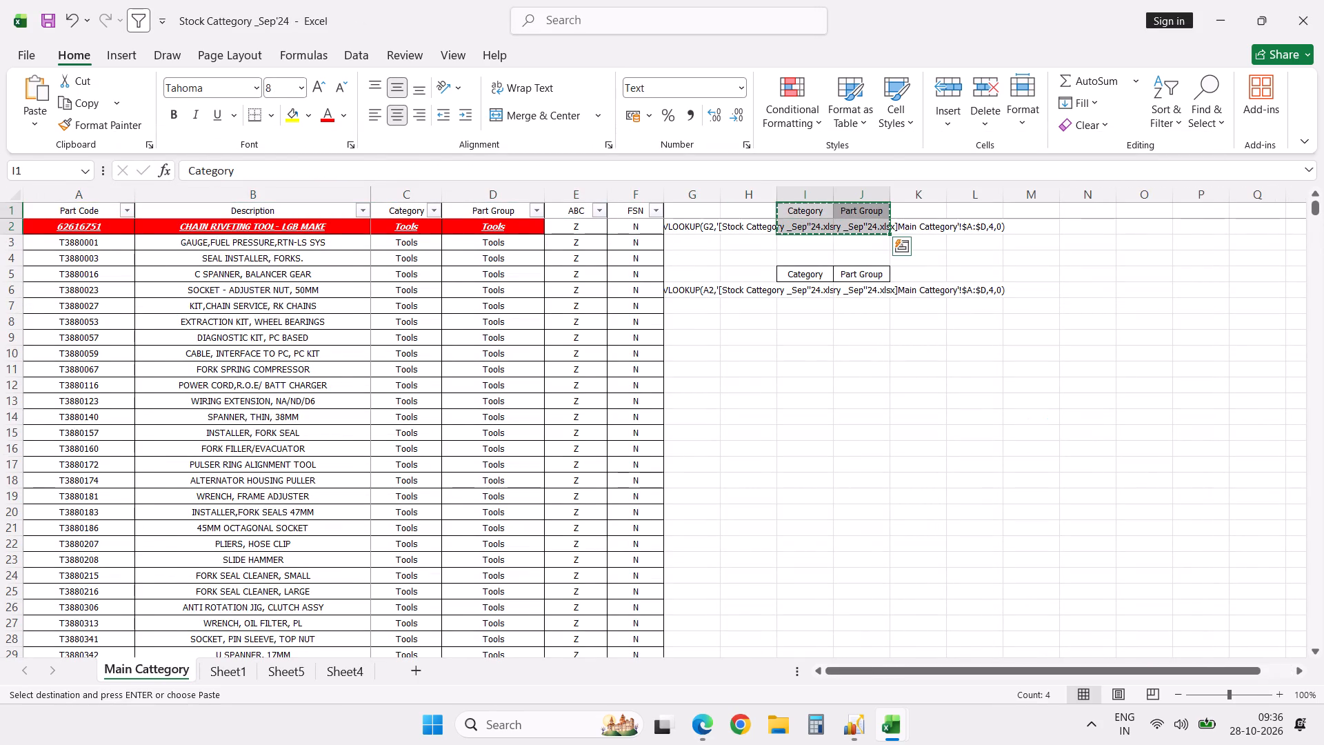
pyautogui.hotkey('alt', 'Tab')
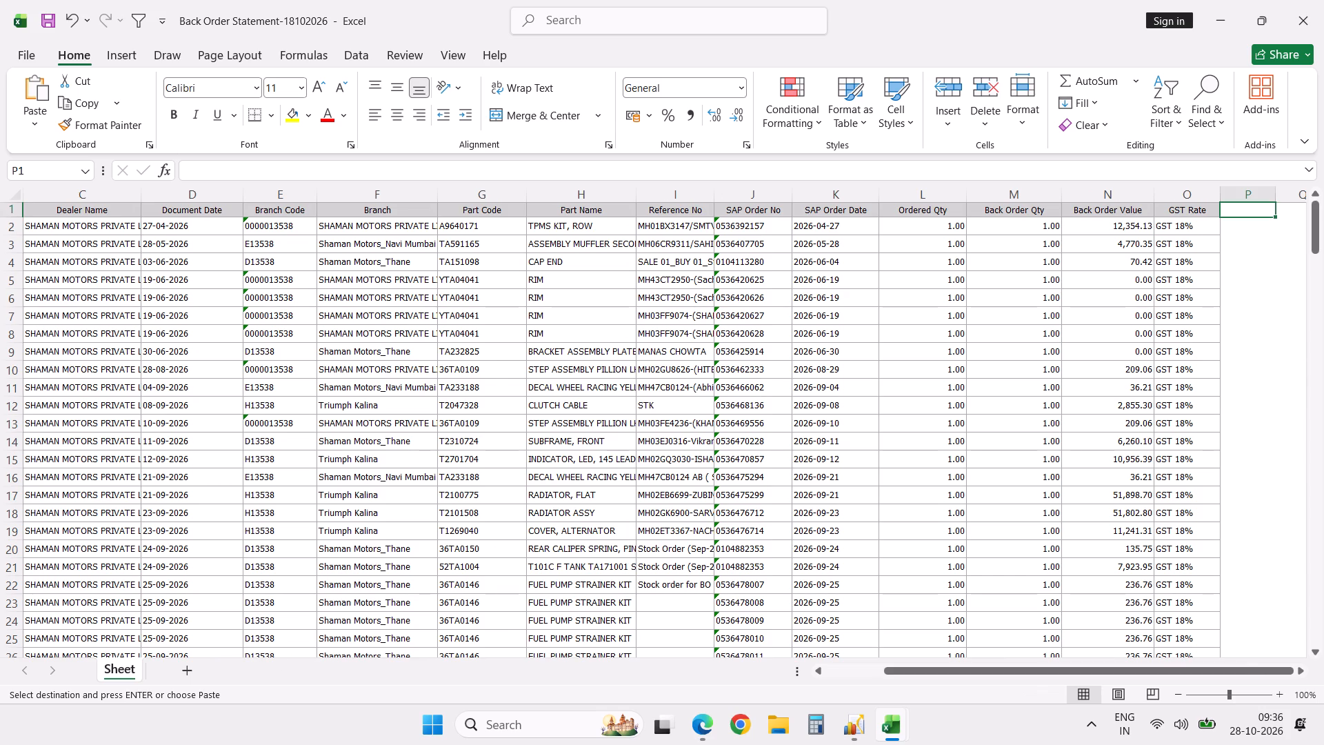
pyautogui.hotkey('ctrl', 'v')
pyautogui.click(55, 366)
pyautogui.press('Down')
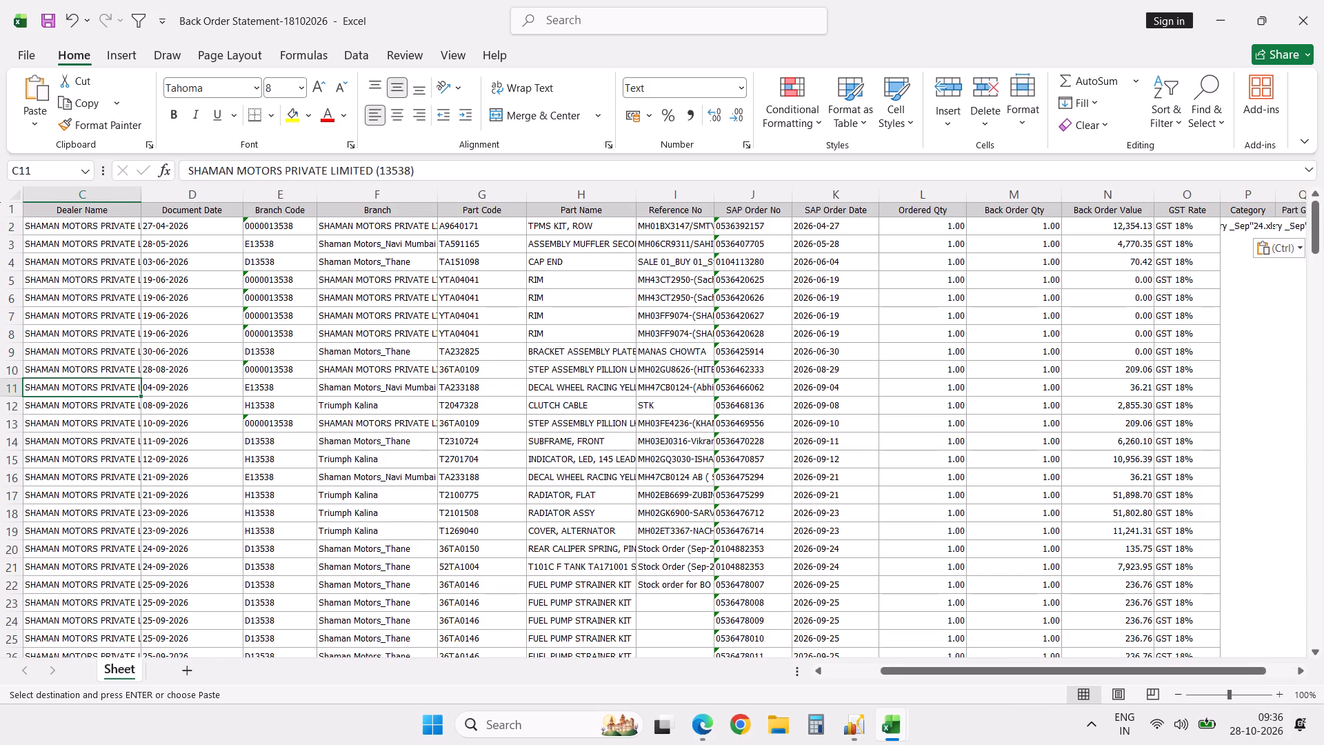
# Turn the pasted VLOOKUP texts in P2 and Q2 into working formulas by adding a leading equals sign.
pyautogui.click(1265, 228)
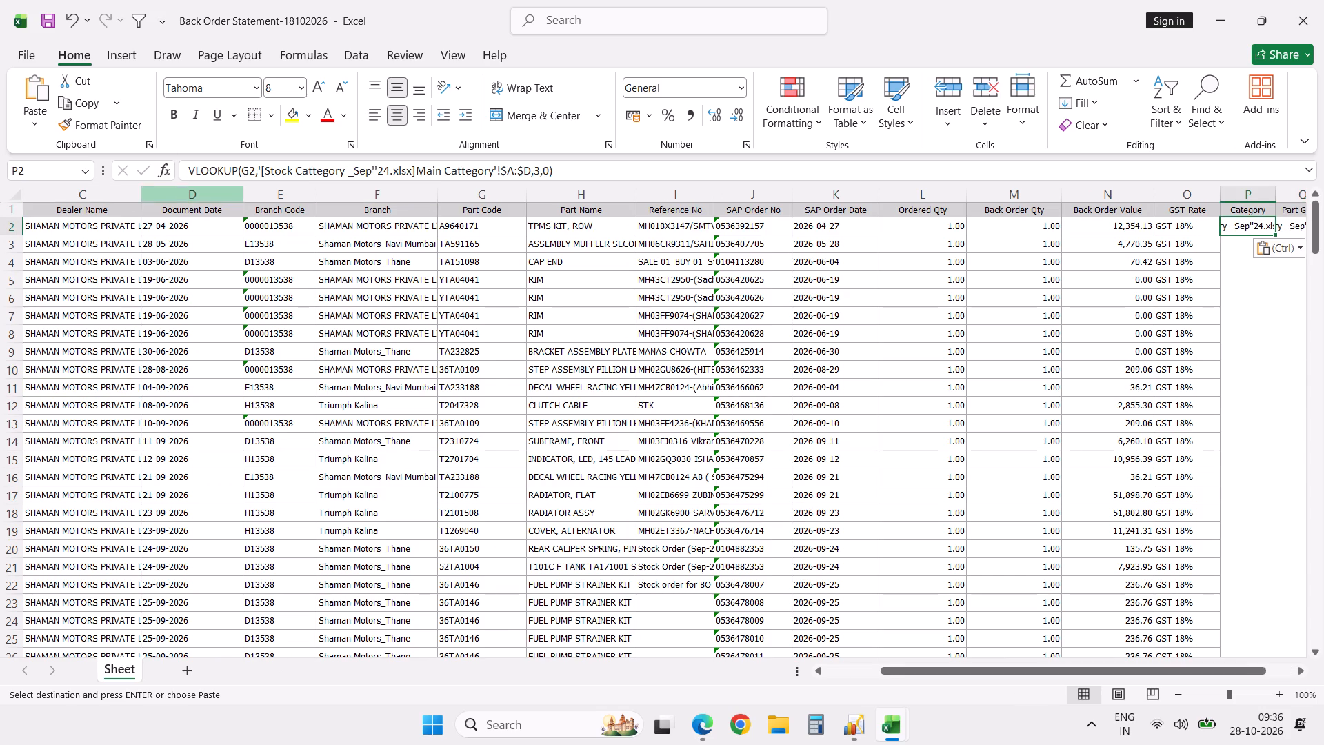
pyautogui.click(188, 169)
pyautogui.press('=')
pyautogui.press('Tab')
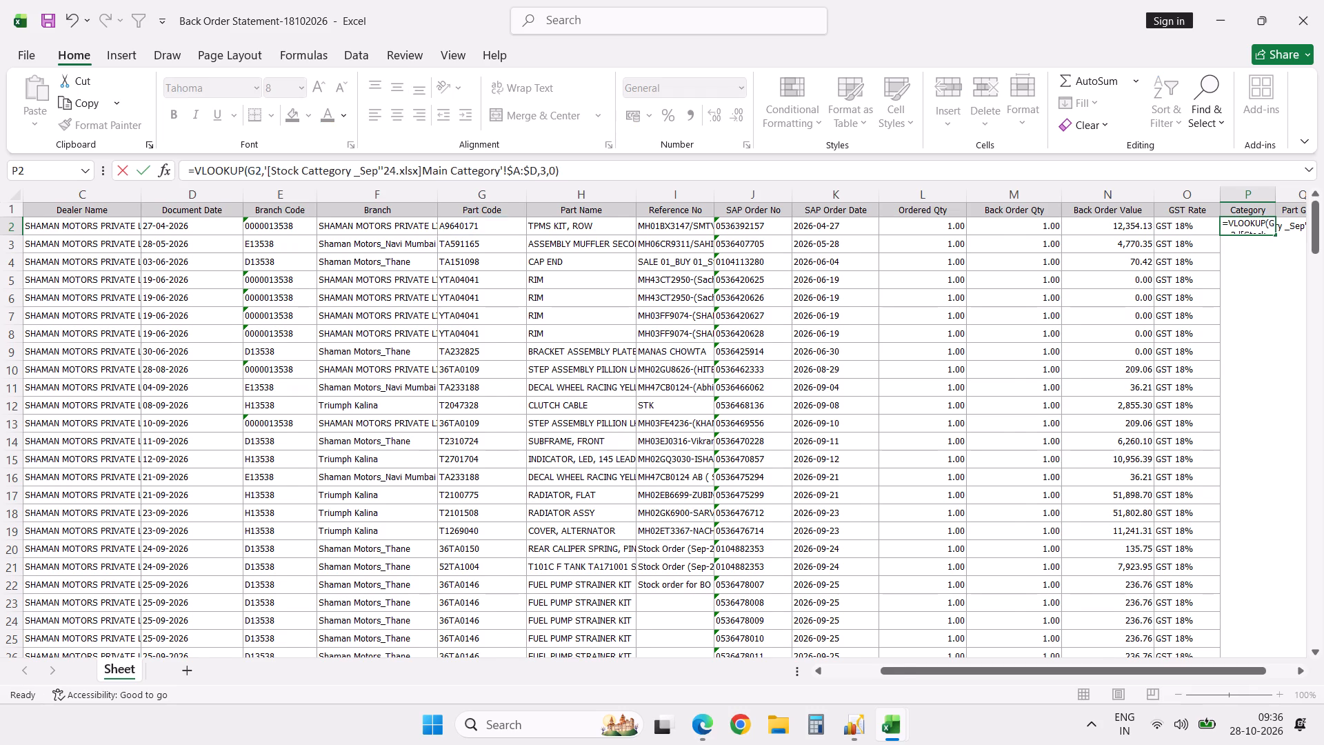
pyautogui.click(188, 169)
pyautogui.press('=')
pyautogui.press('Tab')
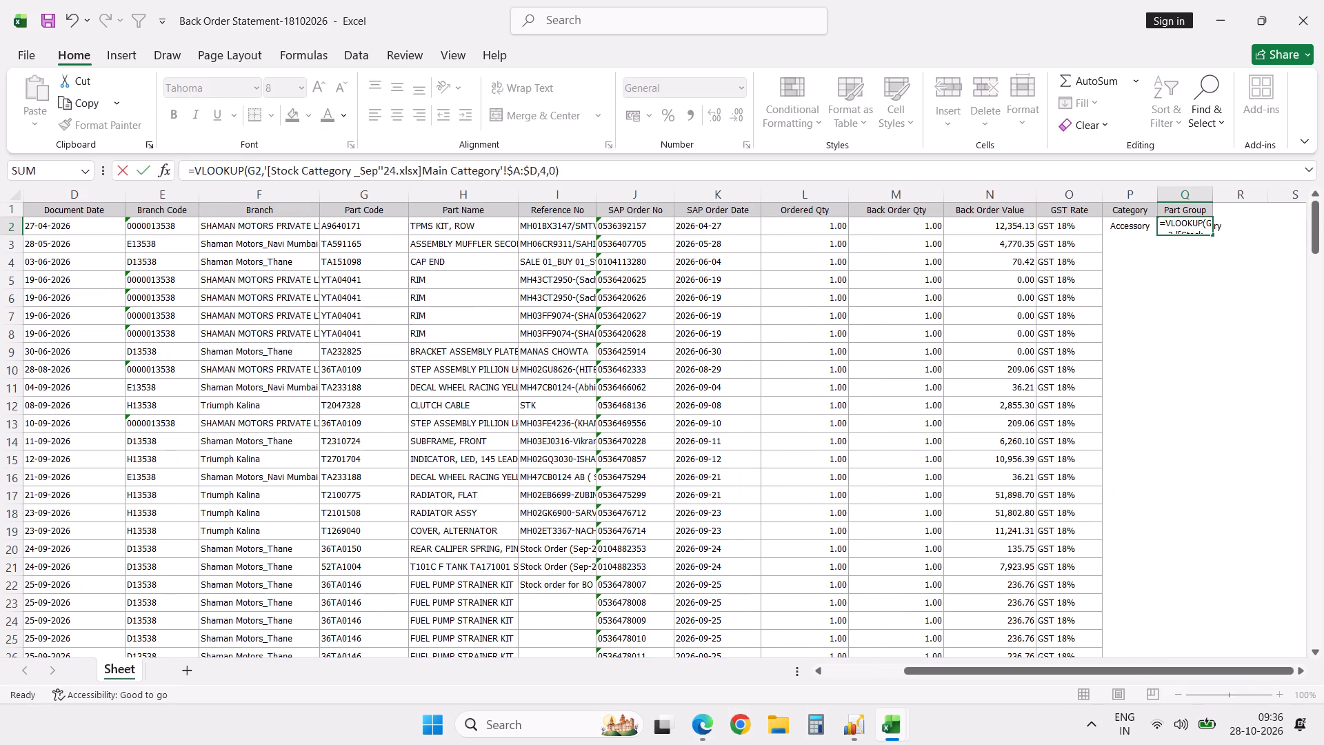
# Fill the Category and Part Group formulas in P2:Q2 down to the last record.
pyautogui.press('Left')
pyautogui.press('Left')
pyautogui.hotkey('shift', 'Right')
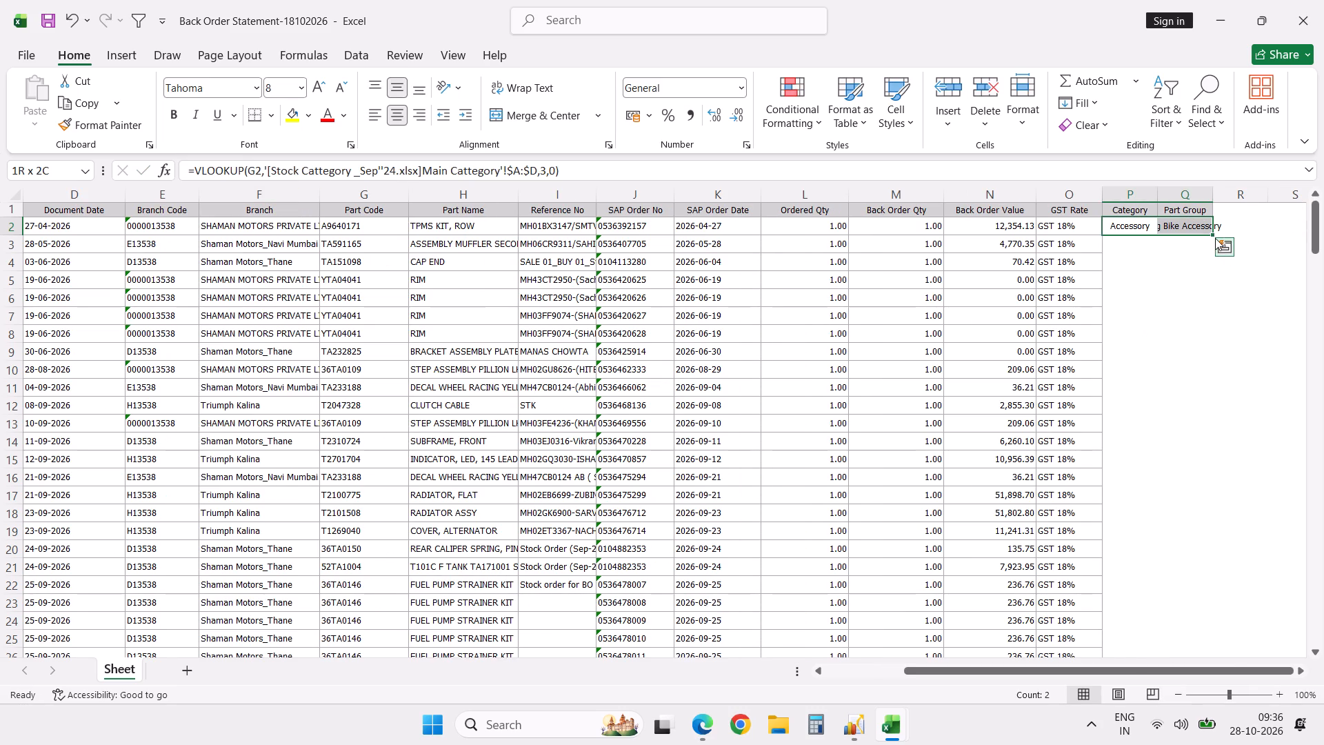
pyautogui.doubleClick(1214, 236)
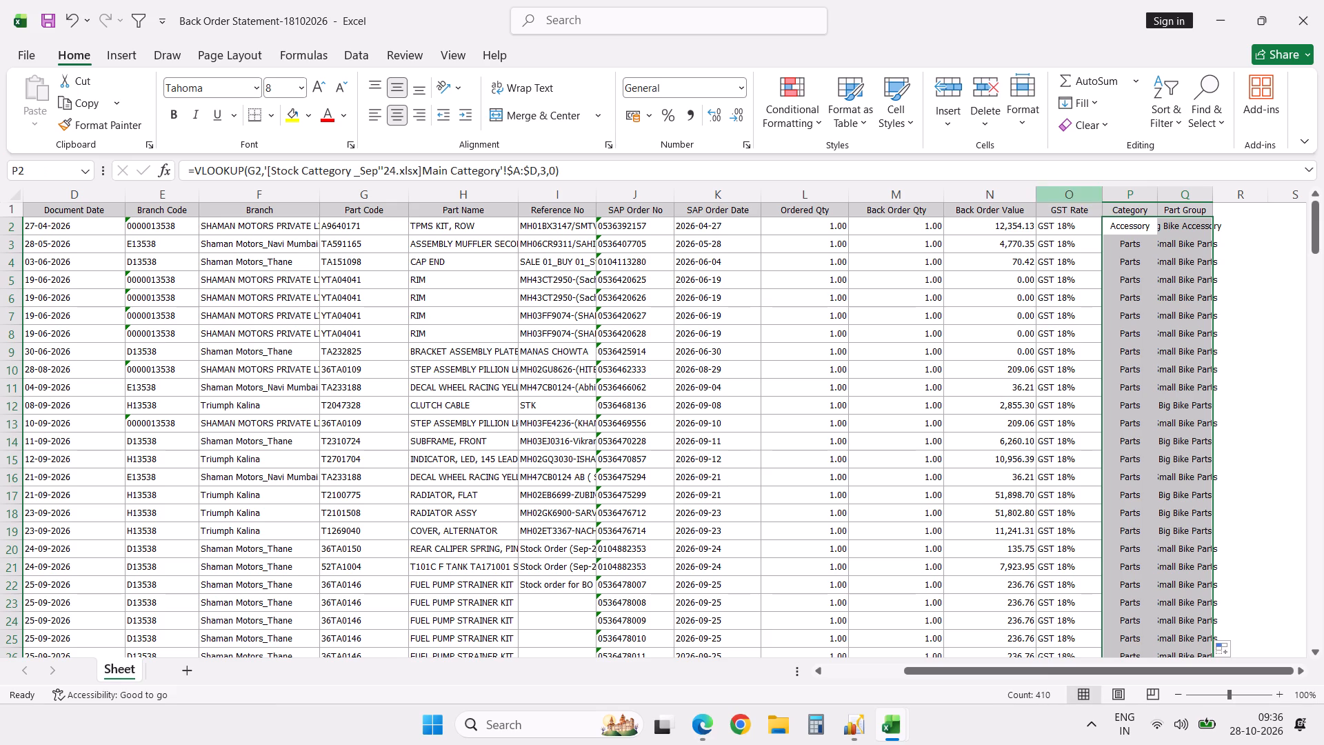
# Add filters to the header row and filter the Category column to show only #N/A rows.
pyautogui.click(1117, 210)
pyautogui.write('dff')
pyautogui.click(1152, 212)
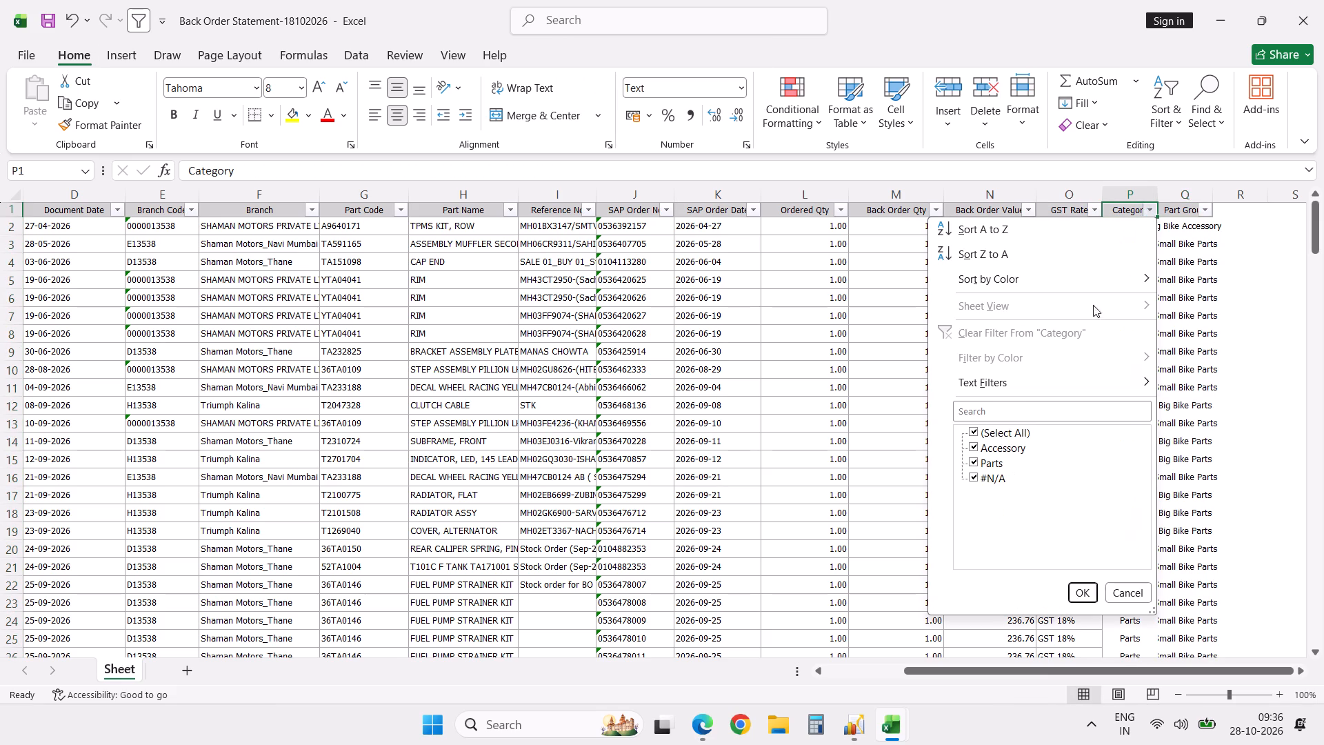
pyautogui.click(999, 432)
pyautogui.click(988, 477)
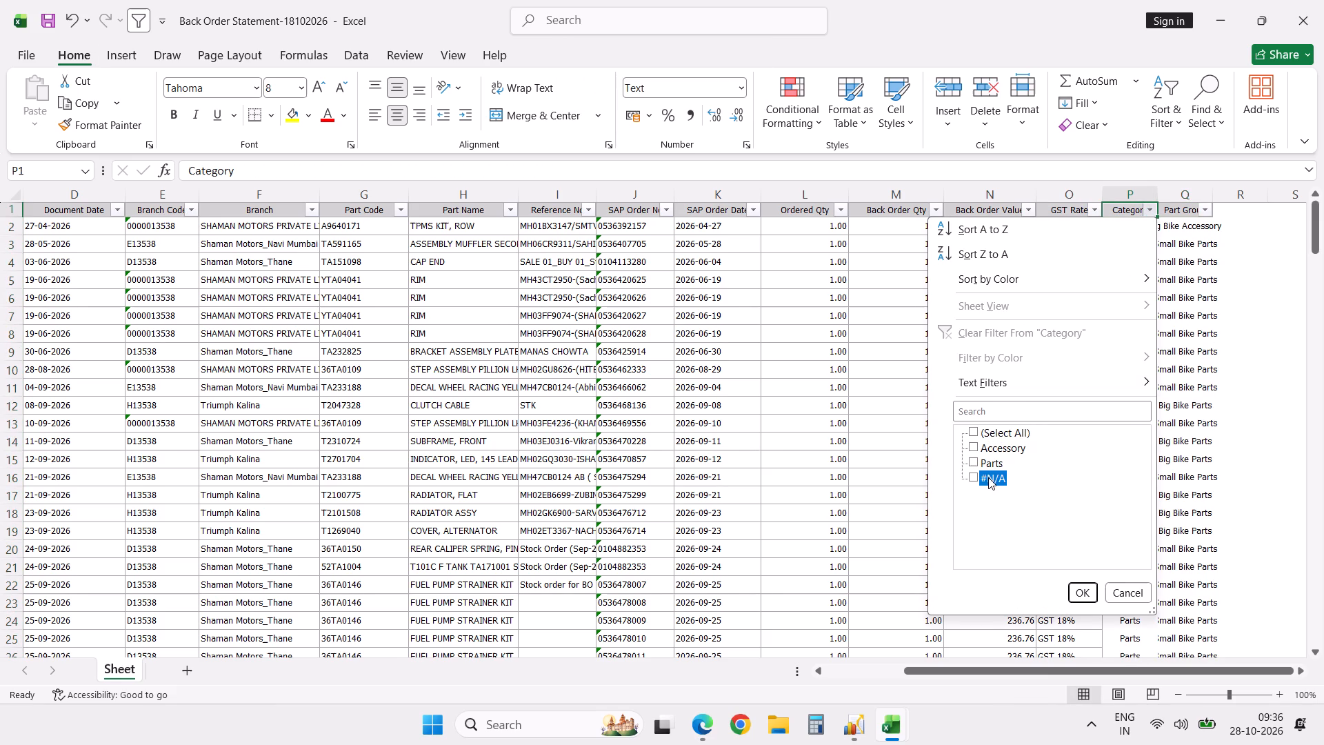
pyautogui.click(1083, 595)
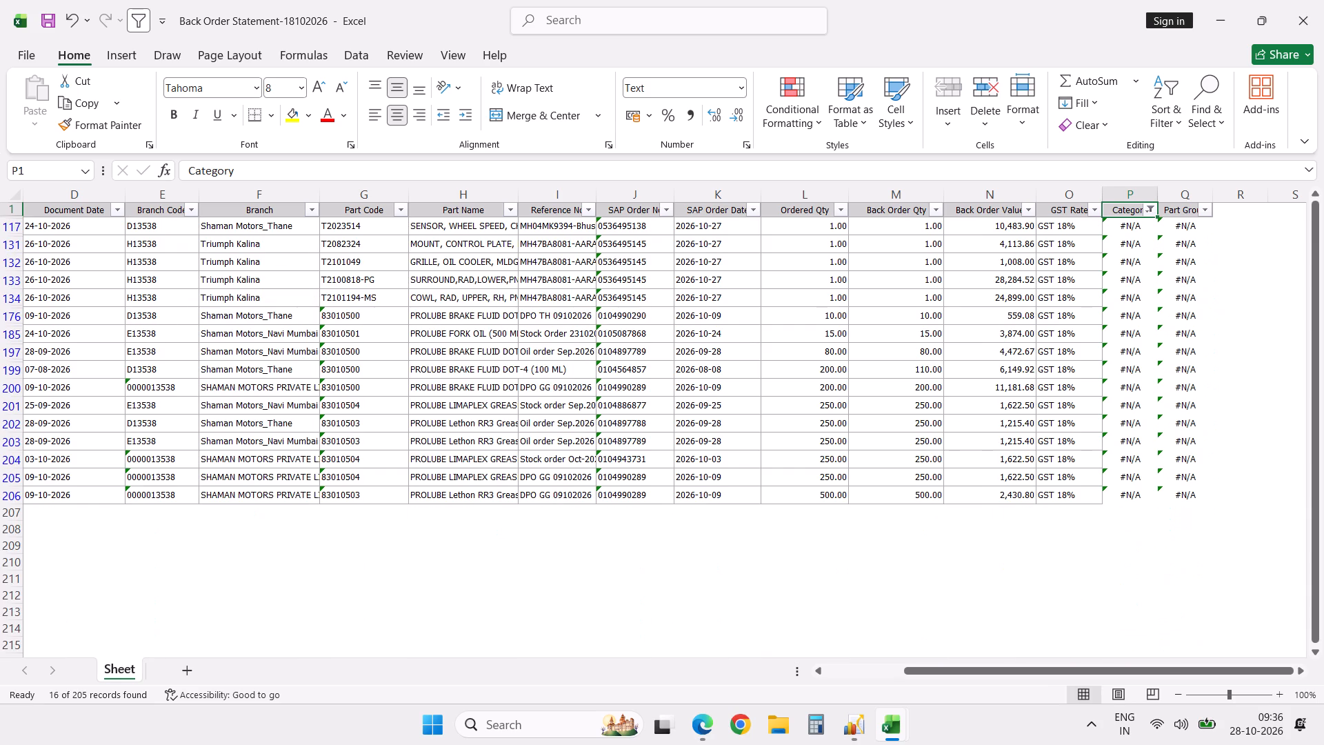
# Convert the text-stored part codes in the filtered rows G176 to G206 to numbers.
pyautogui.click(359, 324)
pyautogui.click(359, 324)
pyautogui.click(359, 324)
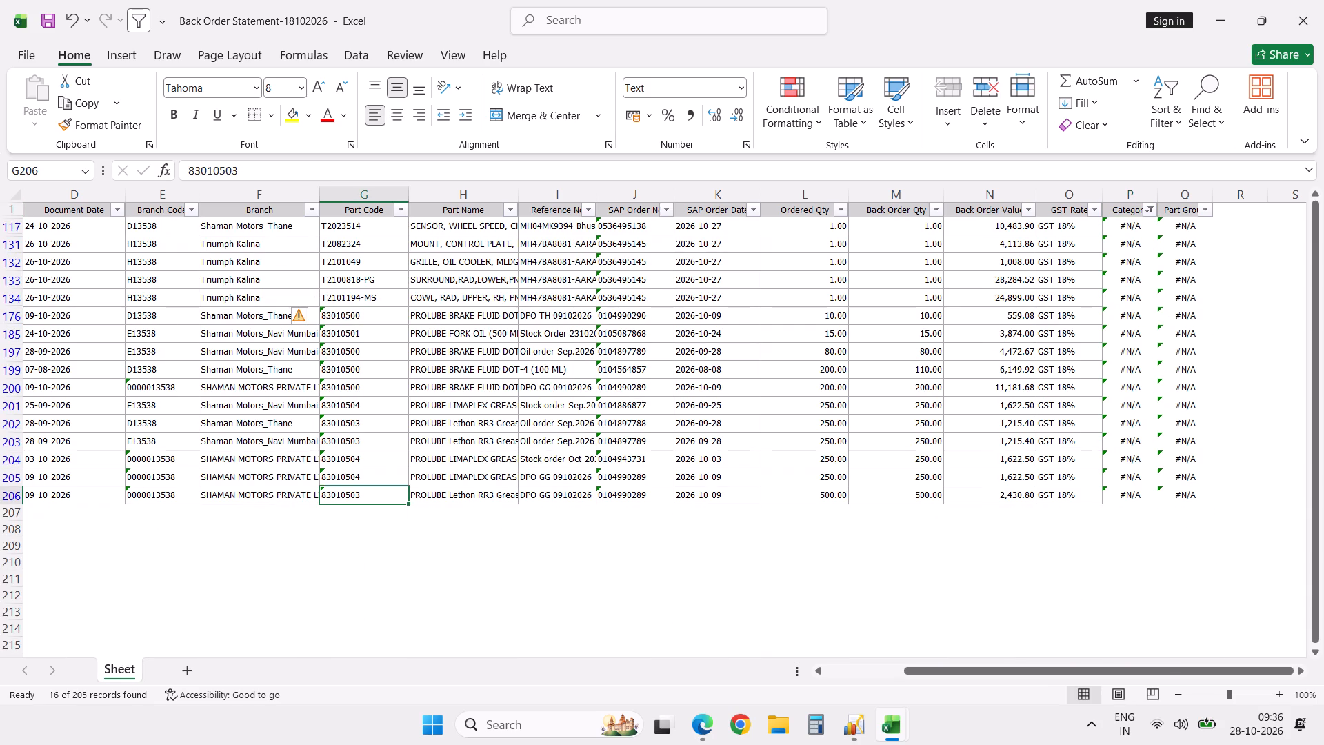
pyautogui.keyDown('shift'); pyautogui.click(366, 493); pyautogui.keyUp('shift')
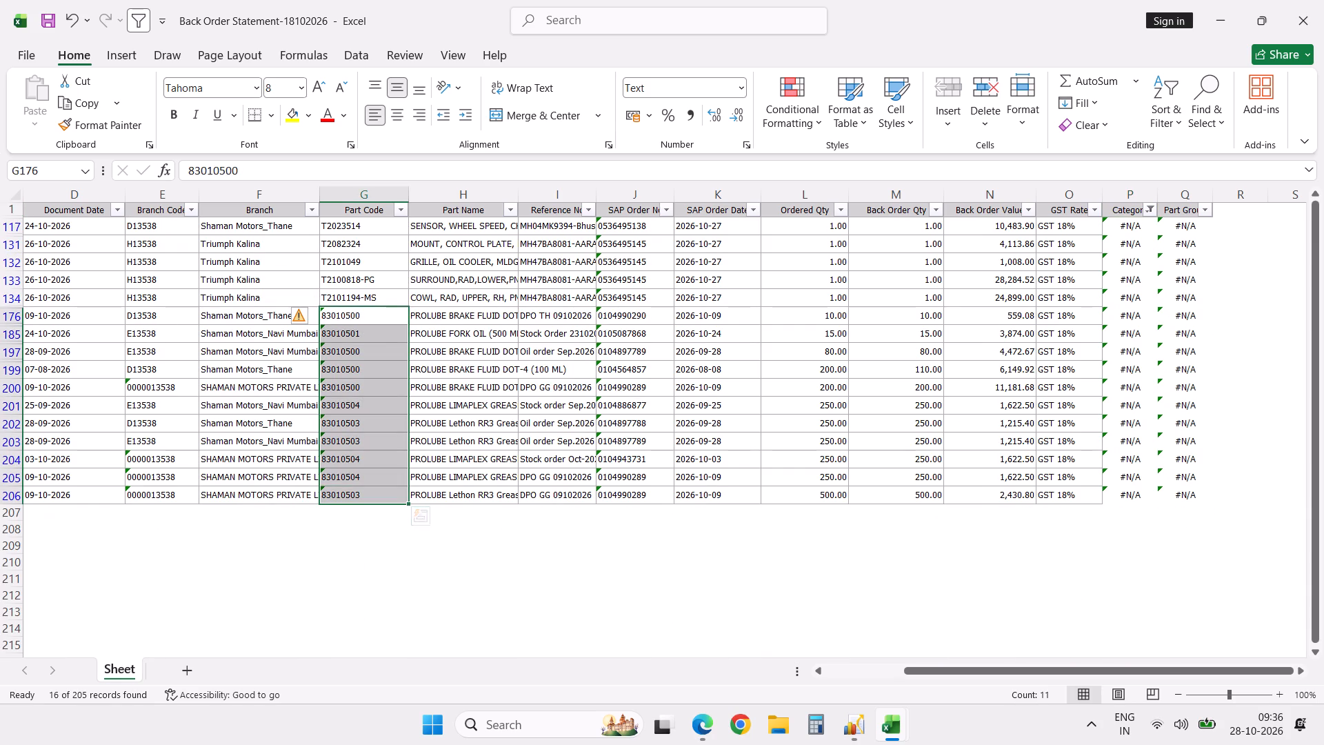
pyautogui.click(303, 318)
pyautogui.click(339, 361)
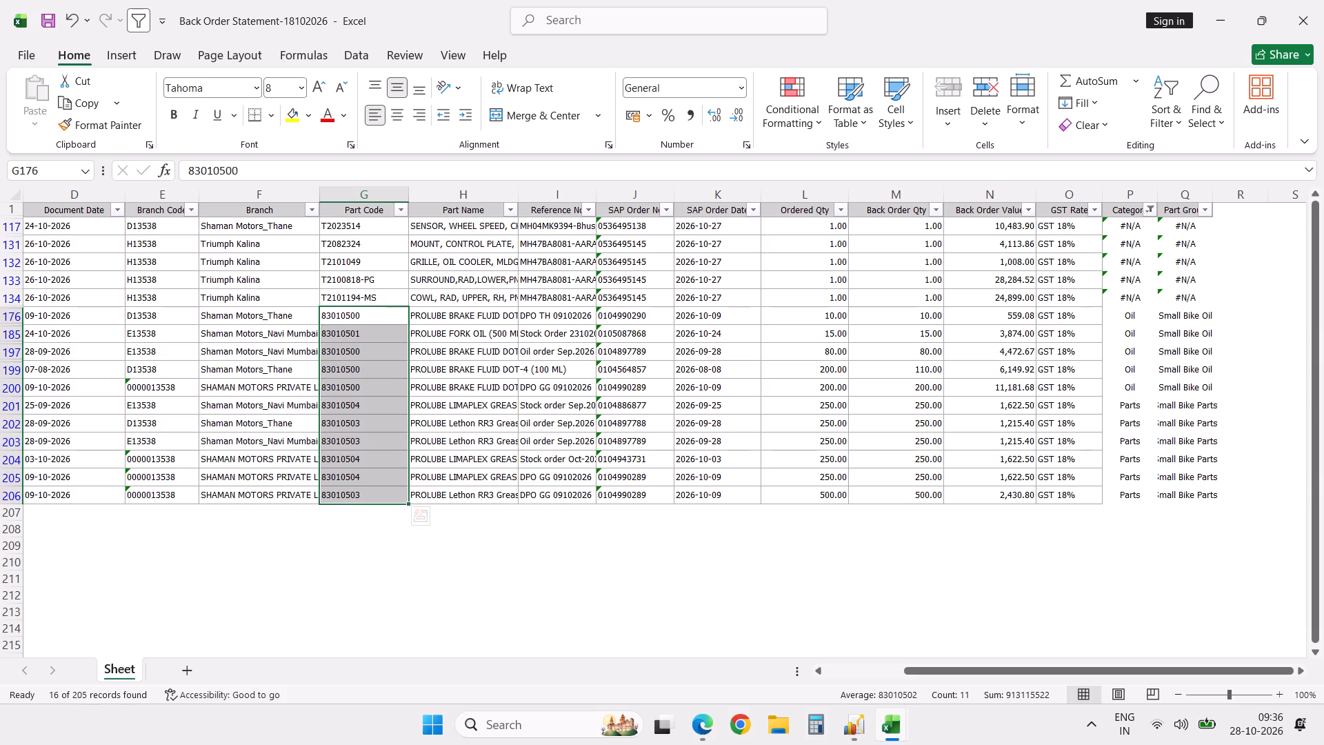
# Append the part codes and names of filtered rows 117 to 134 below the last record of the Main Cattegory sheet in the Stock Cattegory workbook.
pyautogui.click(357, 226)
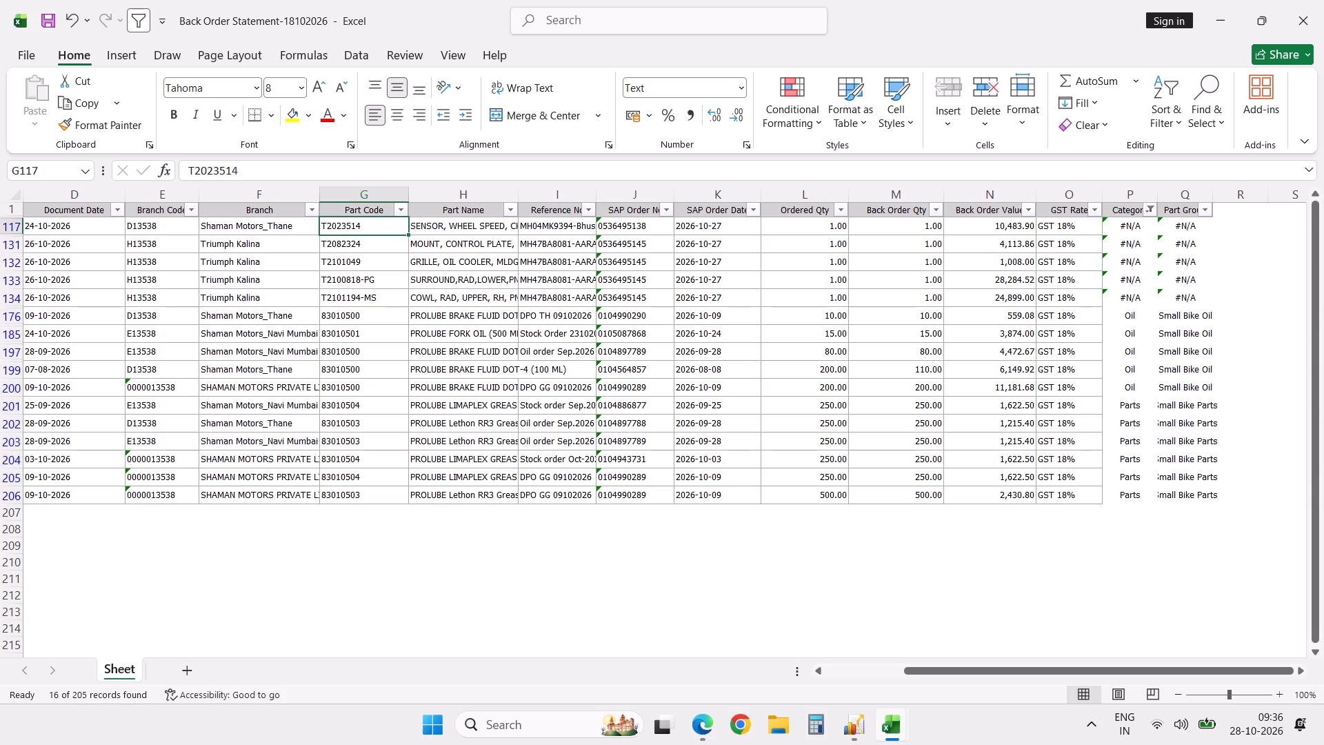
pyautogui.hotkey('shift', 'Right')
pyautogui.hotkey('shift', 'Down')
pyautogui.hotkey('shift', 'Down')
pyautogui.hotkey('shift', 'Down')
pyautogui.hotkey('shift', 'Down')
pyautogui.hotkey('ctrl', 'c')
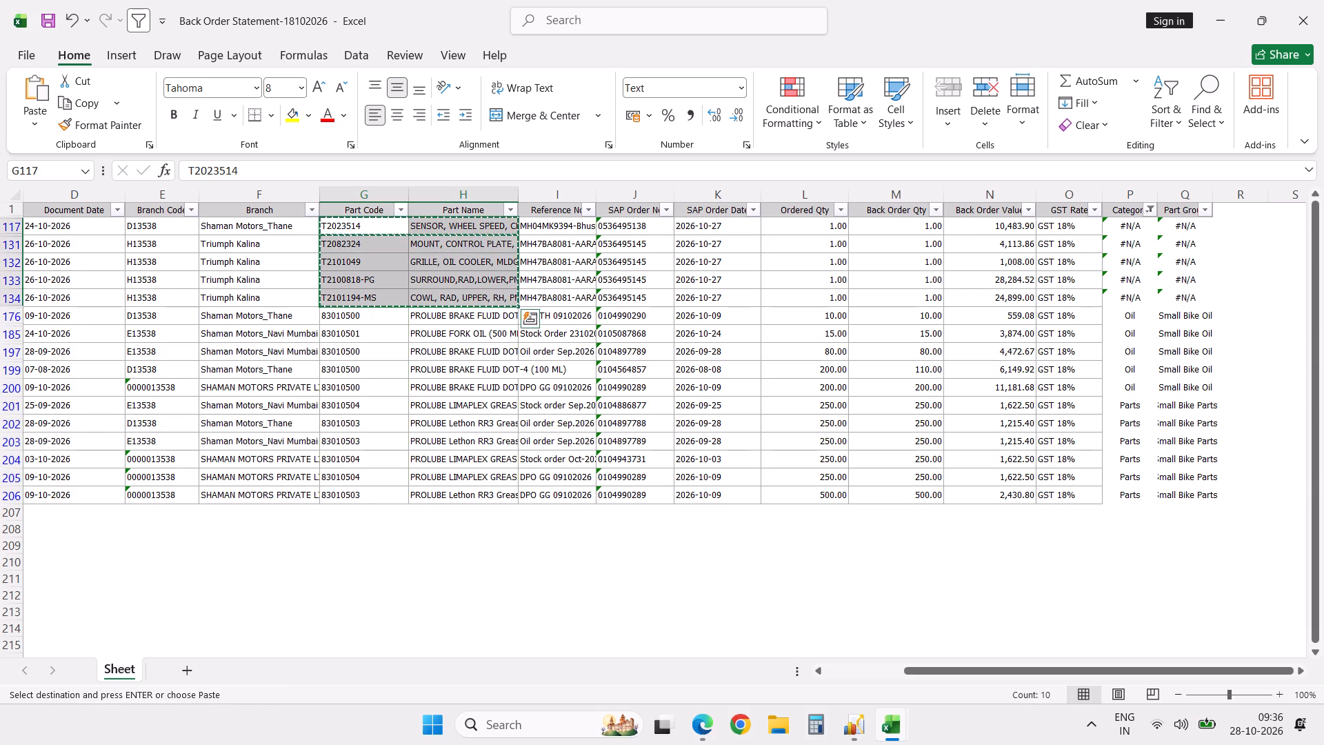
pyautogui.hotkey('alt', 'Tab')
pyautogui.press('Left')
pyautogui.press('Left')
pyautogui.press('Left')
pyautogui.press('Left')
pyautogui.press('Left')
pyautogui.press('Left')
pyautogui.press('Left')
pyautogui.press('Down')
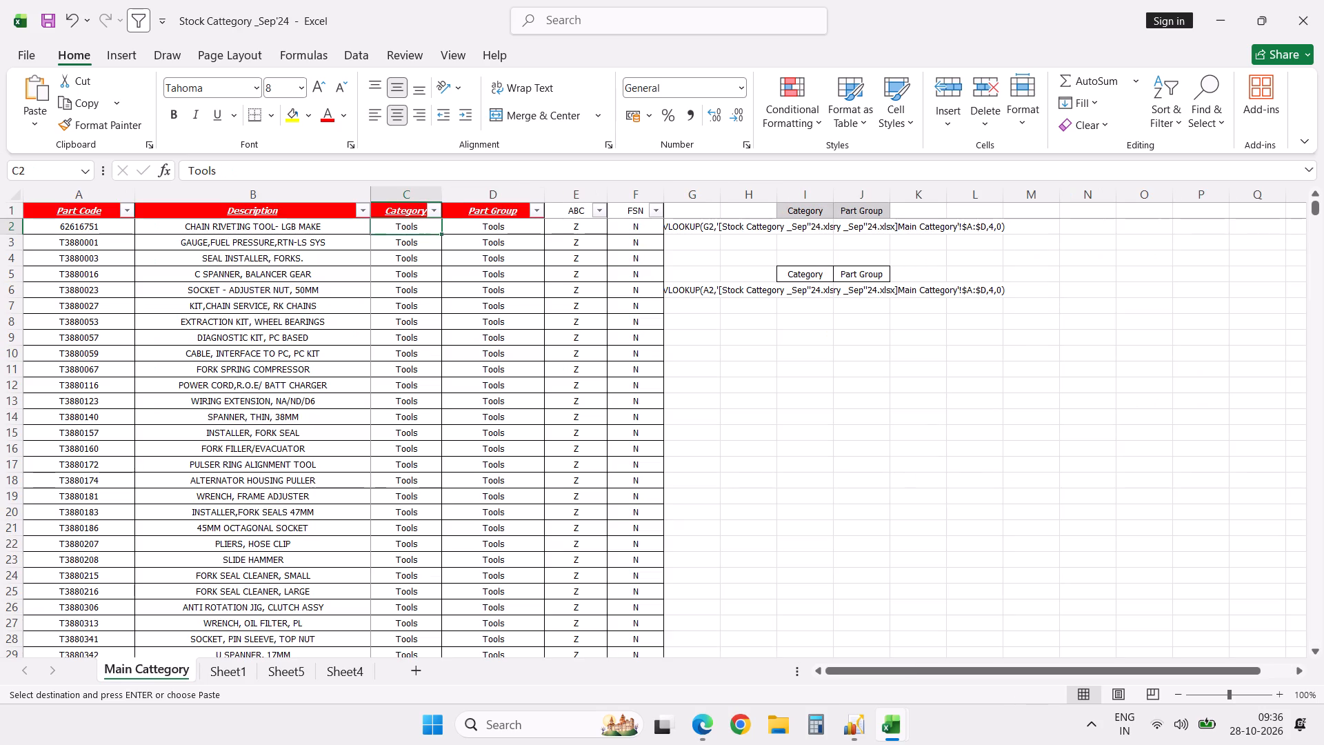
pyautogui.press('Left')
pyautogui.press('Left')
pyautogui.hotkey('ctrl', 'Down')
pyautogui.press('Down')
pyautogui.press('Return')
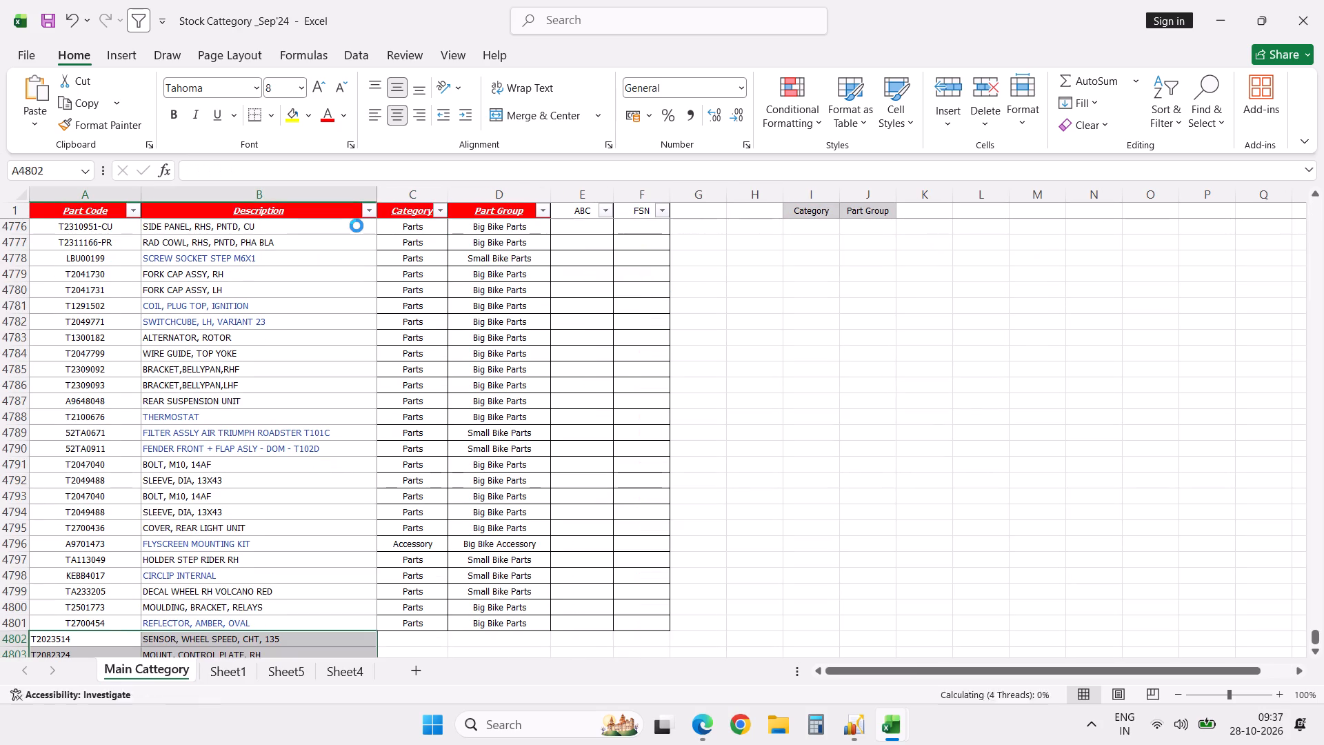
# Fill columns C to F of row 4801, with Category Parts and Part Group Big Bike Parts, down to row 4806.
pyautogui.press('Right')
pyautogui.press('Right')
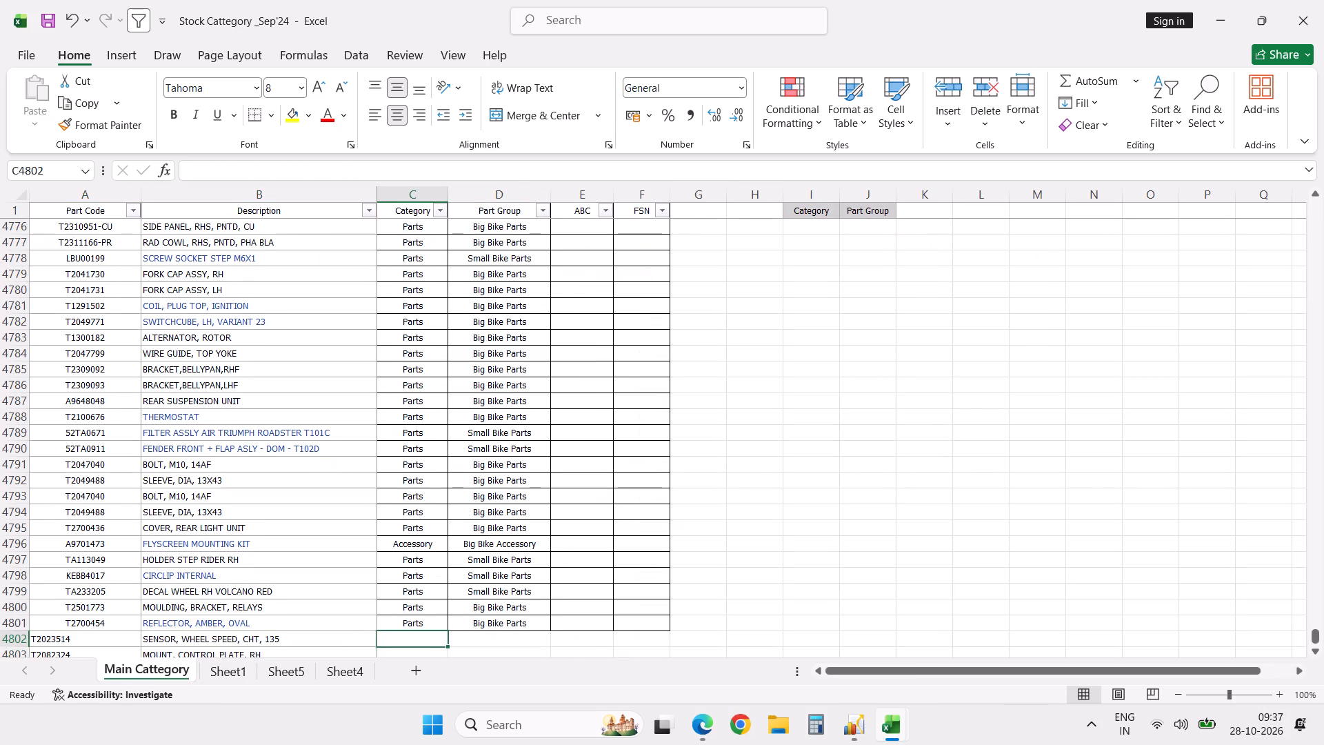
pyautogui.press('Up')
pyautogui.hotkey('shift', 'Right')
pyautogui.hotkey('shift', 'Down')
pyautogui.hotkey('shift', 'Down')
pyautogui.hotkey('shift', 'Down')
pyautogui.hotkey('shift', 'Down')
pyautogui.hotkey('shift', 'Down')
pyautogui.hotkey('shift', 'Down')
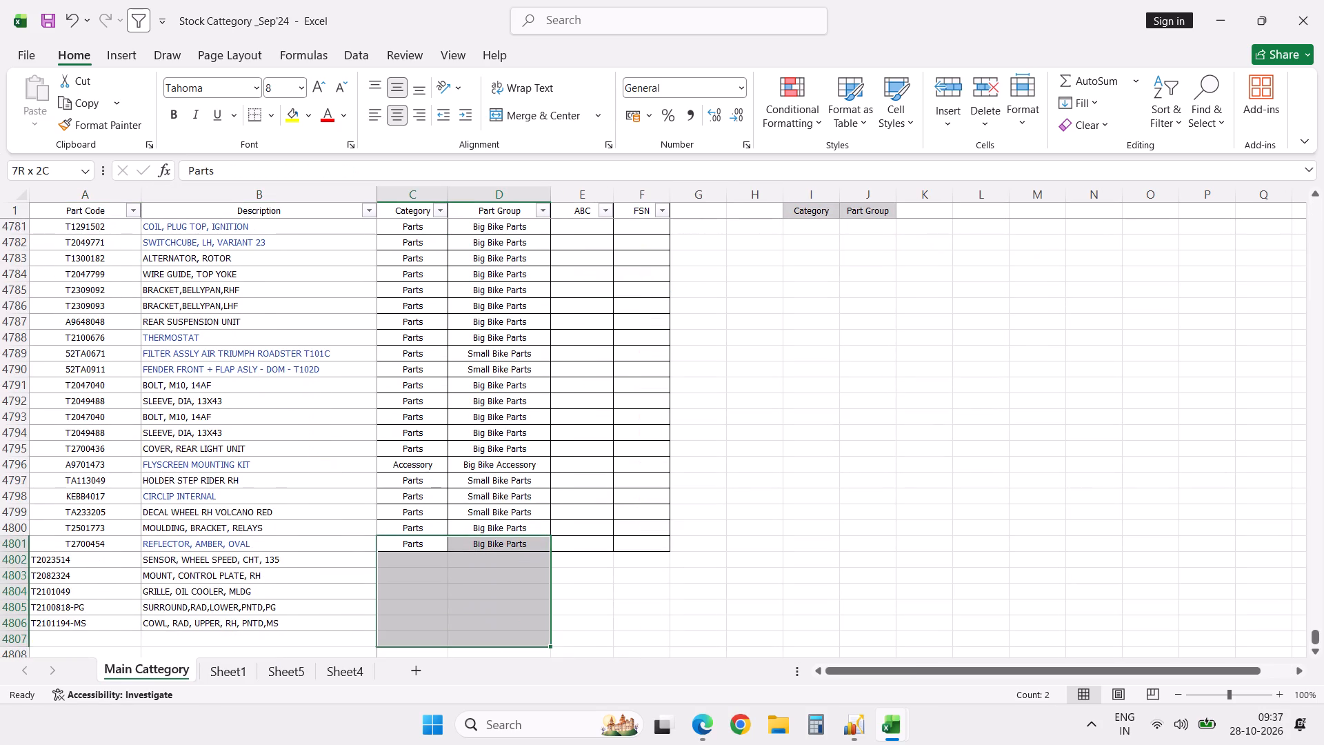
pyautogui.hotkey('shift', 'Up')
pyautogui.hotkey('shift', 'Up')
pyautogui.hotkey('shift', 'Down')
pyautogui.hotkey('shift', 'Right')
pyautogui.hotkey('shift', 'Right')
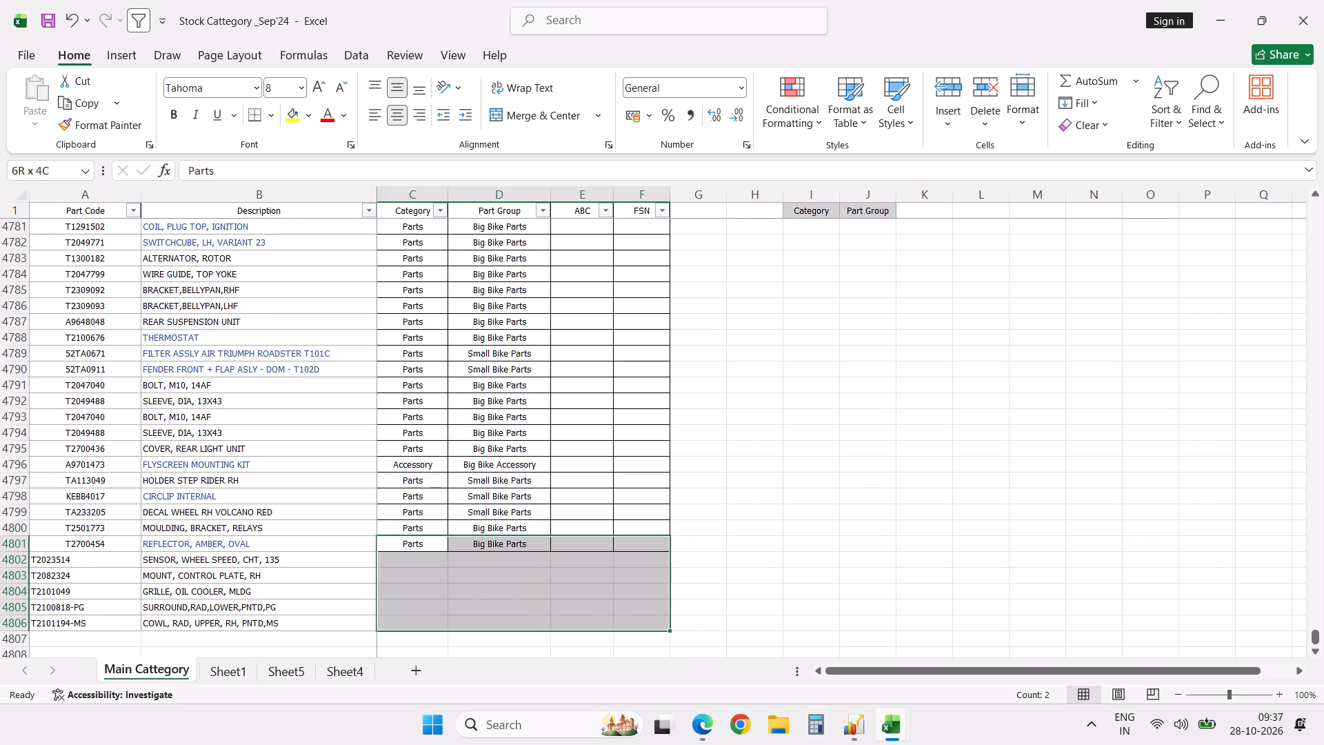
pyautogui.hotkey('ctrl', 'd')
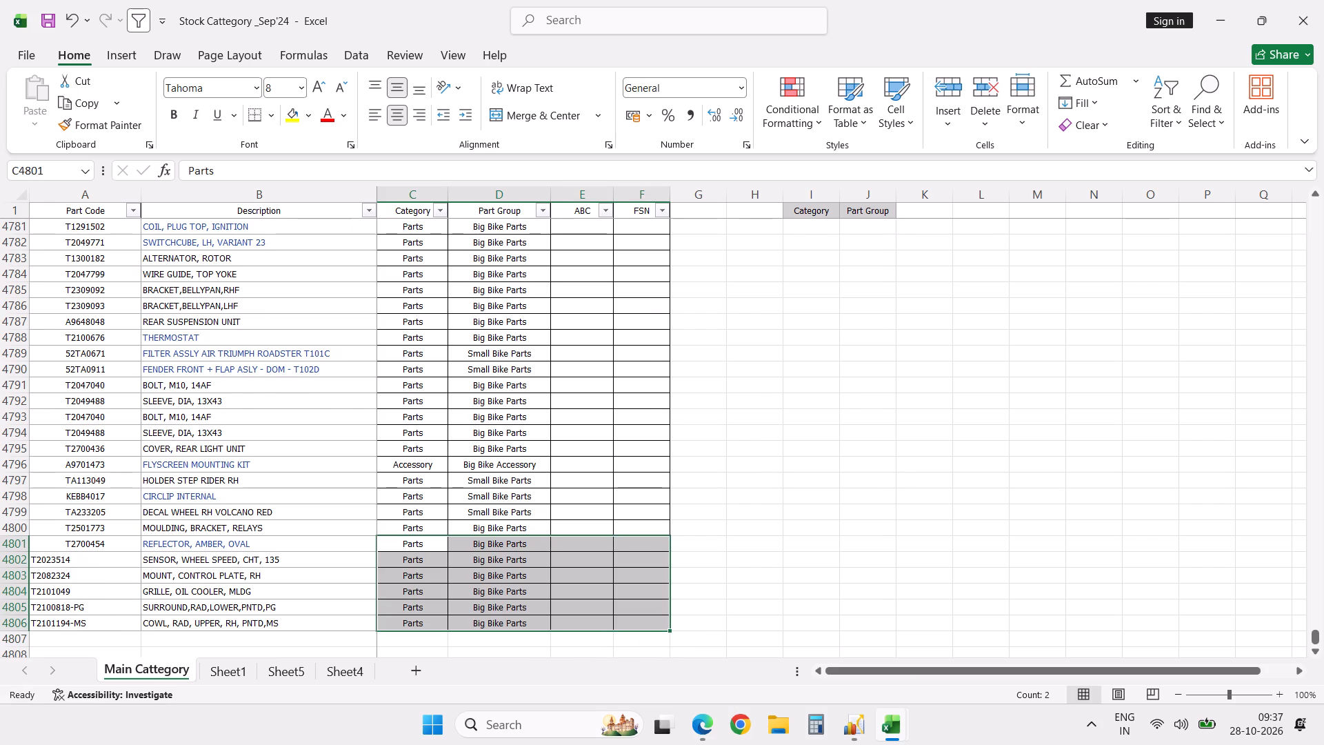
# Switch back to the Back Order Statement workbook and save it.
pyautogui.hotkey('alt', 'Tab')
pyautogui.hotkey('ctrl', 's')
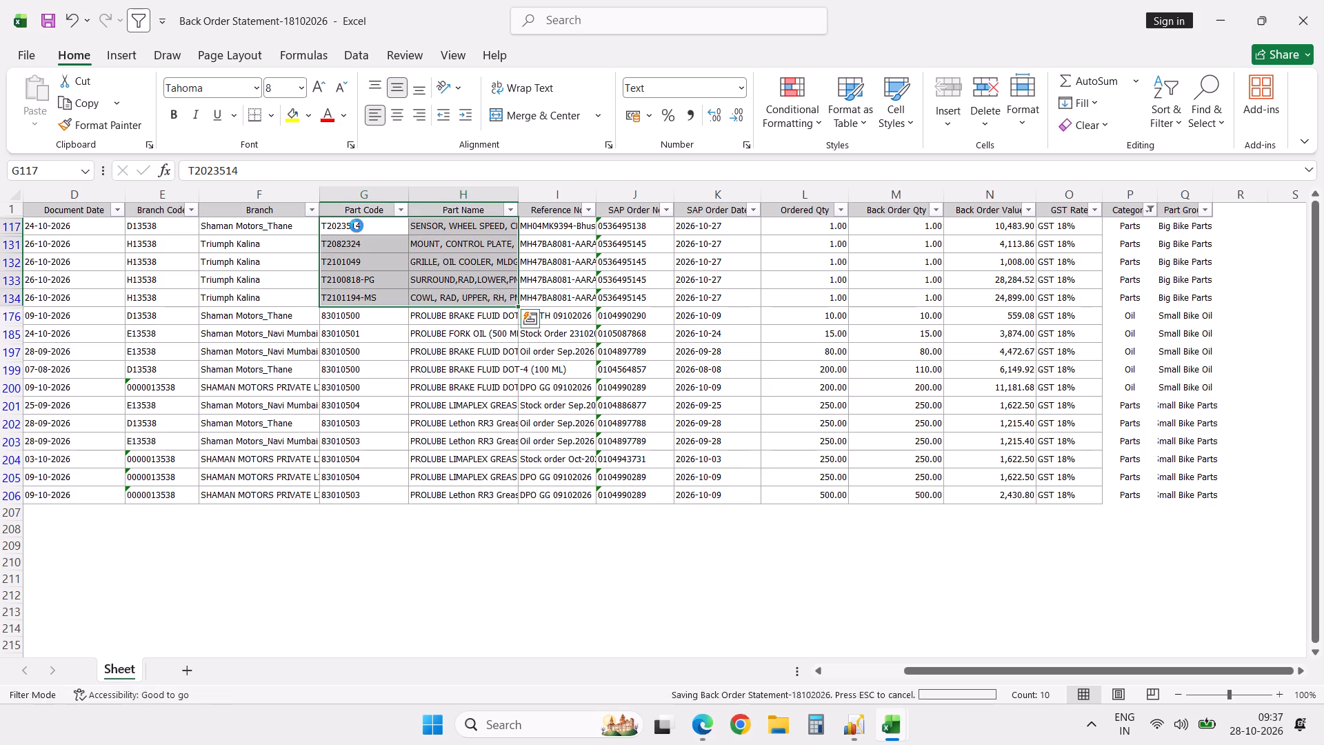
# Reselect all values in the Category column's filter so every record shows, and save the workbook.
pyautogui.click(1014, 399)
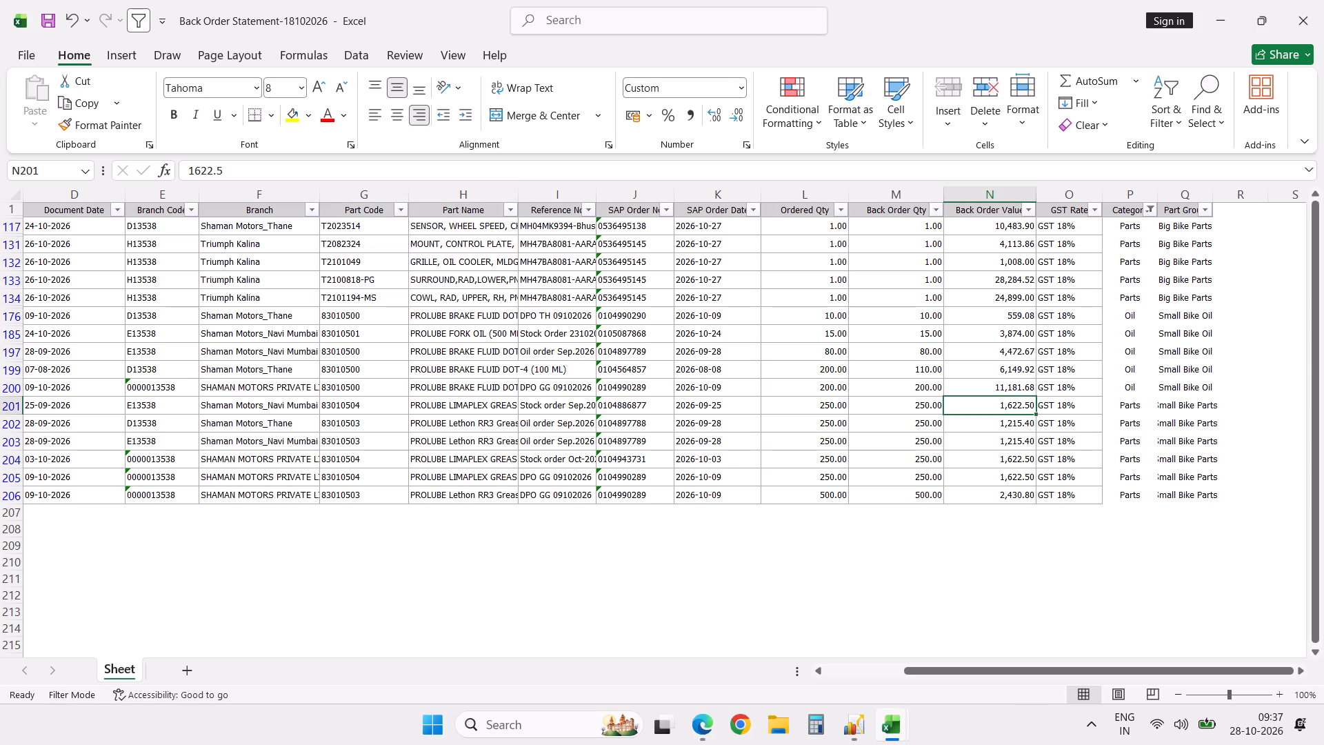
pyautogui.click(1150, 211)
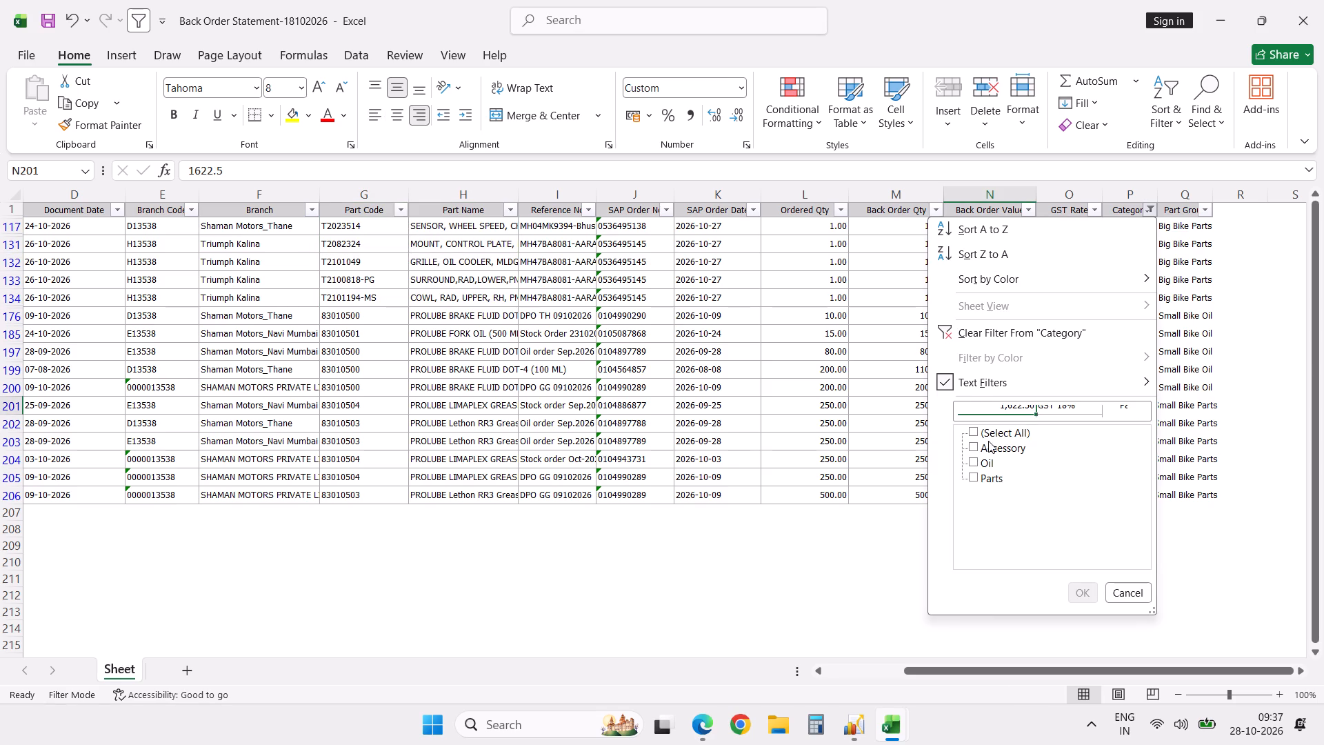
pyautogui.click(994, 433)
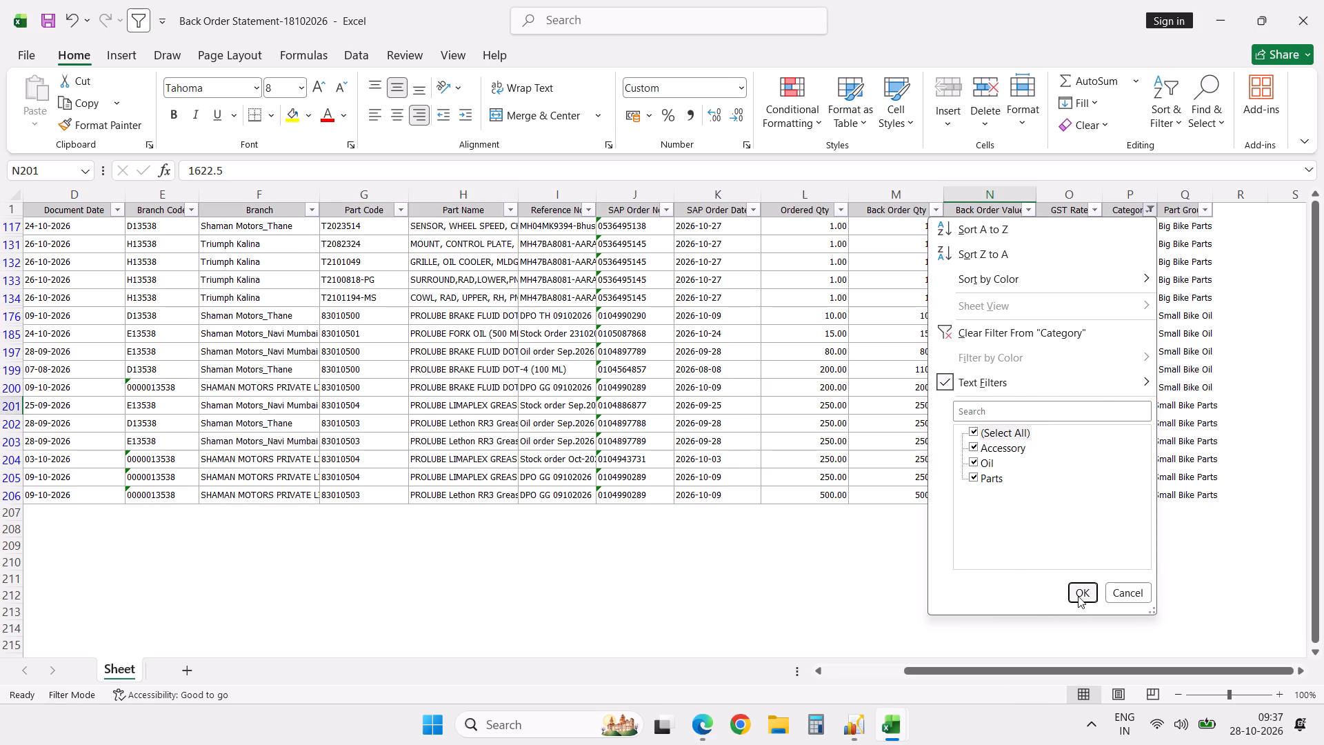
pyautogui.click(1078, 596)
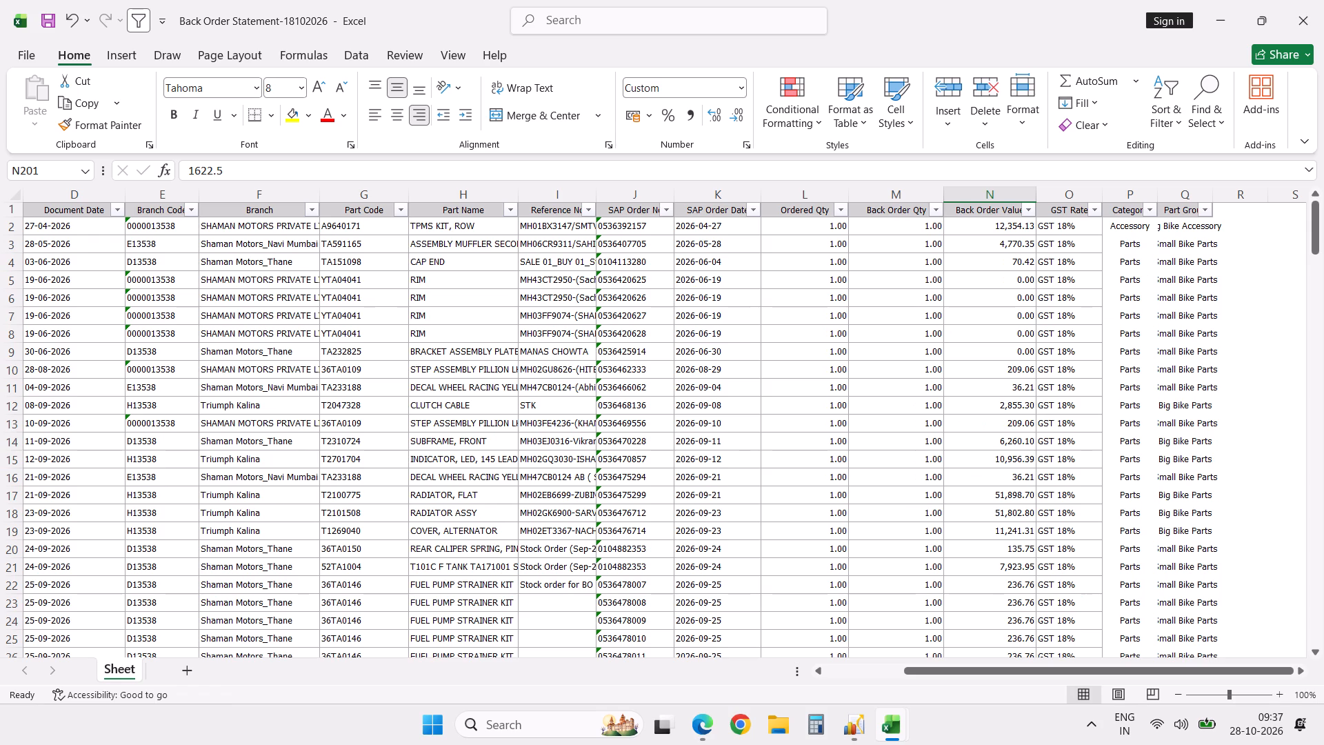
pyautogui.click(1126, 212)
pyautogui.press('Down')
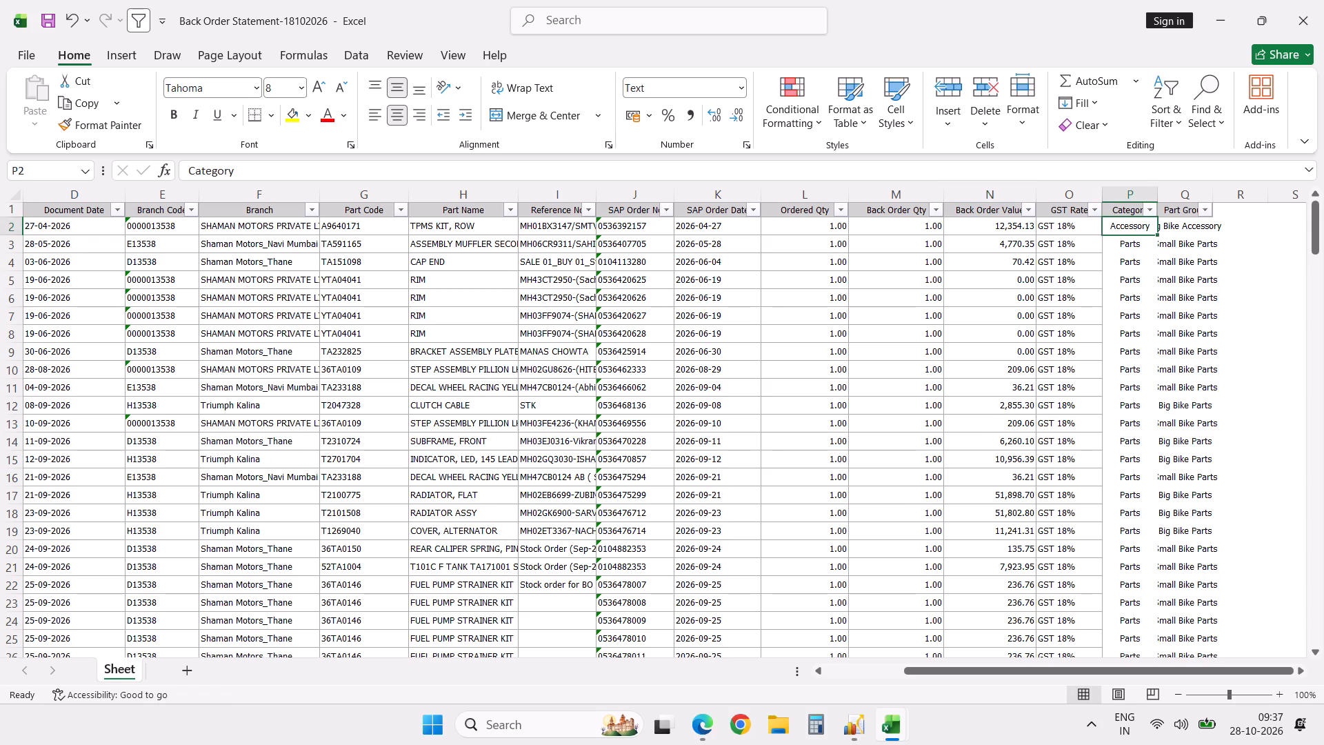
pyautogui.hotkey('ctrl', 's')
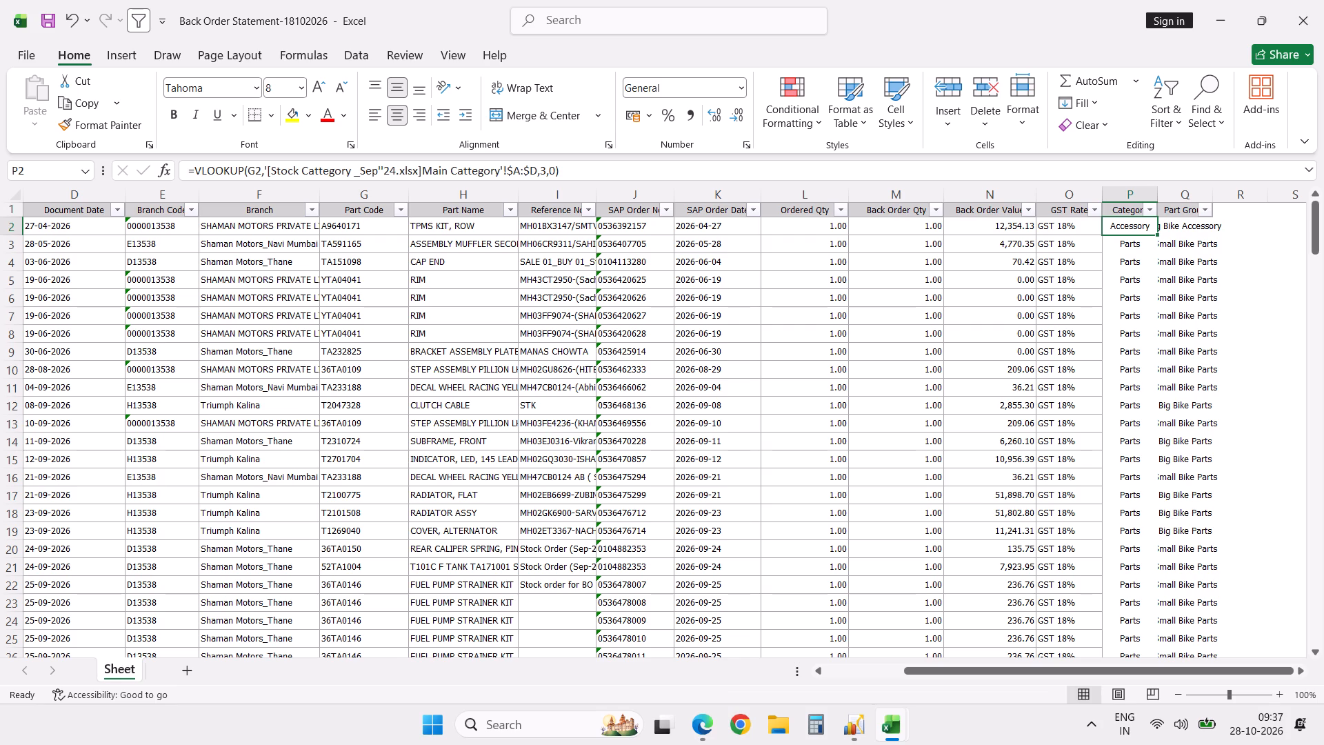
# Replace the Category and Part Group lookup formulas in columns P and Q with their values, from row 2 to the last record.
pyautogui.press('Up')
pyautogui.press('Down')
pyautogui.hotkey('shift', 'Right')
pyautogui.hotkey('shift', 'Down')
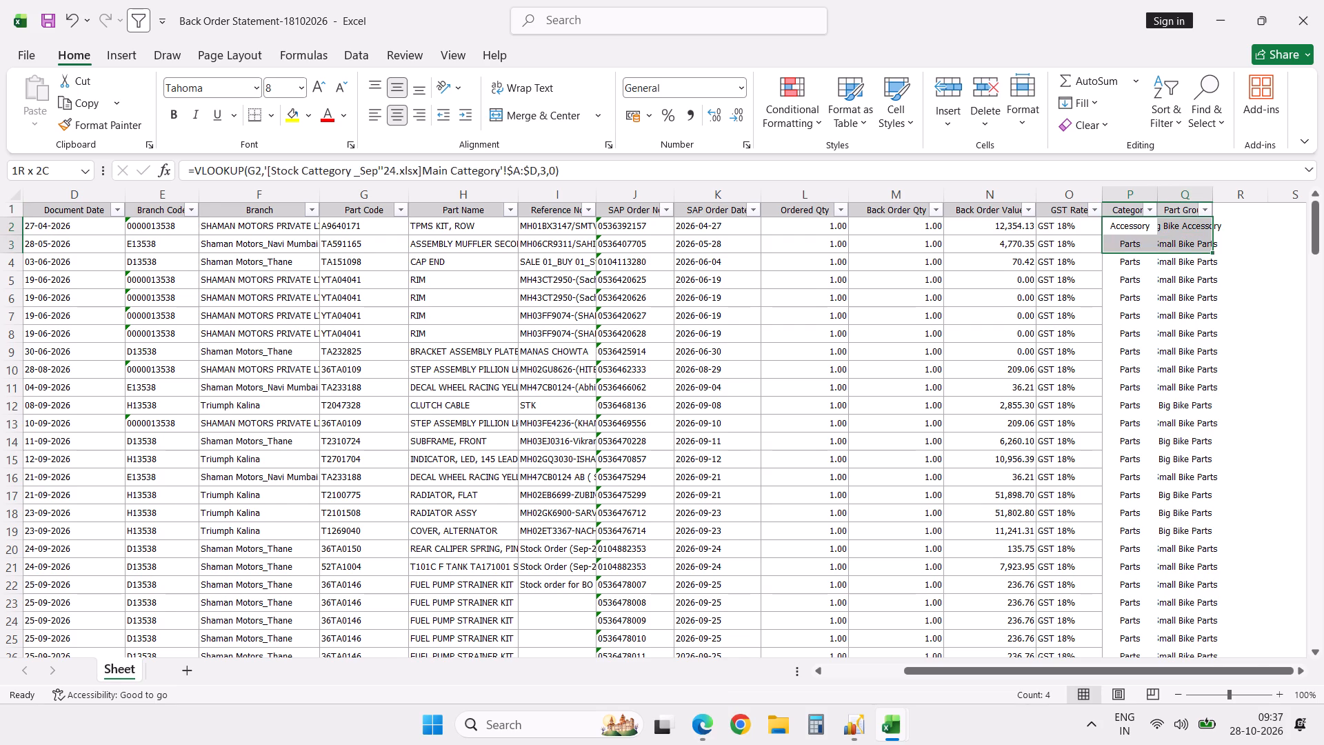
pyautogui.hotkey('ctrl', 'shift', 'Down')
pyautogui.hotkey('ctrl', 'c')
pyautogui.press('Up')
pyautogui.press('Down')
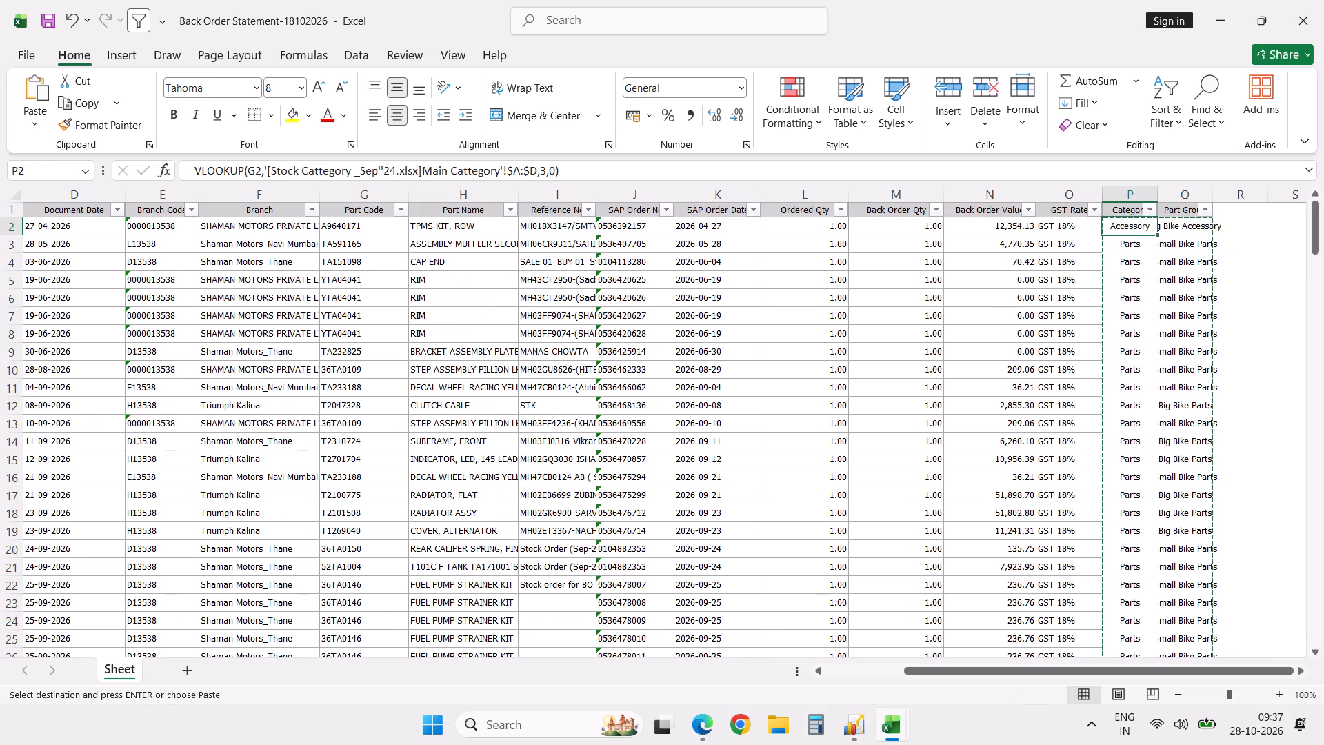
pyautogui.rightClick(1123, 228)
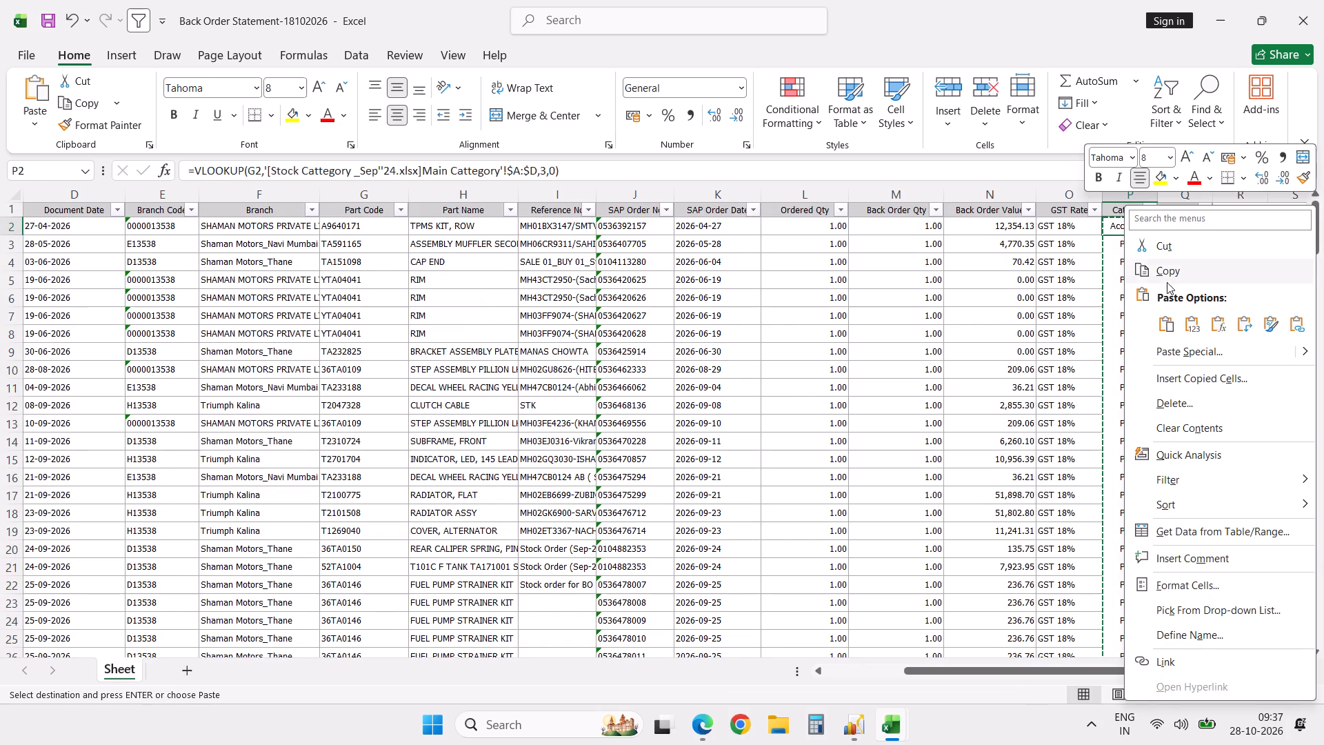
pyautogui.click(1192, 325)
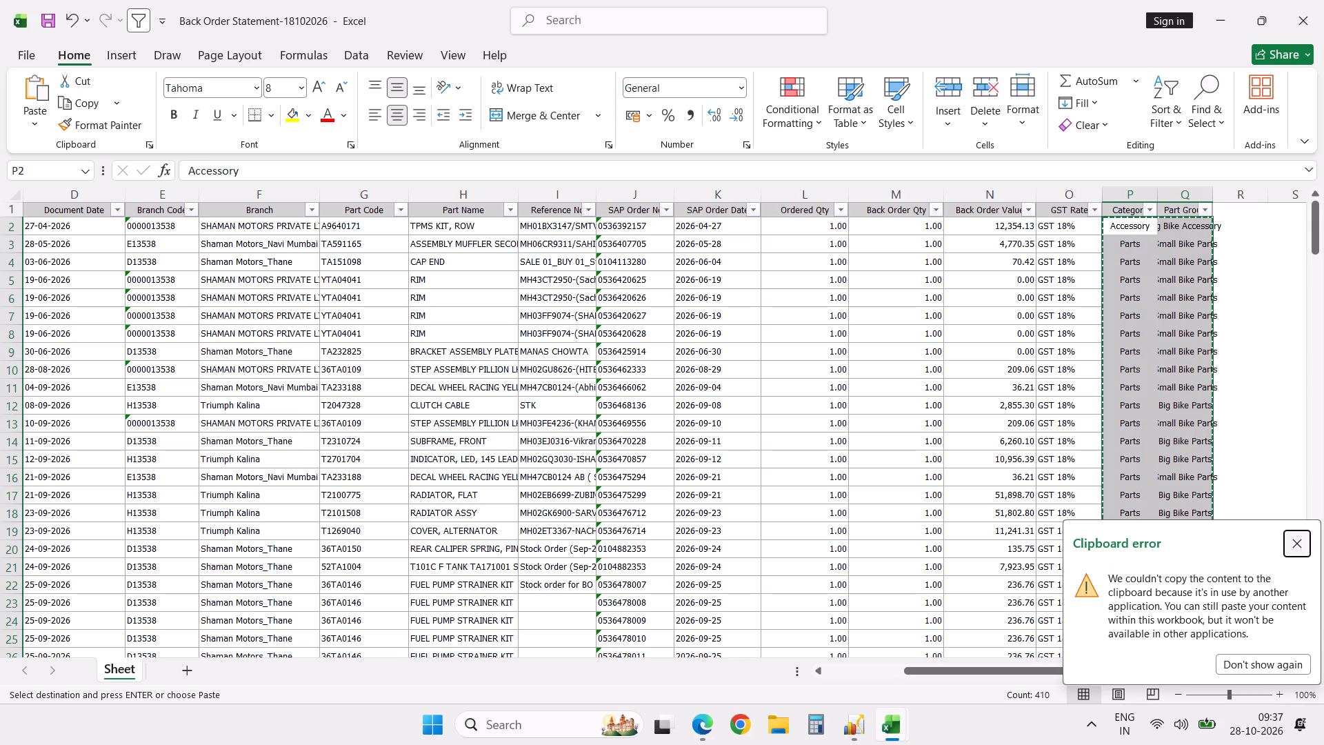
# Create a PivotTable on a new sheet from the data range $A$1:$Q$206.
pyautogui.click(96, 216)
pyautogui.hotkey('alt', 'd')
pyautogui.write('pn')
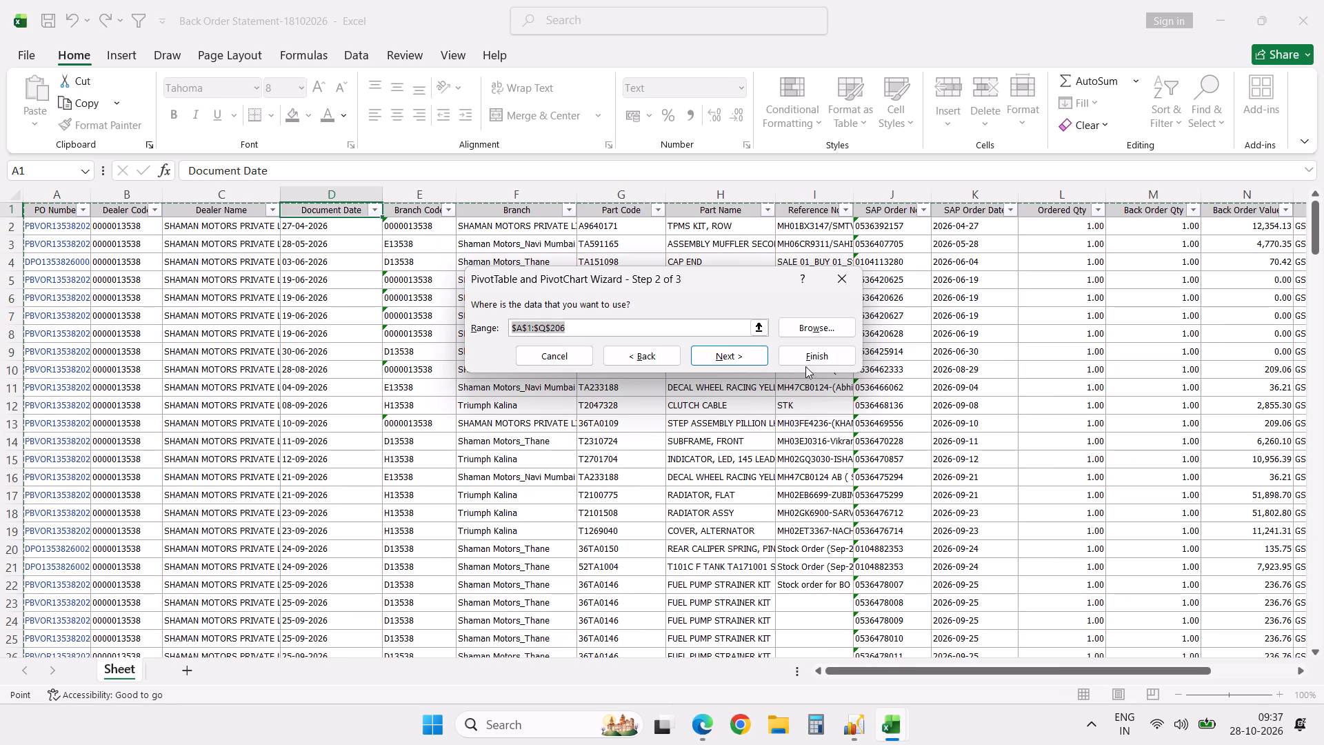
pyautogui.click(820, 352)
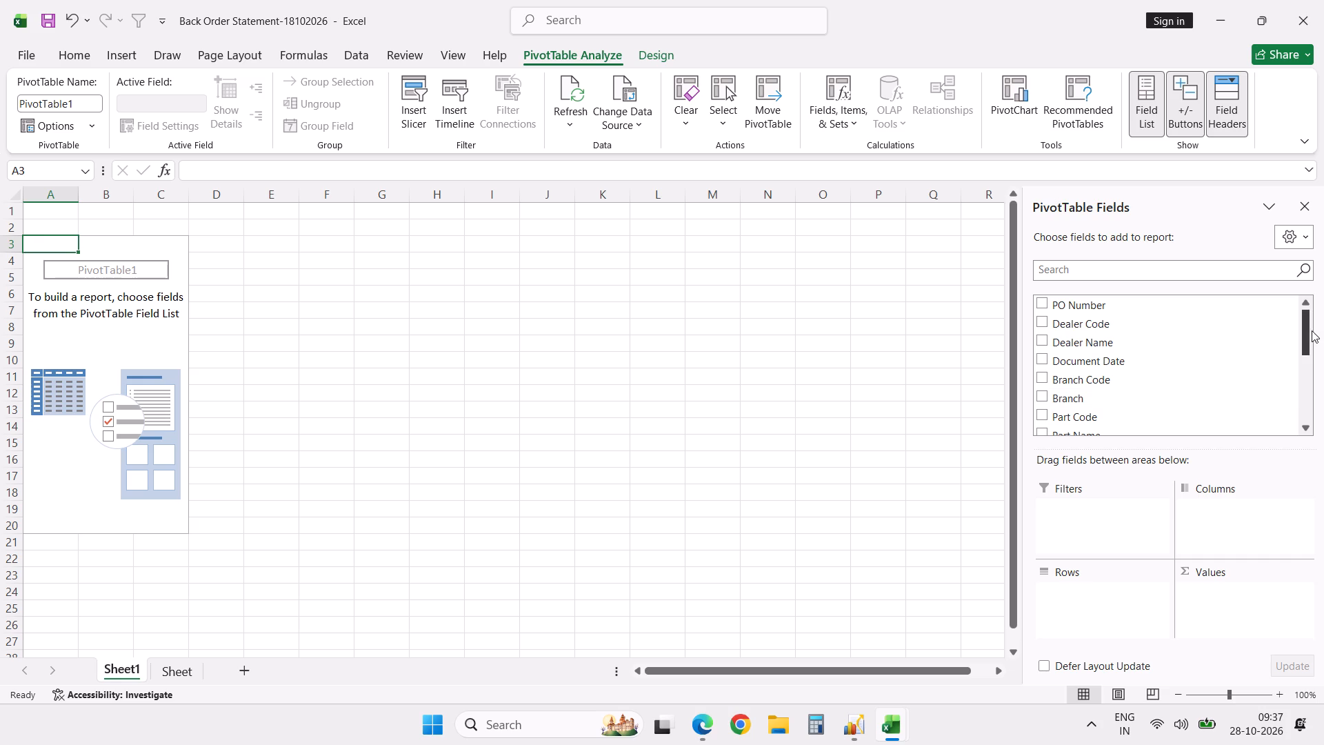
# Lay out the PivotTable with Category as rows, Part Group as columns and the sum of Back Order Value as values.
pyautogui.moveTo(1306, 333); pyautogui.dragTo(1304, 402)
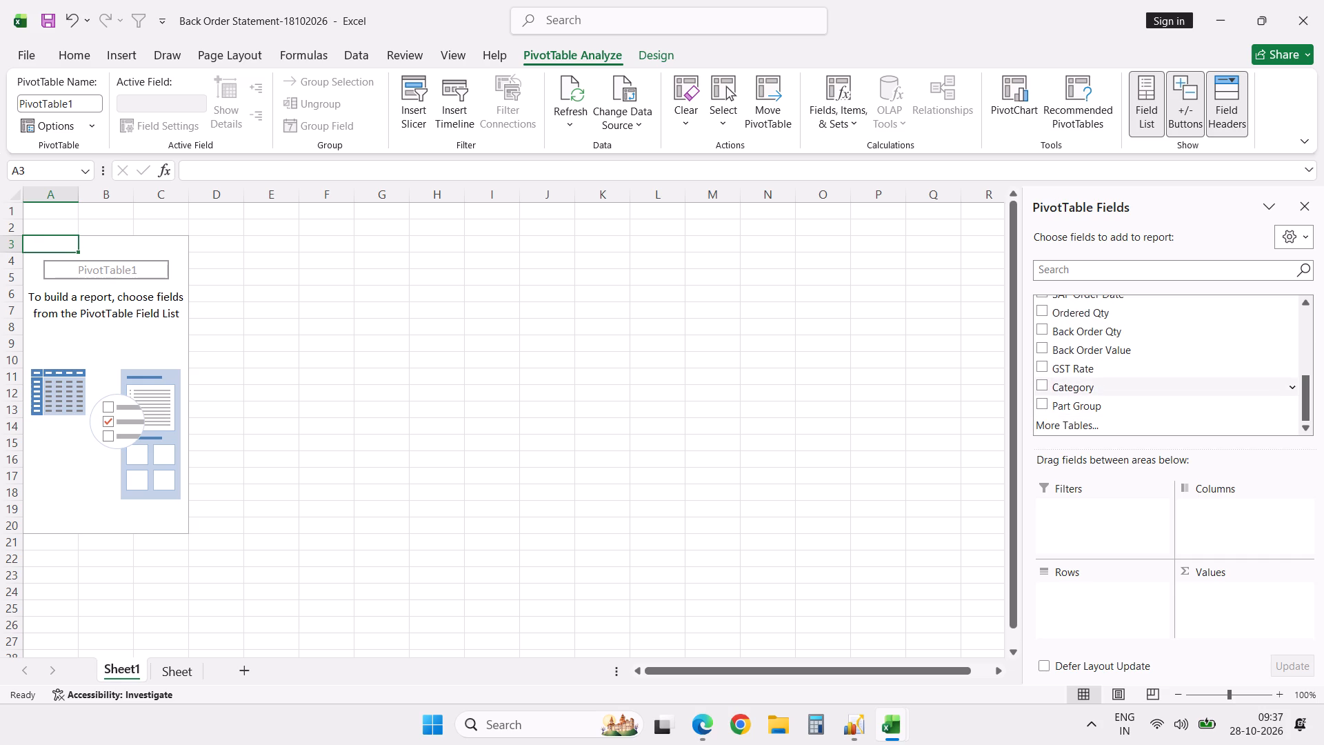
pyautogui.moveTo(1077, 393); pyautogui.dragTo(1085, 617)
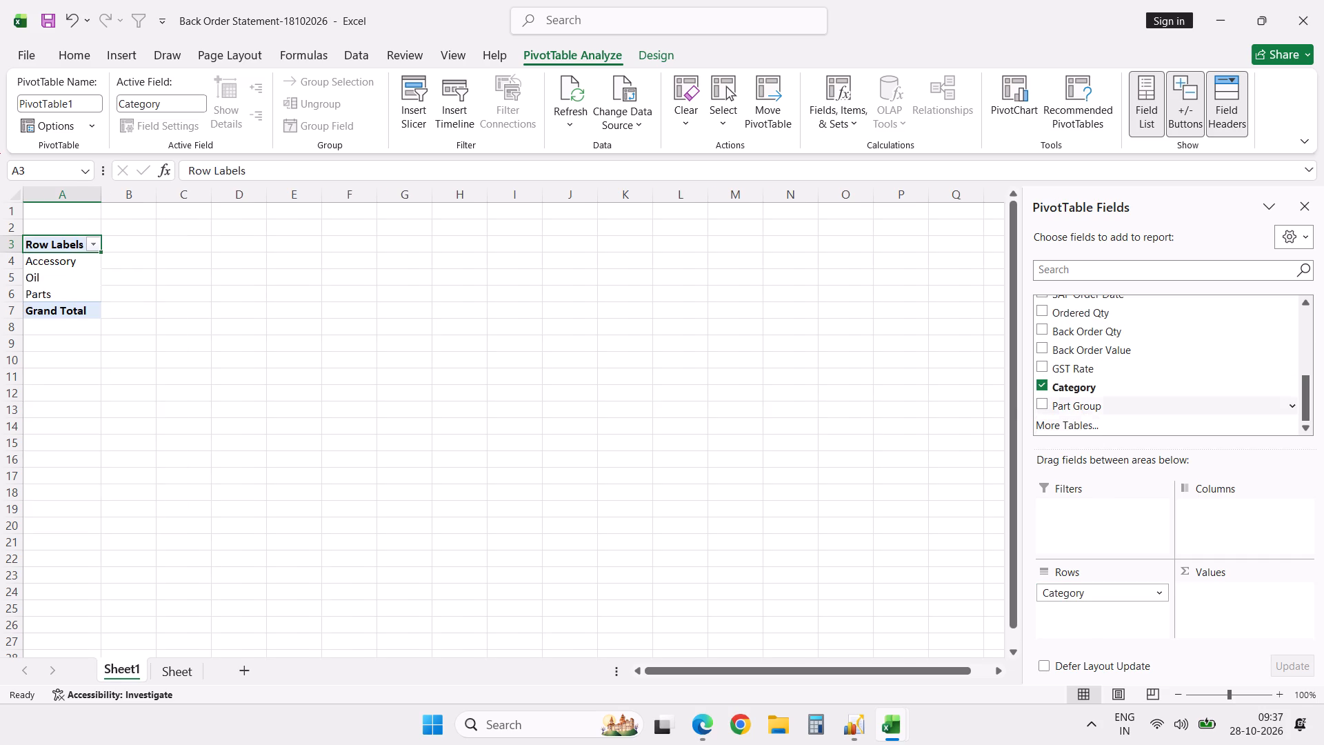
pyautogui.moveTo(1083, 409); pyautogui.dragTo(1265, 537)
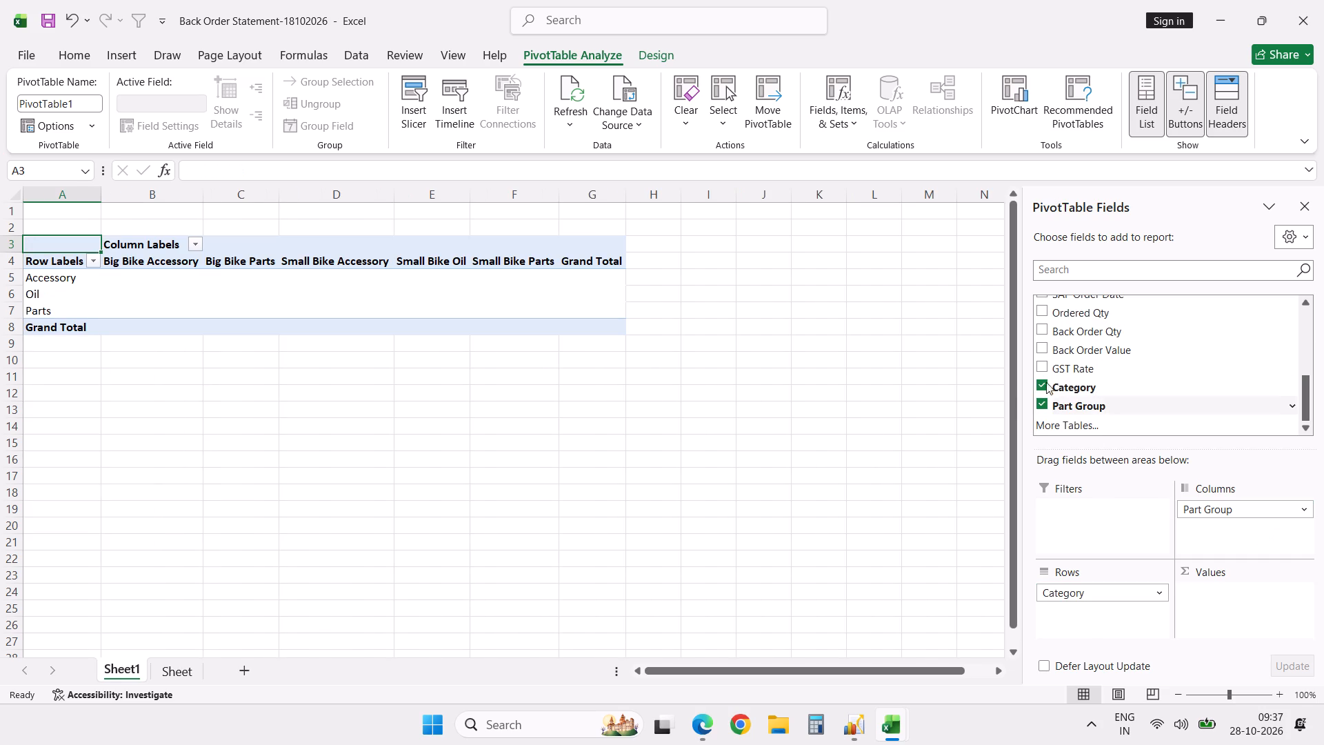
pyautogui.click(1045, 350)
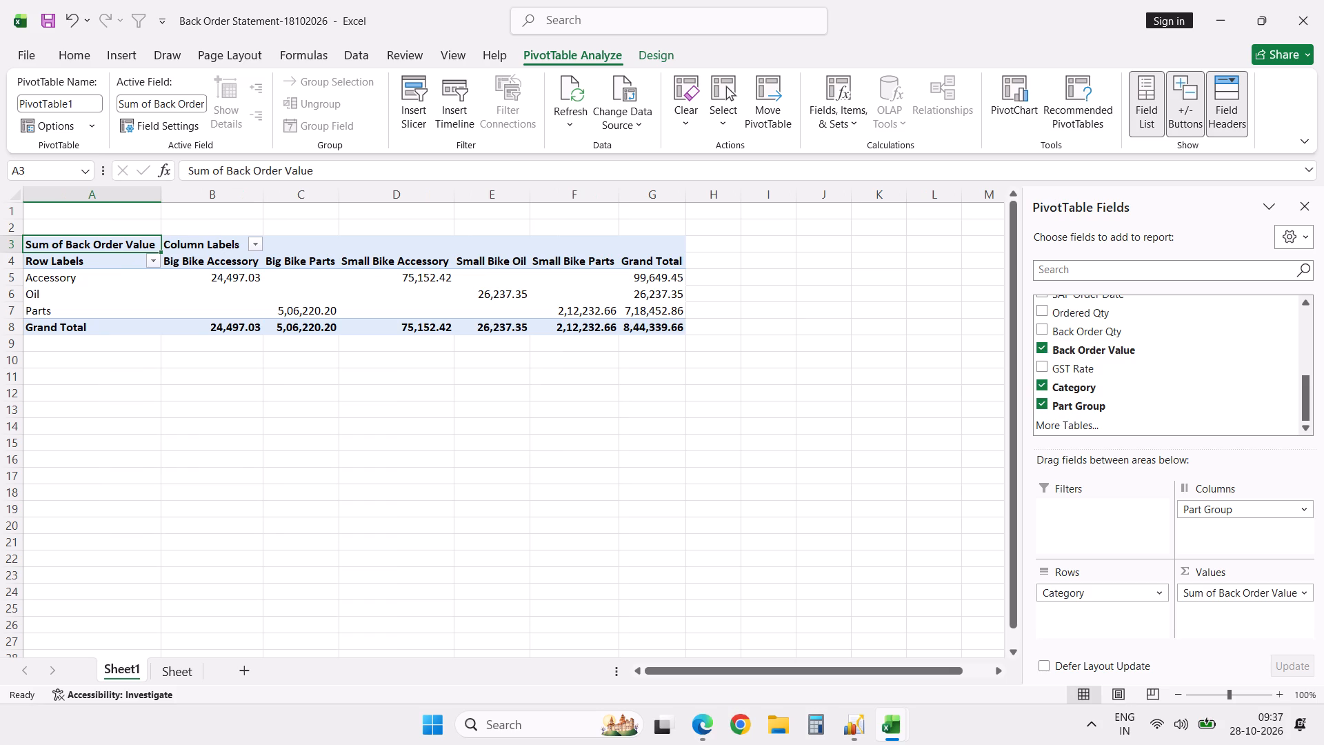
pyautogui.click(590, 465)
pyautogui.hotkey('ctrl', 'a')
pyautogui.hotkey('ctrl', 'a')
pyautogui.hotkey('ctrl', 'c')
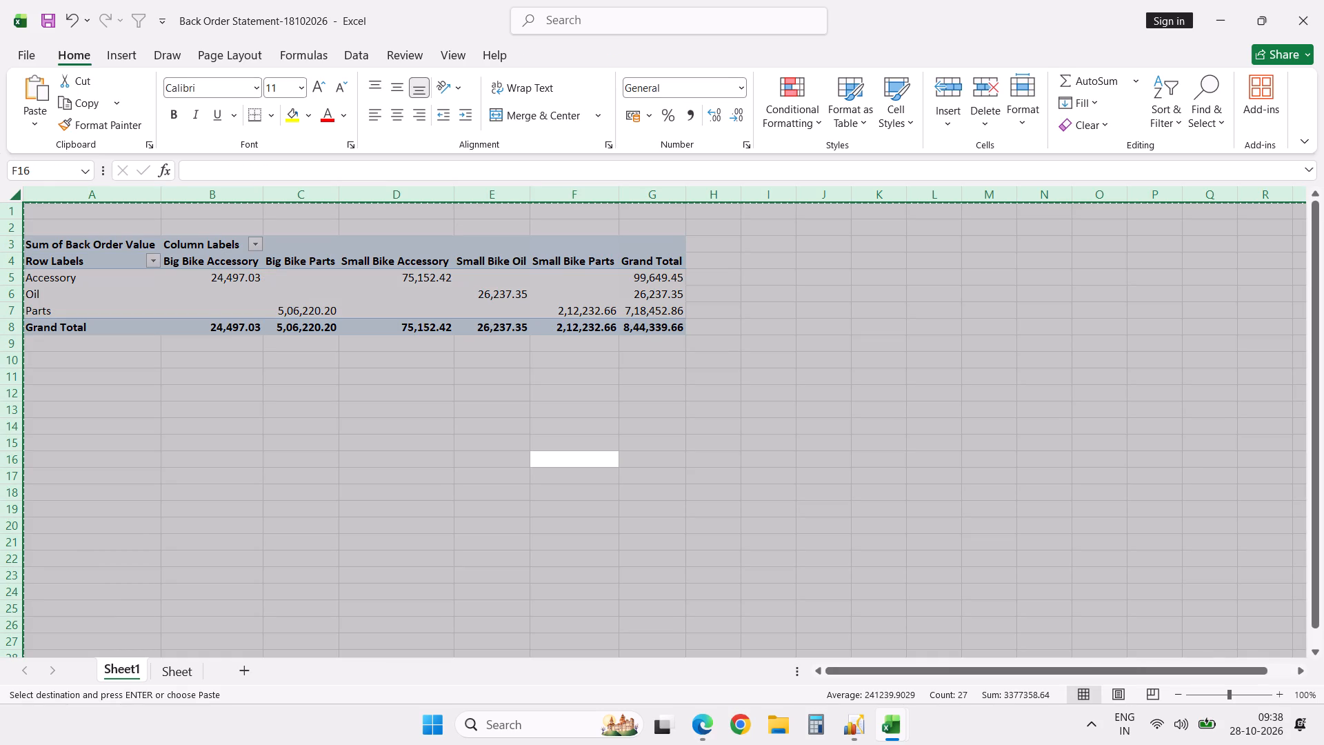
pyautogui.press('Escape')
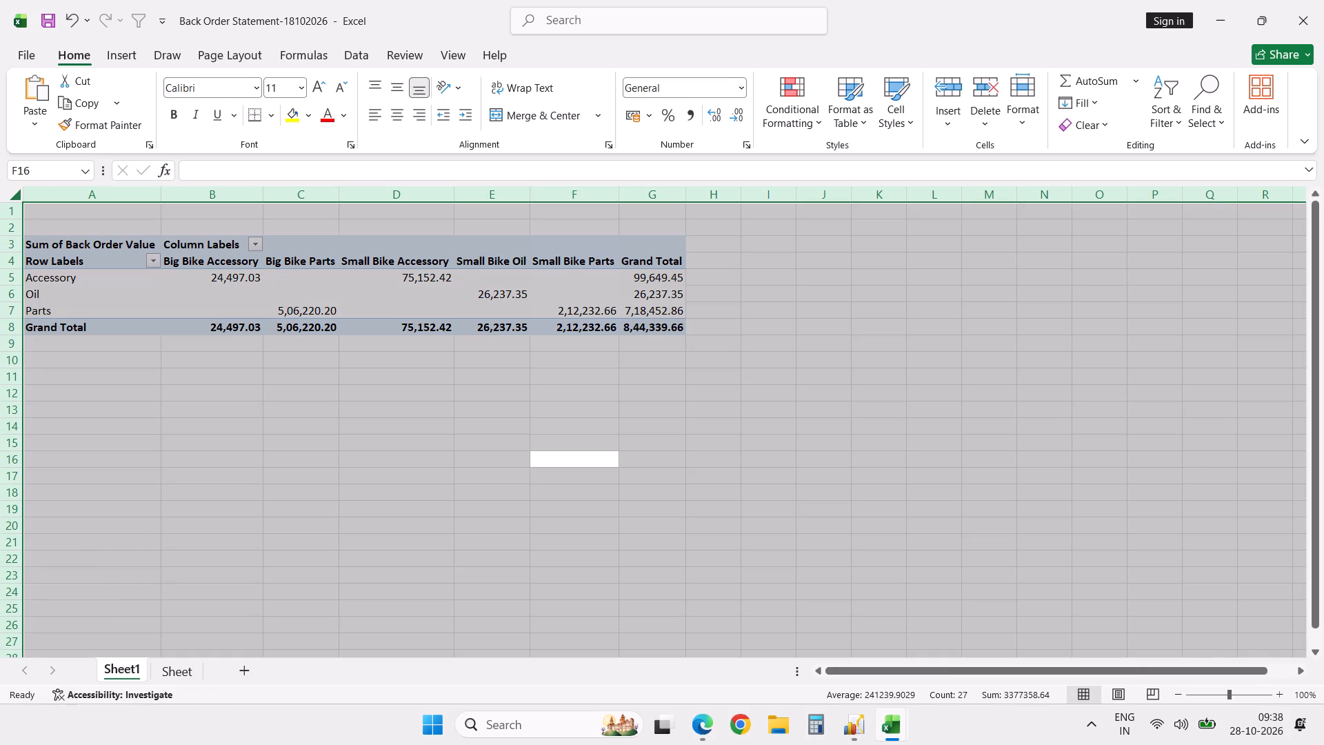
# Swap the PivotTable fields so that Part Group is in the rows and Category is in the columns.
pyautogui.click(274, 255)
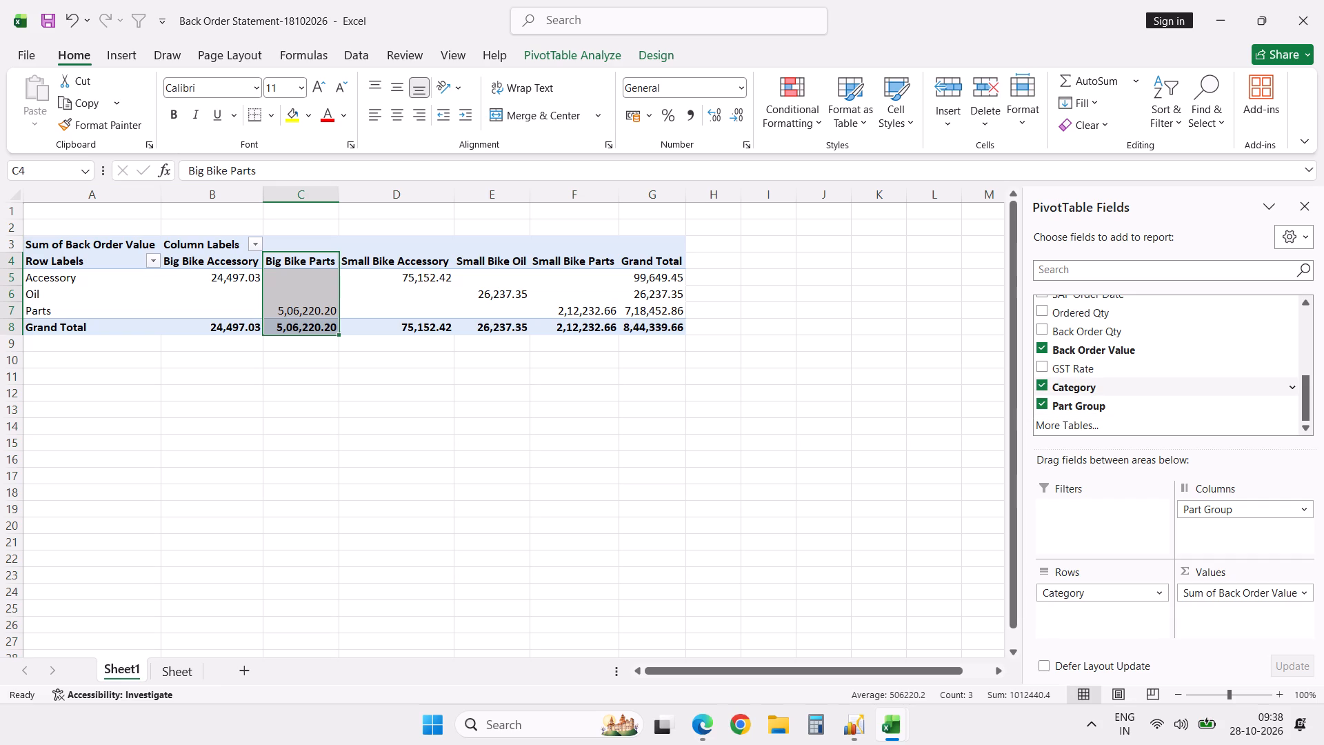
pyautogui.moveTo(1238, 511); pyautogui.dragTo(1096, 611)
pyautogui.moveTo(1096, 611); pyautogui.dragTo(1091, 621)
pyautogui.moveTo(1086, 595); pyautogui.dragTo(1227, 508)
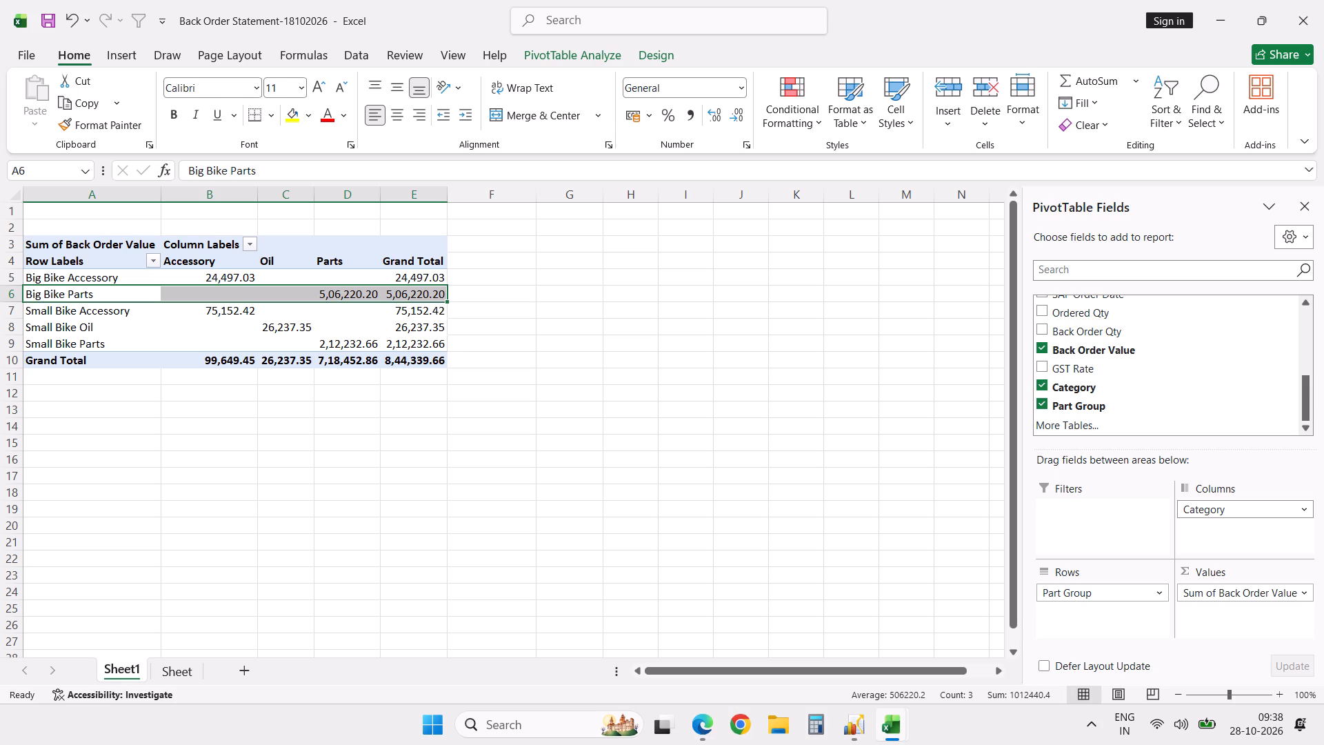
# Copy the whole PivotTable sheet and paste it over itself as plain values.
pyautogui.click(705, 421)
pyautogui.hotkey('ctrl', 'a')
pyautogui.hotkey('ctrl', 'a')
pyautogui.hotkey('ctrl', 'c')
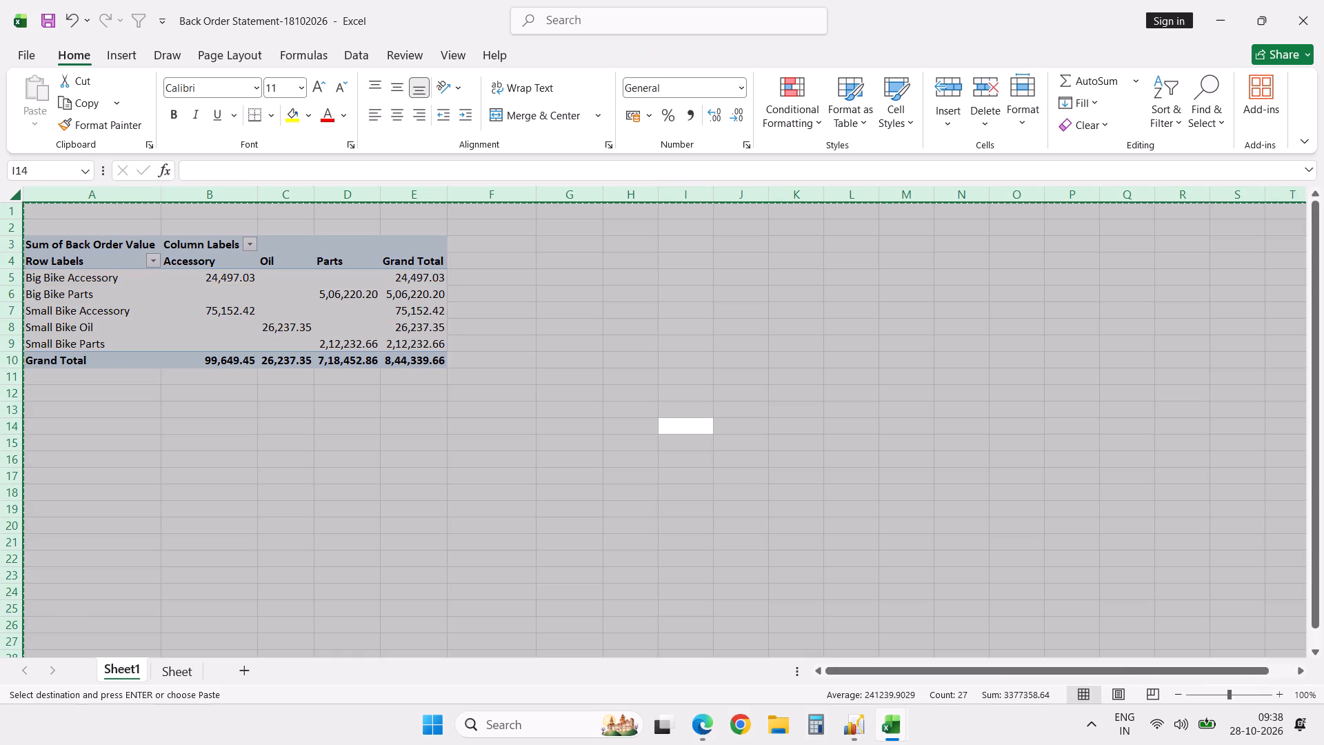
pyautogui.rightClick(52, 209)
pyautogui.click(126, 329)
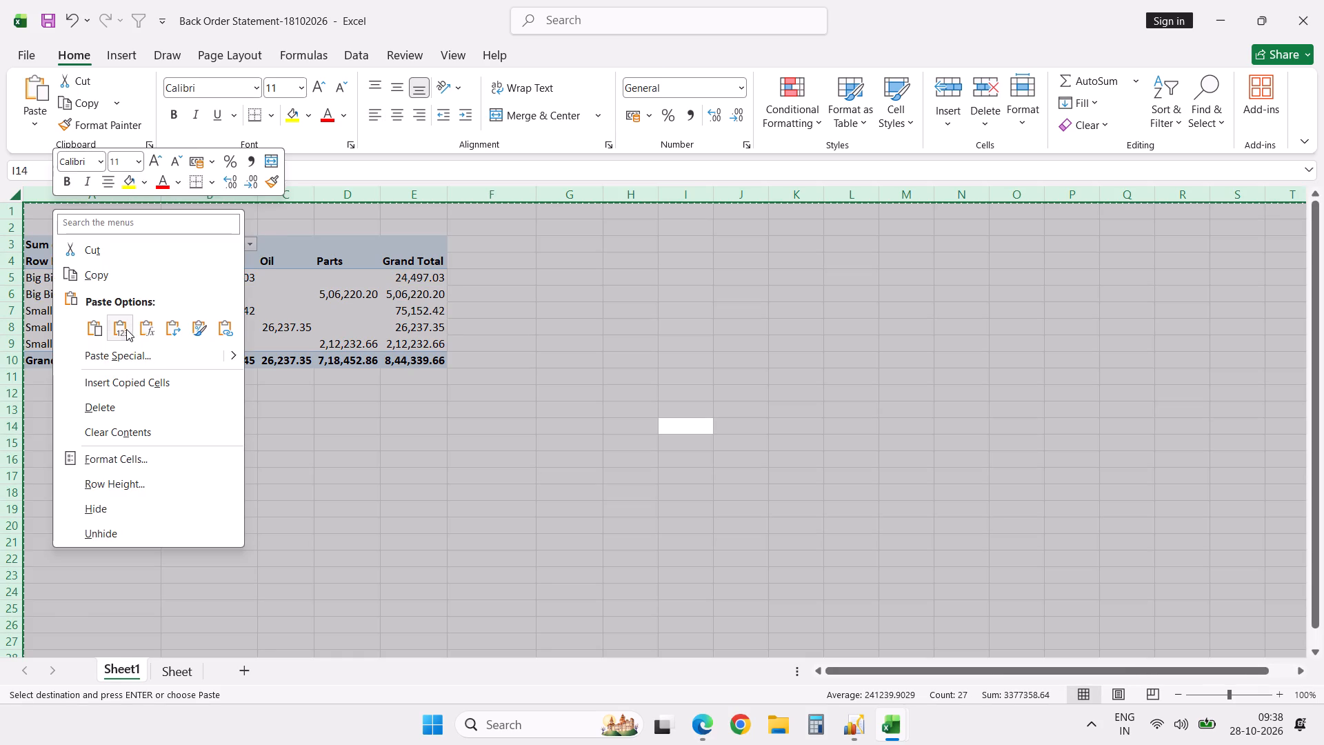
# Replace all blank cells in the summary values B5:E10 with 0.
pyautogui.click(218, 279)
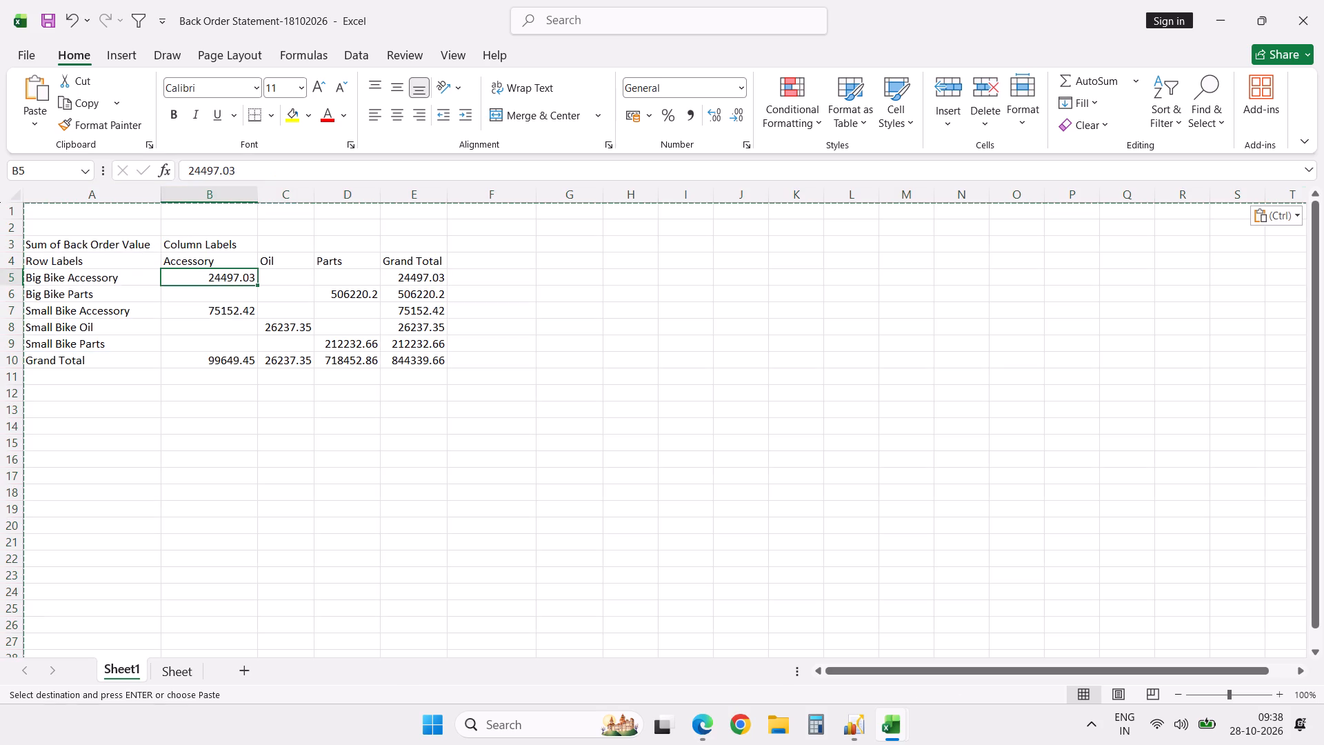
pyautogui.keyDown('shift'); pyautogui.click(413, 362); pyautogui.keyUp('shift')
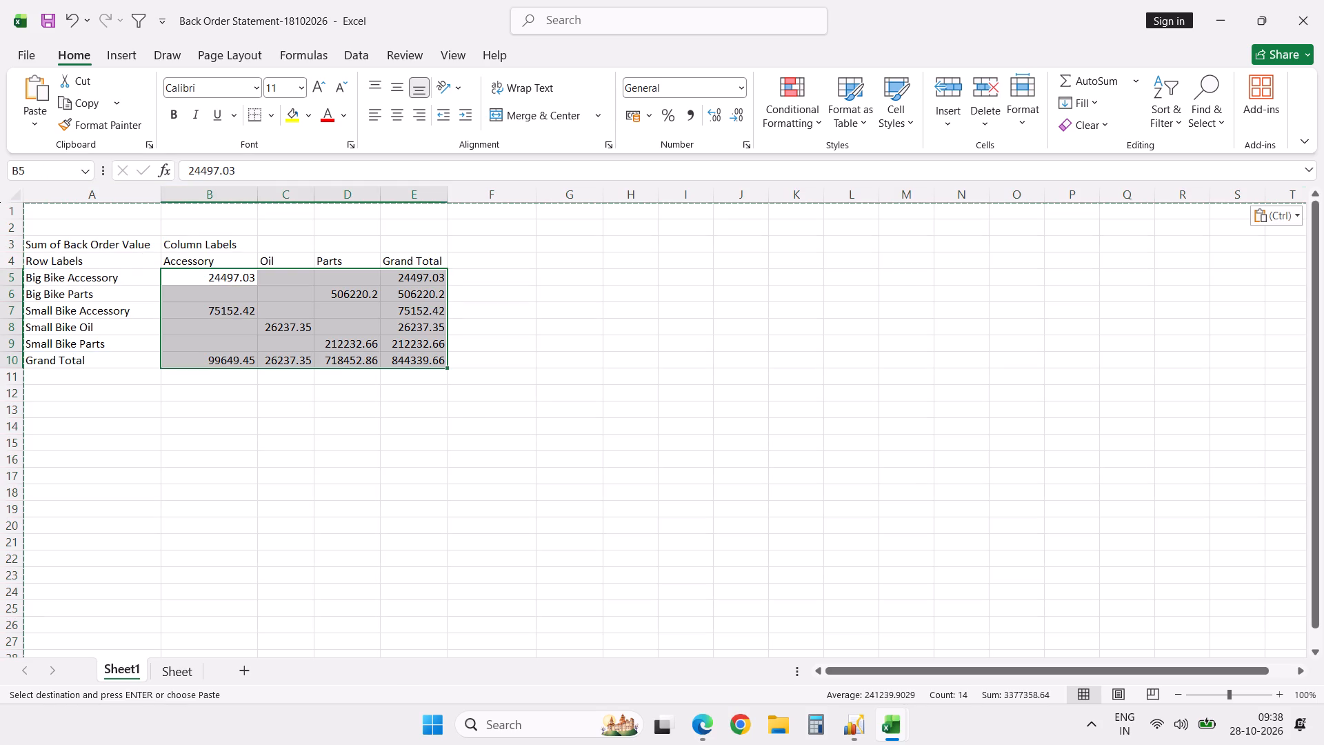
pyautogui.hotkey('ctrl', 'h')
pyautogui.press('Tab')
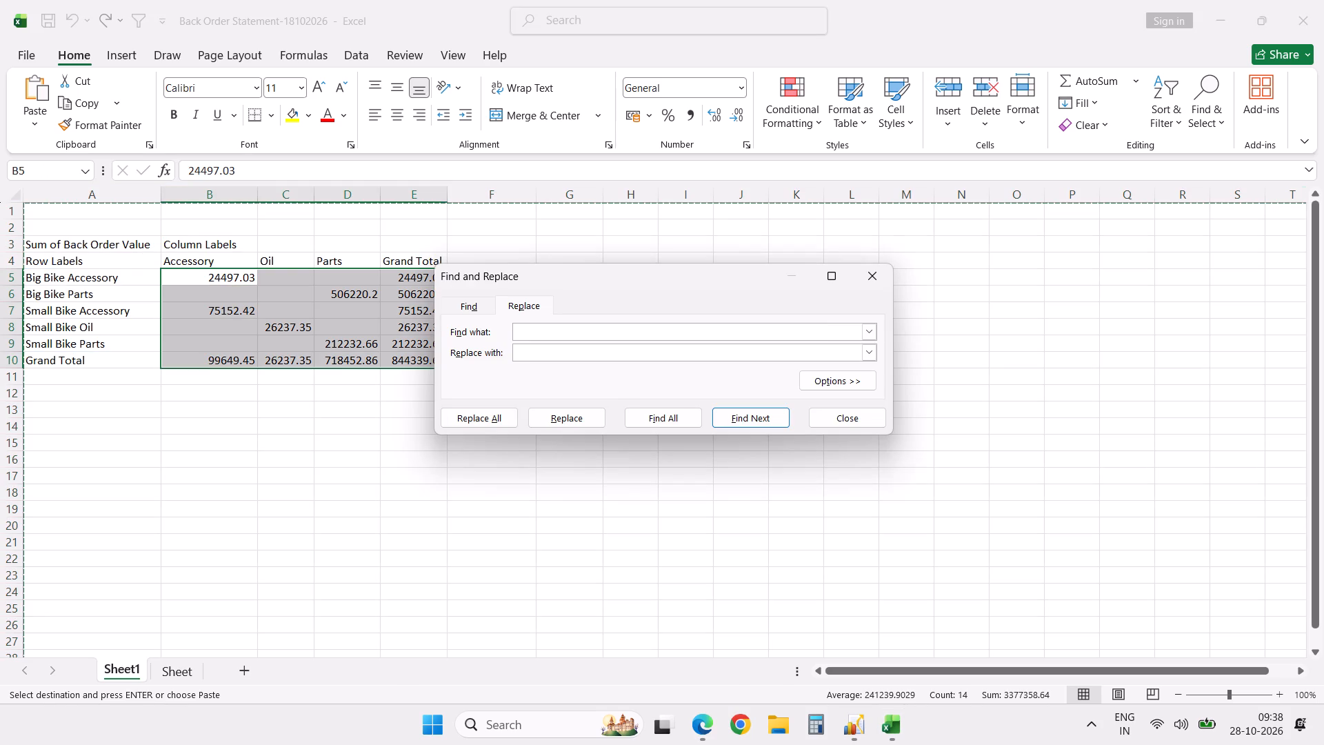
pyautogui.press('0')
pyautogui.hotkey('alt', 'a')
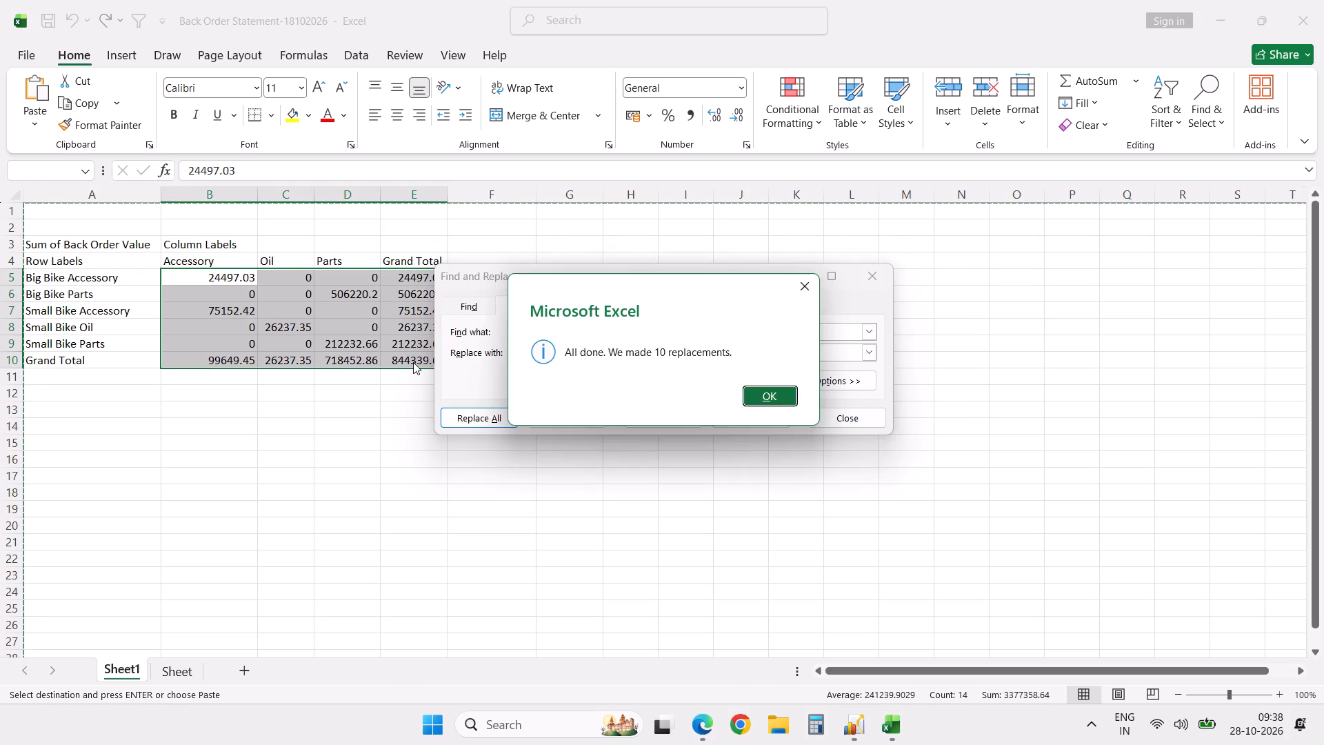
pyautogui.press('Escape')
pyautogui.press('Escape')
# Format the summary values B5:E10 in comma style with no decimal places.
pyautogui.click(689, 115)
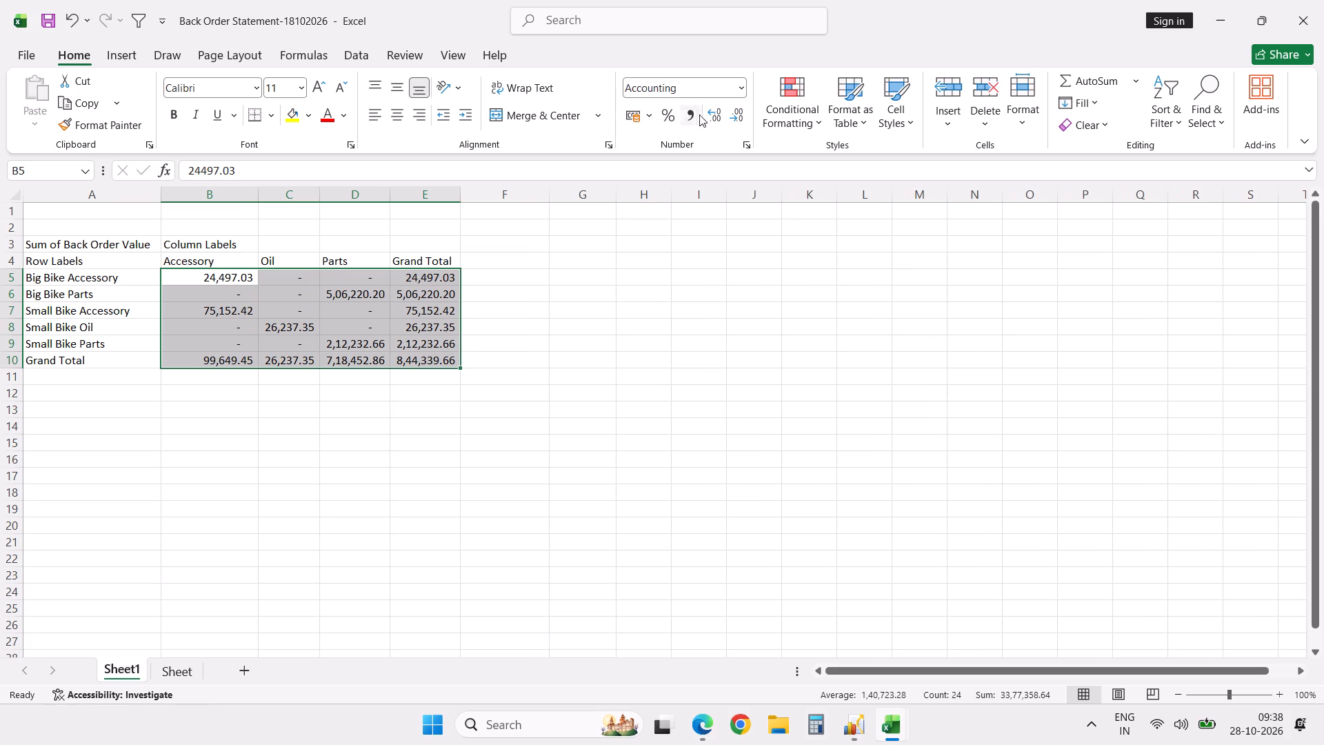
pyautogui.tripleClick(739, 116)
pyautogui.click(739, 116)
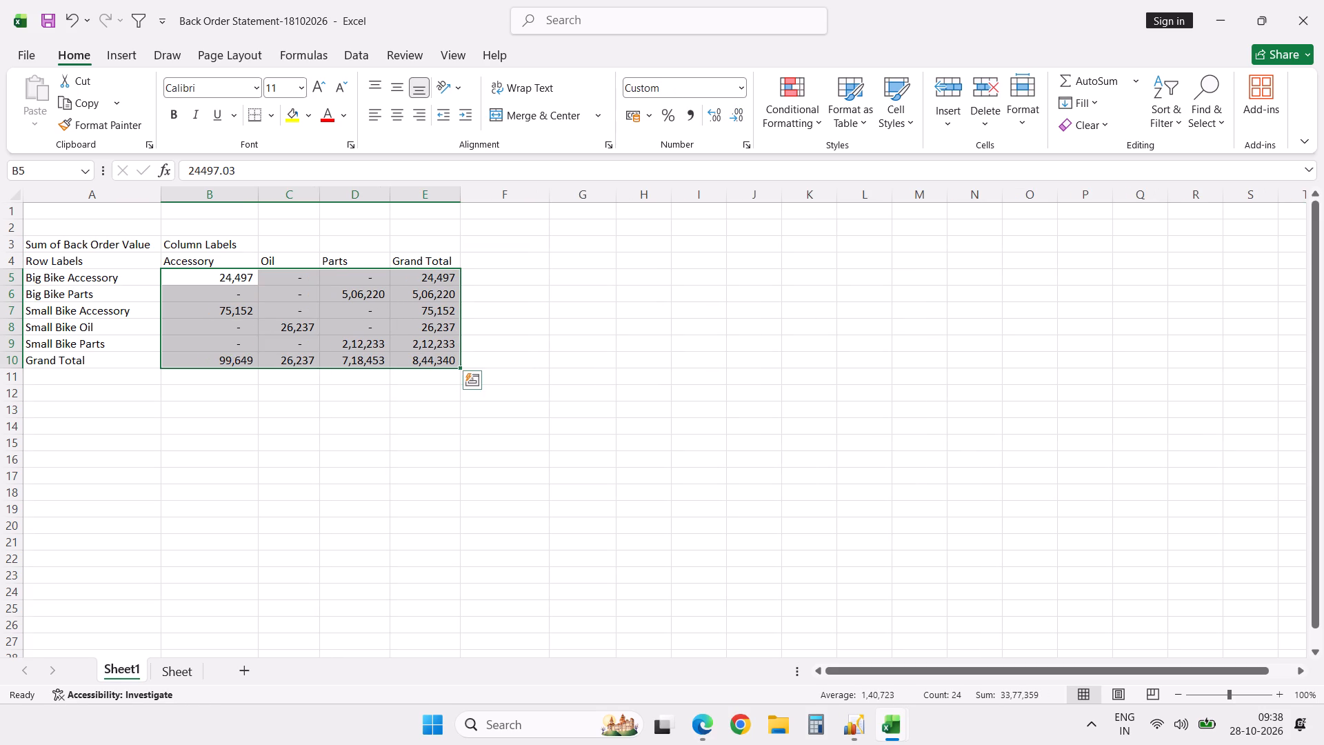
pyautogui.click(395, 439)
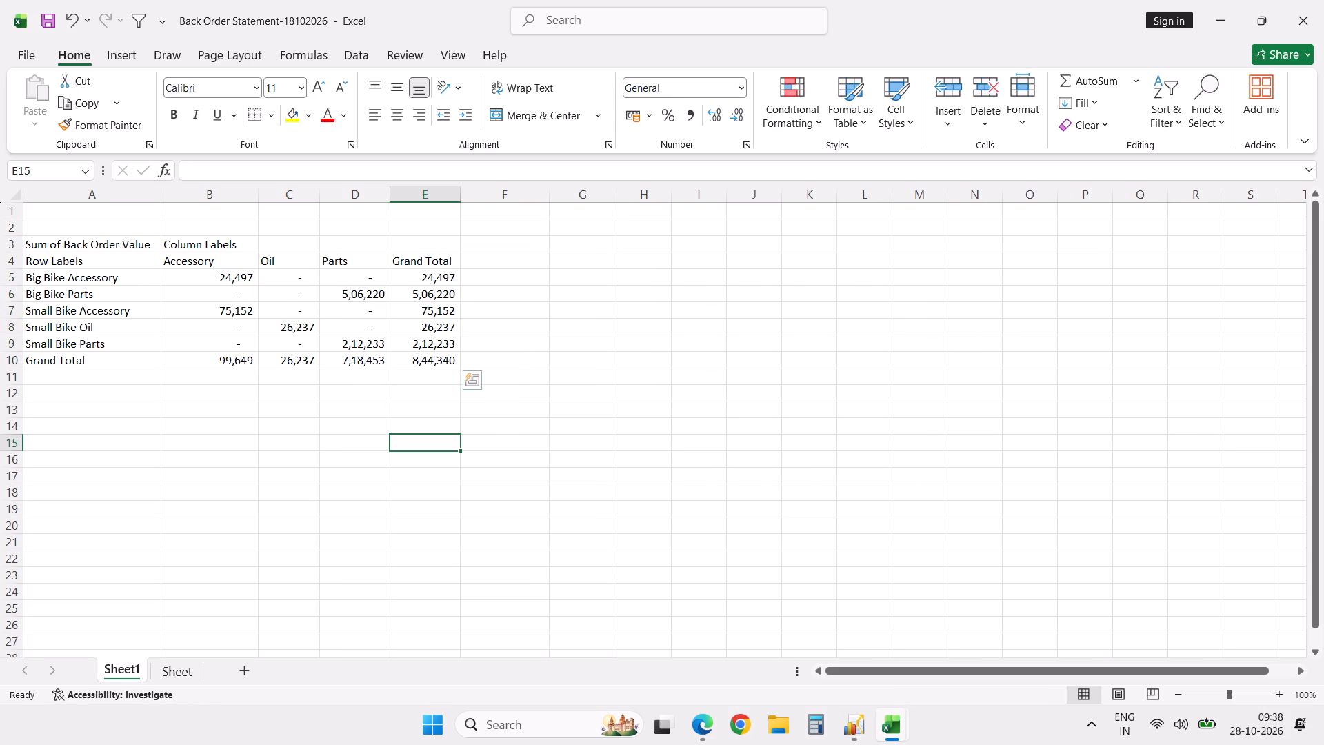
# Browse to the Funds Statement folder and open the workbook Back Order Statement-24102026.
pyautogui.click(77, 441)
pyautogui.hotkey('alt', 'f')
pyautogui.press('o')
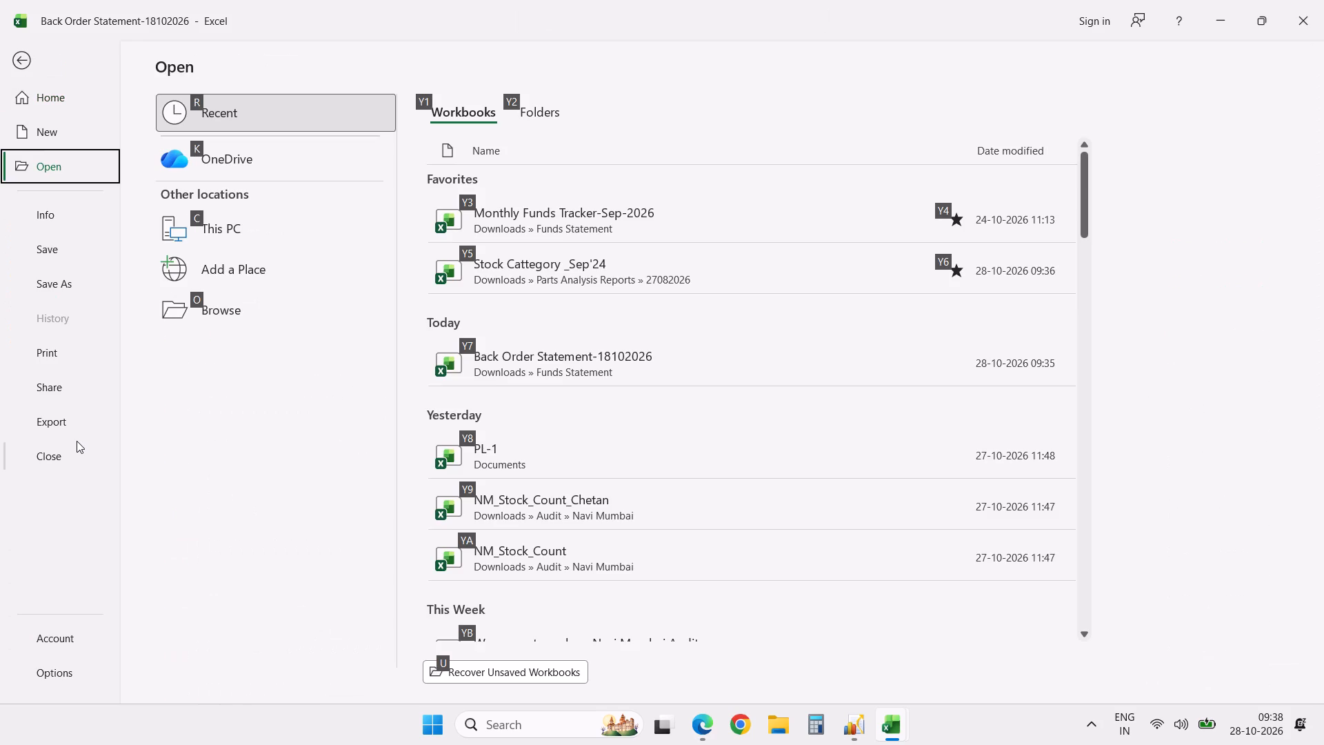
pyautogui.click(256, 310)
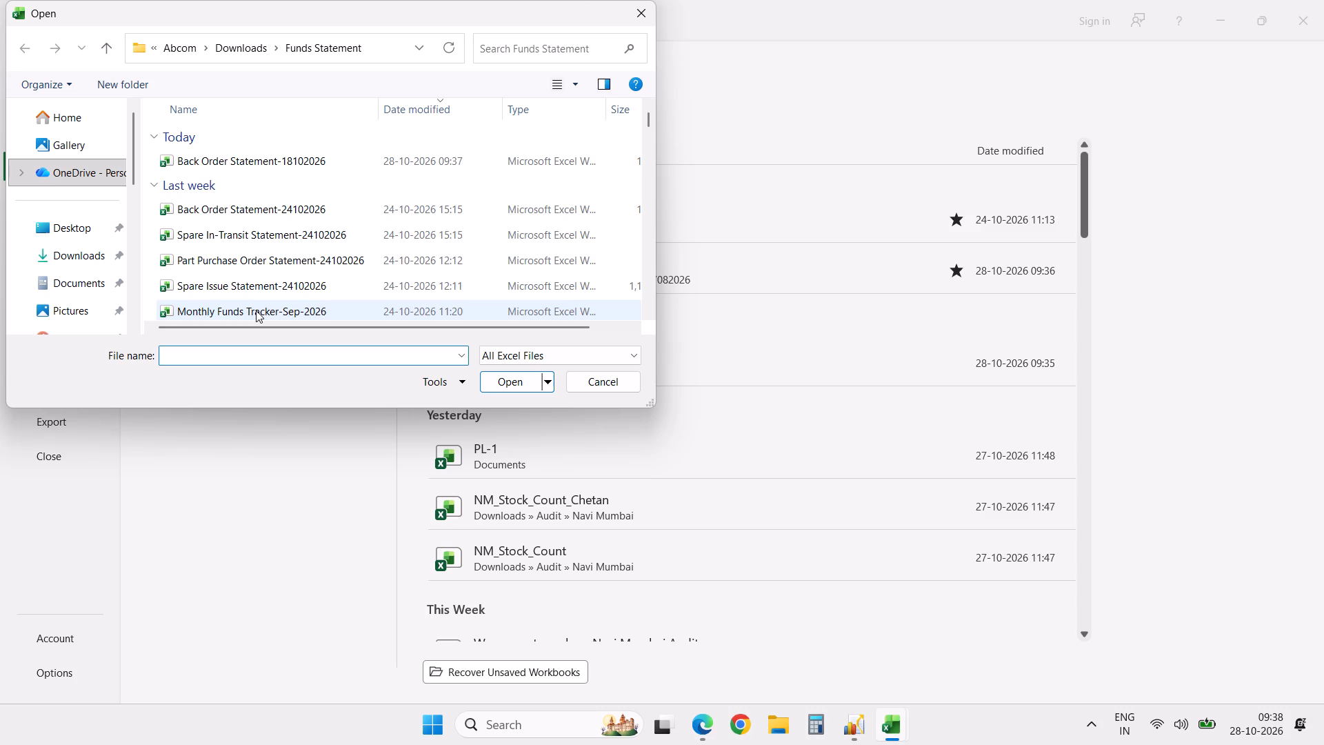
pyautogui.click(1266, 724)
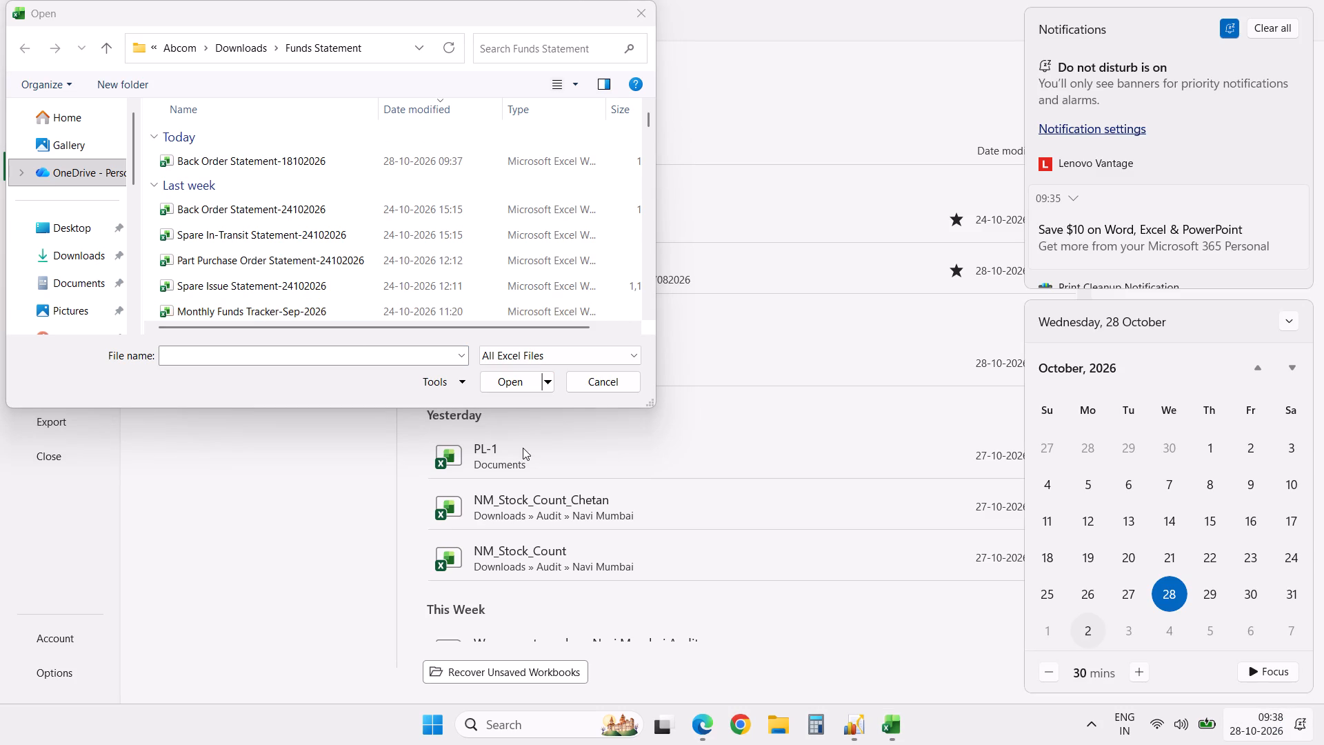
pyautogui.doubleClick(238, 210)
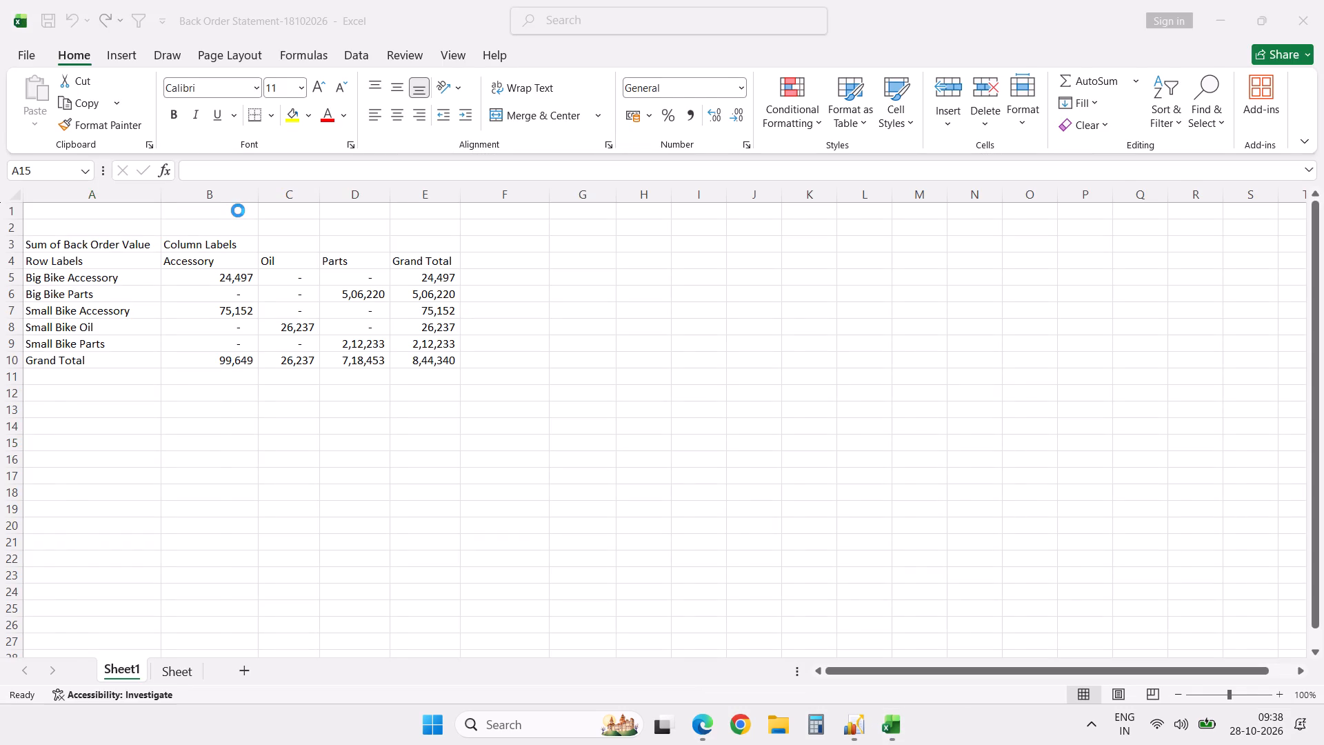
# Copy the formatted statement table A15:E25 from Sheet2 of the 24102026 workbook to A15 on Sheet1 of Back Order Statement-18102026.
pyautogui.click(135, 673)
pyautogui.click(200, 678)
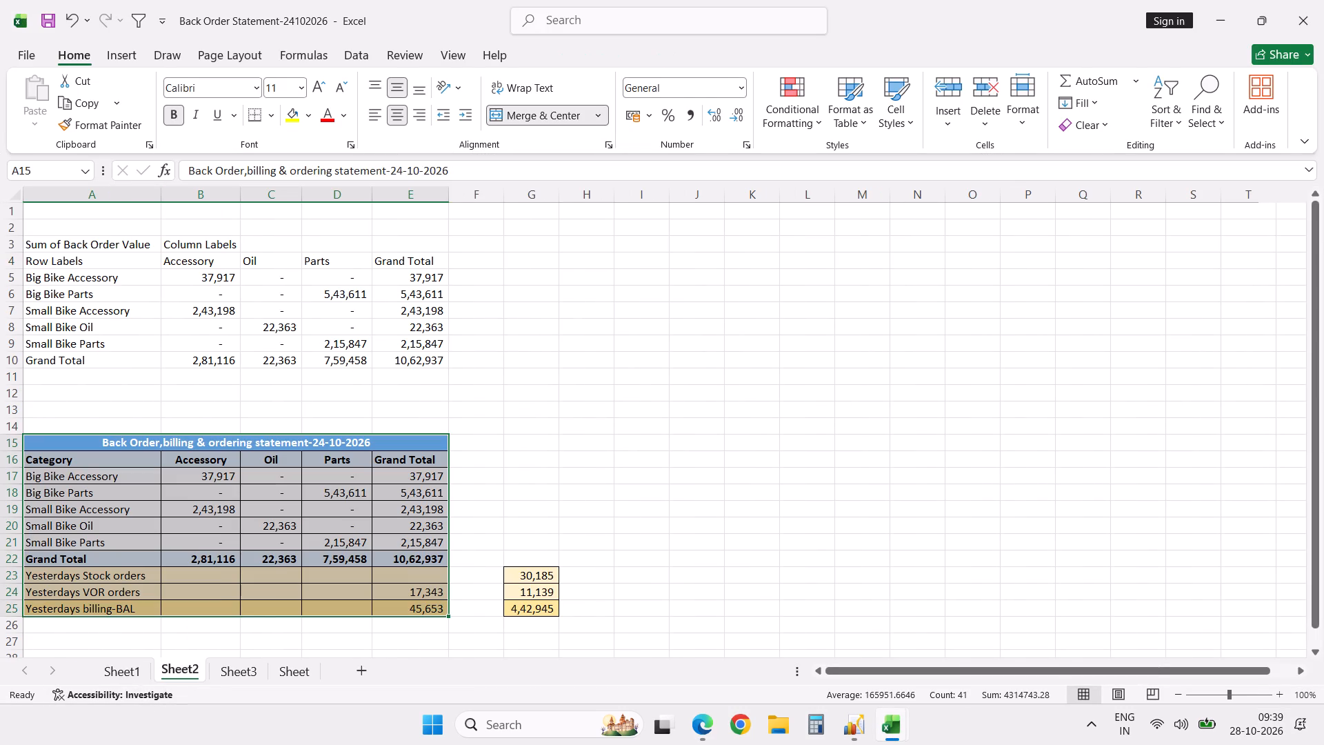
pyautogui.hotkey('ctrl', 'c')
pyautogui.hotkey('alt', 'Tab')
pyautogui.moveTo(167, 411); pyautogui.dragTo(122, 437)
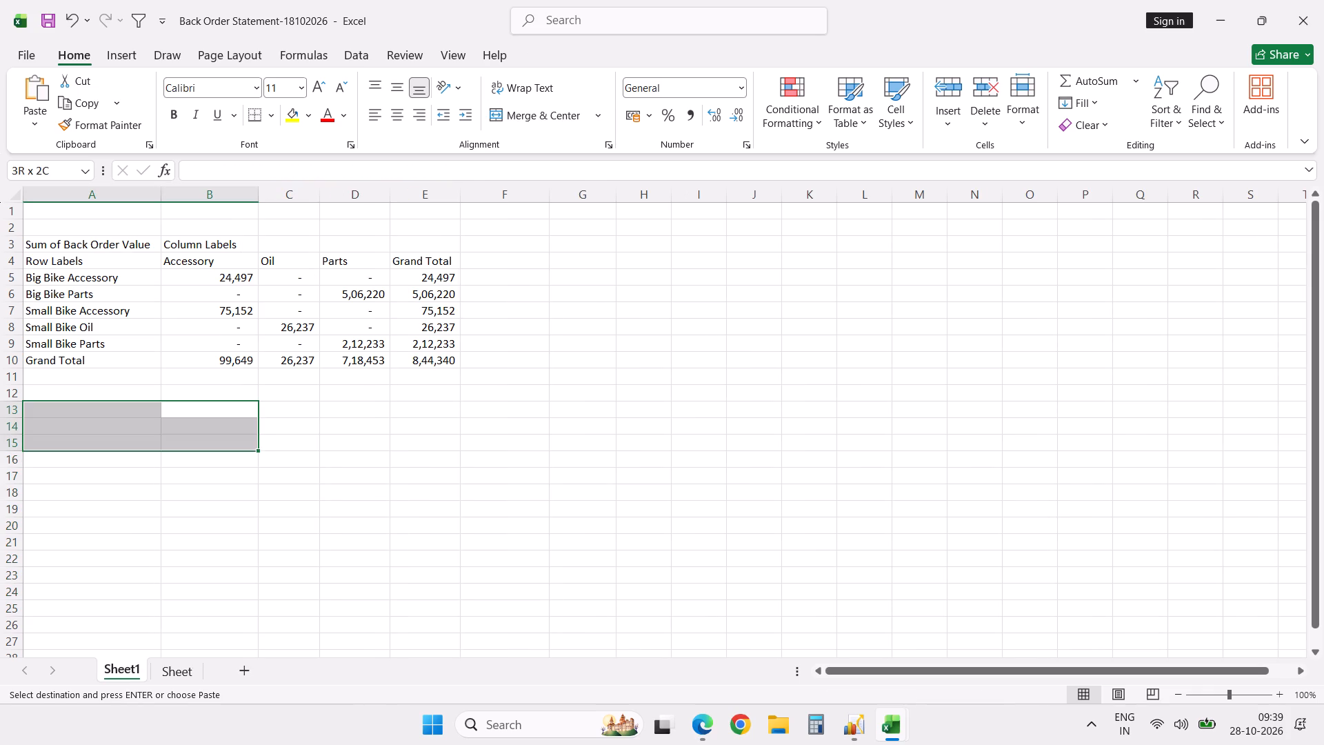
pyautogui.moveTo(122, 437); pyautogui.dragTo(115, 439)
pyautogui.click(115, 439)
pyautogui.hotkey('ctrl', 'v')
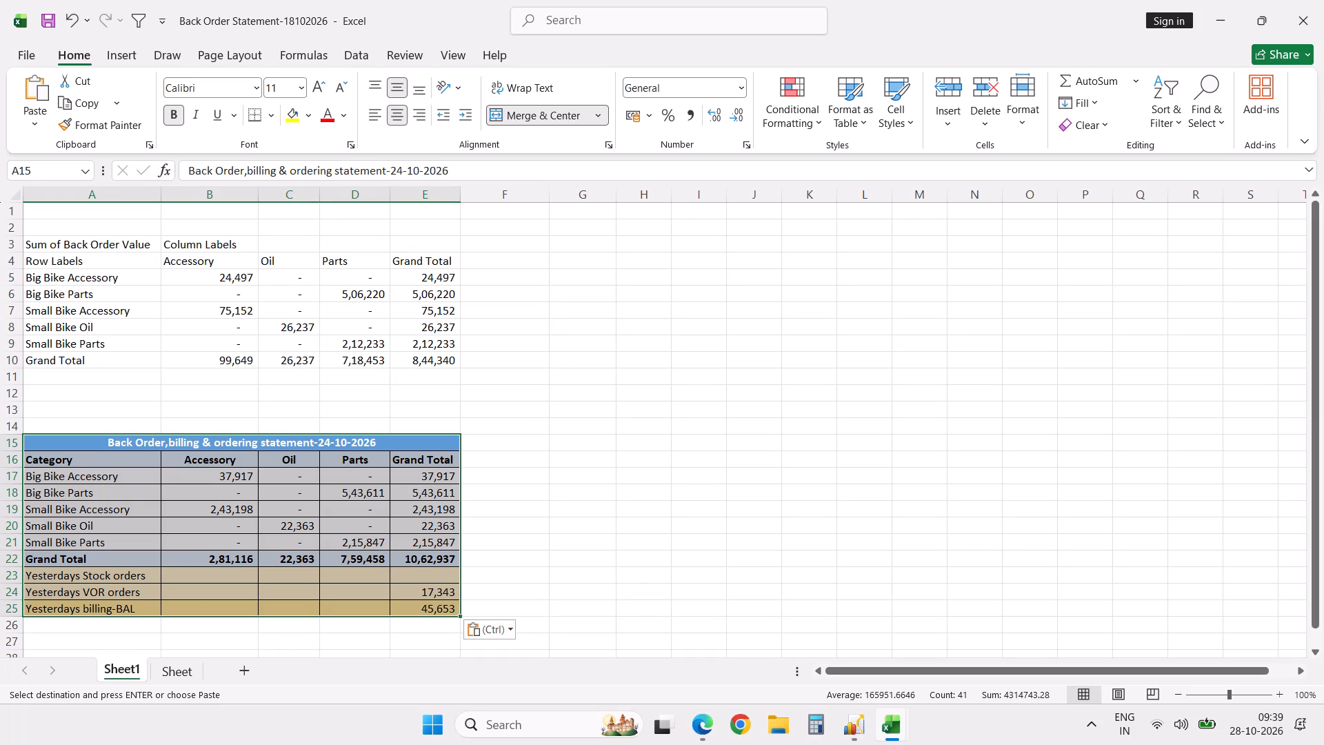
# Copy the Grand Total cells of the three Yesterdays rows, E23:E25, to G23.
pyautogui.click(434, 575)
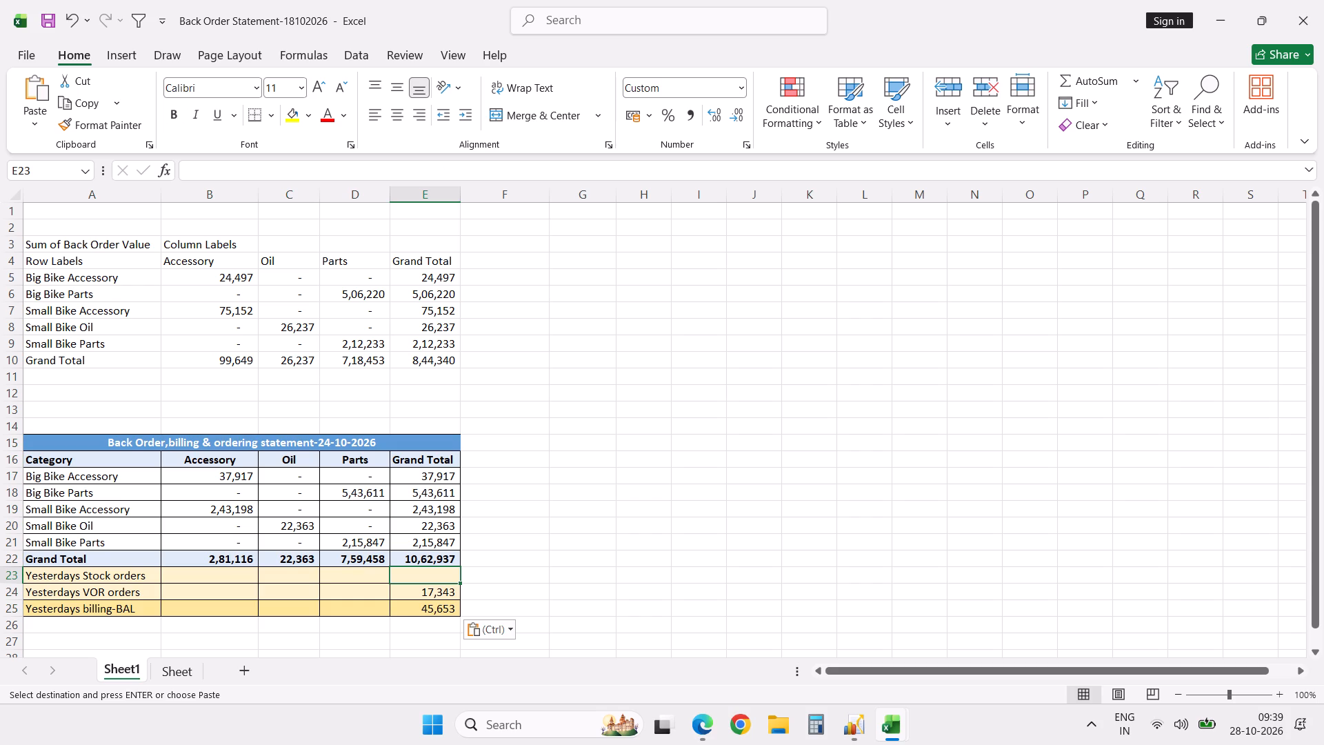
pyautogui.hotkey('shift', 'Down')
pyautogui.hotkey('shift', 'Down')
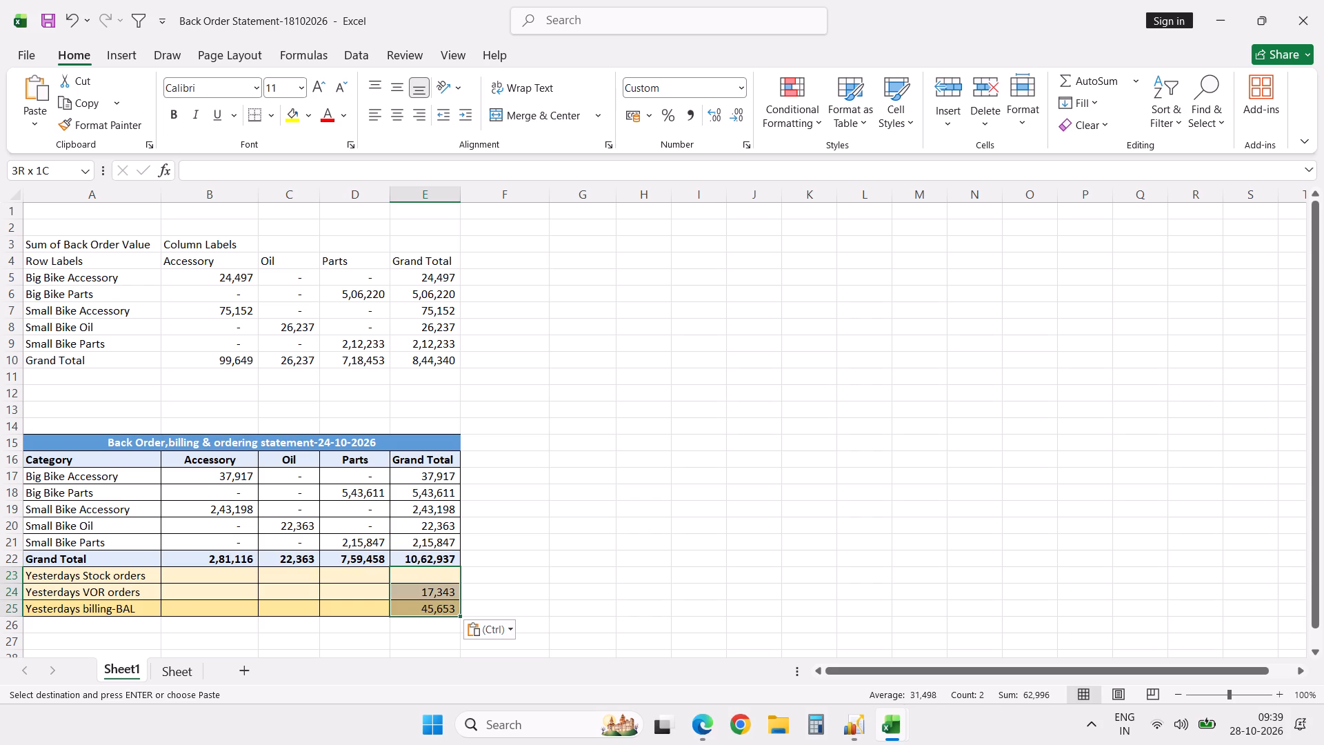
pyautogui.hotkey('ctrl', 'c')
pyautogui.press('Right')
pyautogui.press('Right')
pyautogui.press('Return')
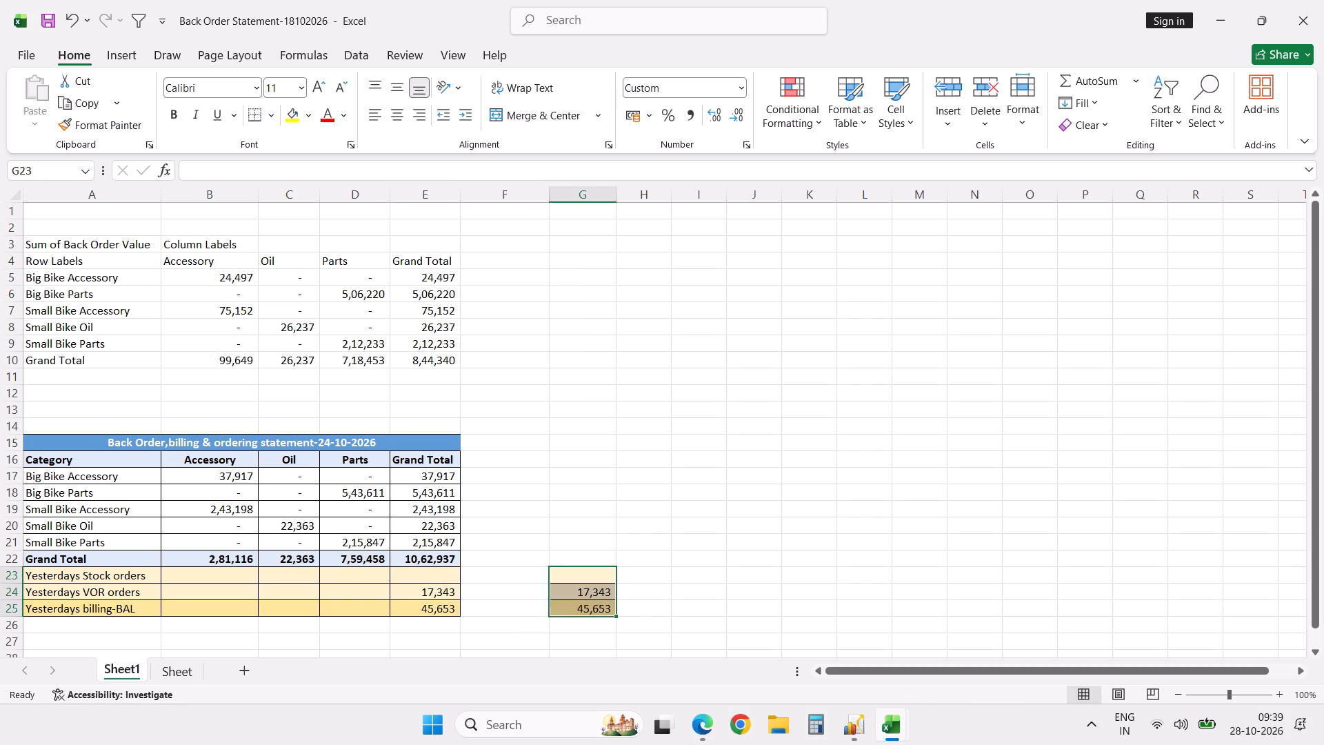
# Copy summary values B5:D9 into the statement table from B17 as values only, and save the workbook.
pyautogui.click(227, 277)
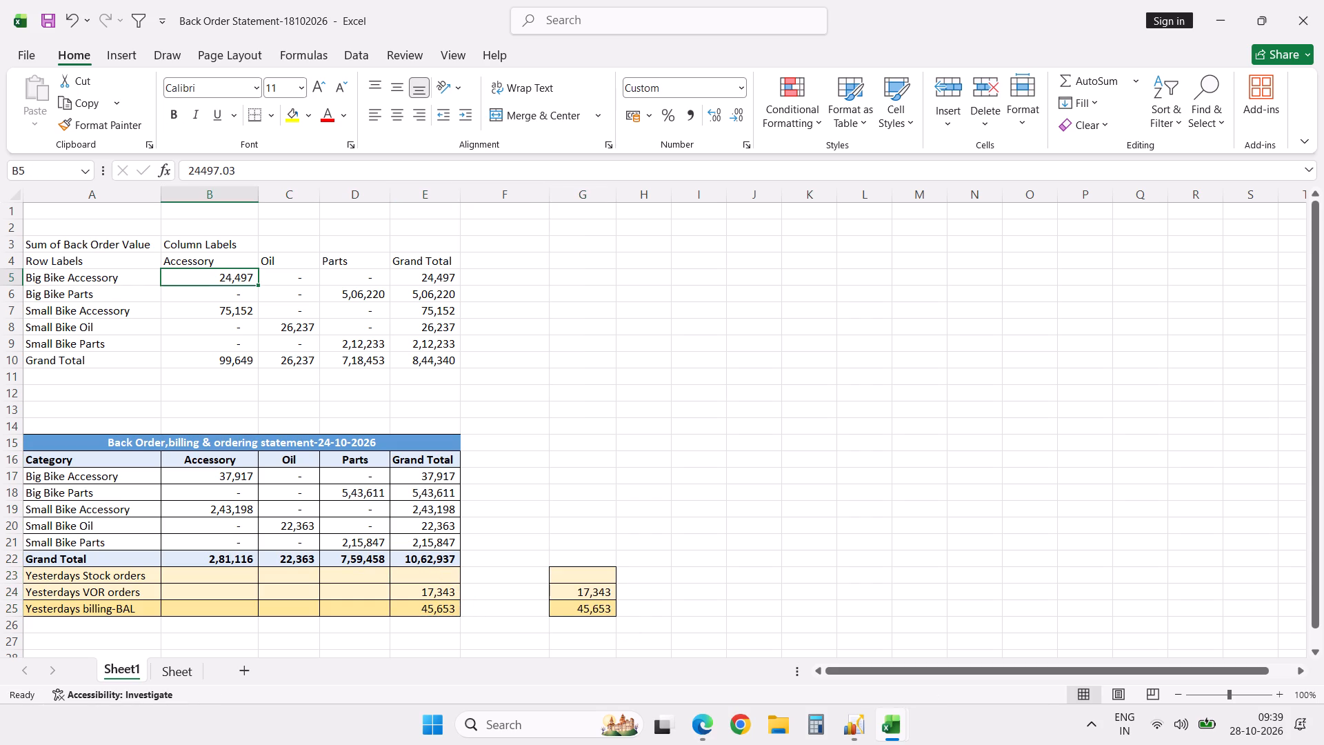
pyautogui.keyDown('shift'); pyautogui.click(376, 345); pyautogui.keyUp('shift')
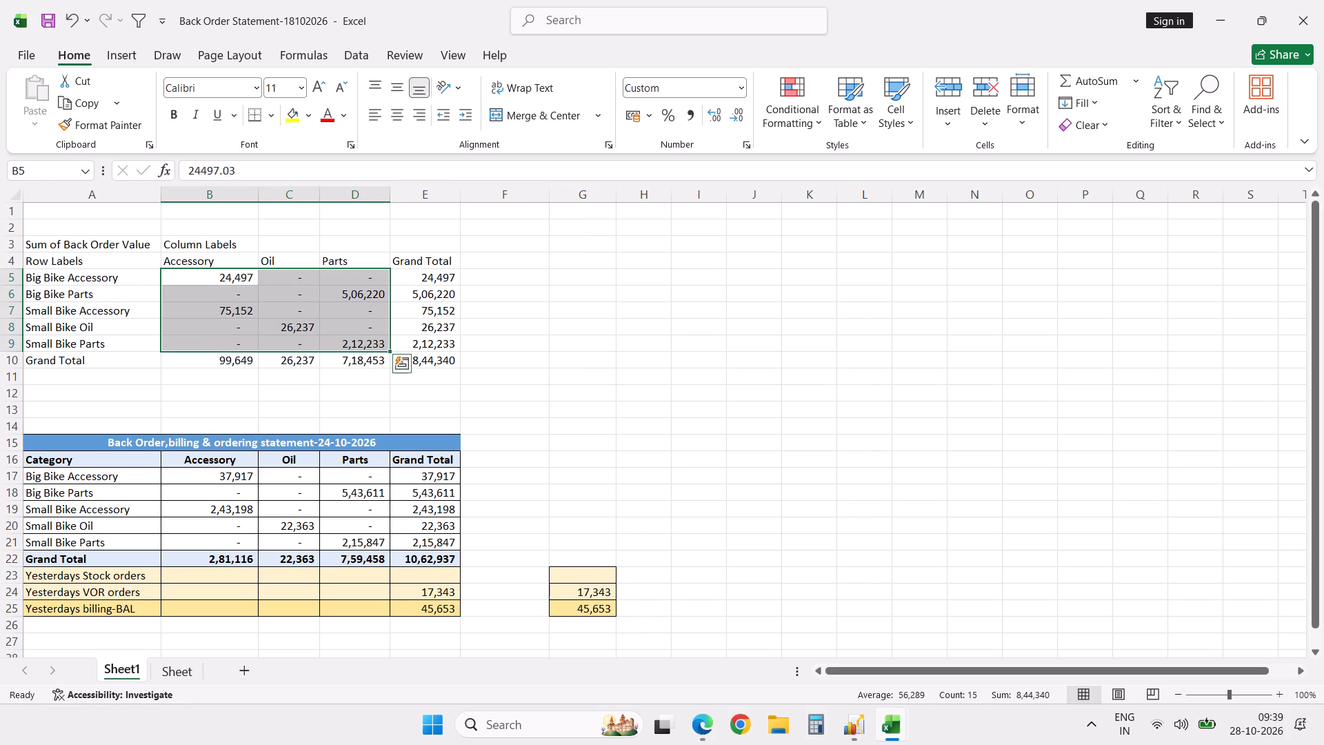
pyautogui.hotkey('ctrl', 'c')
pyautogui.click(213, 477)
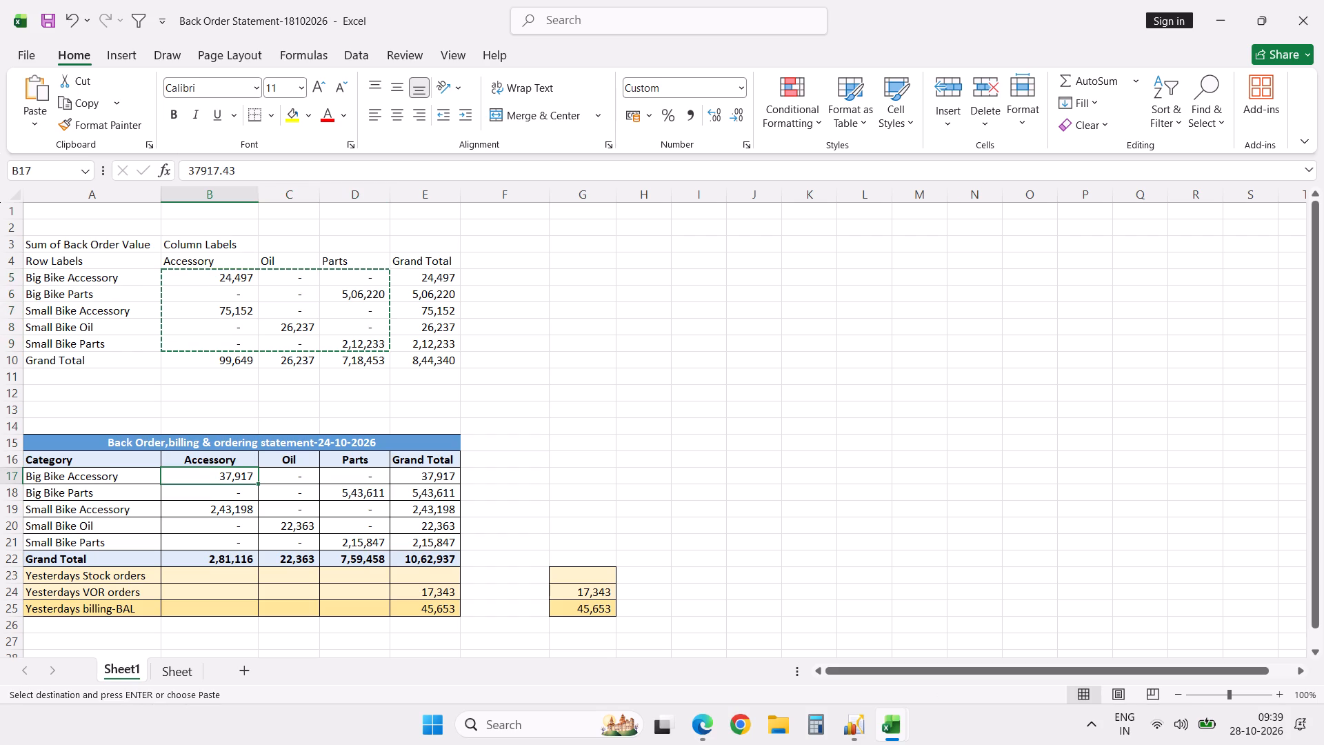
pyautogui.rightClick(213, 477)
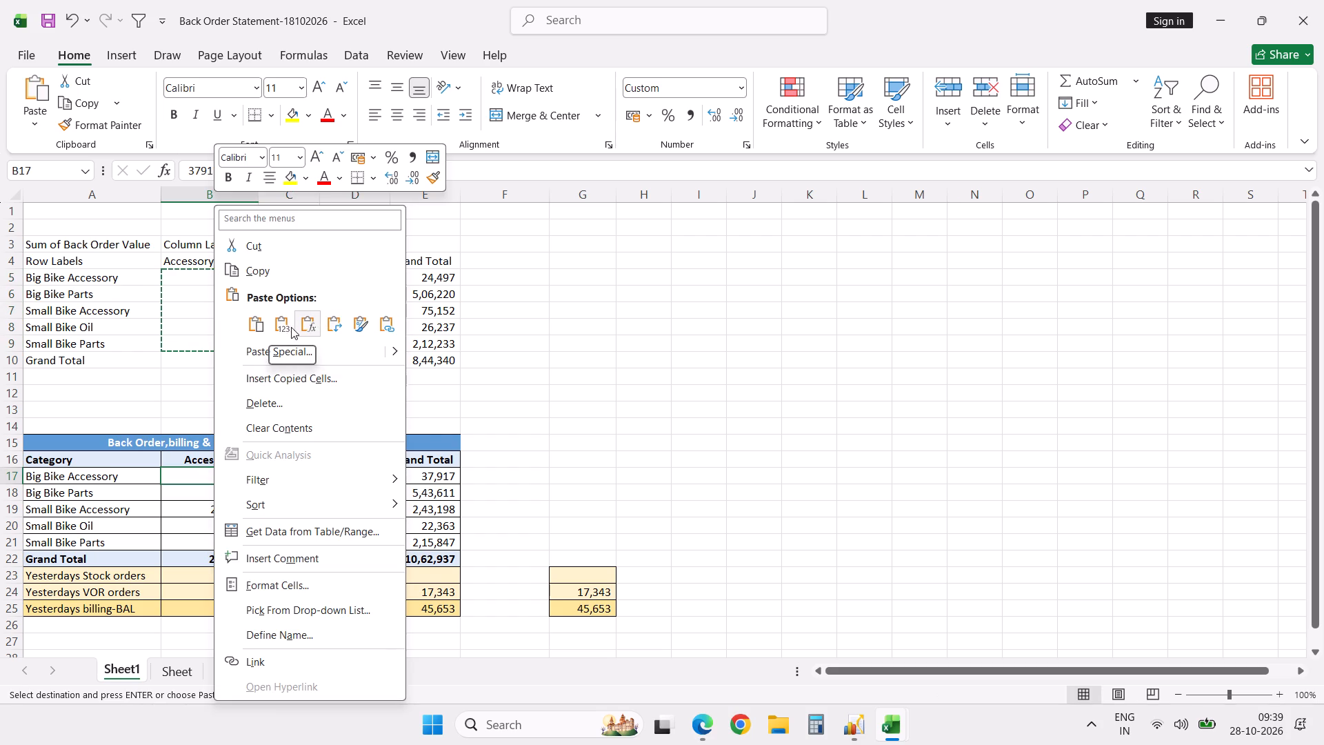
pyautogui.click(281, 327)
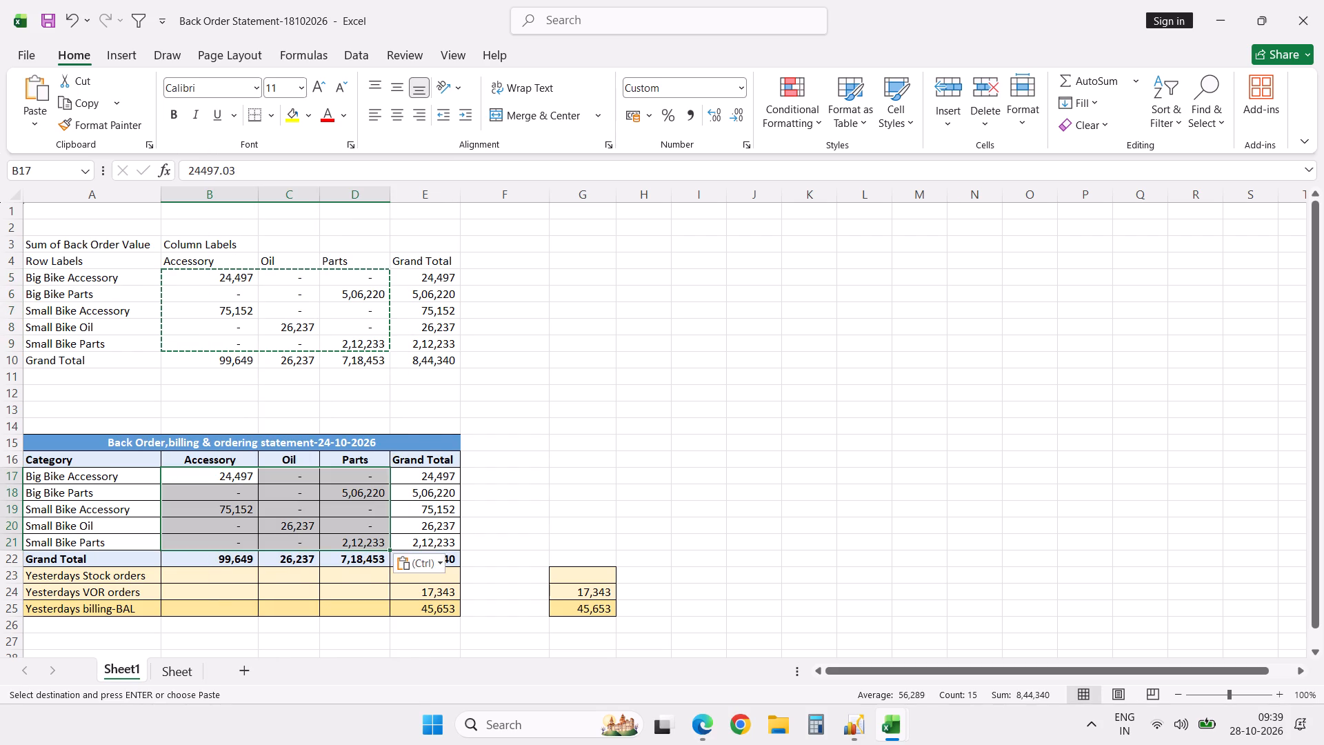
pyautogui.click(663, 315)
pyautogui.hotkey('ctrl', 's')
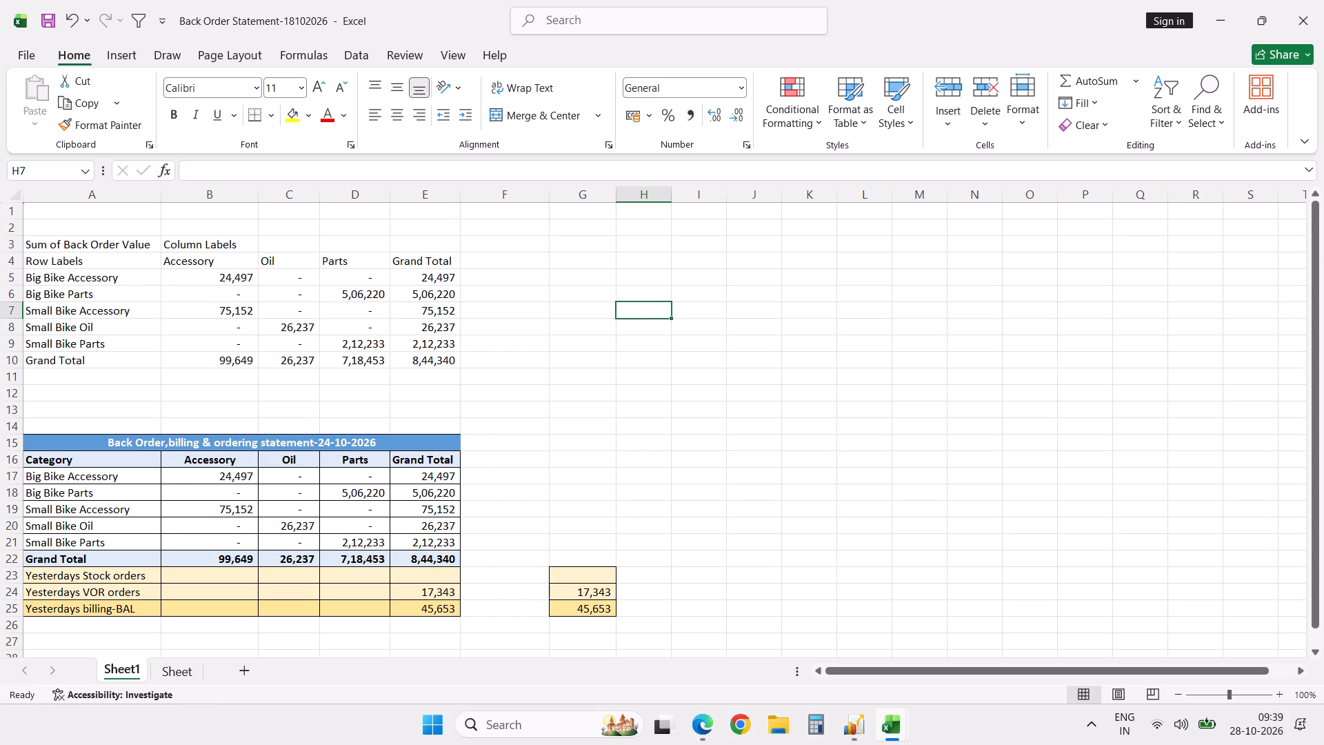
# Narrow column B and save the workbook.
pyautogui.moveTo(259, 195); pyautogui.dragTo(245, 195)
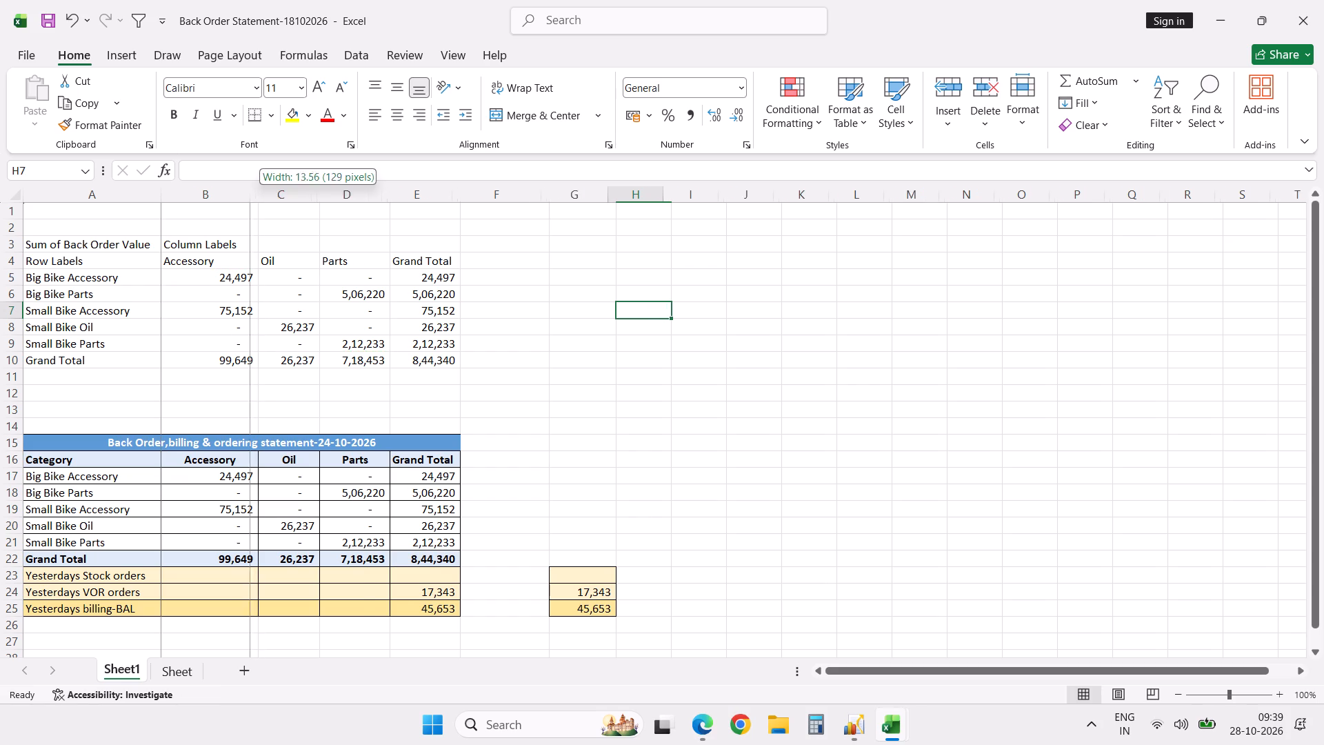
pyautogui.moveTo(245, 195); pyautogui.dragTo(233, 197)
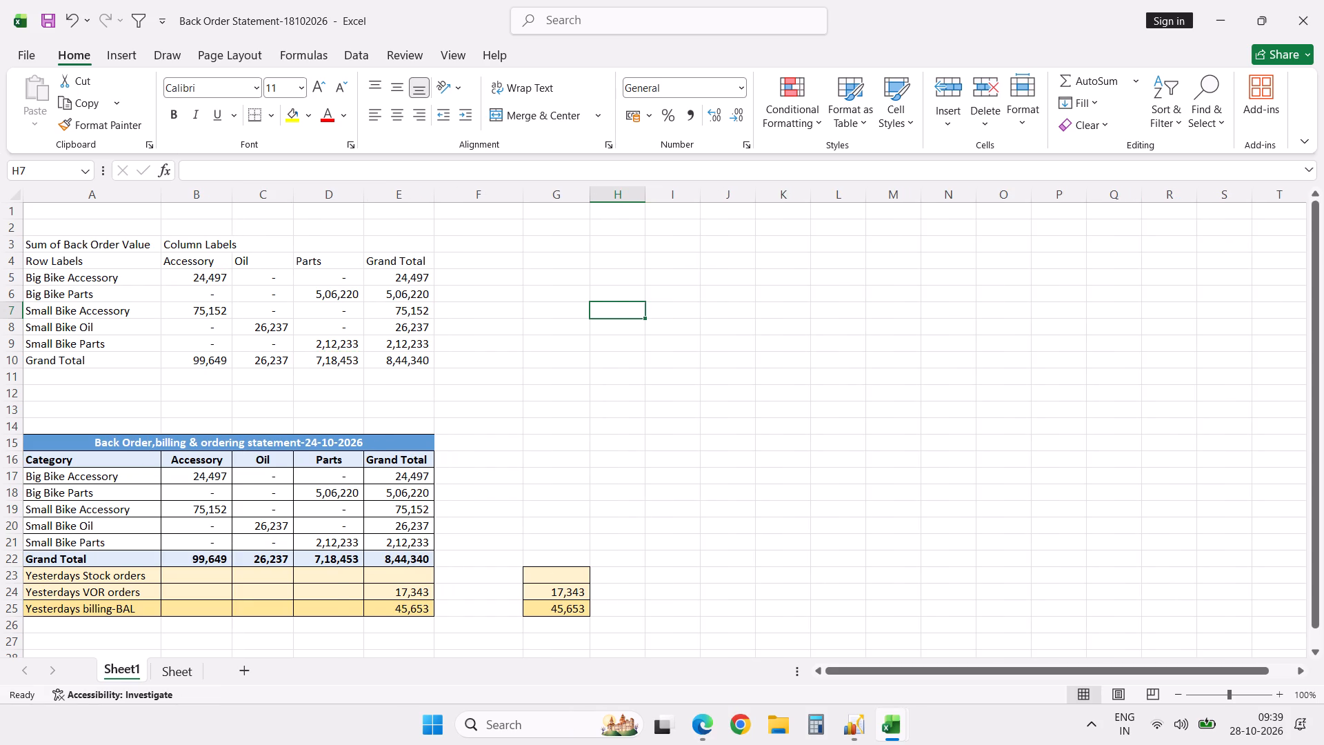
pyautogui.hotkey('ctrl', 's')
# Clear the Grand Total cells E23:E25 for yesterday's stock orders, VOR orders and billing.
pyautogui.click(423, 576)
pyautogui.hotkey('shift', 'Down')
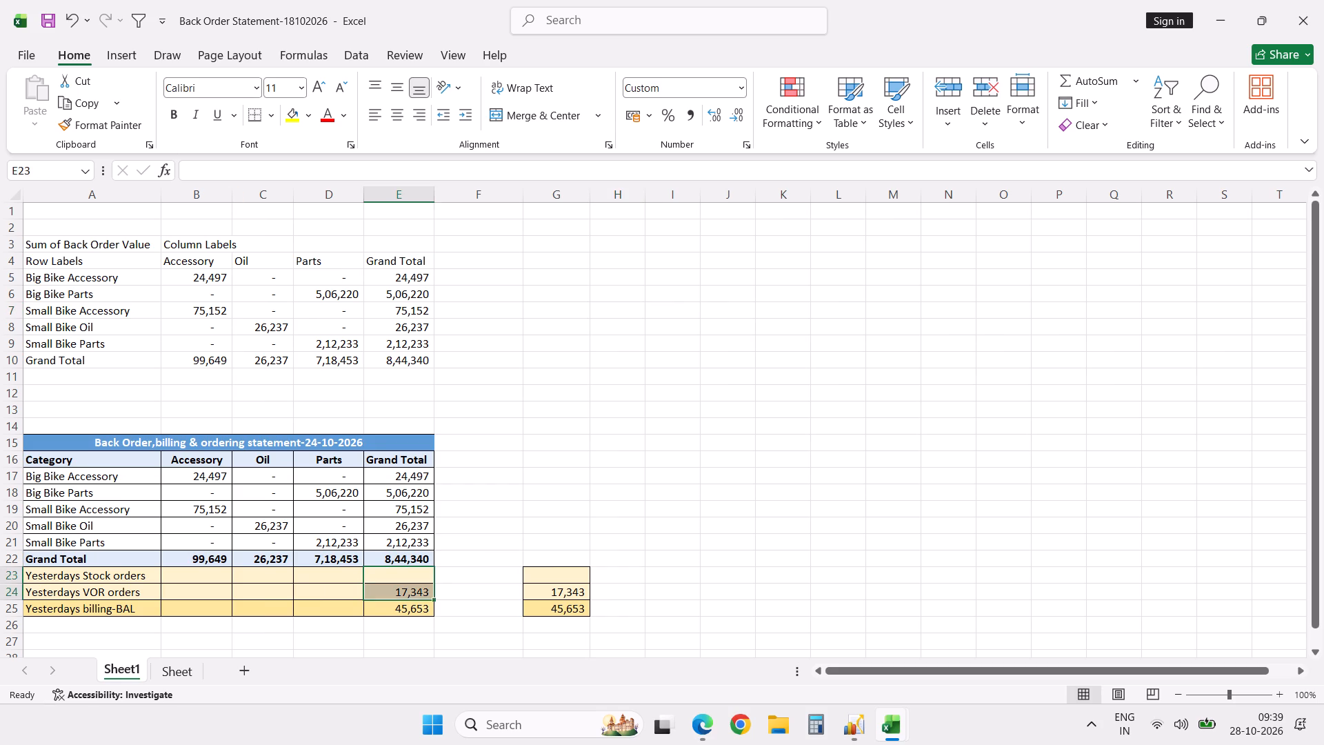
pyautogui.hotkey('shift', 'Down')
pyautogui.press('Delete')
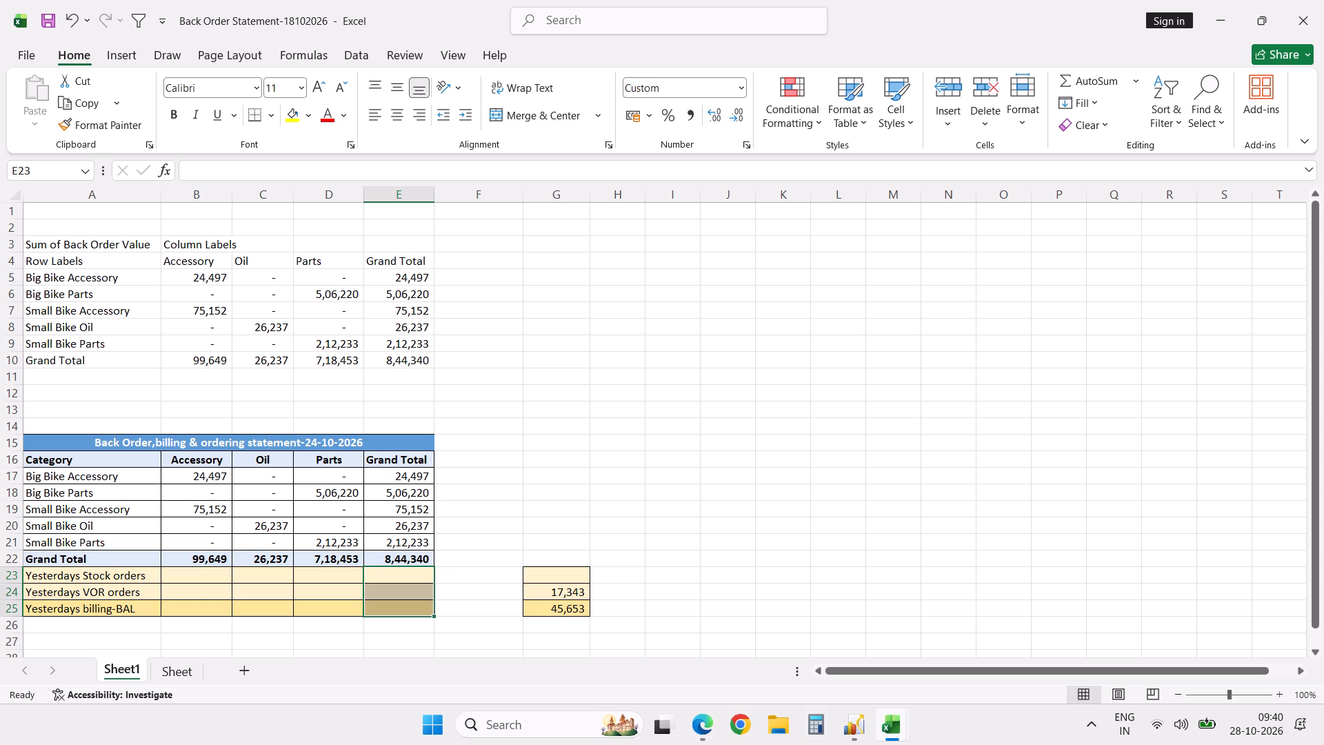
pyautogui.click(423, 576)
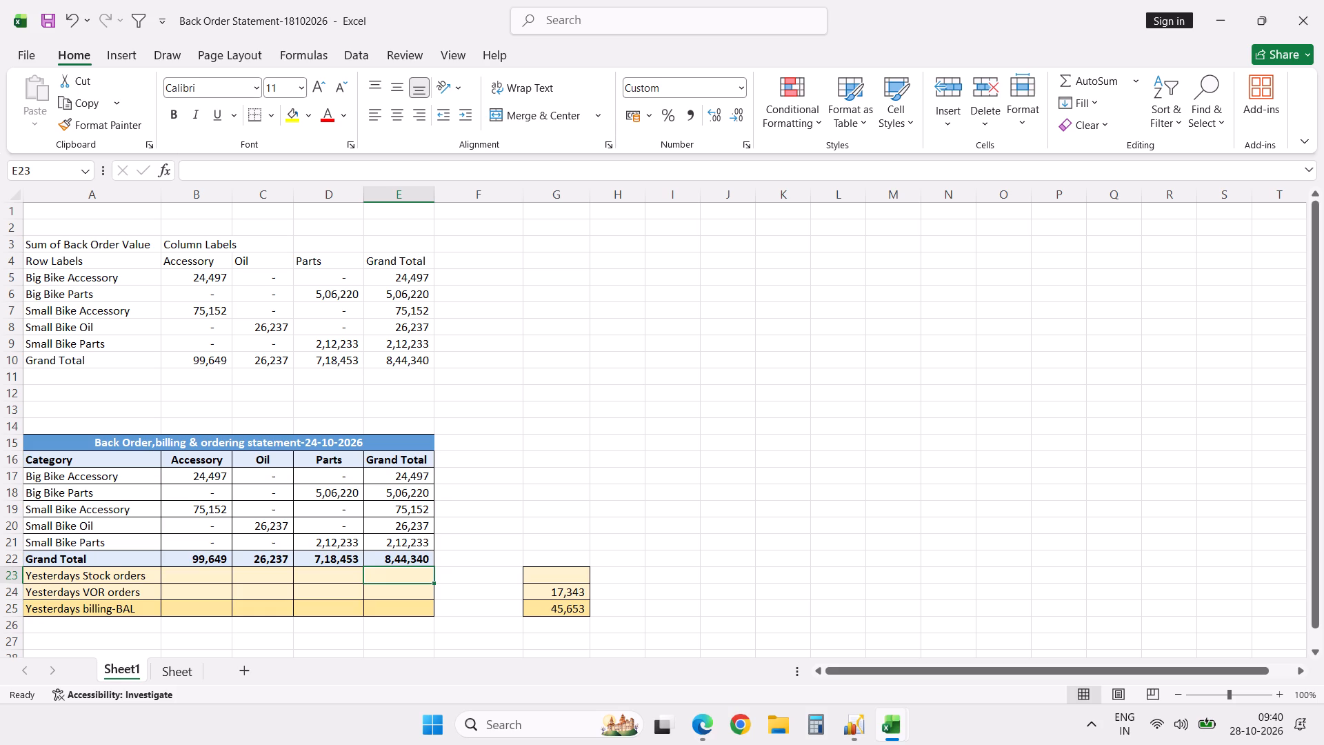
# Switch to Excellon and close the Back Order Statement report.
pyautogui.click(854, 728)
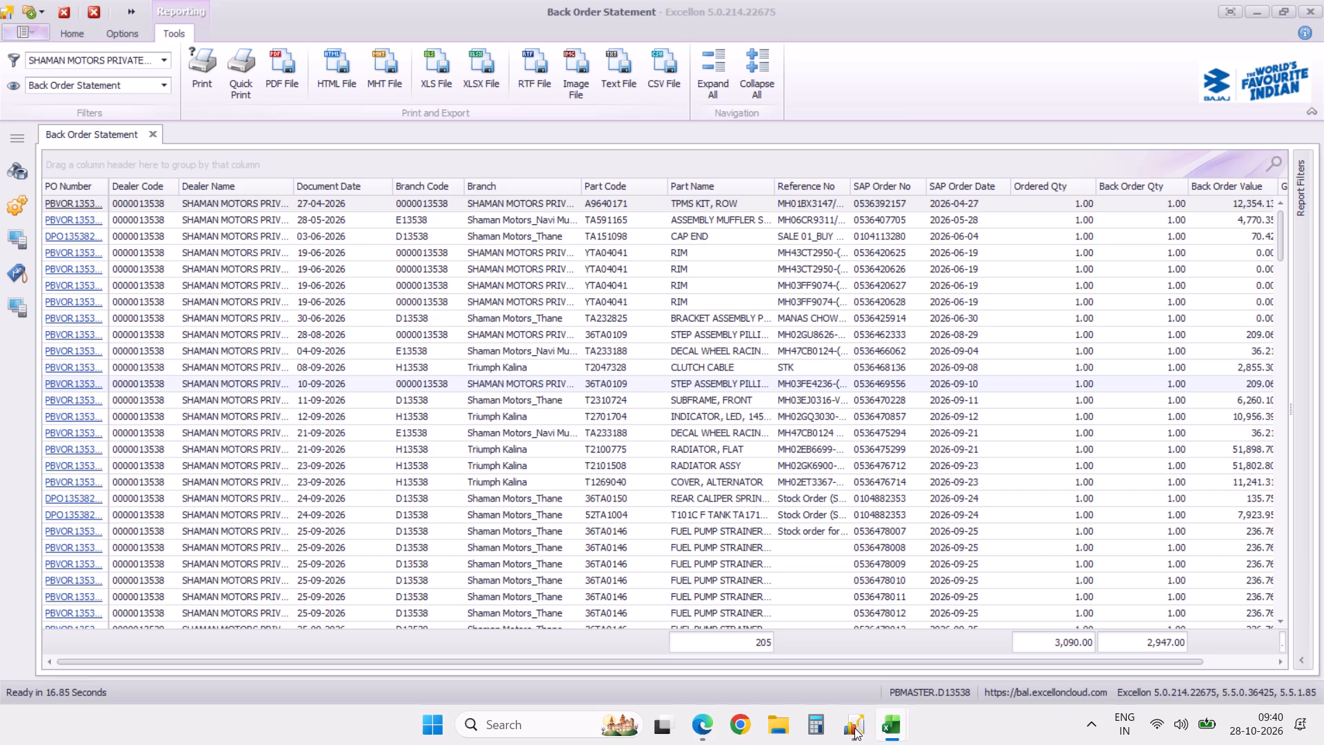
pyautogui.click(155, 136)
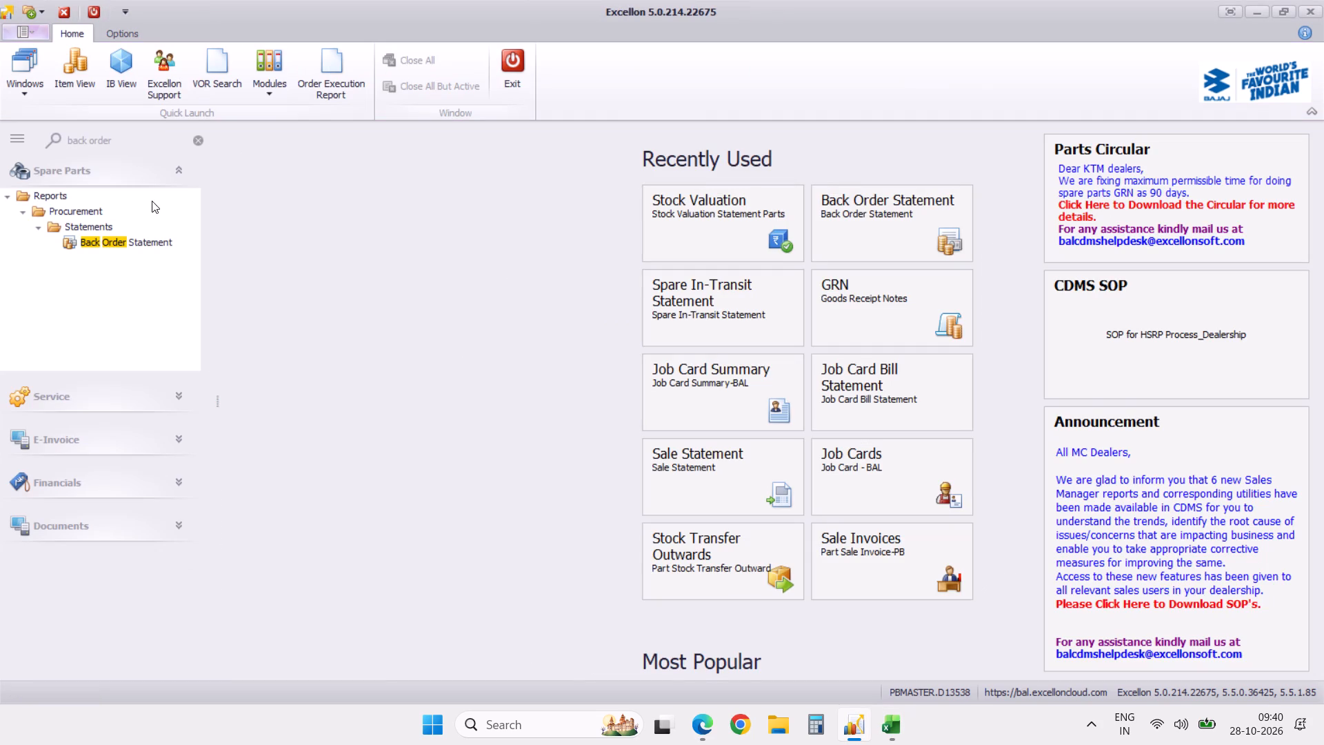
# Clear the navigation search and open the Purchase Order Statement from the Spare Parts procurement report statements.
pyautogui.click(197, 143)
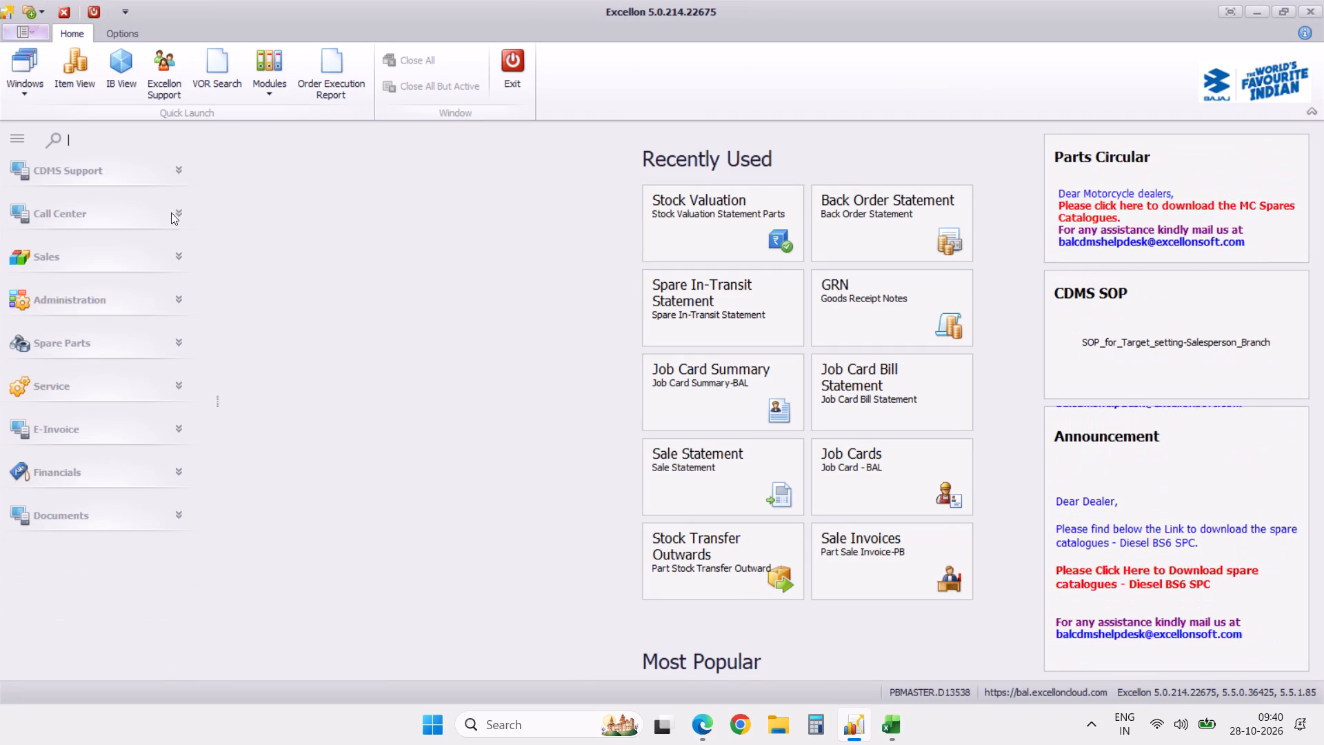
pyautogui.click(177, 339)
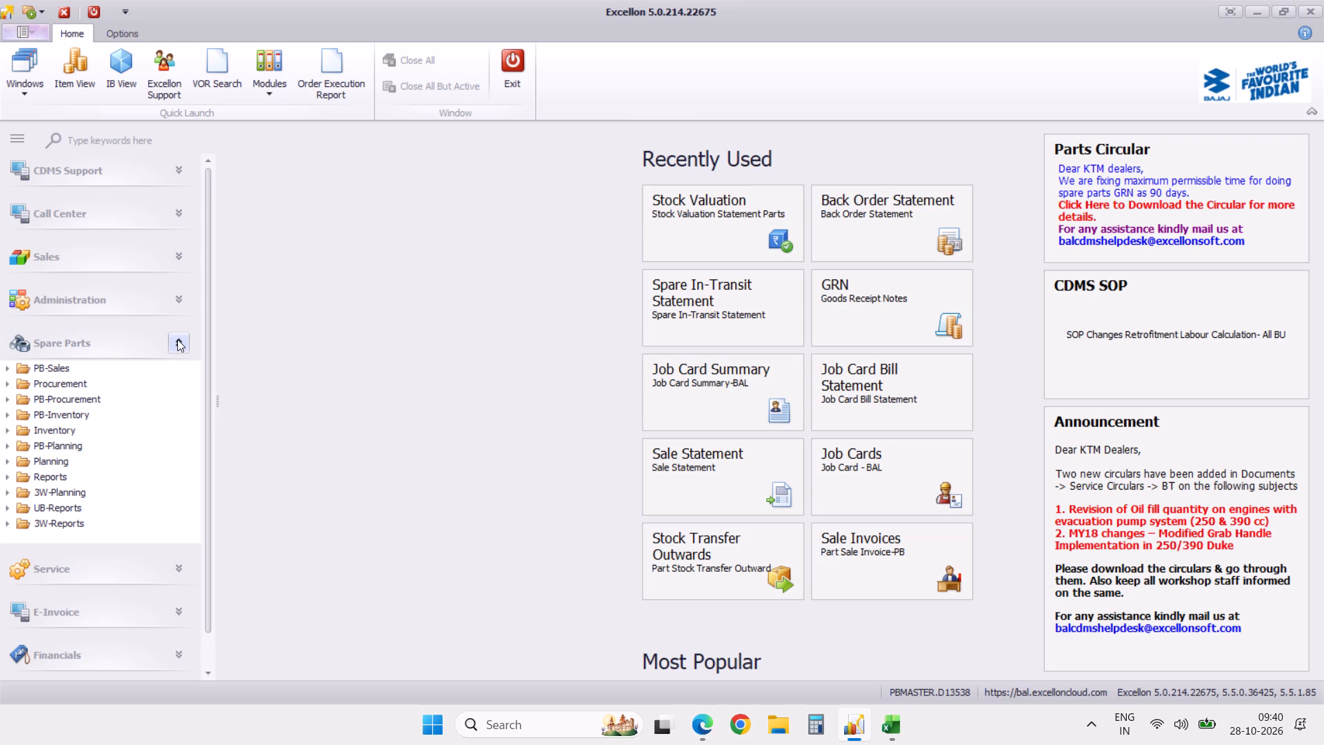
pyautogui.click(7, 475)
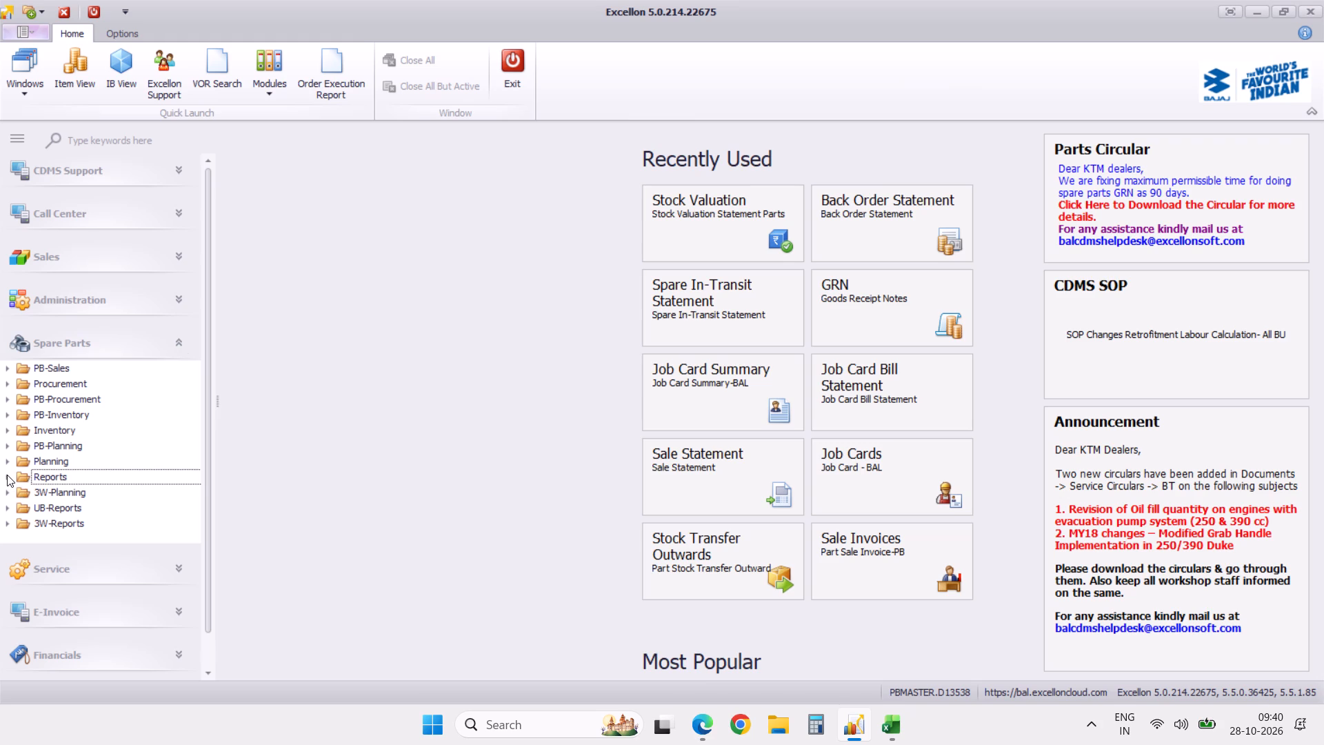
pyautogui.click(7, 475)
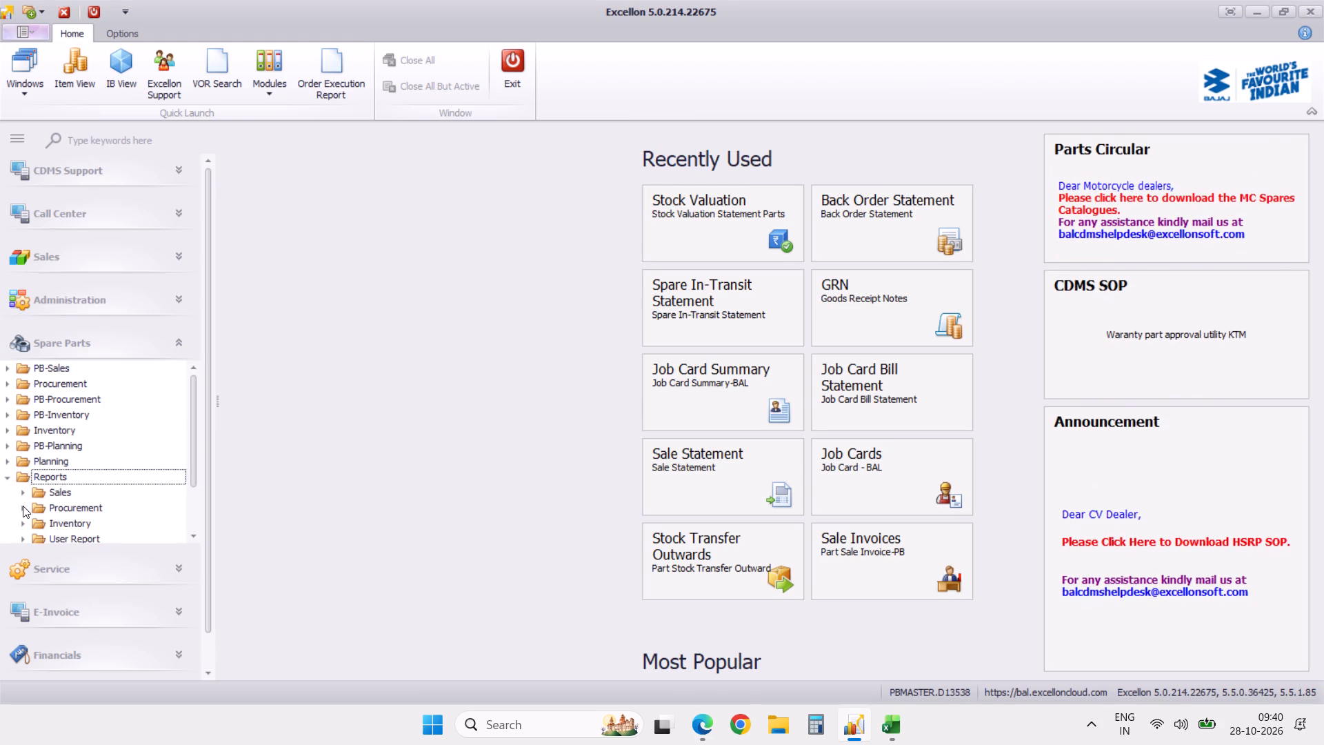
pyautogui.click(23, 506)
pyautogui.click(41, 522)
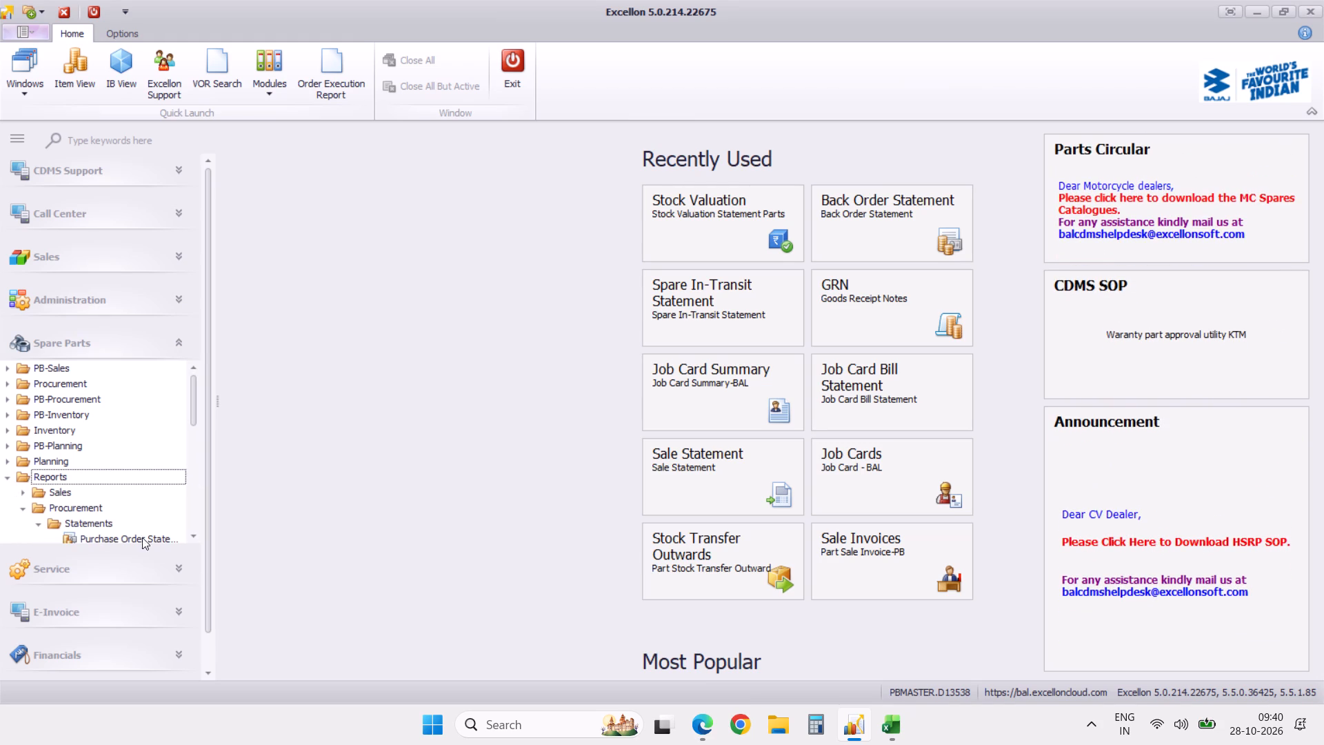
pyautogui.tripleClick(195, 536)
pyautogui.doubleClick(195, 536)
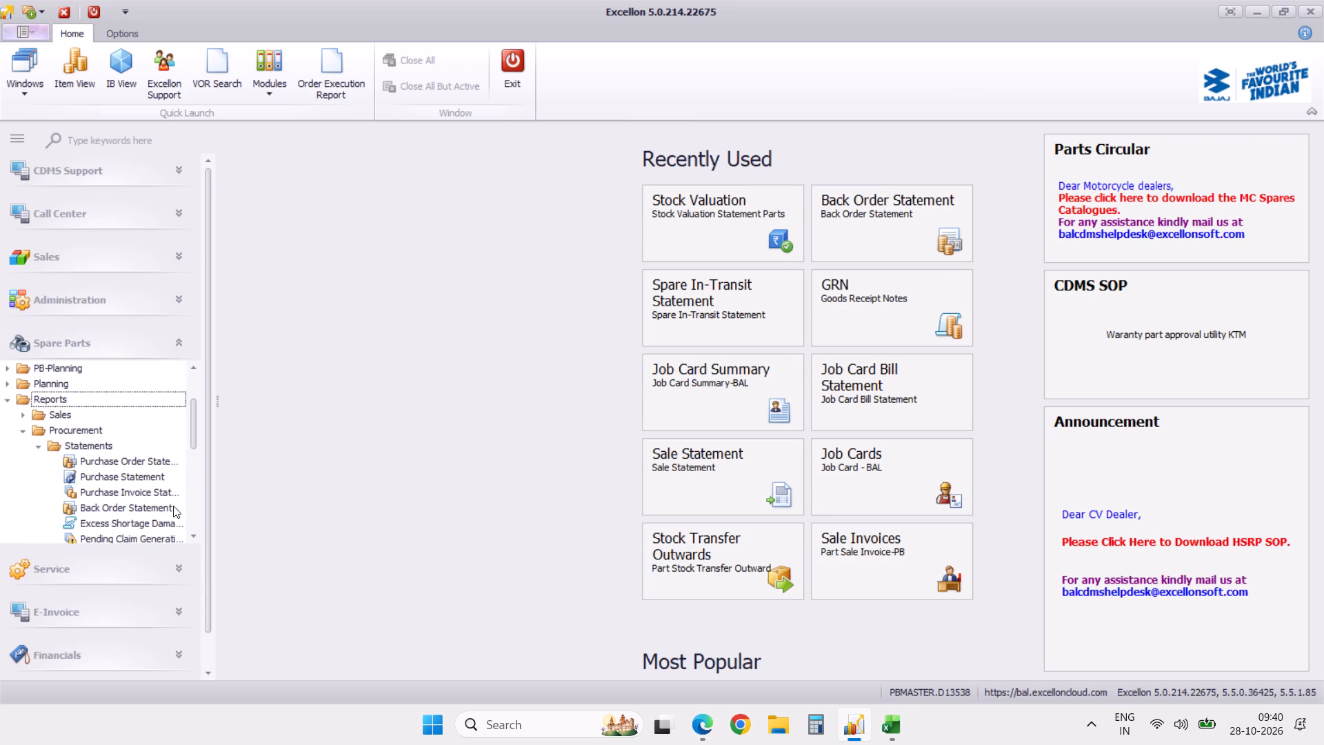
pyautogui.click(151, 460)
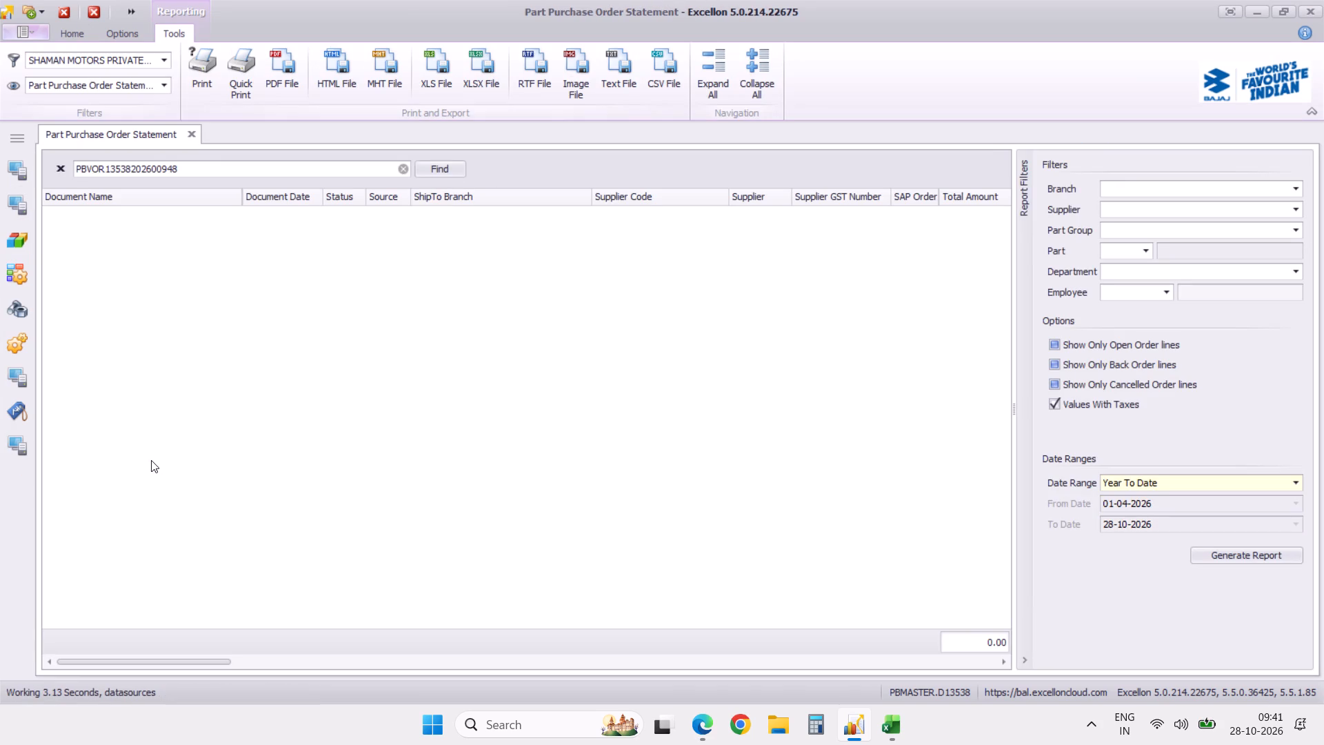
# Clear the report's search text and generate the Part Purchase Order Statement for the Month To Date range.
pyautogui.click(405, 171)
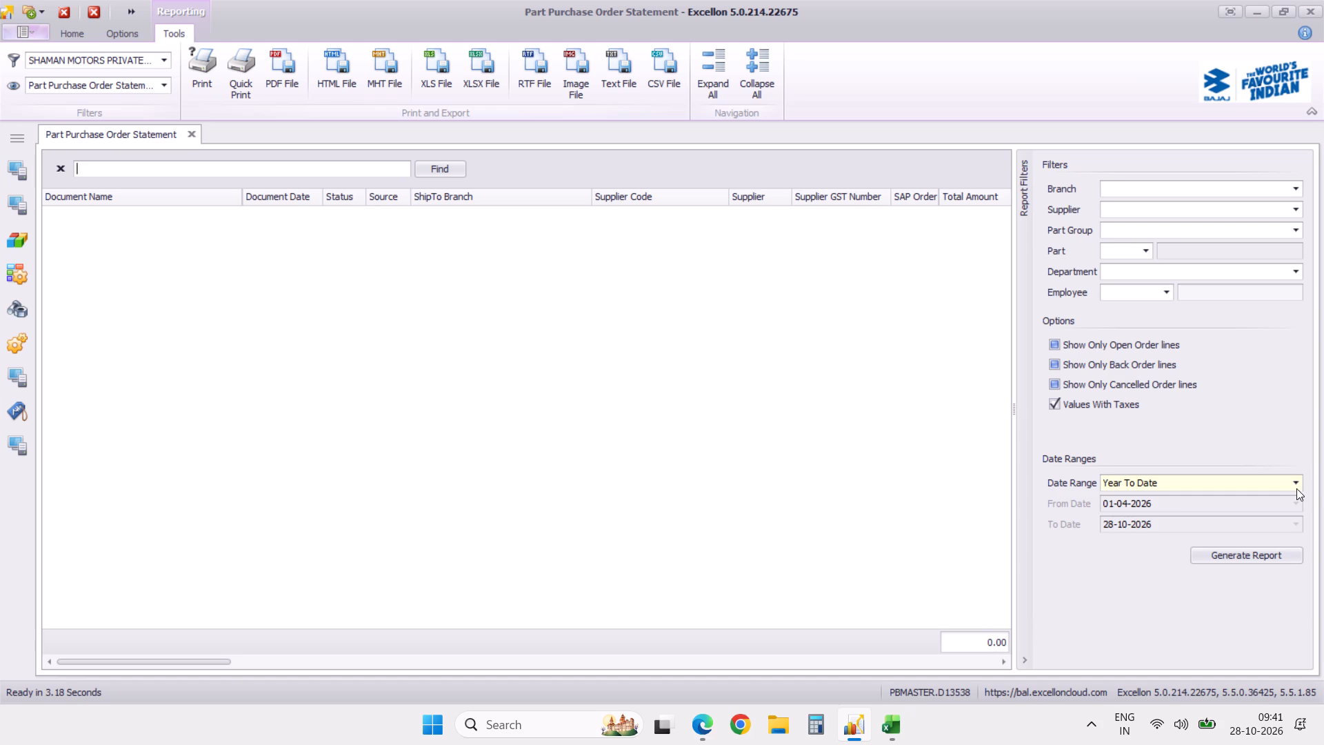
pyautogui.click(1297, 481)
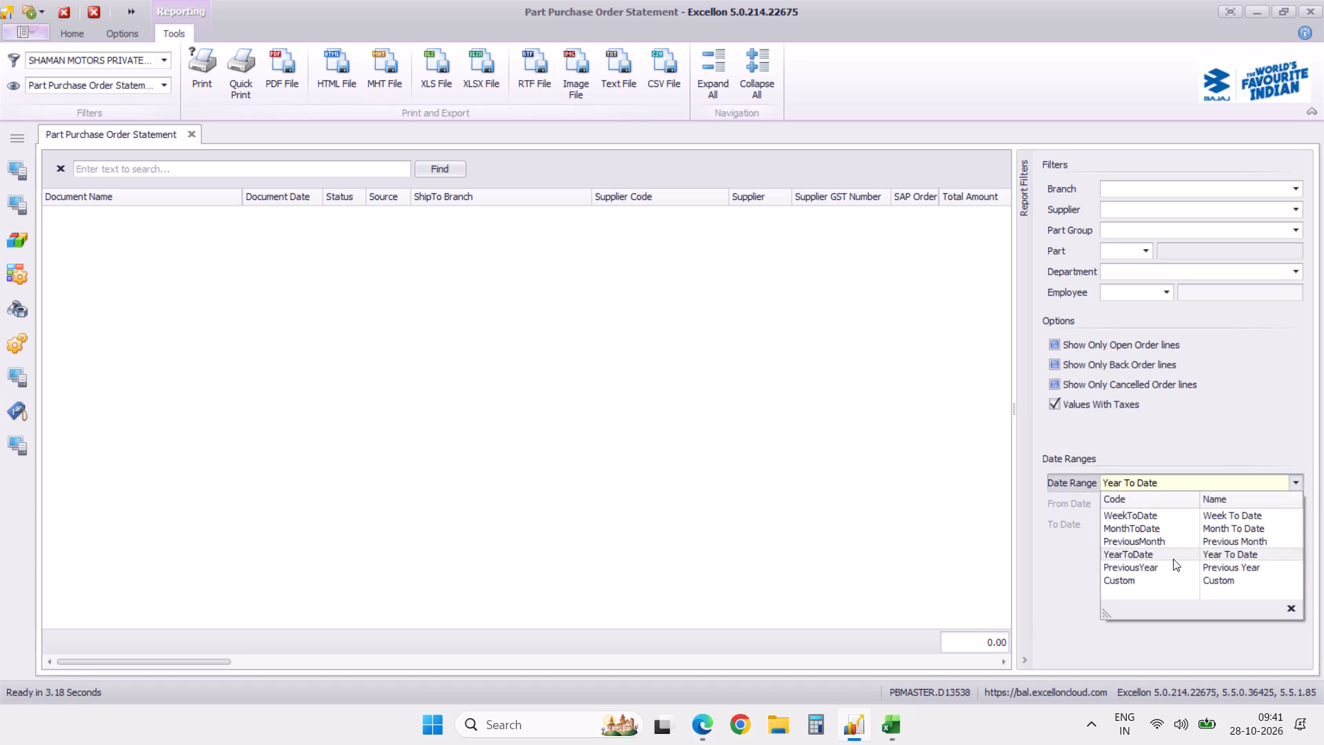
pyautogui.click(1170, 526)
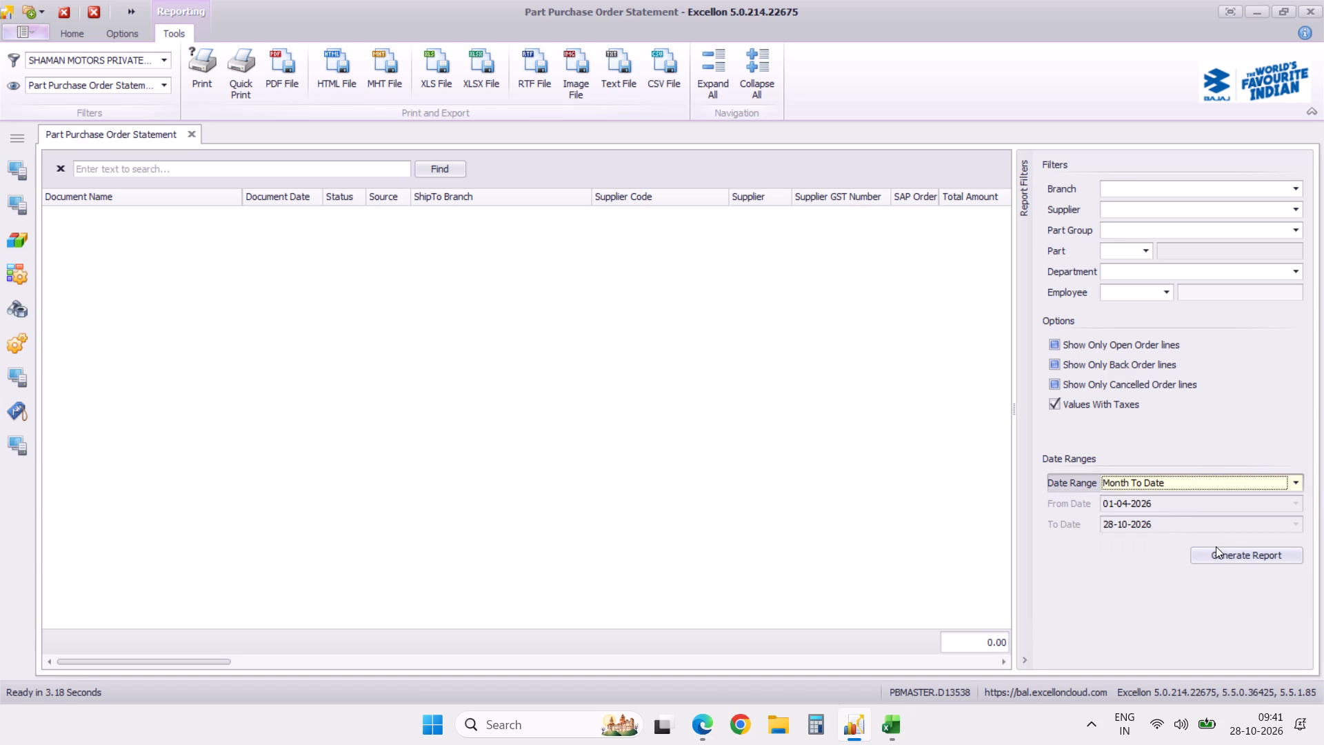
pyautogui.click(1220, 555)
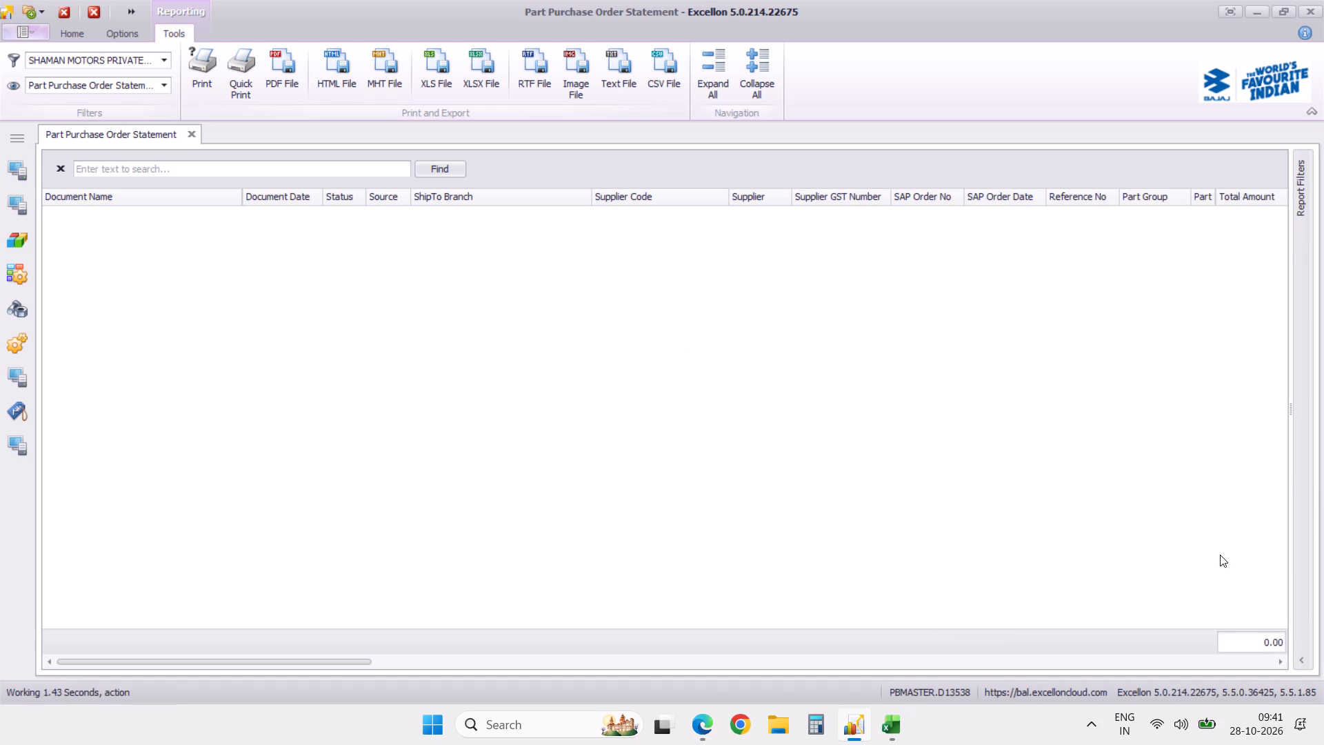
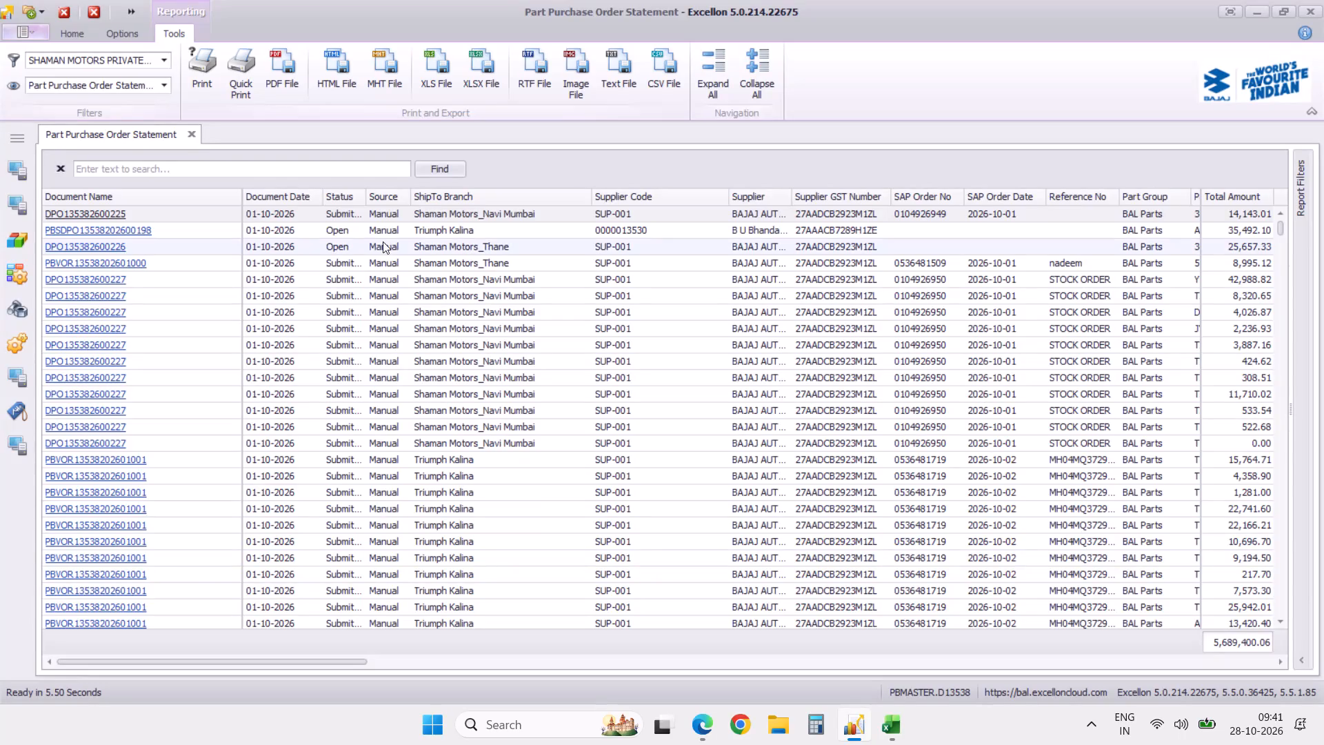
# Export the statement to XLSX with hyperlinks off, save it as Part Purchase Order Statement-18102026, and open the exported file.
pyautogui.click(57, 166)
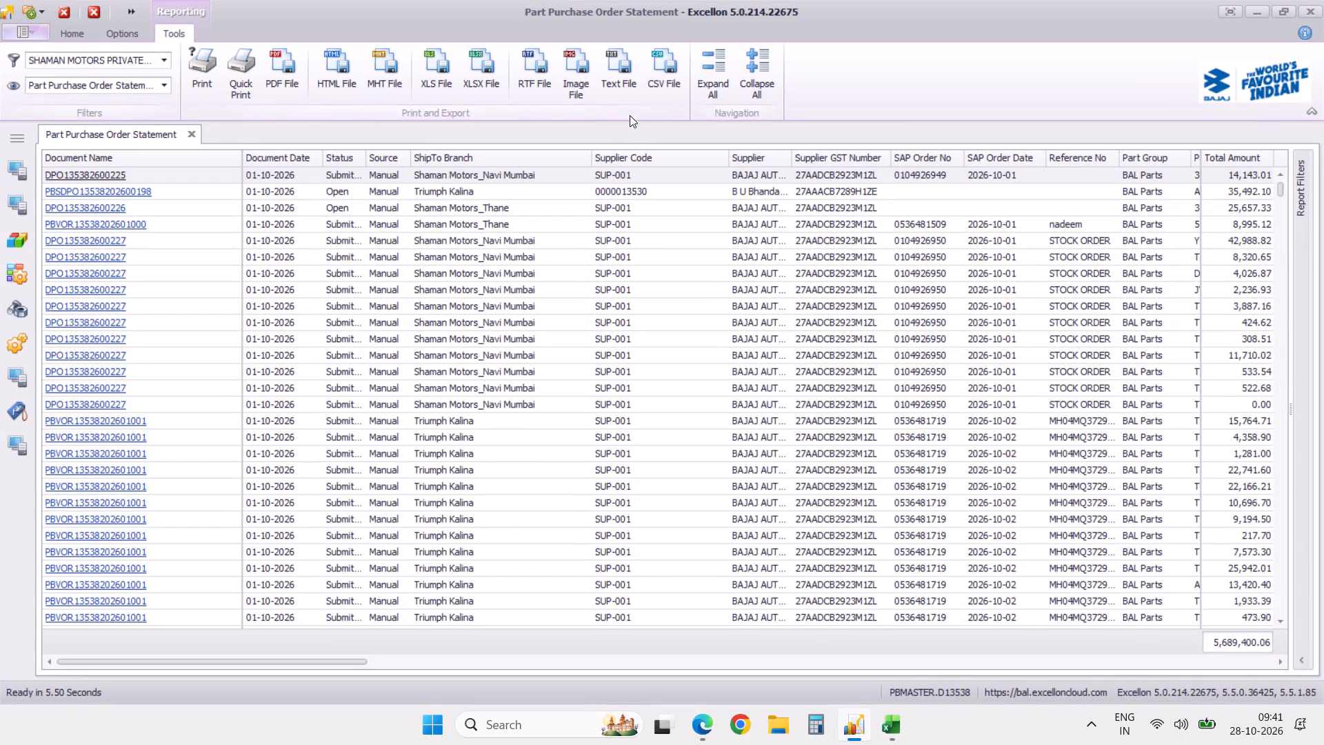
pyautogui.click(490, 81)
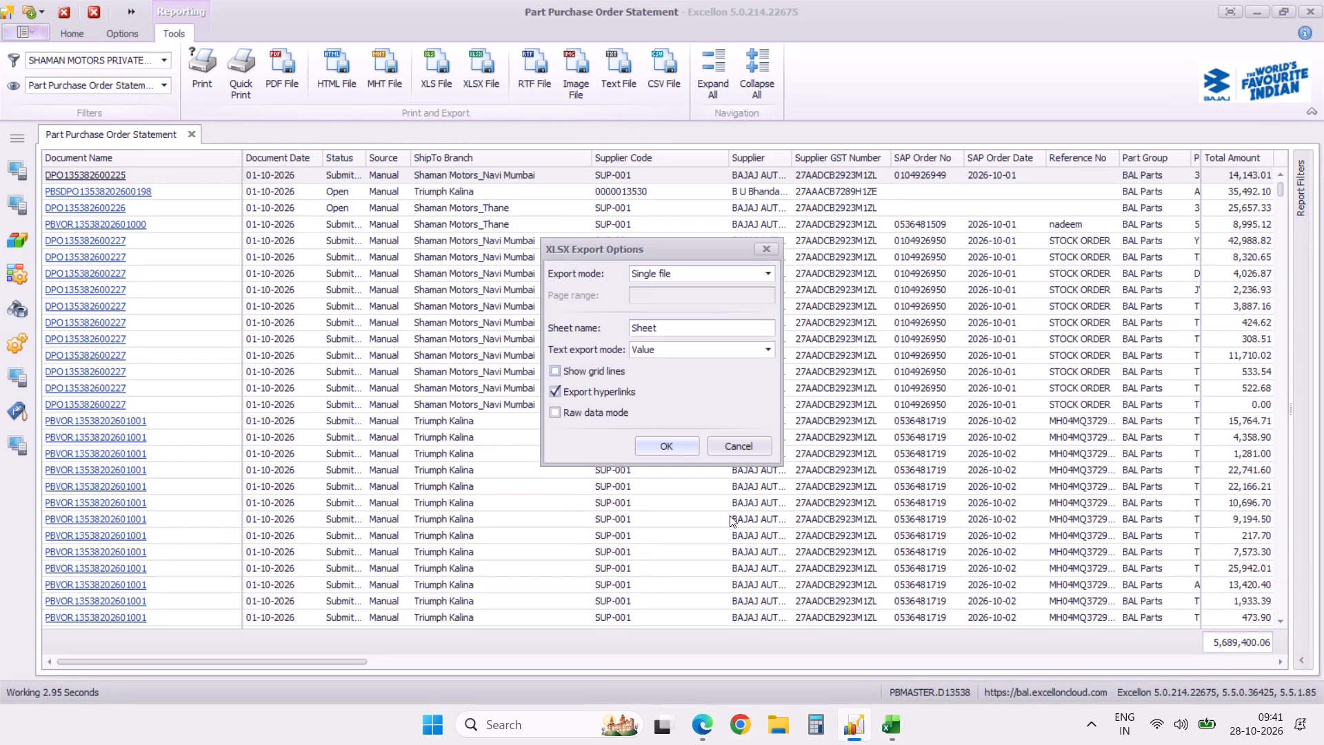
pyautogui.click(558, 395)
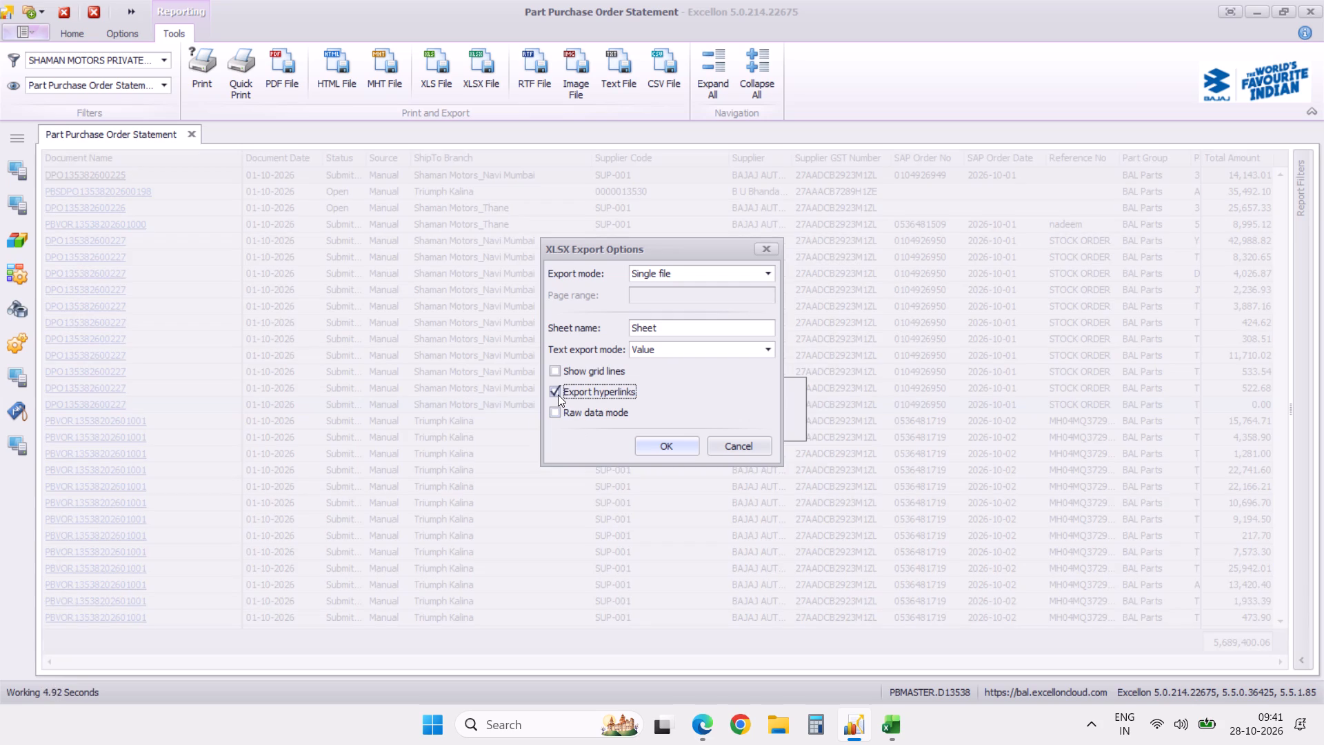
pyautogui.click(656, 449)
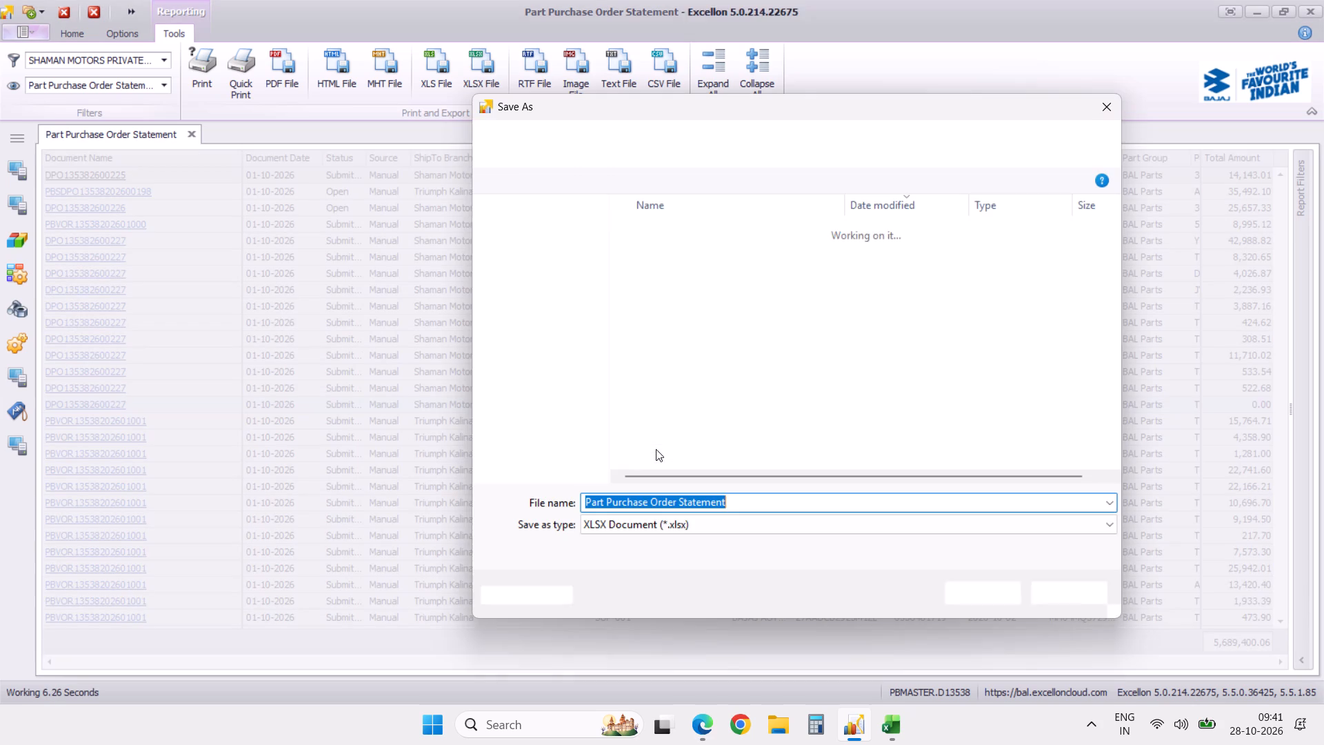
pyautogui.press('Right')
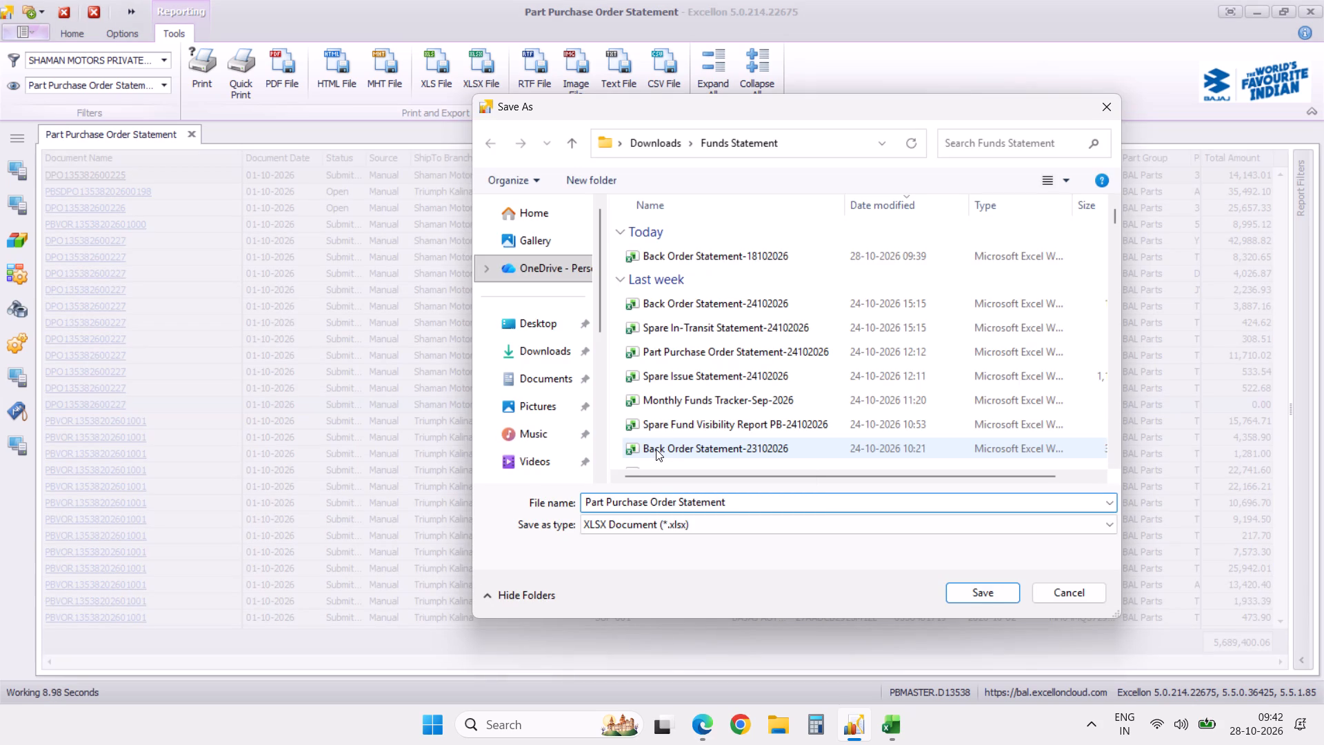
pyautogui.press('-')
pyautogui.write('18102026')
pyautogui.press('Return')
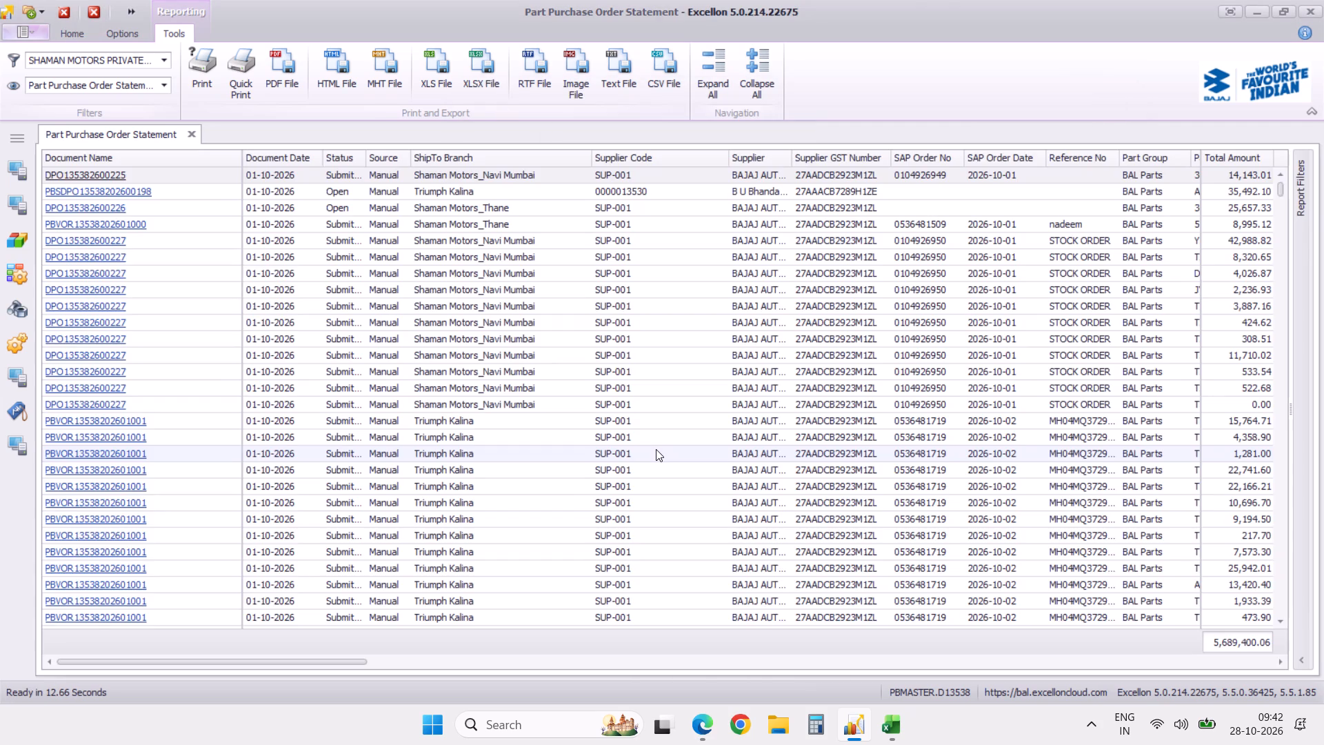
pyautogui.click(637, 386)
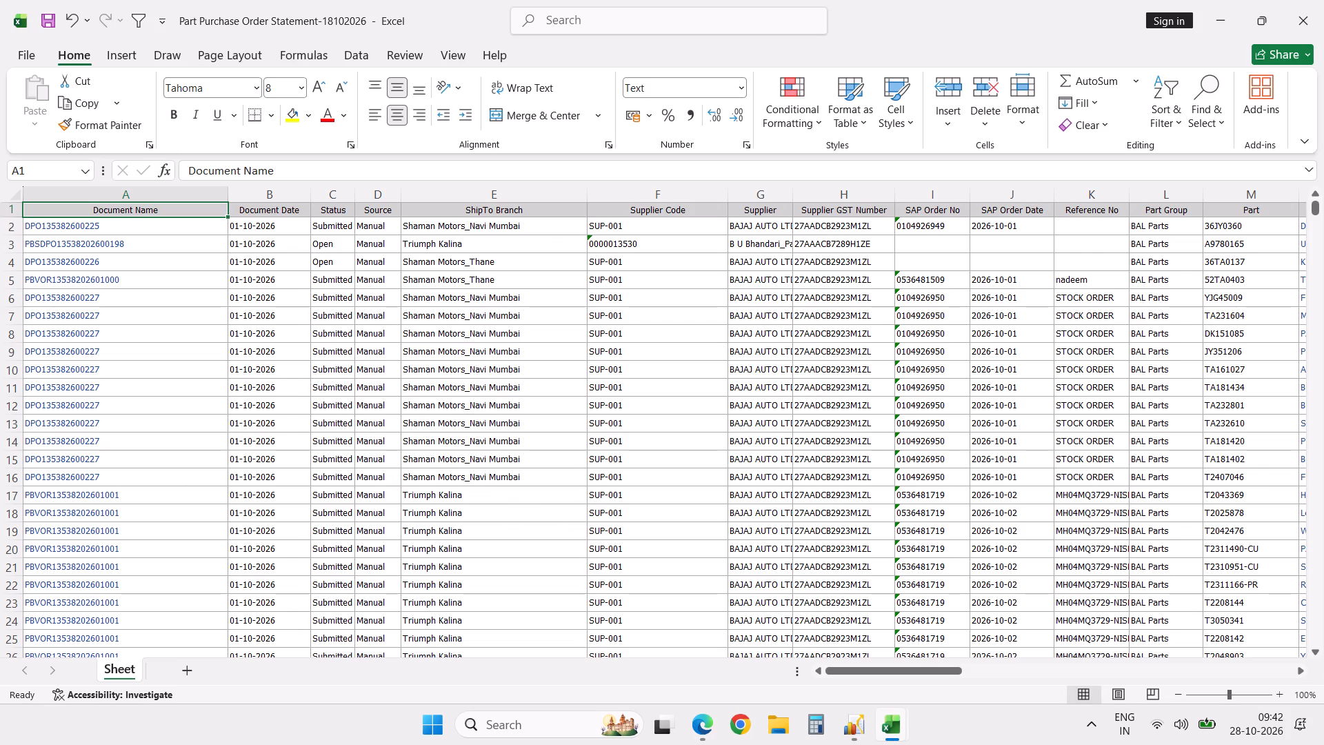
# Delete the totals row directly below the last purchase order record in the exported sheet.
pyautogui.hotkey('ctrl', 'Down')
pyautogui.press('Down')
pyautogui.hotkey('shift', 'space')
pyautogui.hotkey('ctrl', '-')
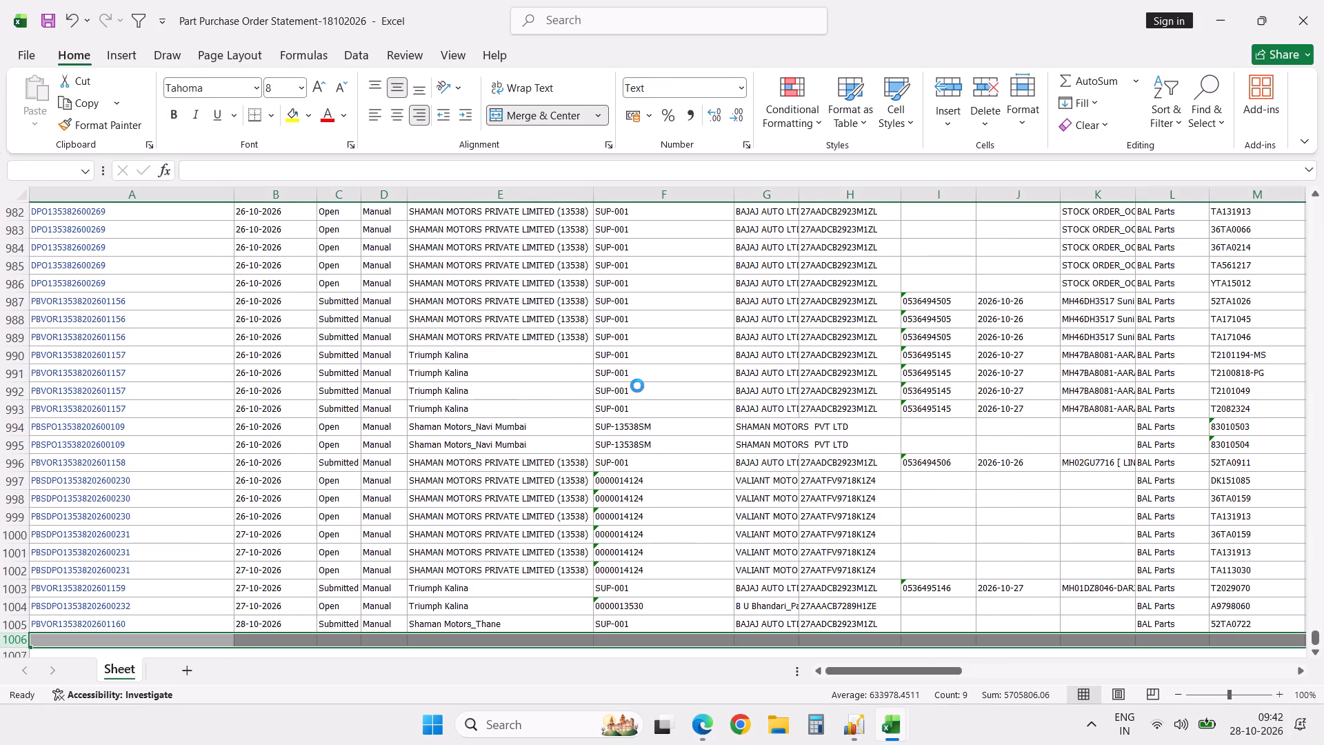
# Turn on AutoFilter for the header row of the purchase order data.
pyautogui.press('Up')
pyautogui.hotkey('ctrl', 'Up')
pyautogui.hotkey('ctrl', 'Right')
pyautogui.press('Right')
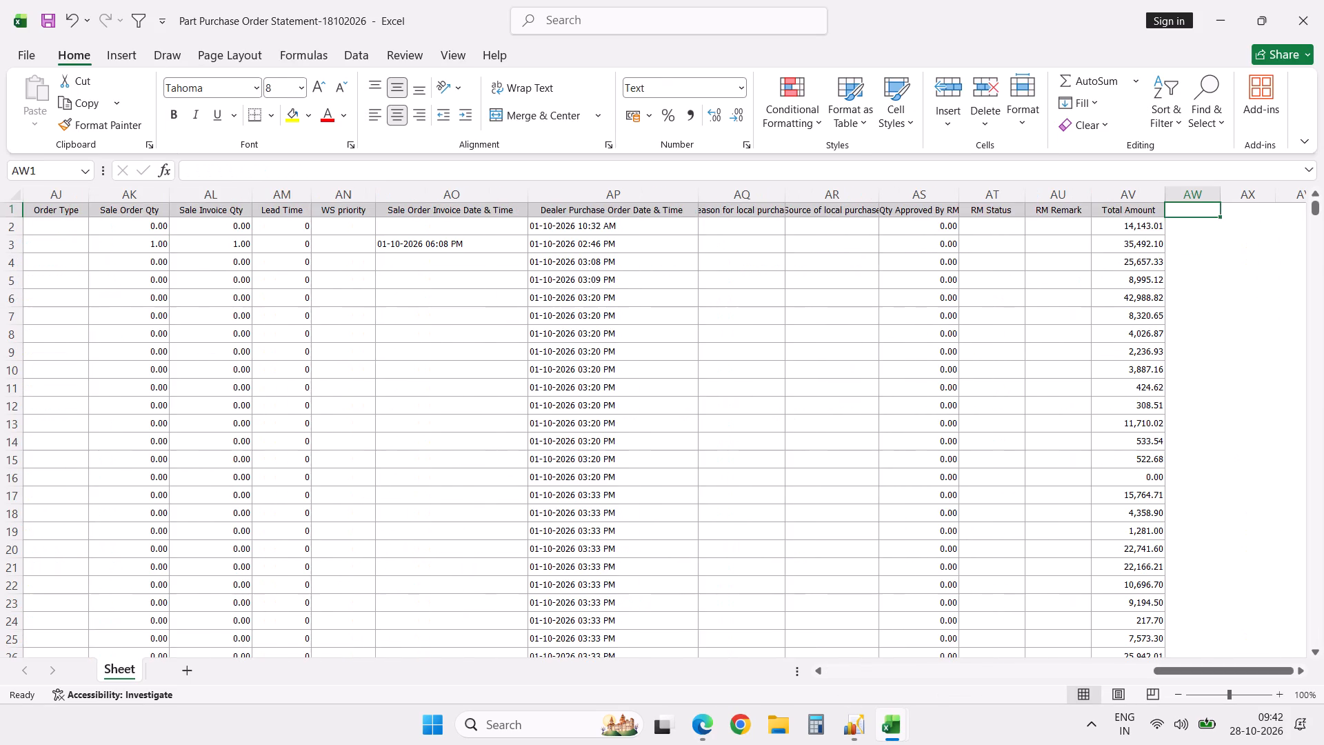
pyautogui.hotkey('ctrl', 'Left')
pyautogui.press('Left')
pyautogui.hotkey('ctrl', 'Left')
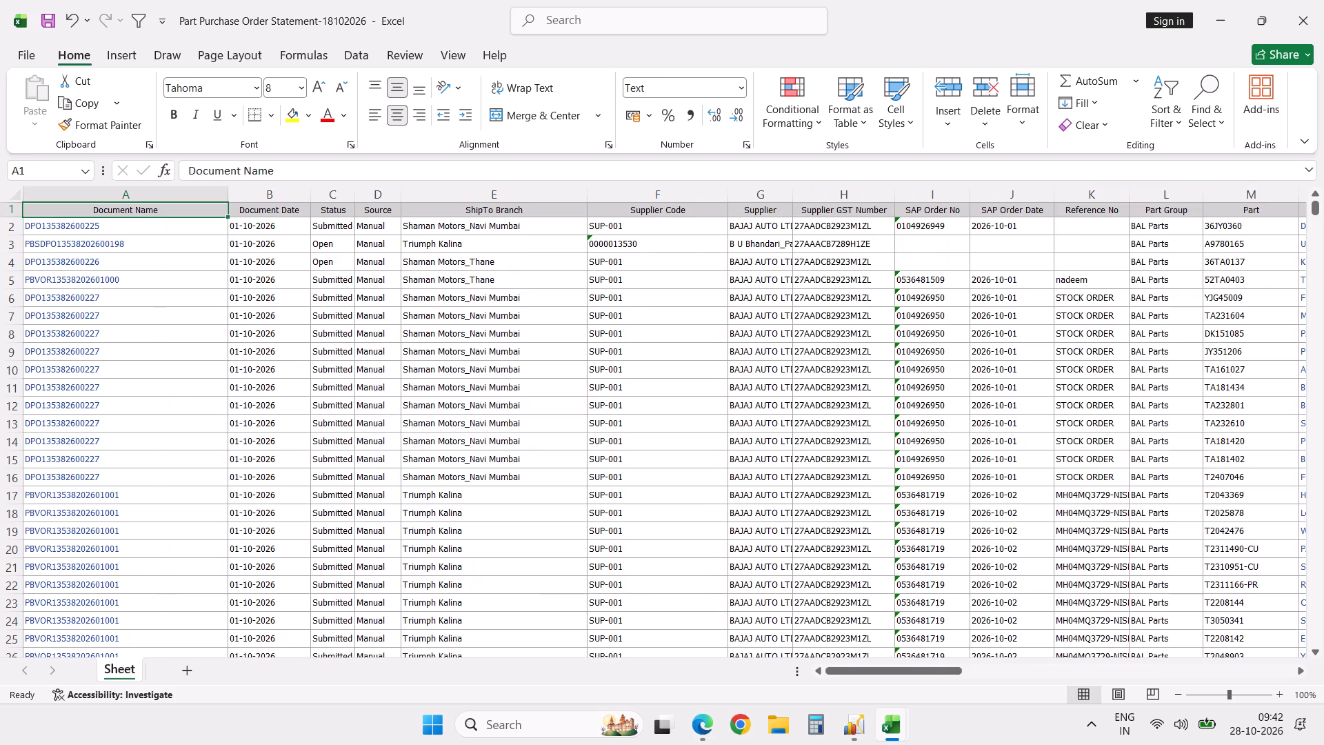
pyautogui.press('Left')
pyautogui.write('dff')
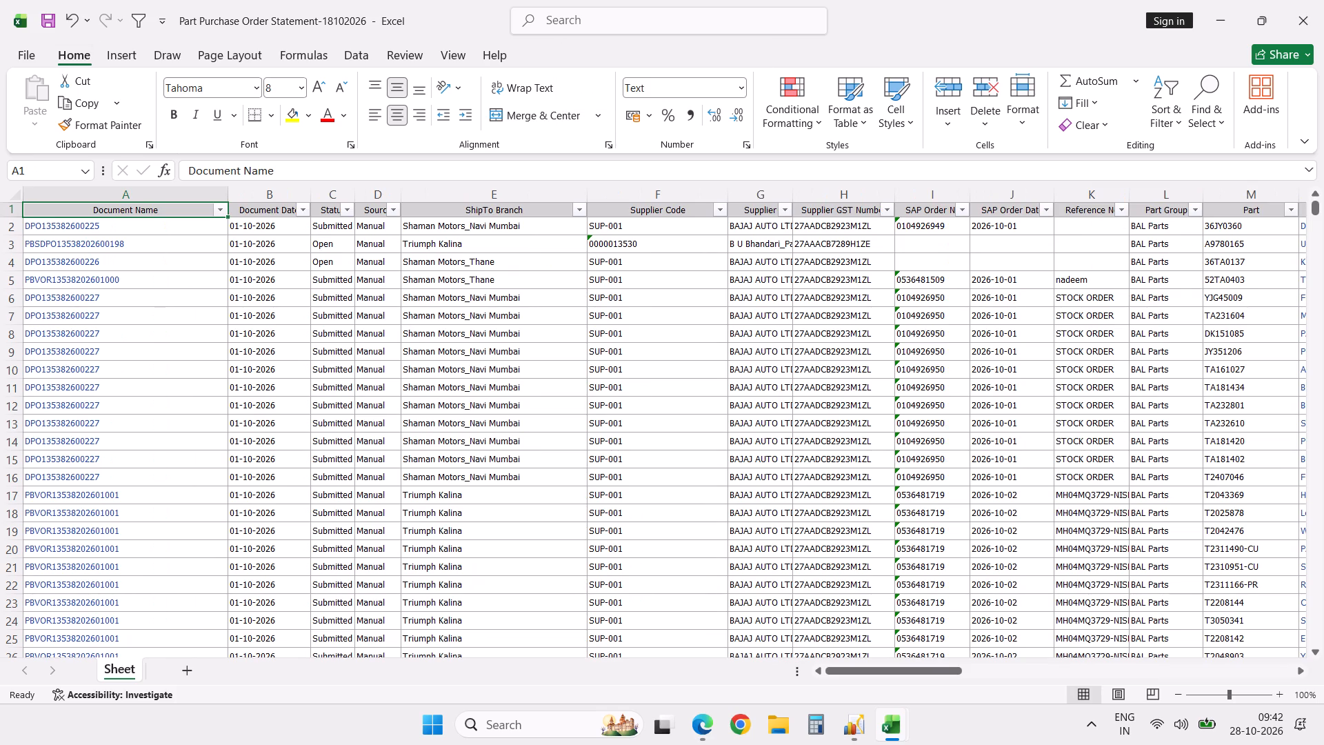
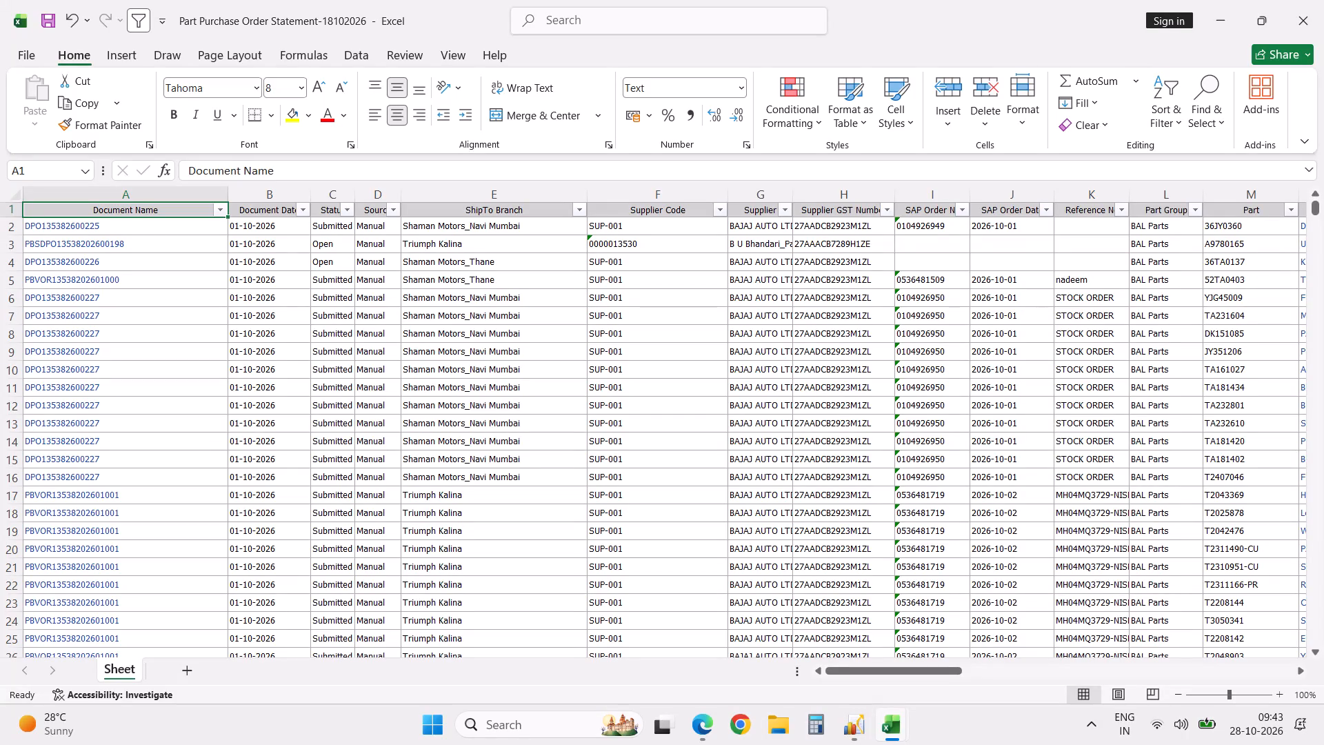
# Filter the SAP Order Date column to show only 2026-10-24, 2026-10-26 and 2026-10-27, and check the calendar.
pyautogui.click(1050, 208)
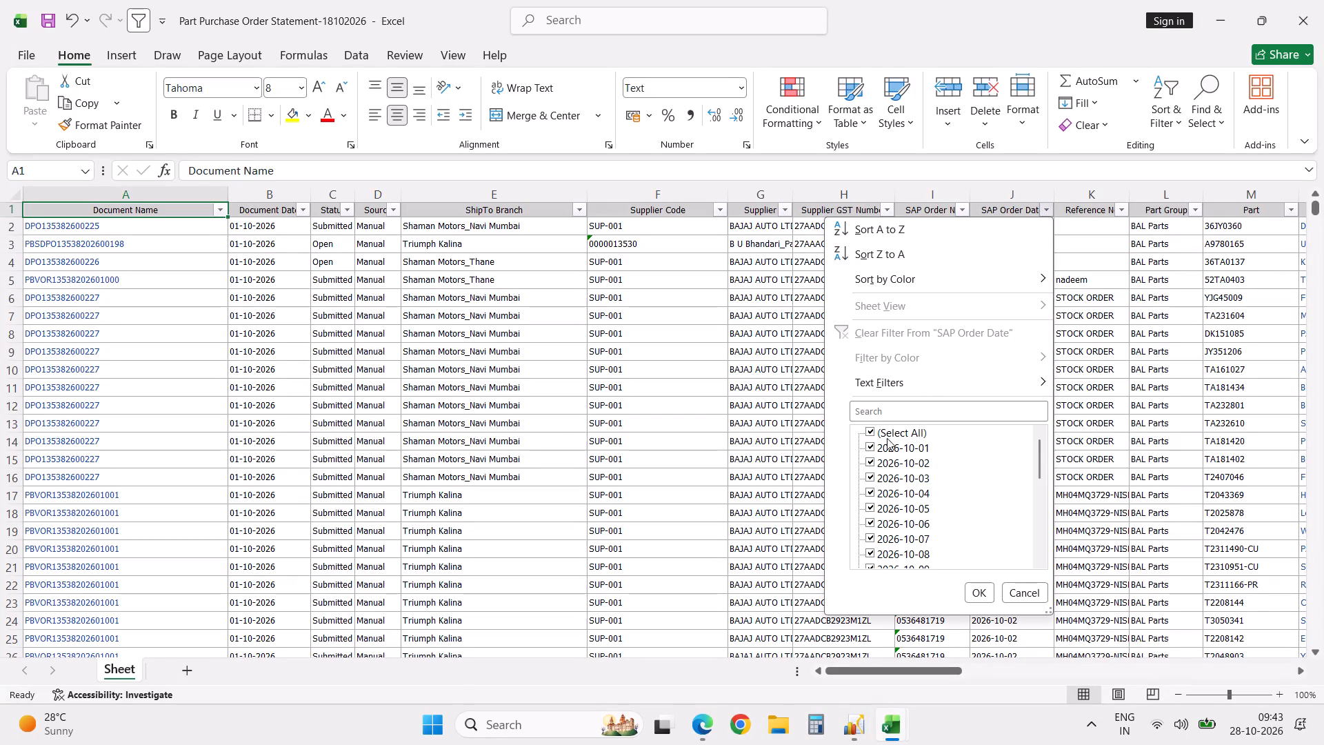
pyautogui.click(892, 433)
pyautogui.moveTo(1042, 457); pyautogui.dragTo(1039, 507)
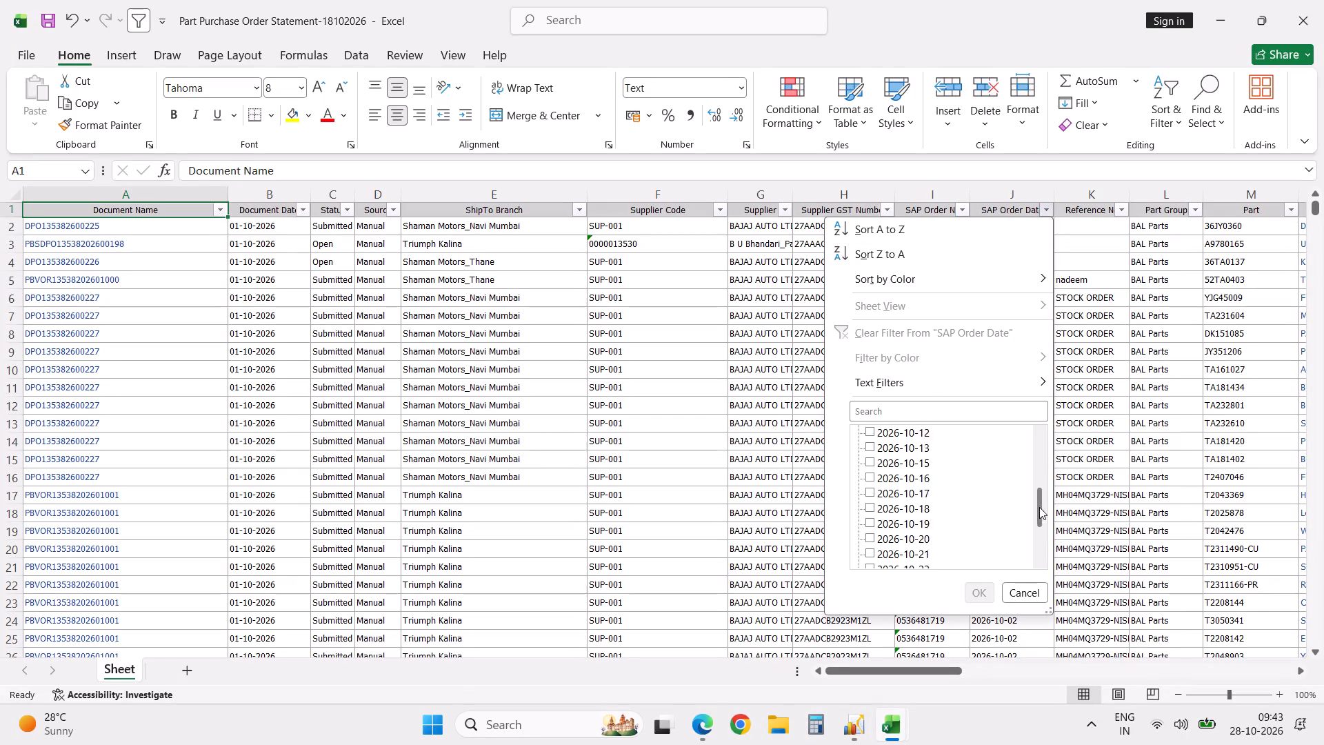
pyautogui.moveTo(1039, 507); pyautogui.dragTo(1040, 551)
pyautogui.click(908, 535)
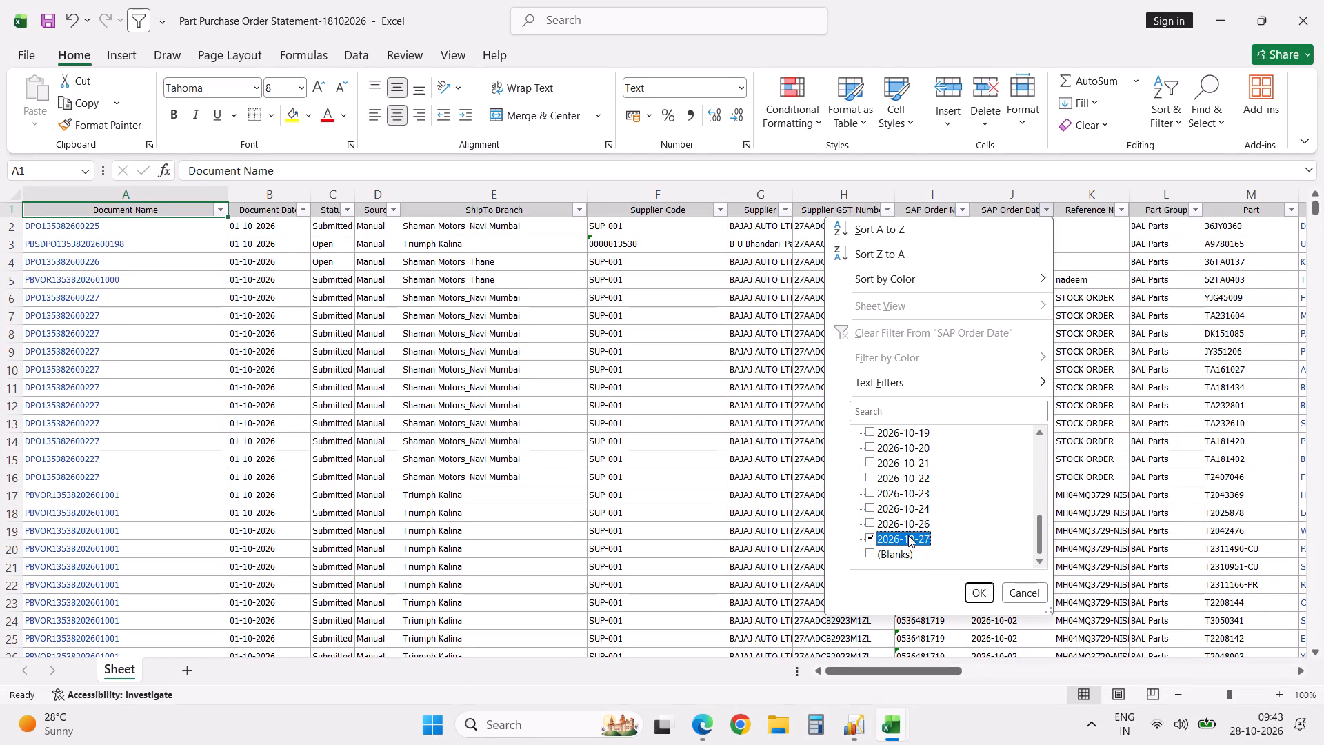
pyautogui.click(907, 523)
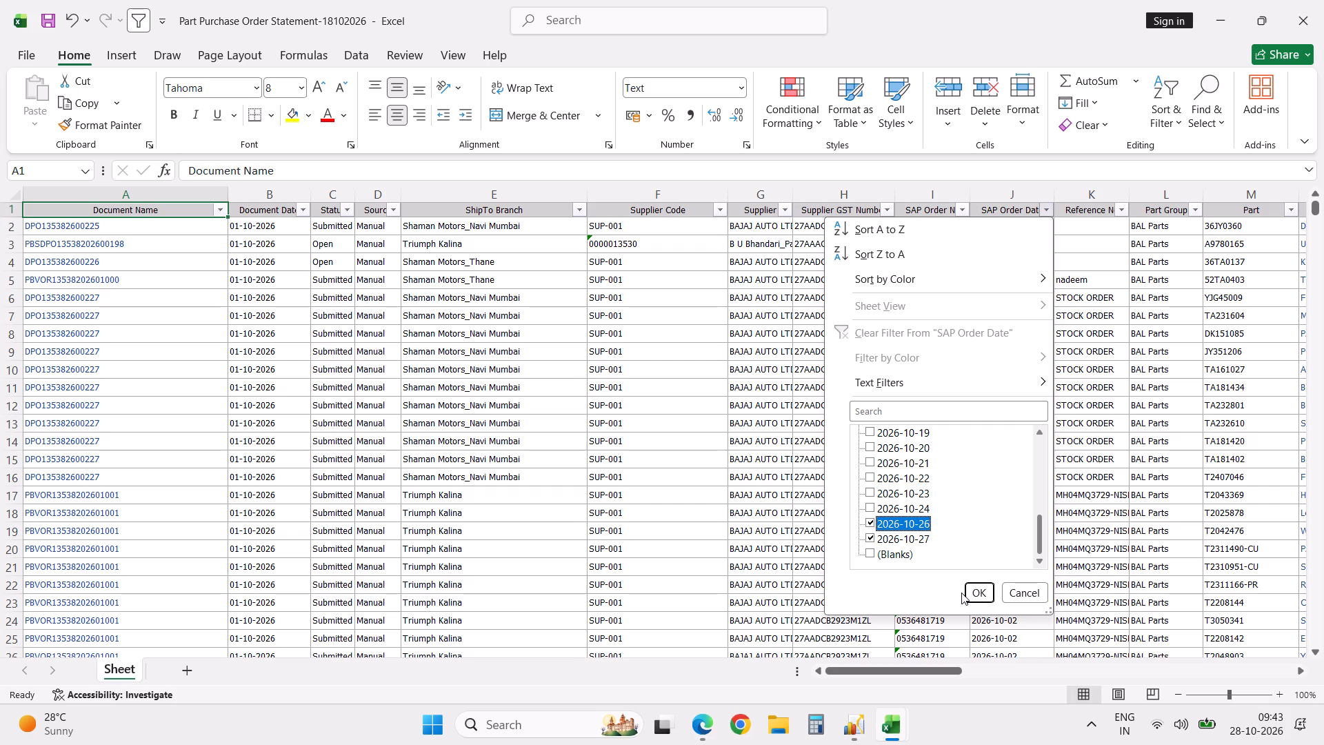
pyautogui.click(903, 507)
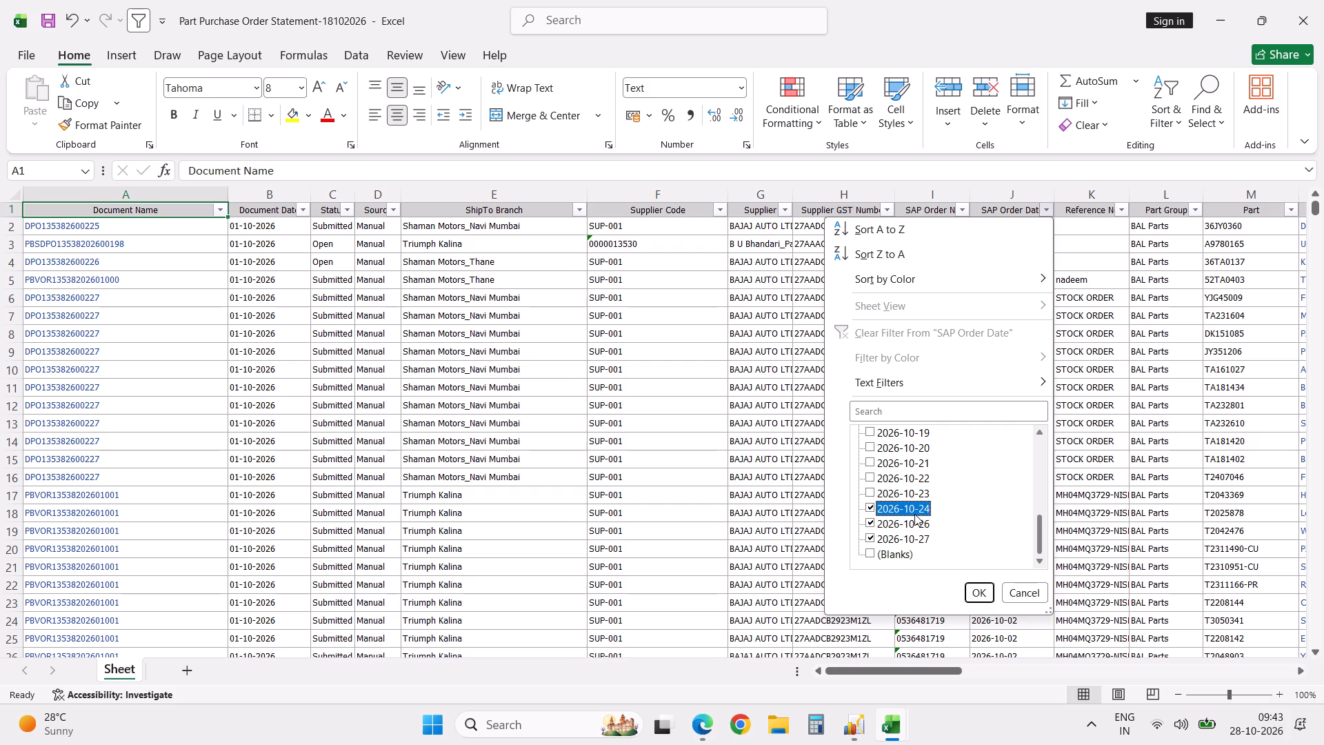
pyautogui.click(983, 595)
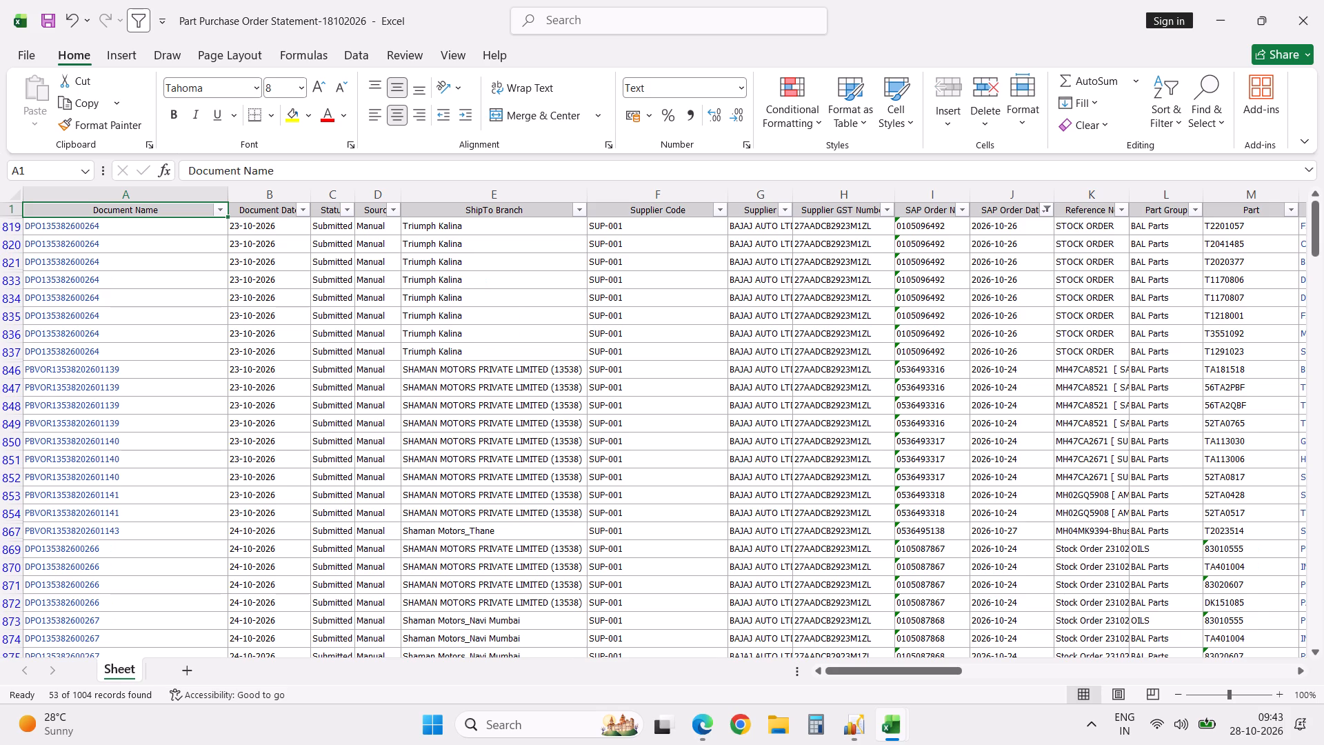
pyautogui.click(1255, 727)
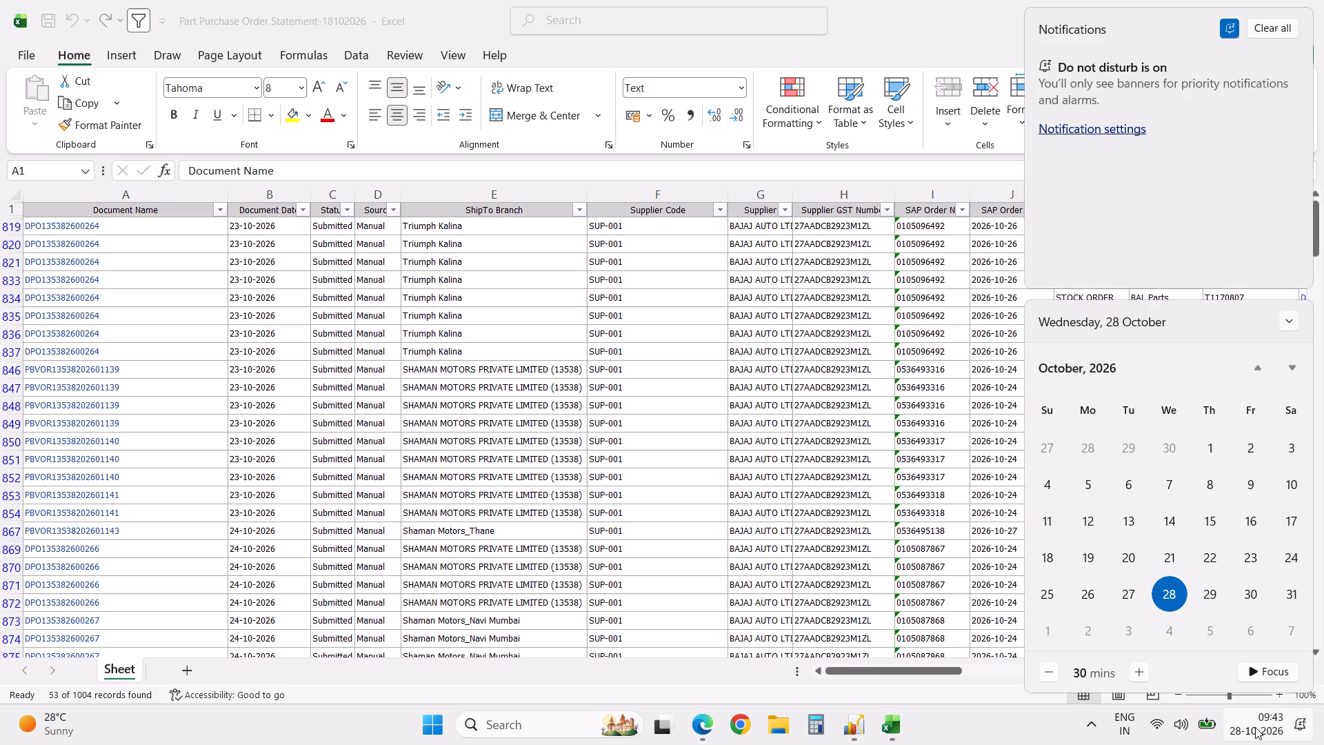
pyautogui.press('Escape')
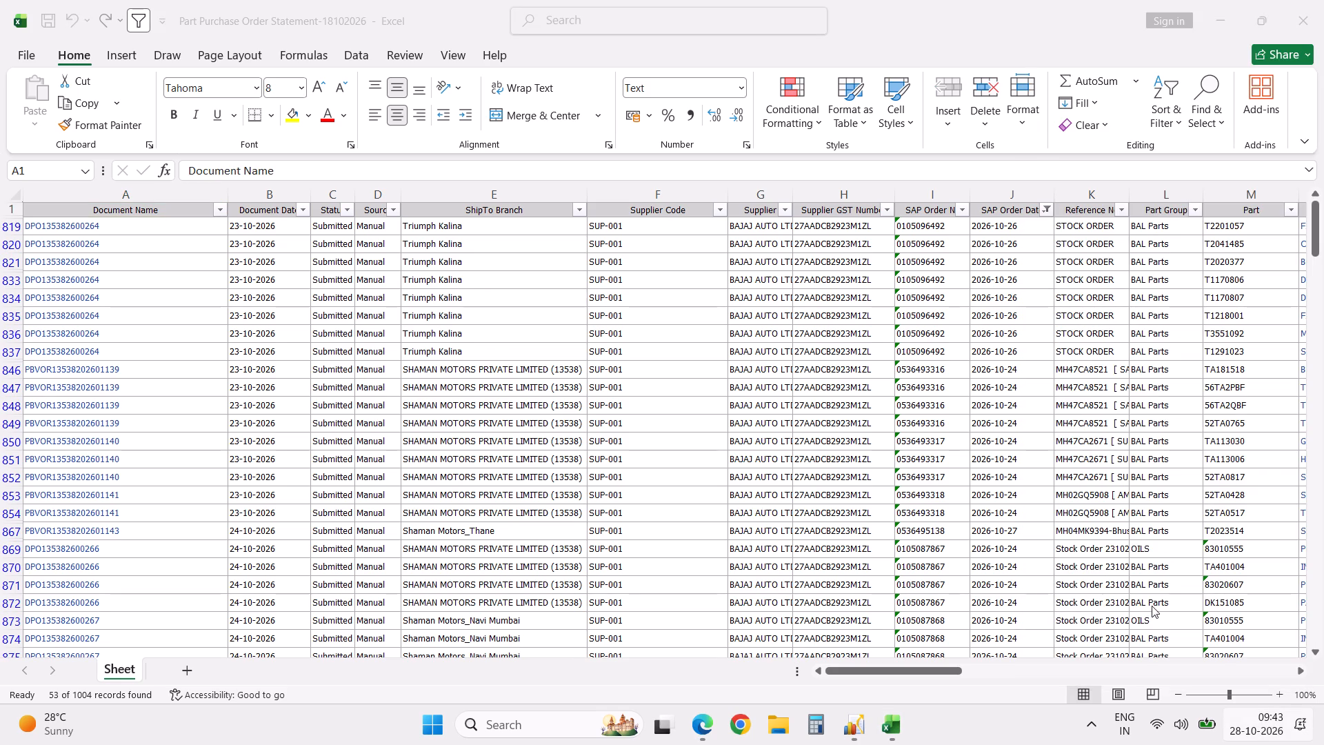
pyautogui.click(218, 206)
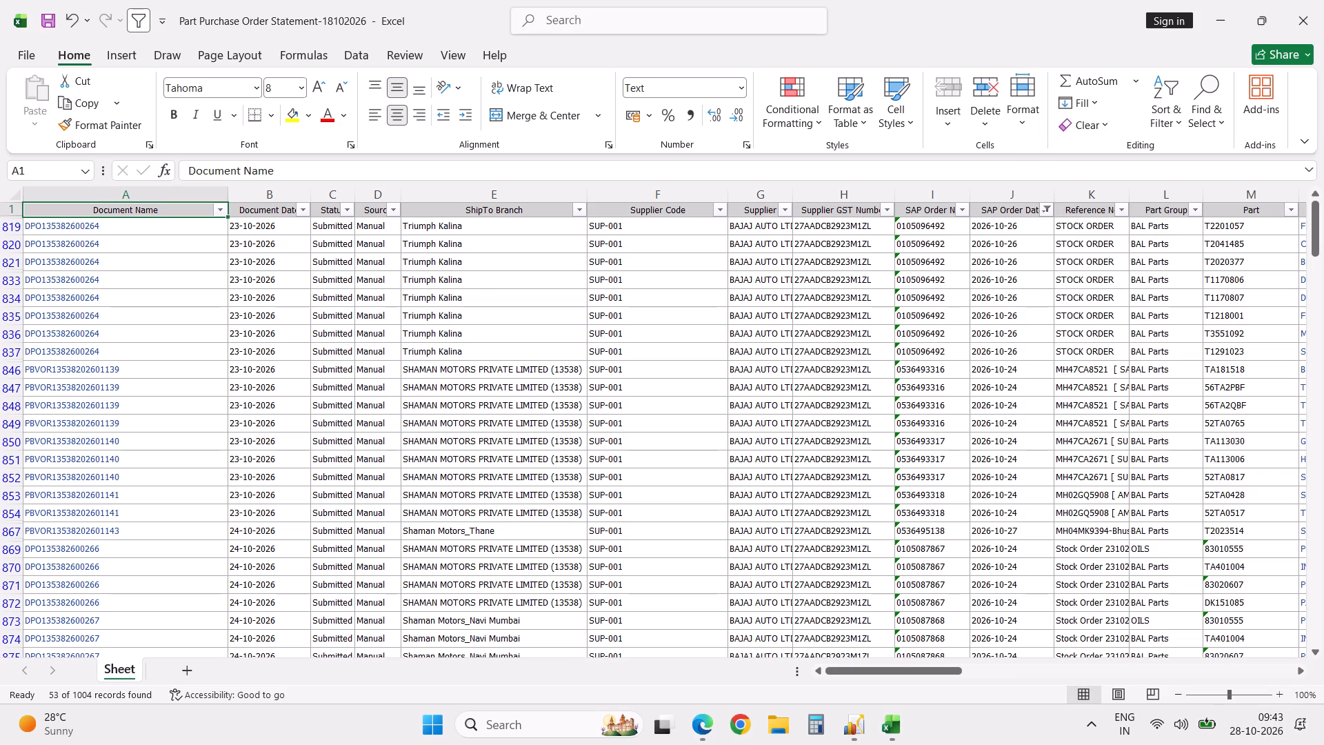
pyautogui.click(220, 210)
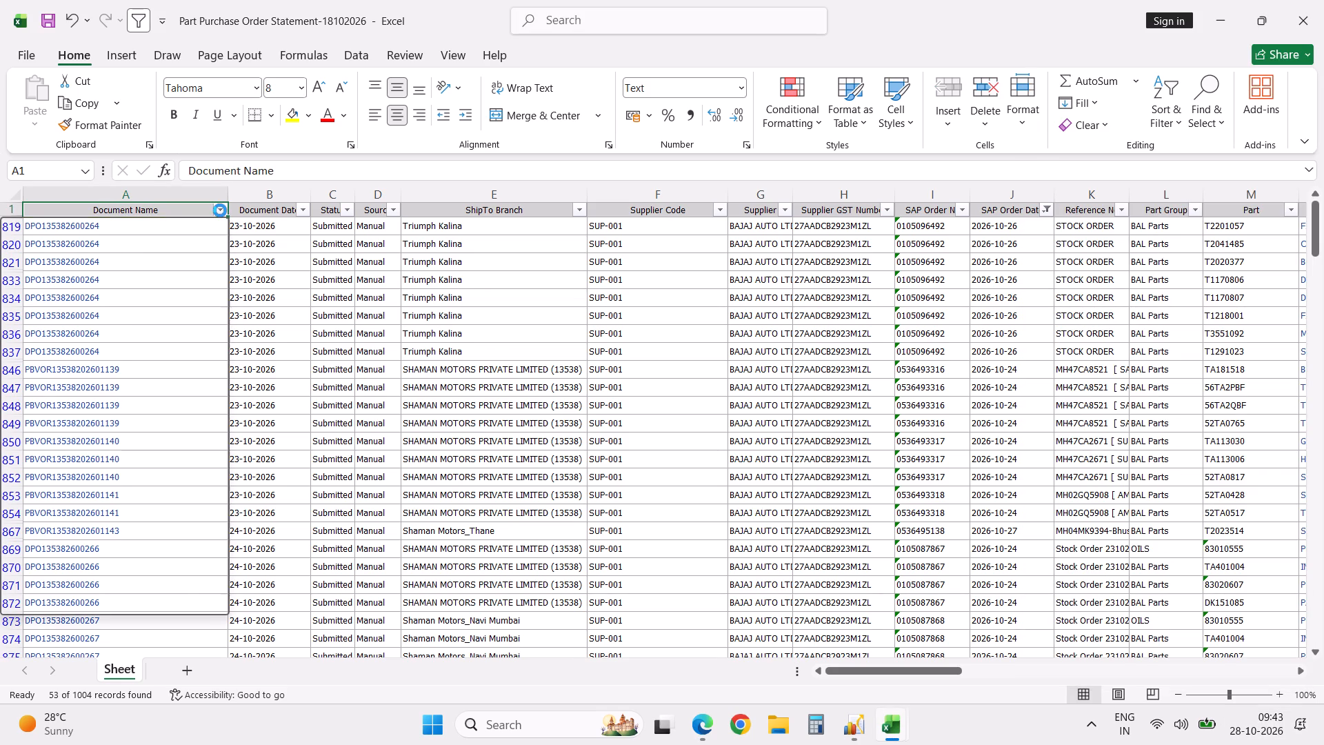
pyautogui.click(91, 428)
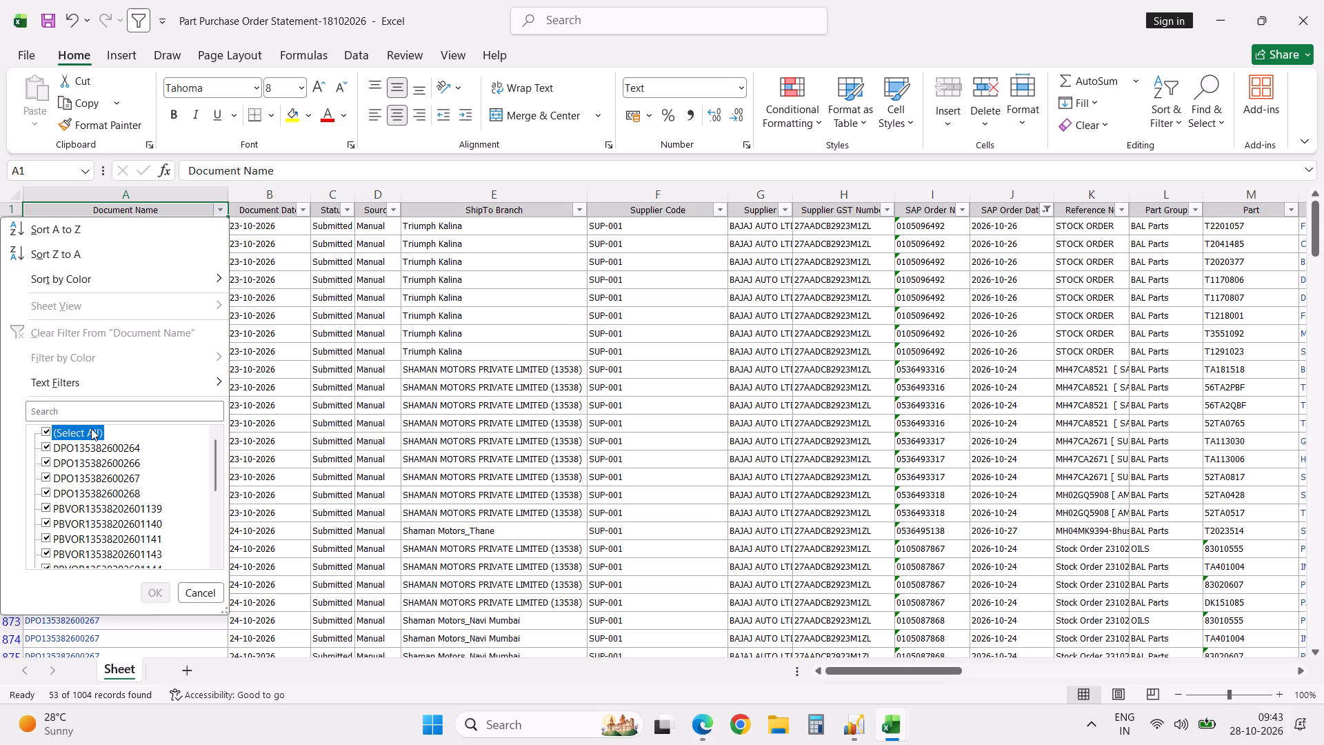
pyautogui.click(83, 446)
pyautogui.press('Down')
pyautogui.press('space')
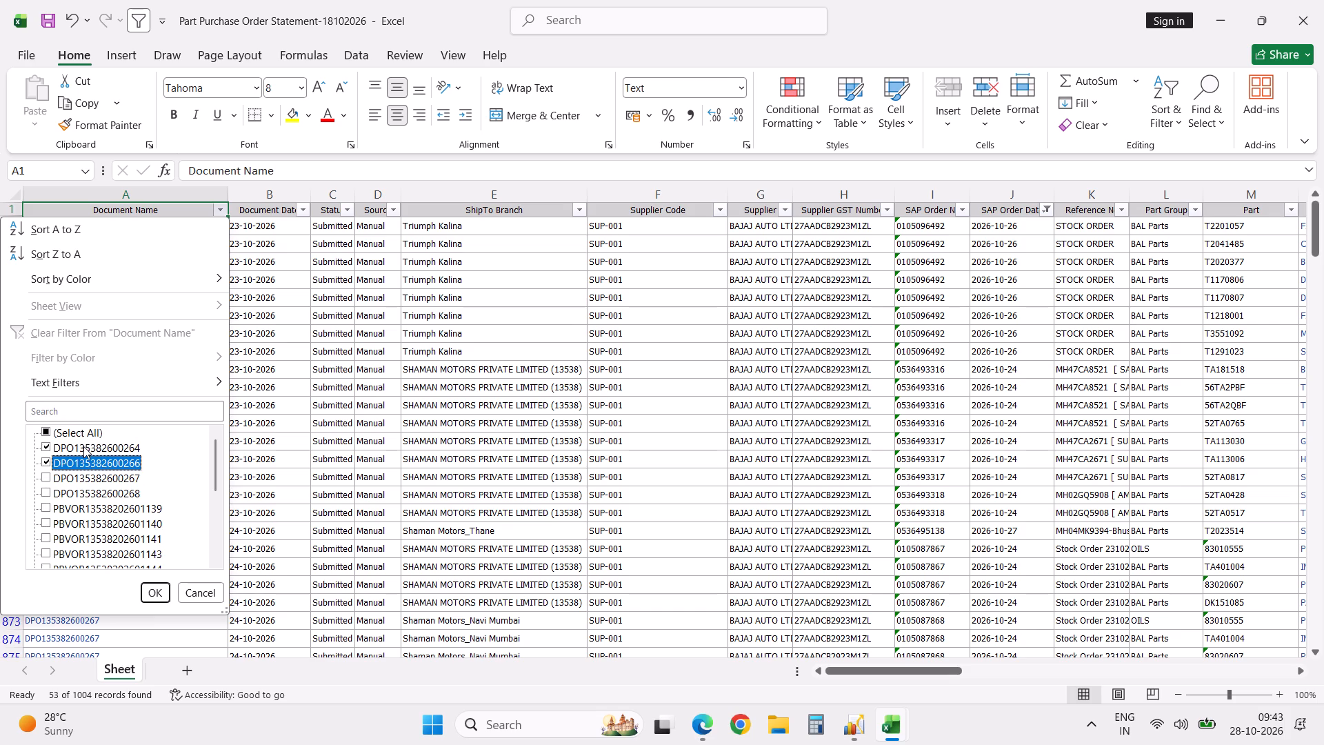
pyautogui.press('Down')
pyautogui.press('space')
pyautogui.press('Down')
pyautogui.press('space')
pyautogui.press('Return')
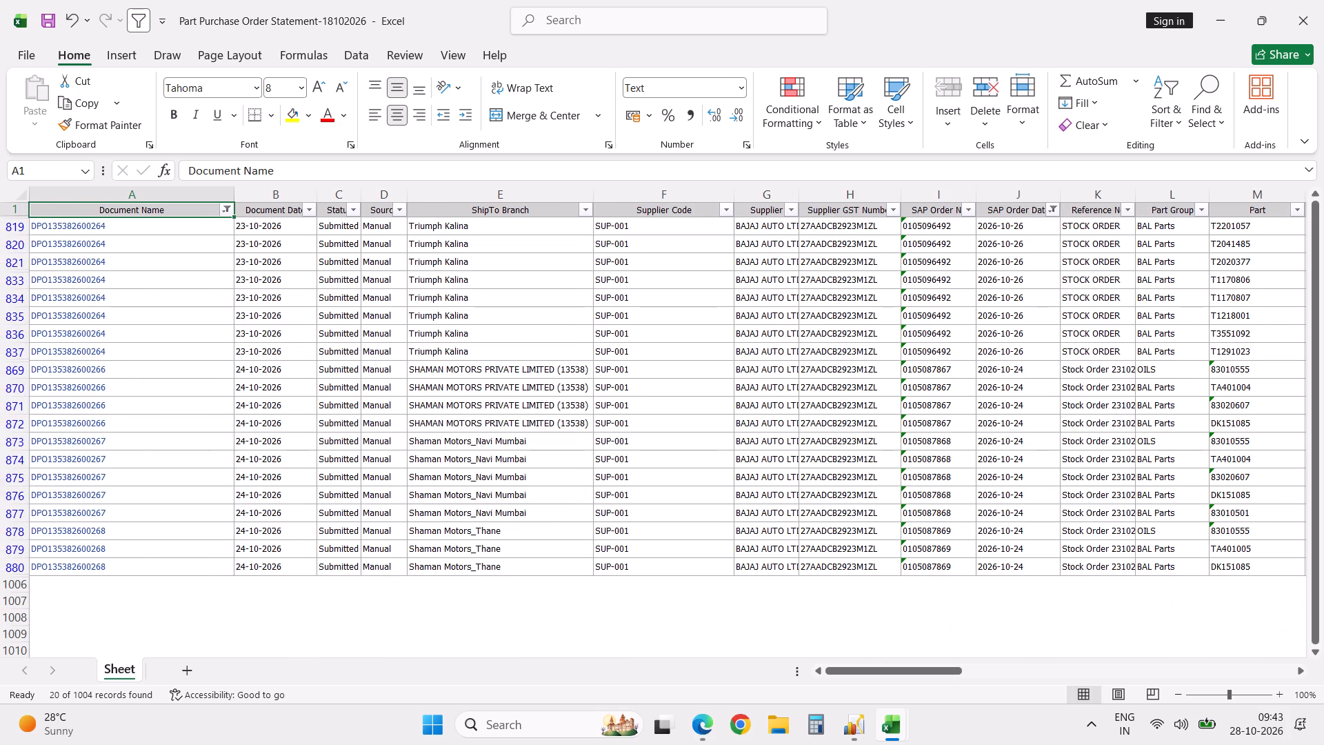
# Show the Total Amount values of the filtered stock orders without decimal places.
pyautogui.hotkey('ctrl', 'Right')
pyautogui.press('Down')
pyautogui.hotkey('ctrl', 'shift', 'Down')
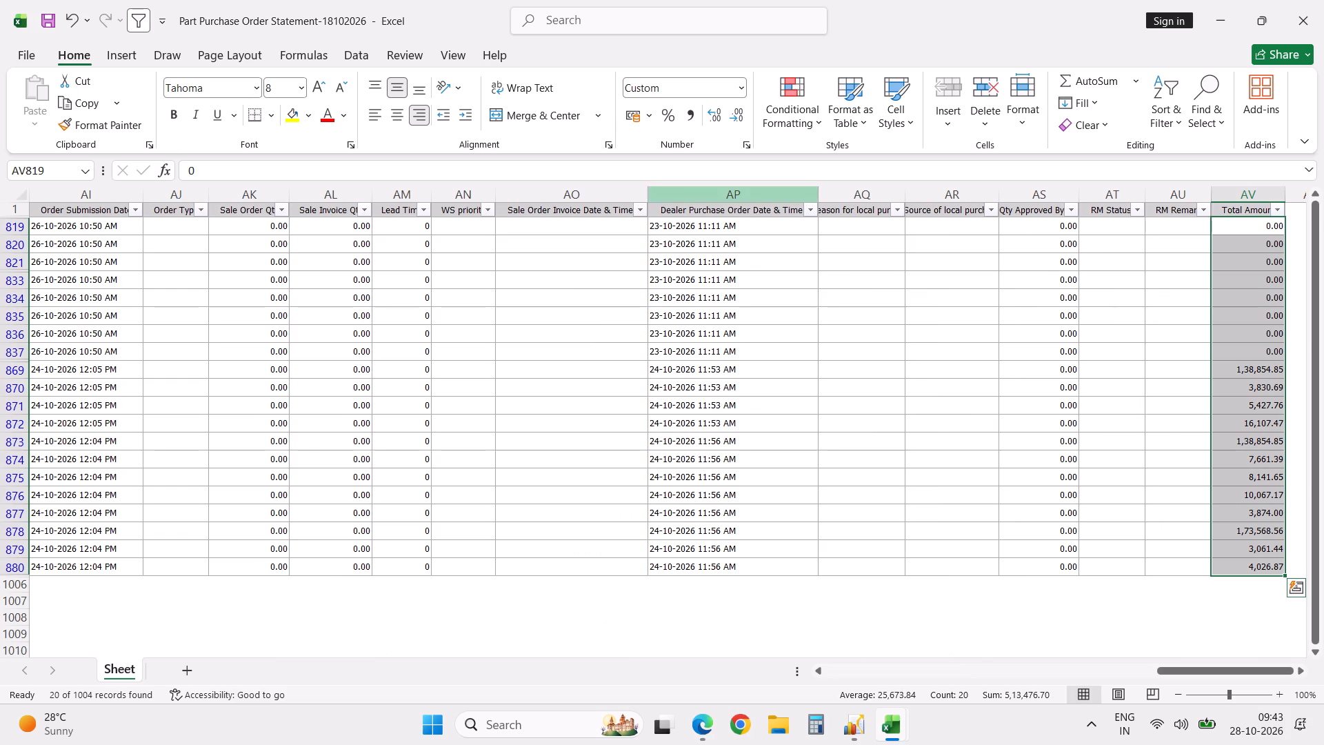
pyautogui.tripleClick(741, 121)
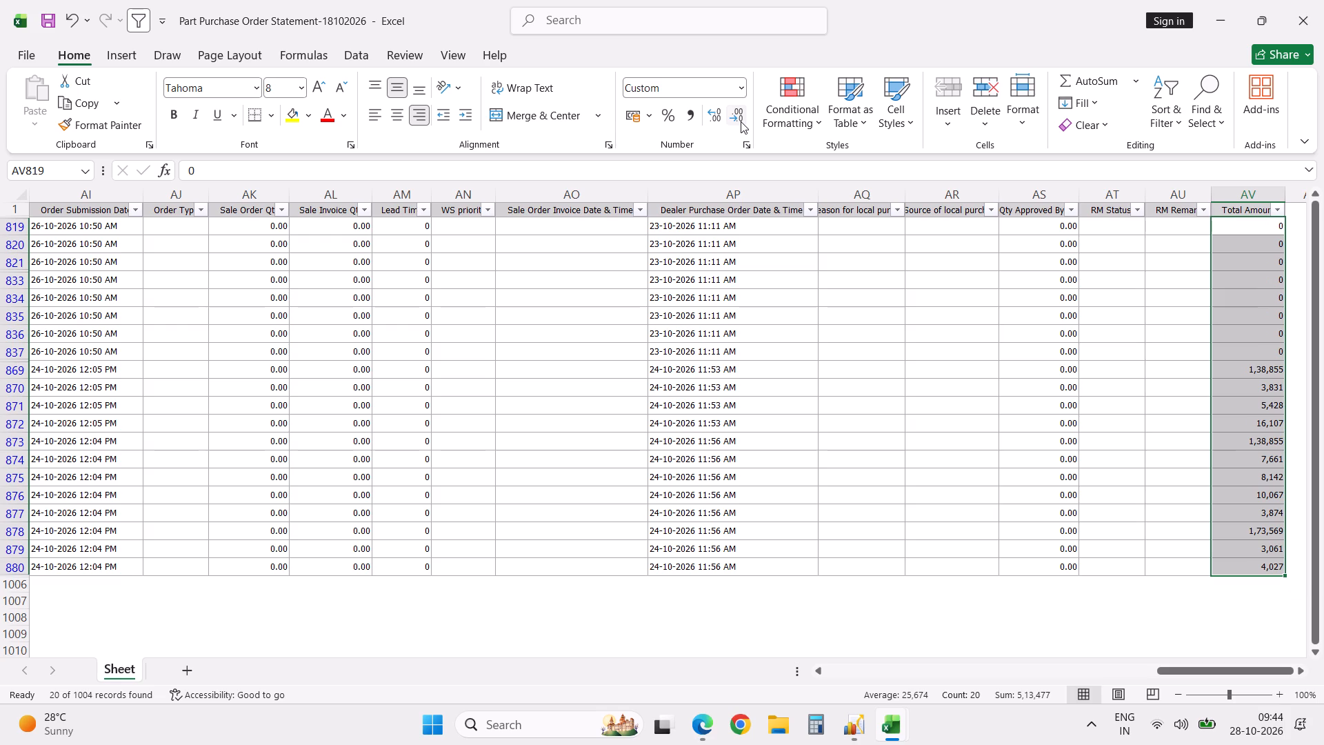
# Examine the filtered stock orders' value, quantity, cancellation, remark and part columns, working back from Total Amount.
pyautogui.press('Left')
pyautogui.press('Left')
pyautogui.press('Left')
pyautogui.press('Left')
pyautogui.press('Left')
pyautogui.press('Left')
pyautogui.press('Left')
pyautogui.press('Left')
pyautogui.press('Left')
pyautogui.press('Left')
pyautogui.press('Left')
pyautogui.press('Left')
pyautogui.press('Left')
pyautogui.press('Left')
pyautogui.press('Left')
pyautogui.press('Left')
pyautogui.press('Left')
pyautogui.press('Left')
pyautogui.press('Left')
pyautogui.press('Left')
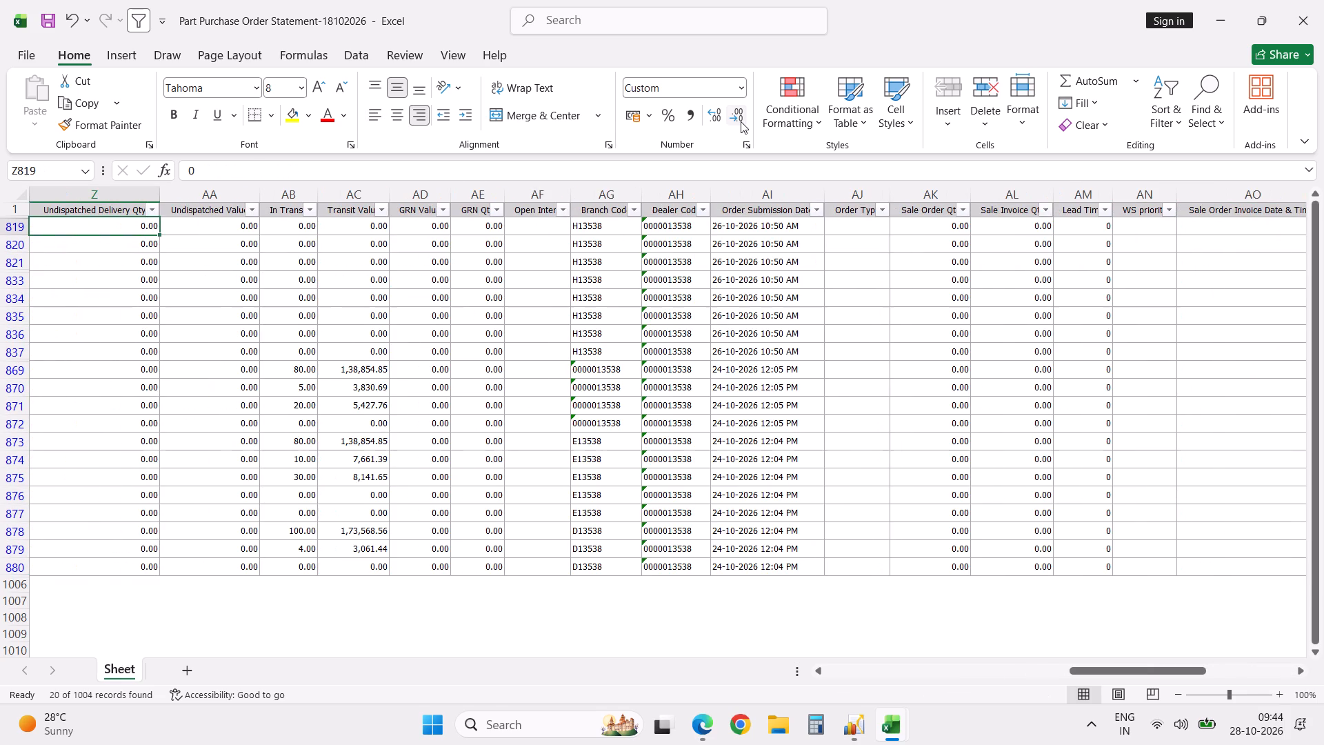
pyautogui.press('Left')
pyautogui.press('Left')
pyautogui.press('Left')
pyautogui.press('Left')
pyautogui.press('Left')
pyautogui.press('Left')
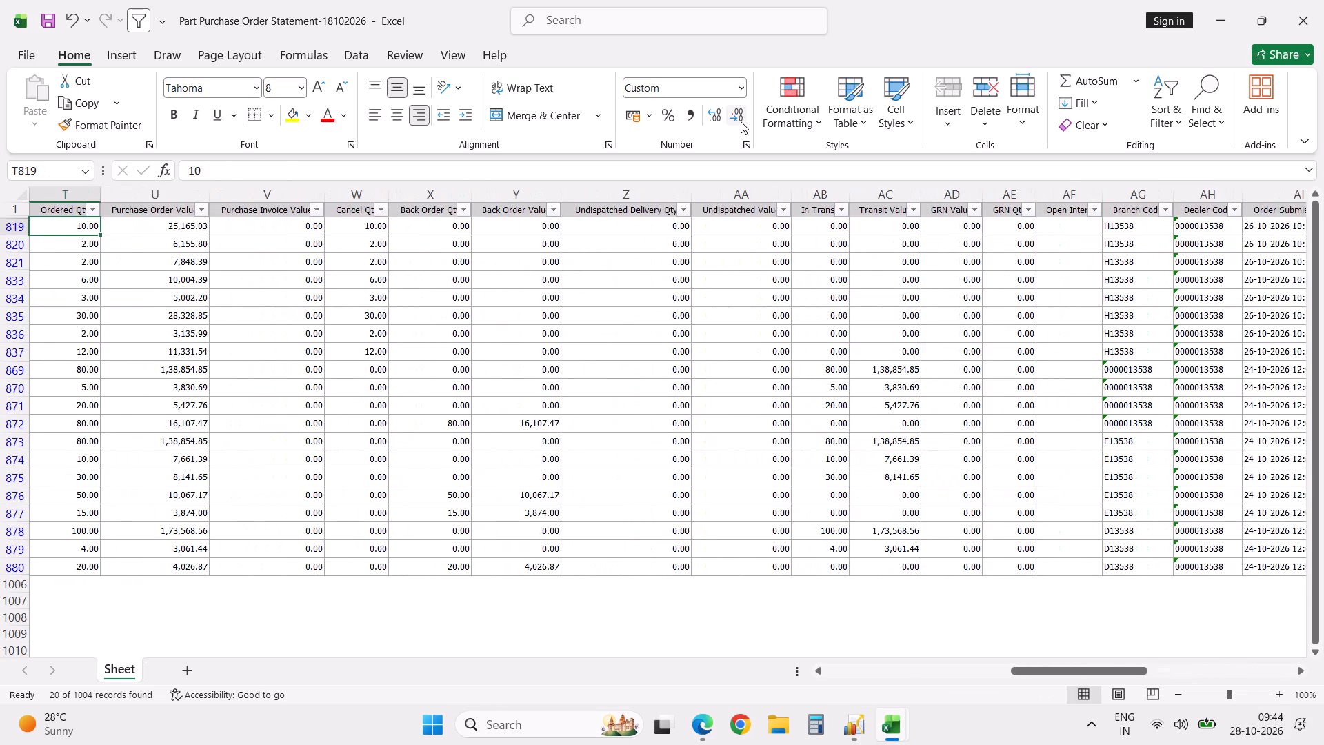
pyautogui.press('Left')
pyautogui.press('Left')
pyautogui.press('Left')
pyautogui.press('Left')
pyautogui.press('Left')
pyautogui.press('Left')
pyautogui.press('Right')
pyautogui.press('Right')
pyautogui.press('Right')
pyautogui.press('Right')
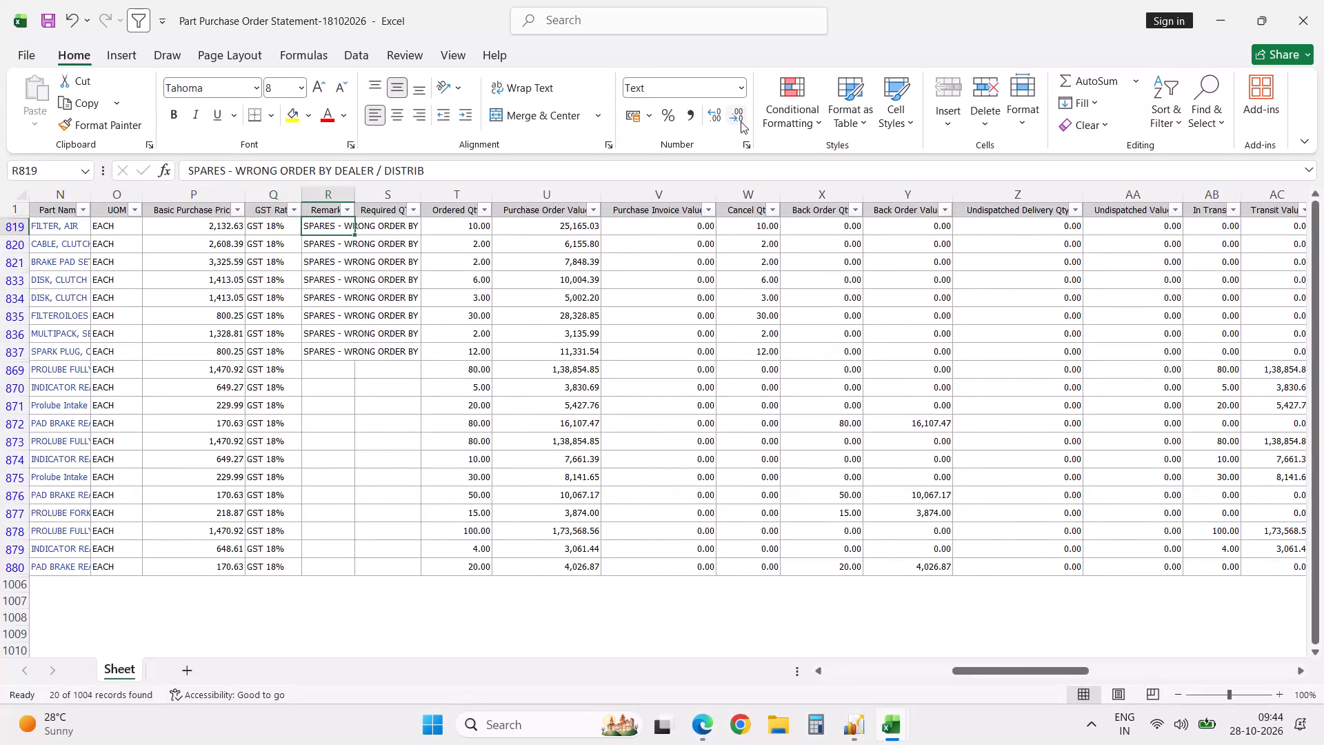
pyautogui.press('Left')
pyautogui.press('Left')
pyautogui.press('Left')
pyautogui.press('Left')
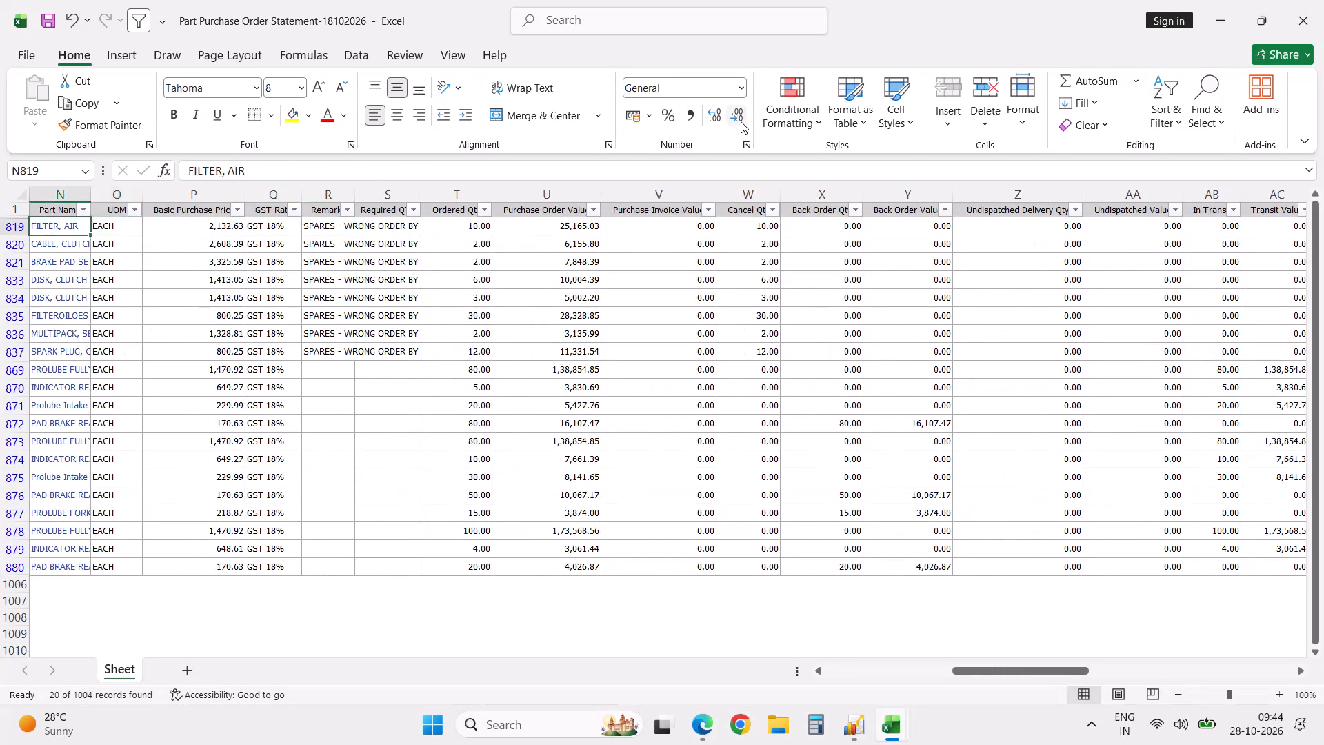
pyautogui.press('Left')
pyautogui.press('Left')
pyautogui.press('Left')
pyautogui.press('Left')
pyautogui.press('Left')
pyautogui.press('Left')
pyautogui.press('Right')
pyautogui.press('Right')
pyautogui.press('Right')
pyautogui.press('Right')
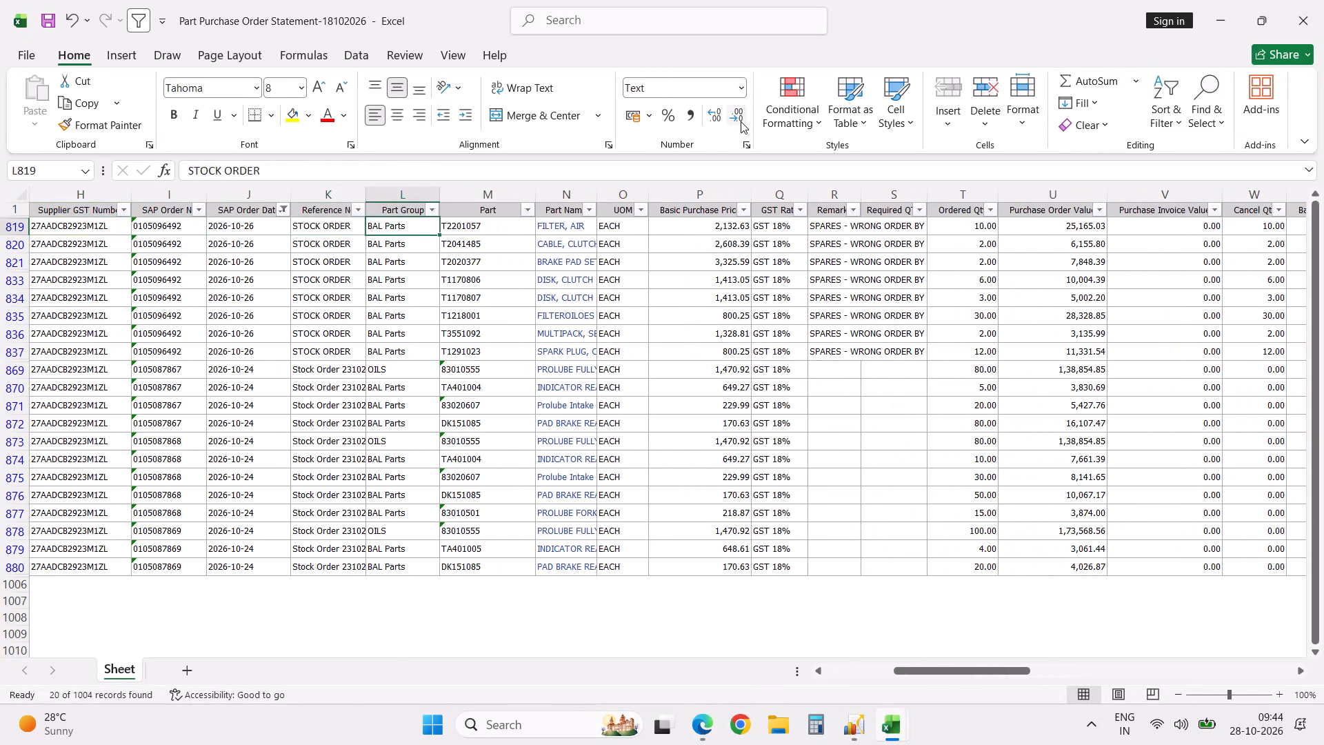
pyautogui.press('Right')
pyautogui.press('Right')
pyautogui.press('Right')
pyautogui.press('Right')
pyautogui.press('Down')
pyautogui.press('Up')
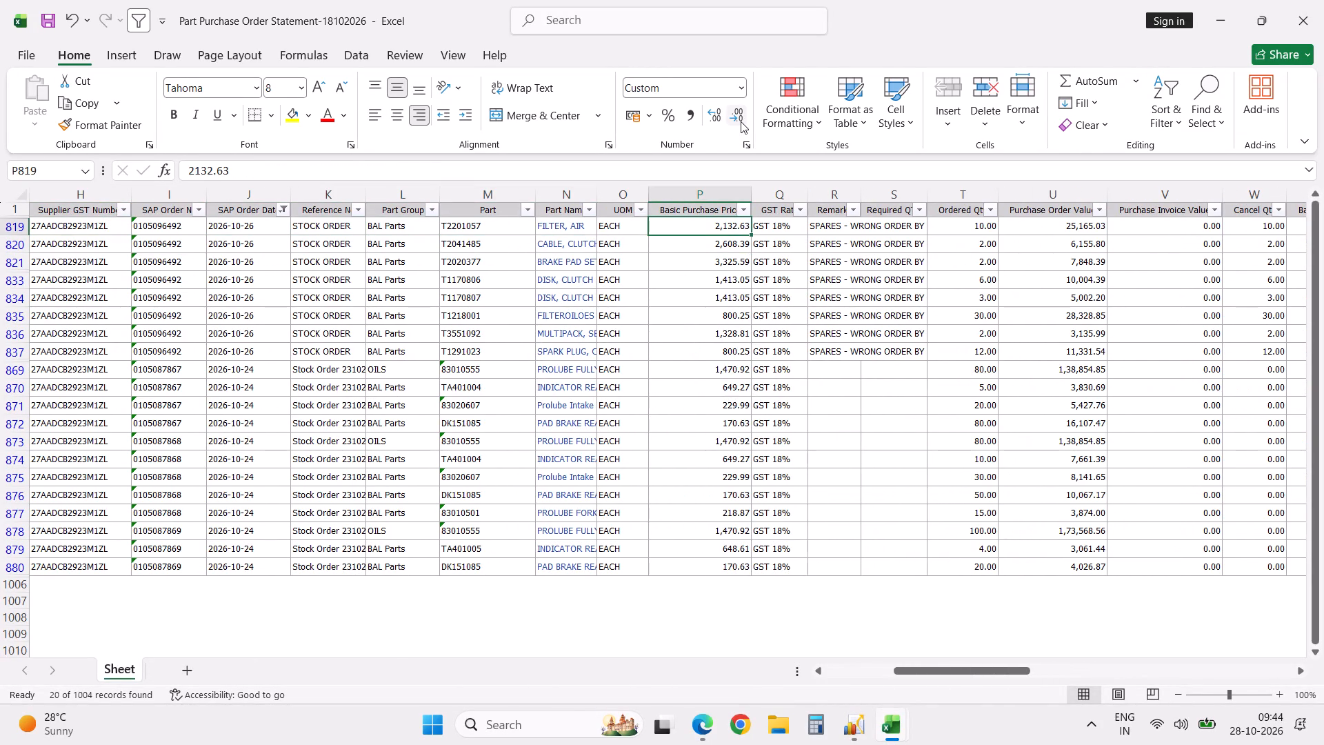
pyautogui.hotkey('shift', 'Down')
pyautogui.hotkey('shift', 'Down')
pyautogui.hotkey('shift', 'Down')
pyautogui.hotkey('shift', 'Down')
pyautogui.hotkey('shift', 'Down')
pyautogui.hotkey('shift', 'Down')
pyautogui.hotkey('shift', 'Down')
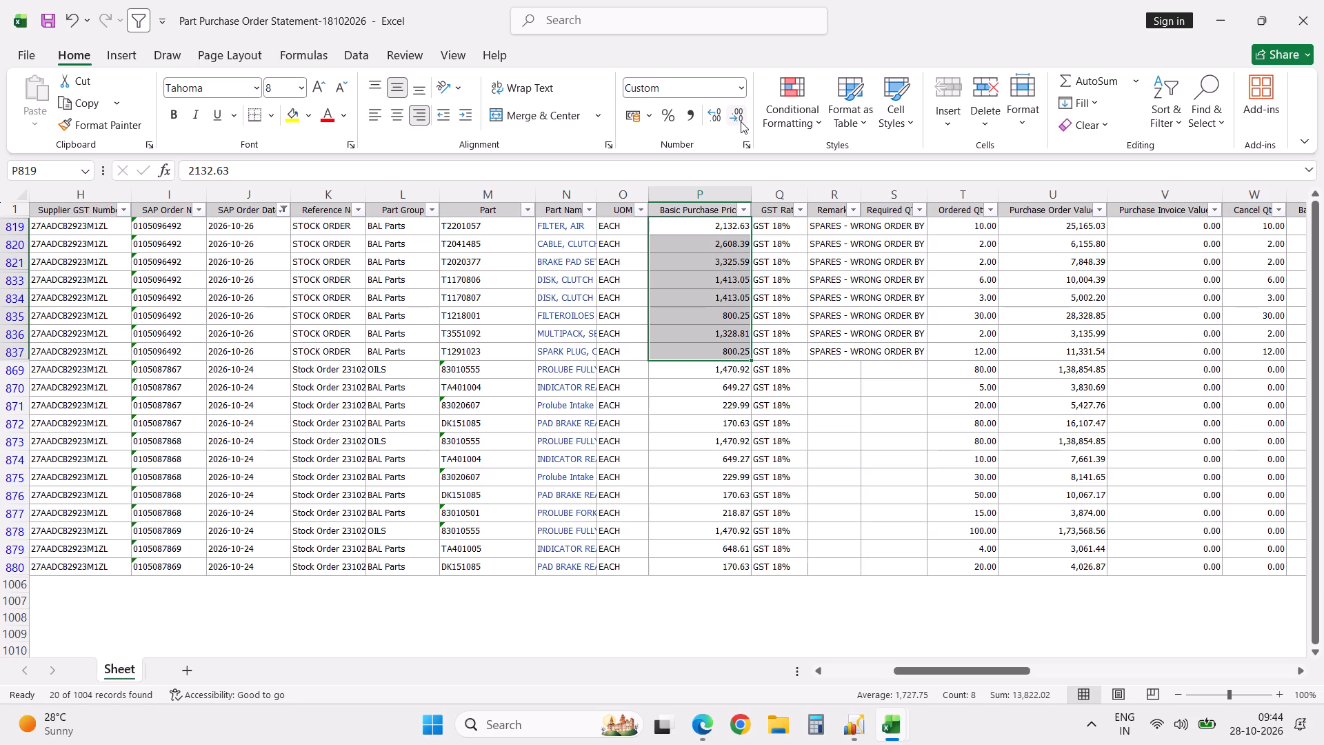
pyautogui.press('Right')
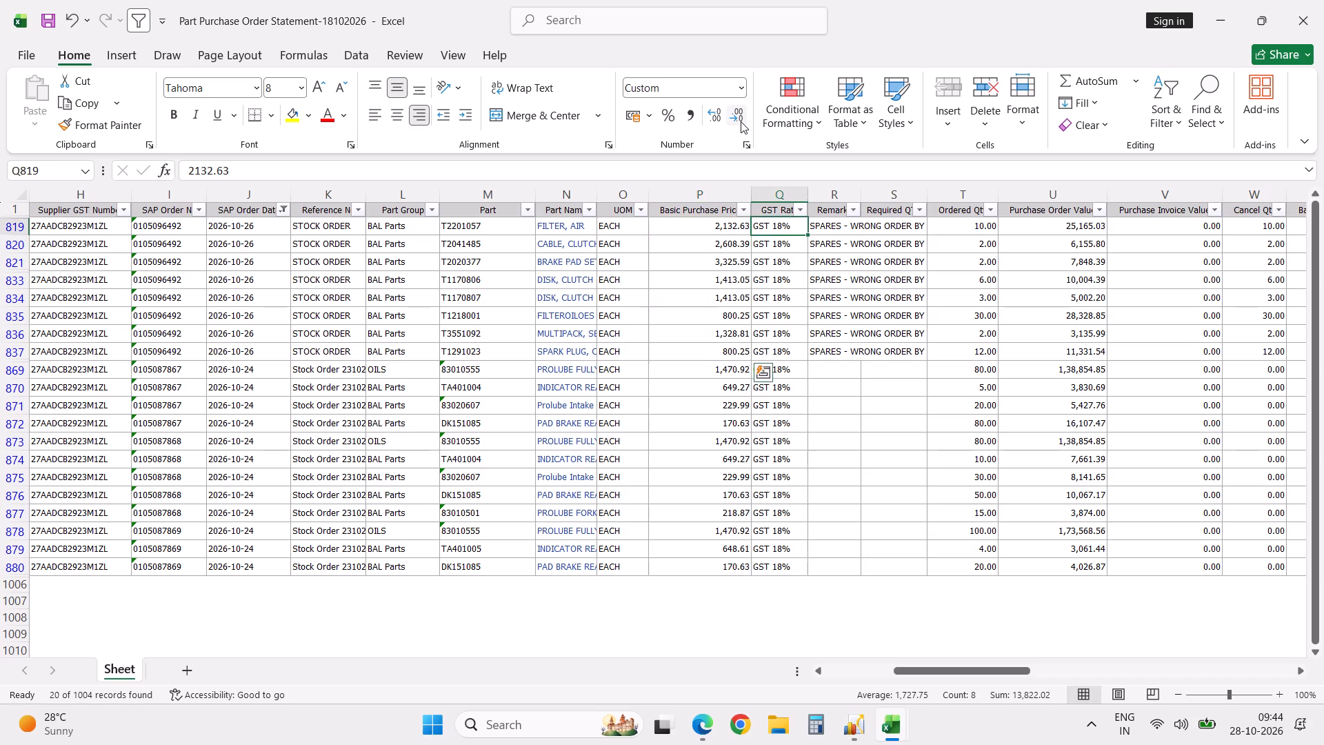
pyautogui.press('Right')
pyautogui.press('Right')
pyautogui.press('Right')
pyautogui.press('Right')
pyautogui.hotkey('shift', 'Down')
pyautogui.hotkey('shift', 'Down')
pyautogui.hotkey('shift', 'Down')
pyautogui.hotkey('shift', 'Down')
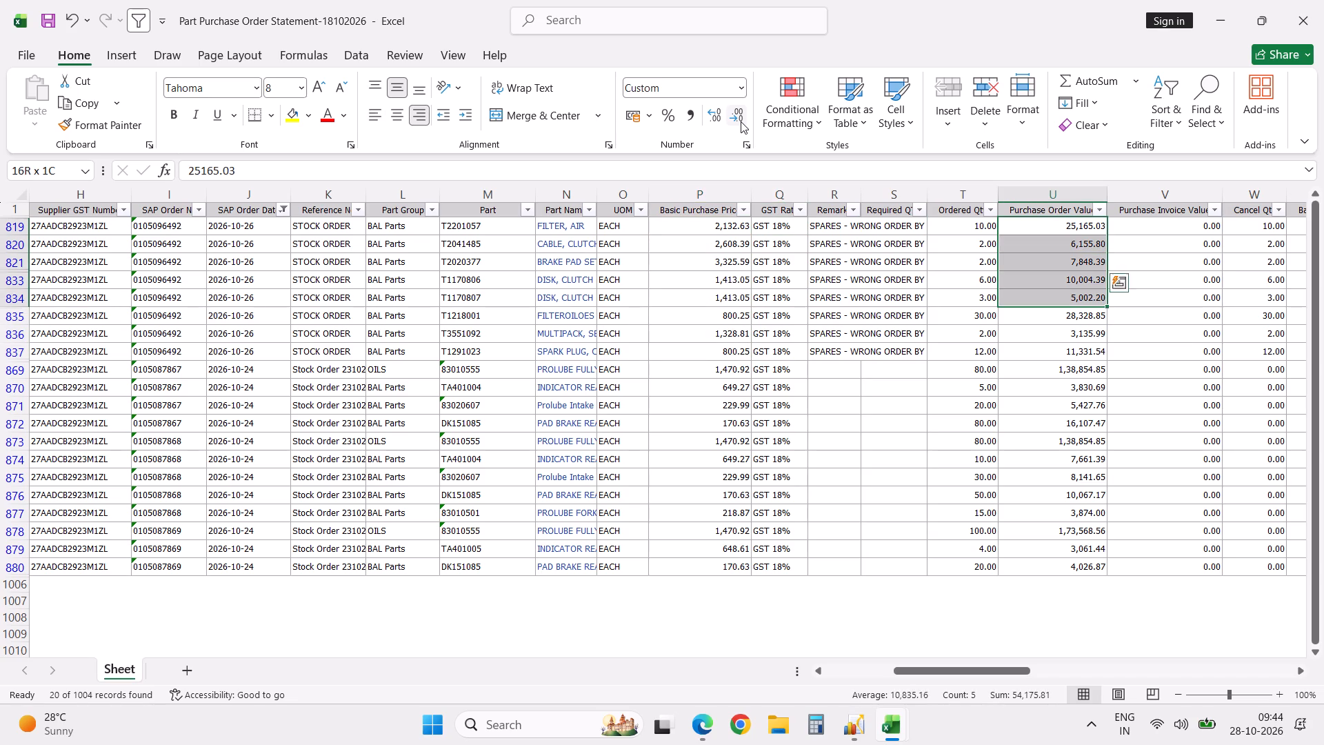
pyautogui.hotkey('shift', 'Down')
pyautogui.hotkey('shift', 'Down')
pyautogui.hotkey('shift', 'Down')
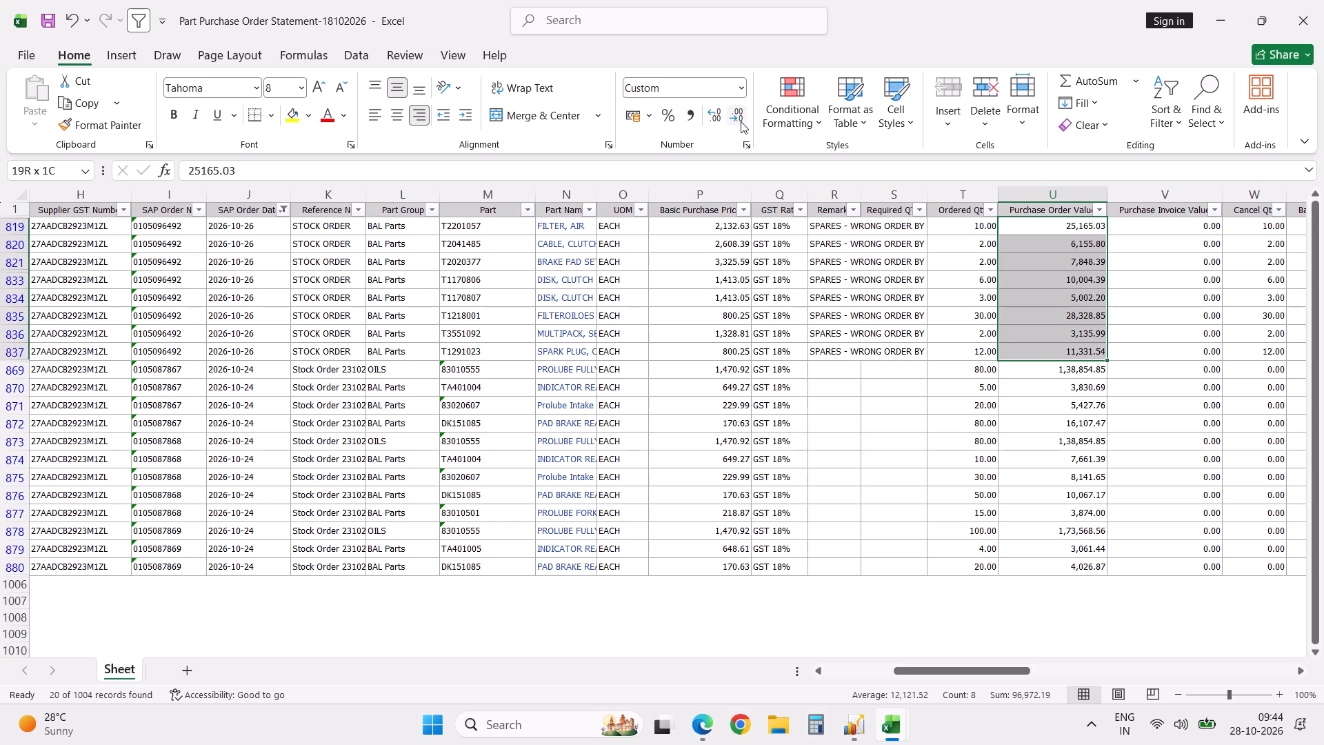
pyautogui.hotkey('shift', 'Down')
pyautogui.press('Up')
pyautogui.press('Down')
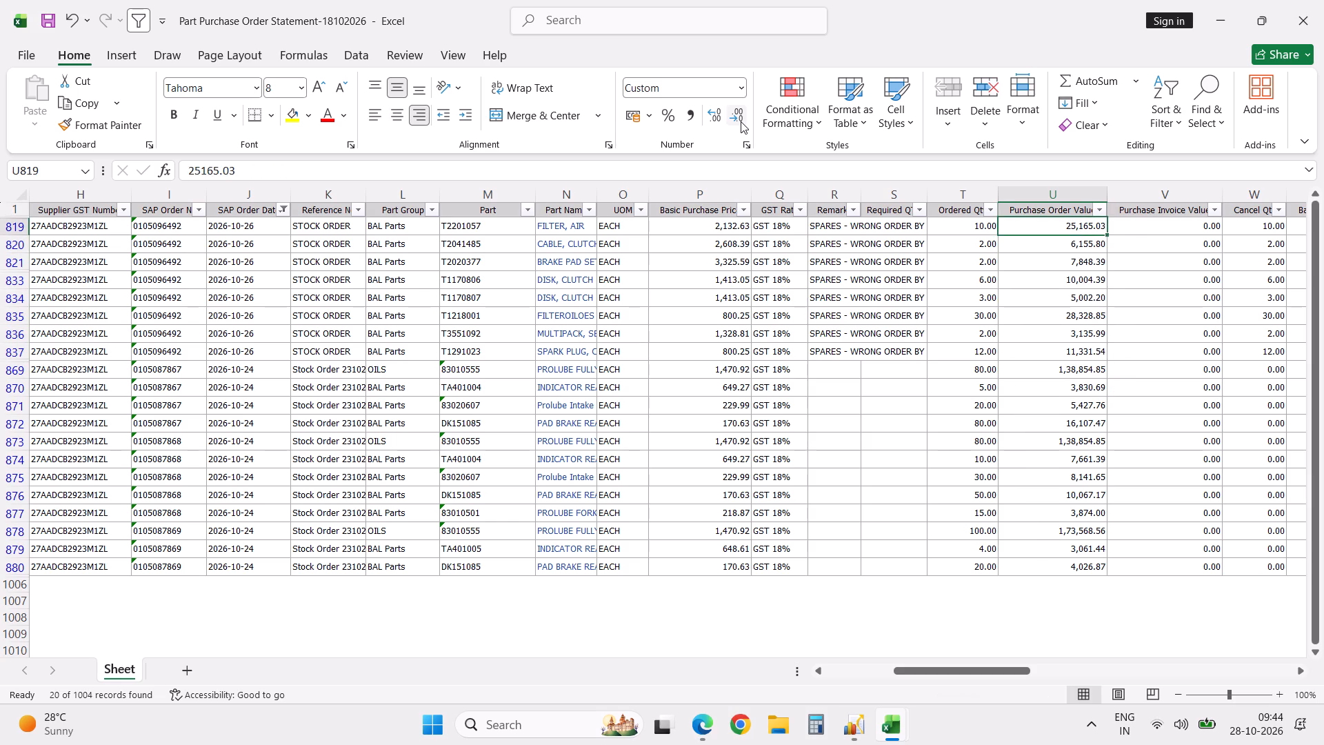
pyautogui.press('Down')
pyautogui.press('Down')
pyautogui.press('Down')
pyautogui.press('Down')
pyautogui.press('Down')
pyautogui.press('Down')
pyautogui.press('Down')
pyautogui.press('Down')
pyautogui.hotkey('shift', 'Down')
pyautogui.hotkey('ctrl', 'shift', 'Down')
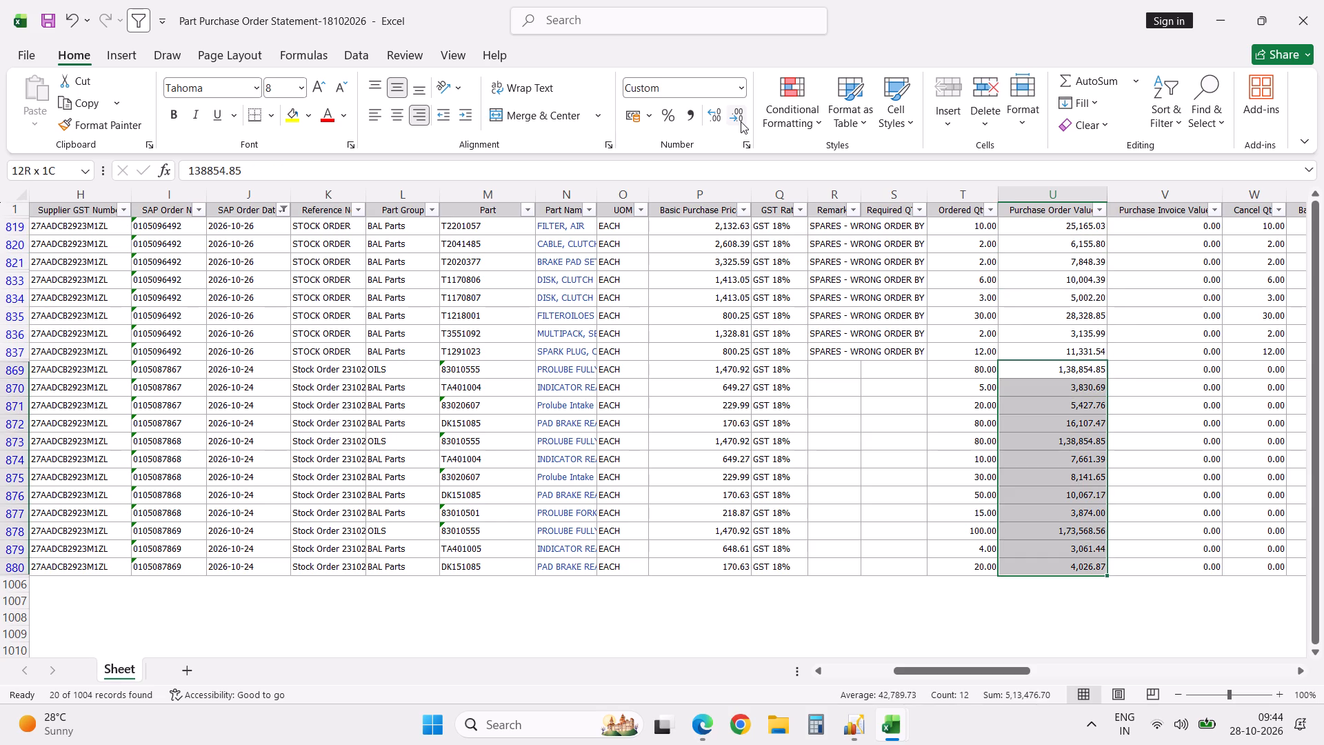
pyautogui.hotkey('ctrl', 'Up')
pyautogui.hotkey('ctrl', 'Right')
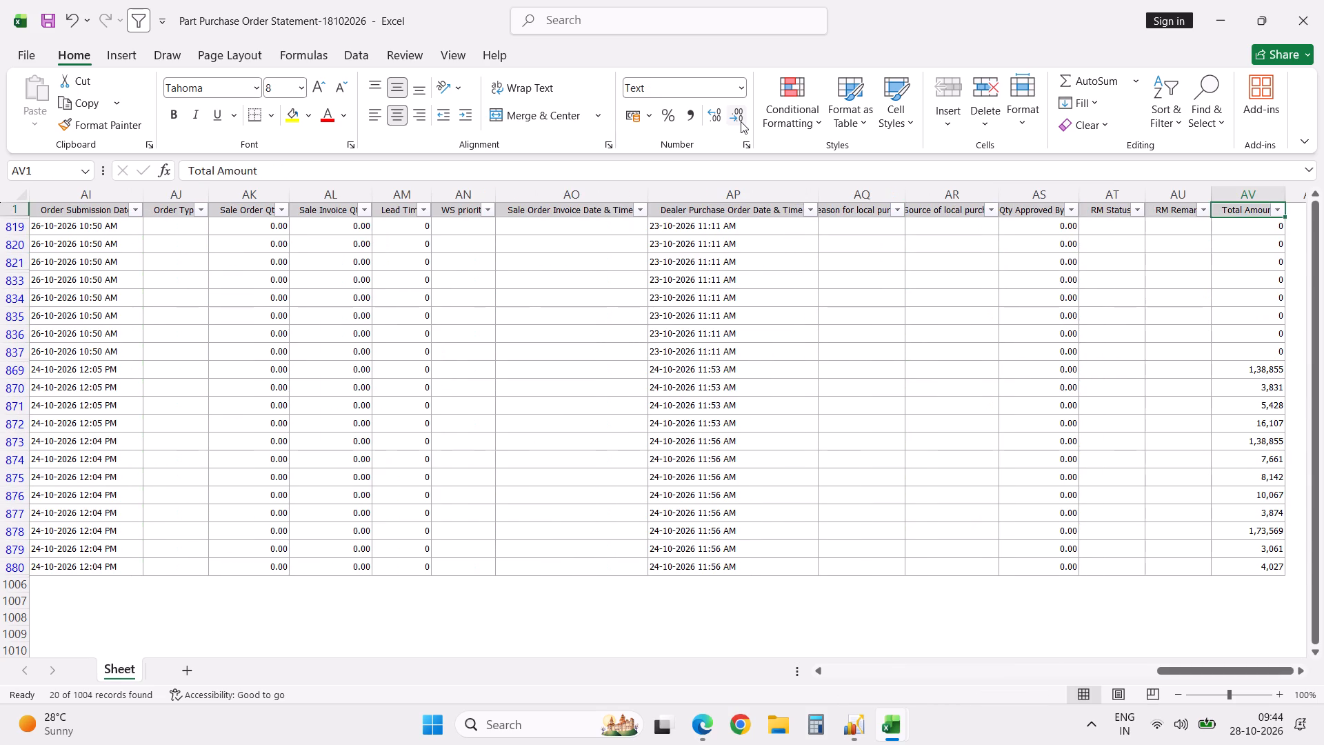
pyautogui.press('Down')
pyautogui.press('Down')
pyautogui.press('Down')
pyautogui.press('Down')
pyautogui.press('Down')
pyautogui.press('Down')
pyautogui.press('Down')
pyautogui.press('Down')
pyautogui.press('Down')
pyautogui.hotkey('ctrl', 'shift', 'Down')
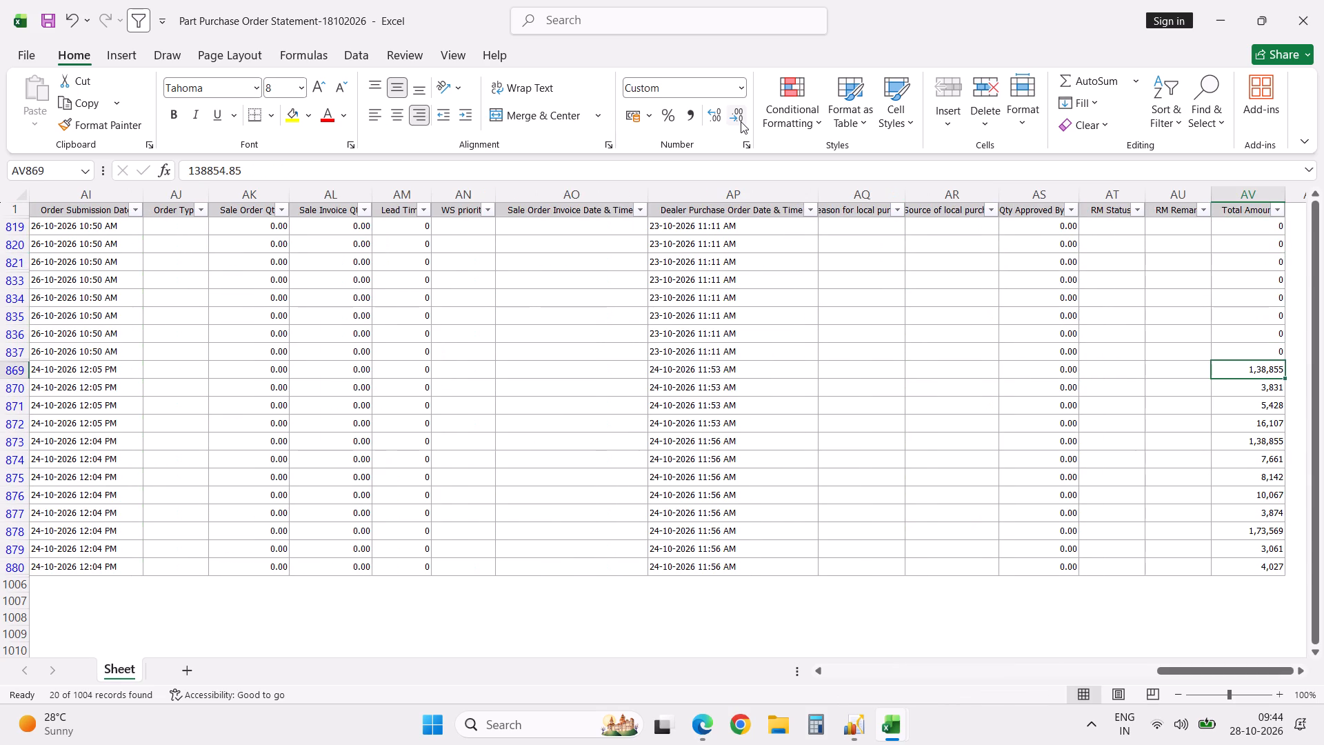
# Select all filtered Purchase Order Value cells to get their sum and show them without decimal places.
pyautogui.hotkey('ctrl', 'Up')
pyautogui.hotkey('ctrl', 'Left')
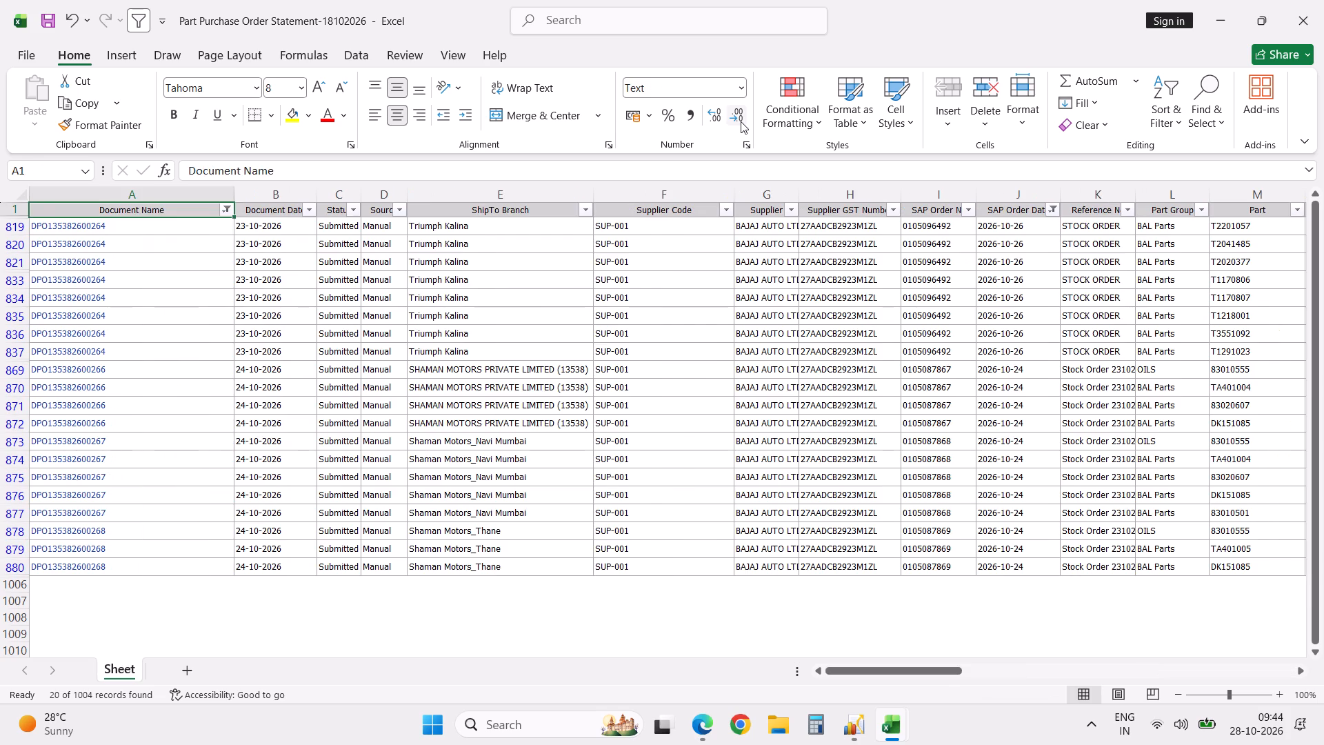
pyautogui.press('Right')
pyautogui.press('Right')
pyautogui.press('Right')
pyautogui.press('Right')
pyautogui.press('Right')
pyautogui.press('Right')
pyautogui.press('Right')
pyautogui.press('Right')
pyautogui.press('Right')
pyautogui.press('Right')
pyautogui.press('Right')
pyautogui.press('Right')
pyautogui.press('Right')
pyautogui.press('Right')
pyautogui.press('Right')
pyautogui.press('Right')
pyautogui.press('Right')
pyautogui.press('Right')
pyautogui.press('Right')
pyautogui.press('Right')
pyautogui.press('Right')
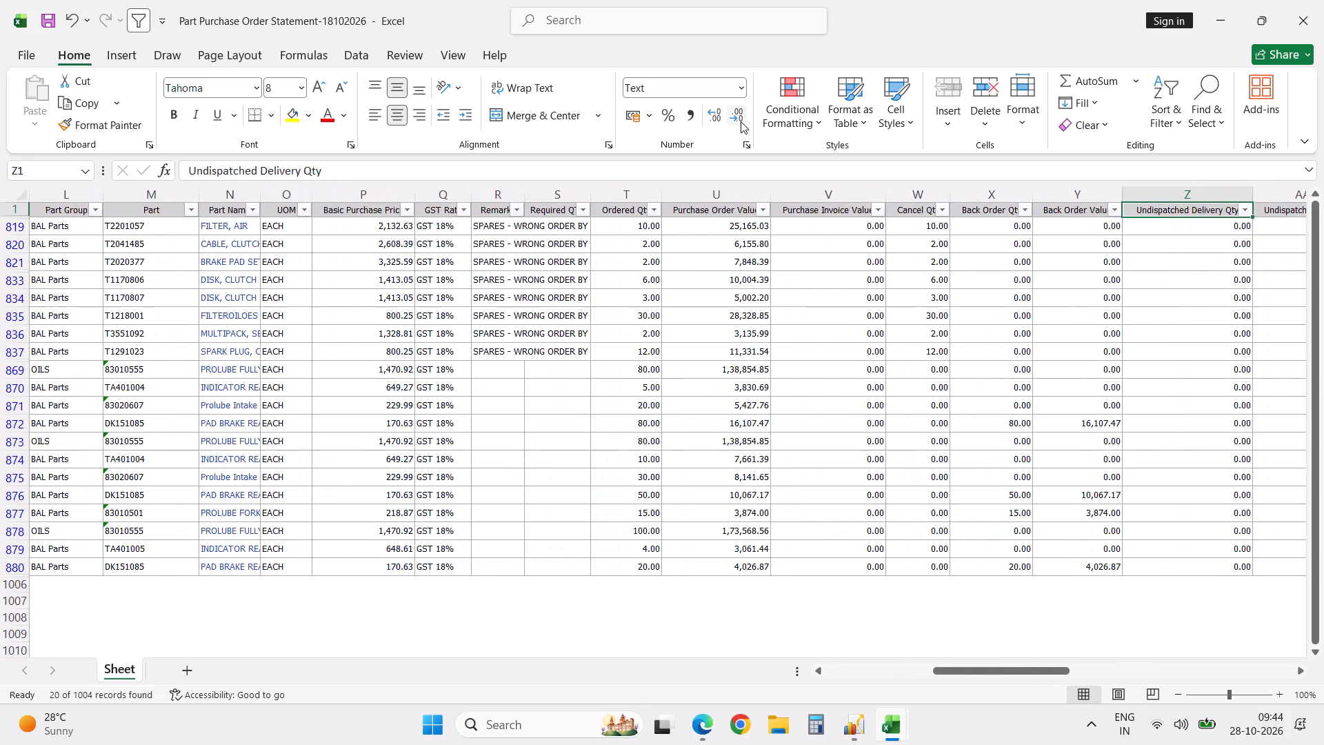
pyautogui.press('Left')
pyautogui.press('Left')
pyautogui.press('Left')
pyautogui.press('Left')
pyautogui.press('Left')
pyautogui.press('Down')
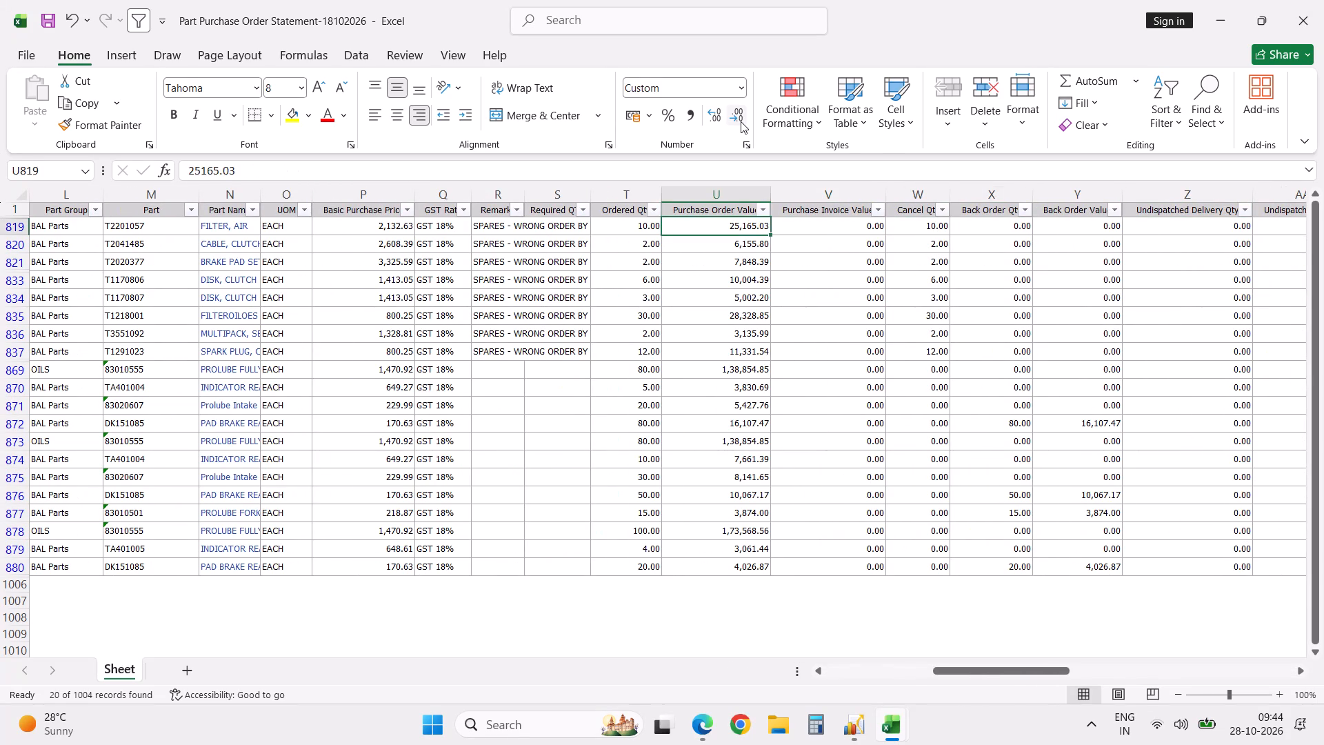
pyautogui.hotkey('ctrl', 'shift', 'Down')
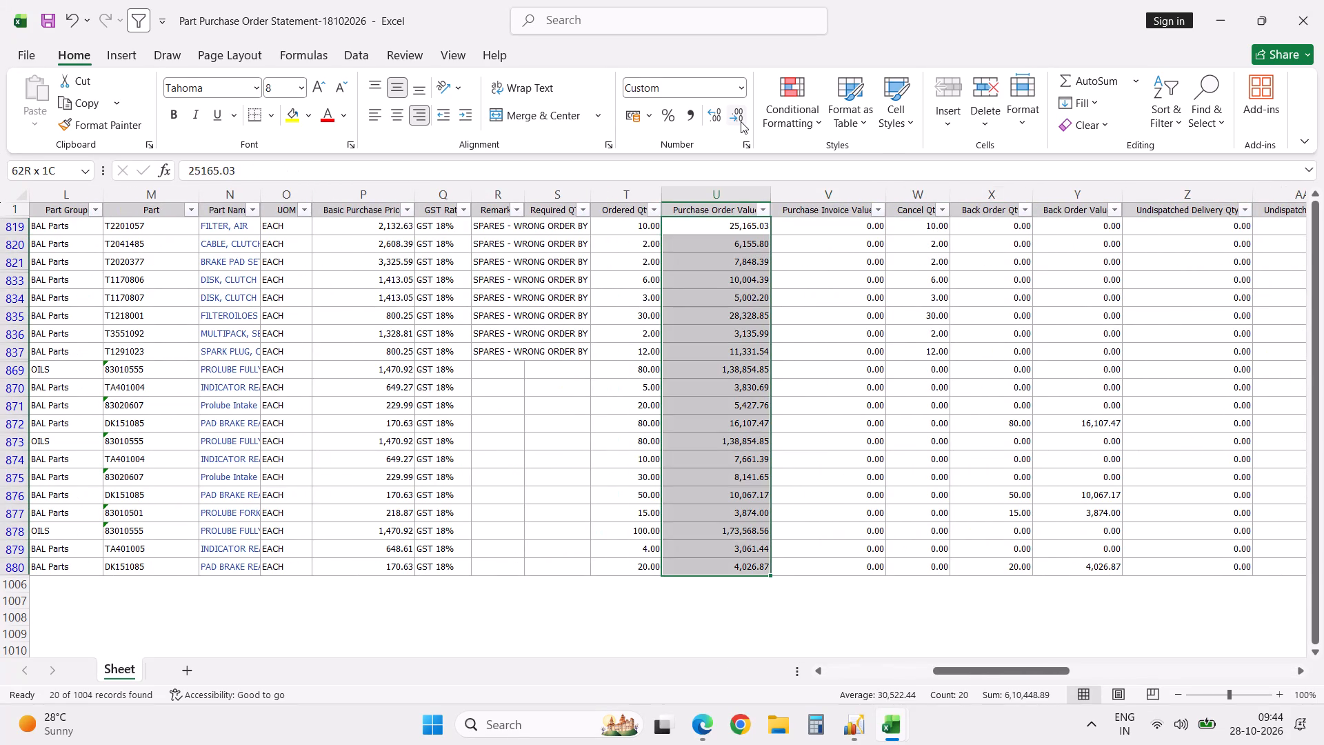
pyautogui.tripleClick(741, 121)
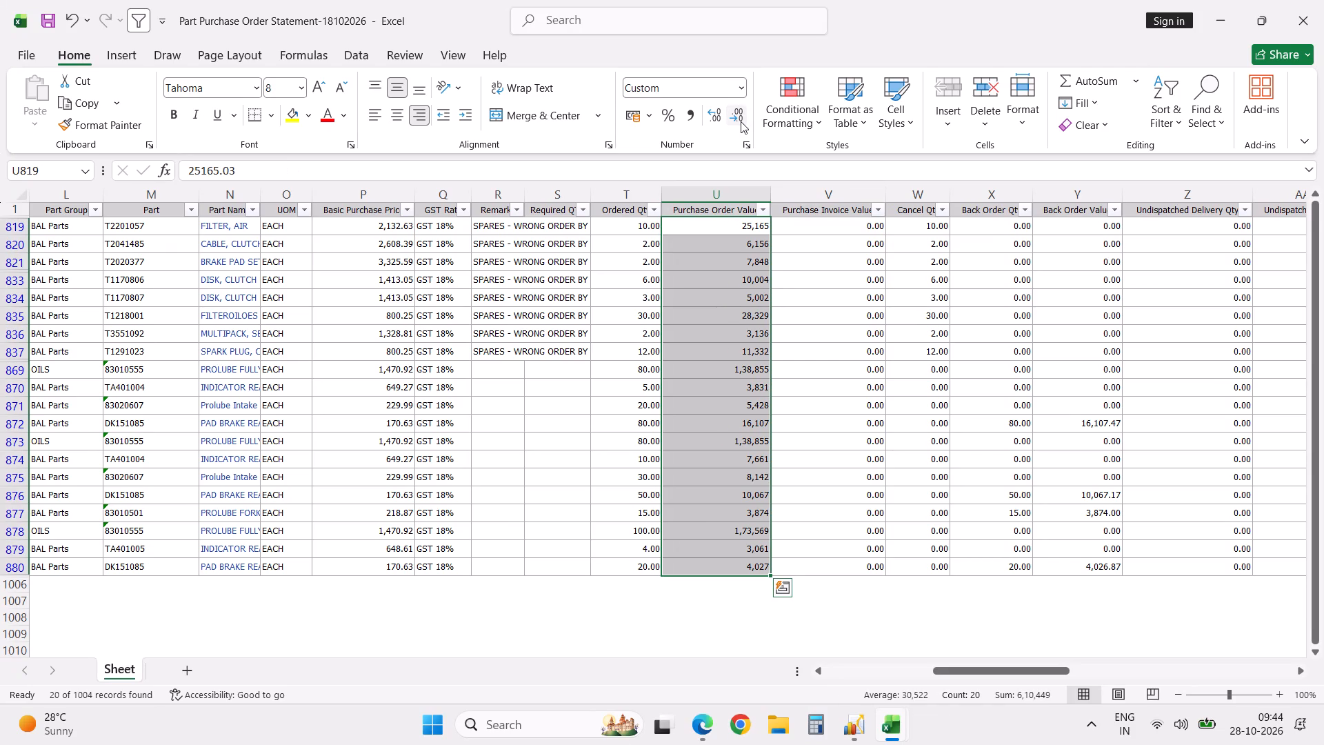
# Enter 610449 as the Yesterdays Stock orders grand total in the Back Order Statement workbook, and return to the purchase order statement.
pyautogui.hotkey('alt', 'Tab')
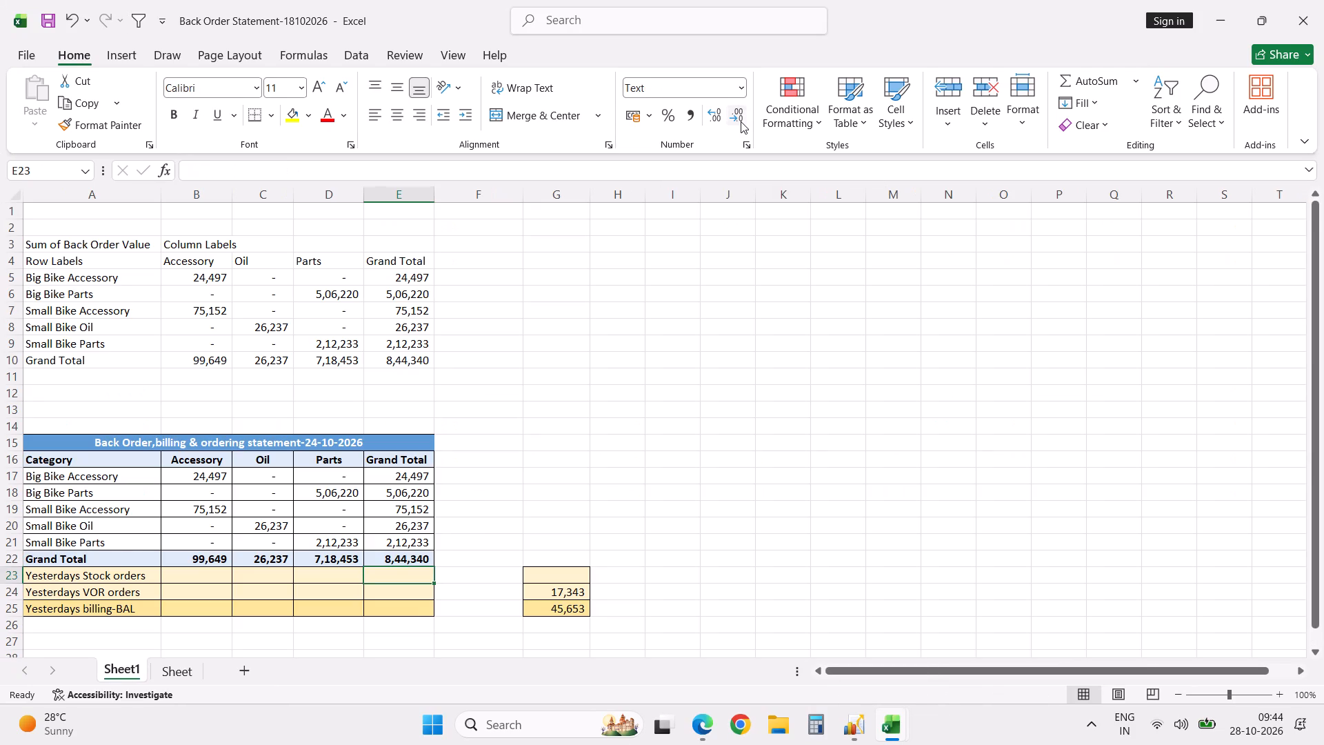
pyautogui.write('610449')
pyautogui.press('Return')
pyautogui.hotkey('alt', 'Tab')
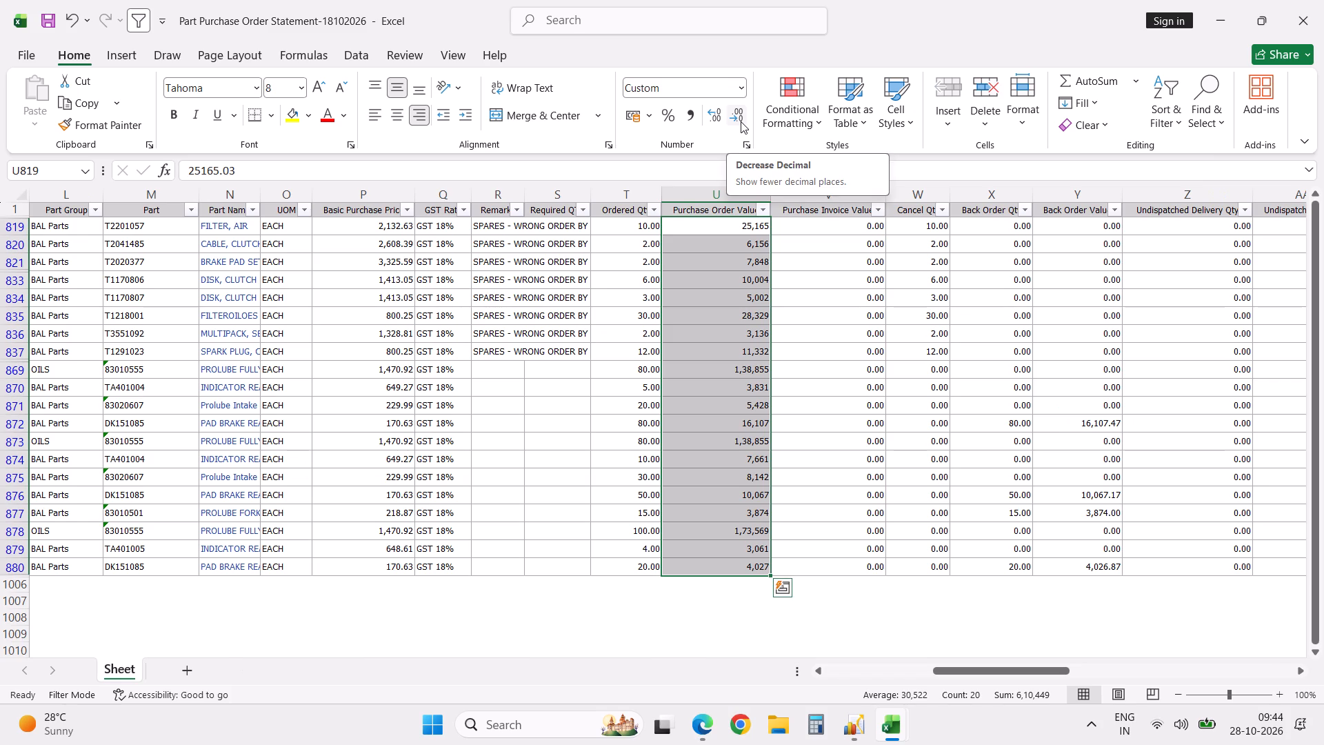
# Return to the Document Name column in the first filtered row and examine the listed orders' document, branch and SAP order details.
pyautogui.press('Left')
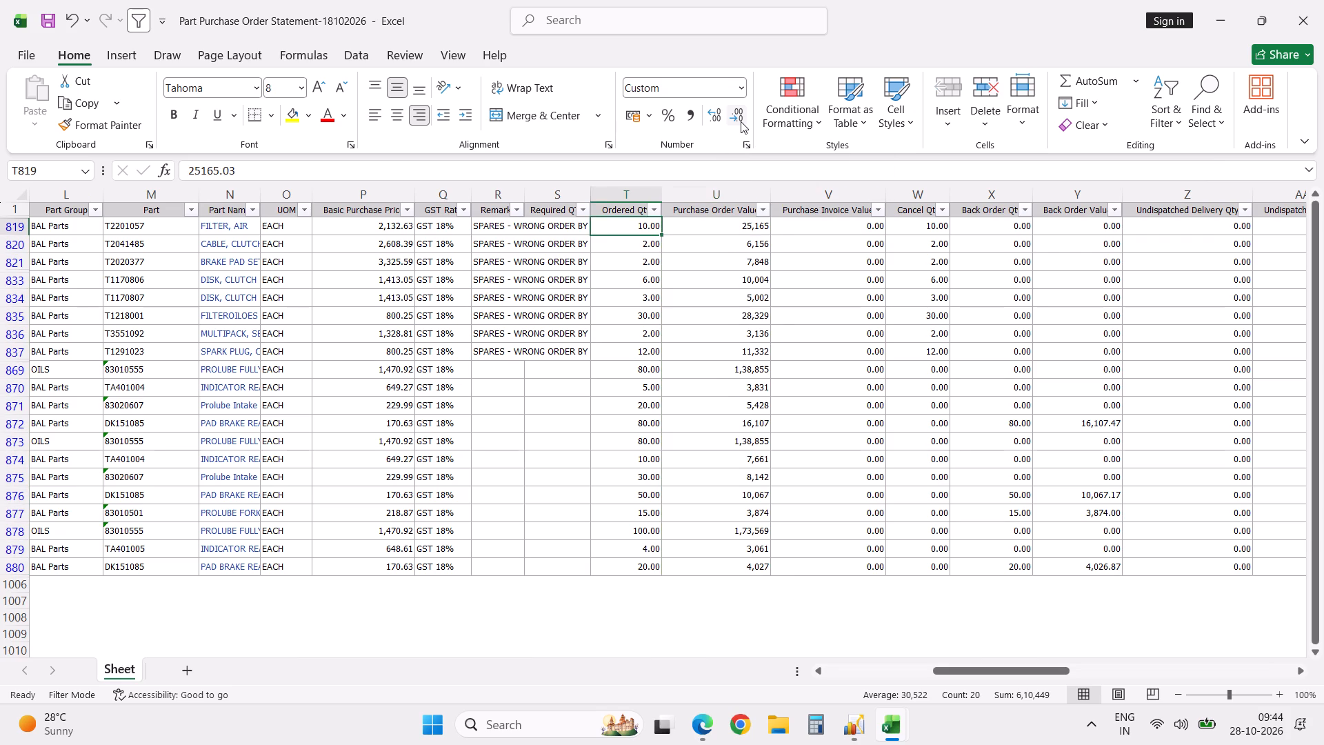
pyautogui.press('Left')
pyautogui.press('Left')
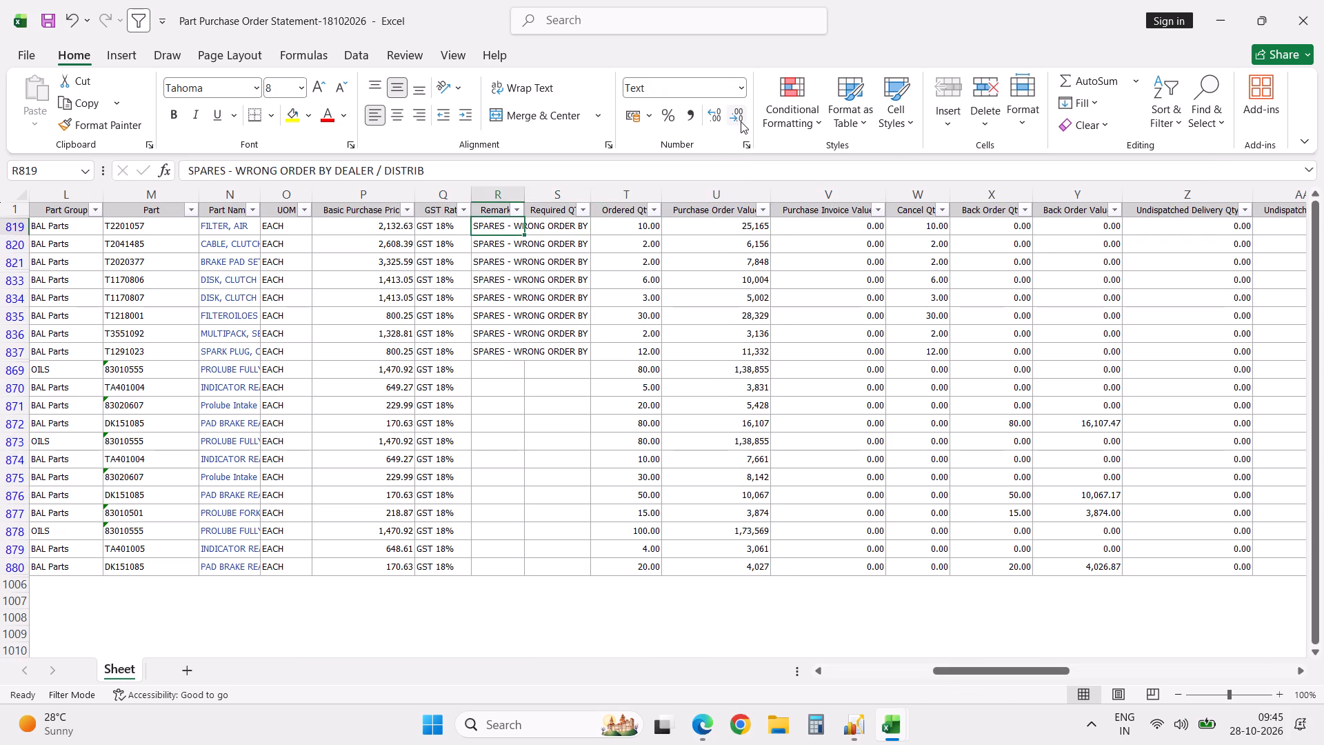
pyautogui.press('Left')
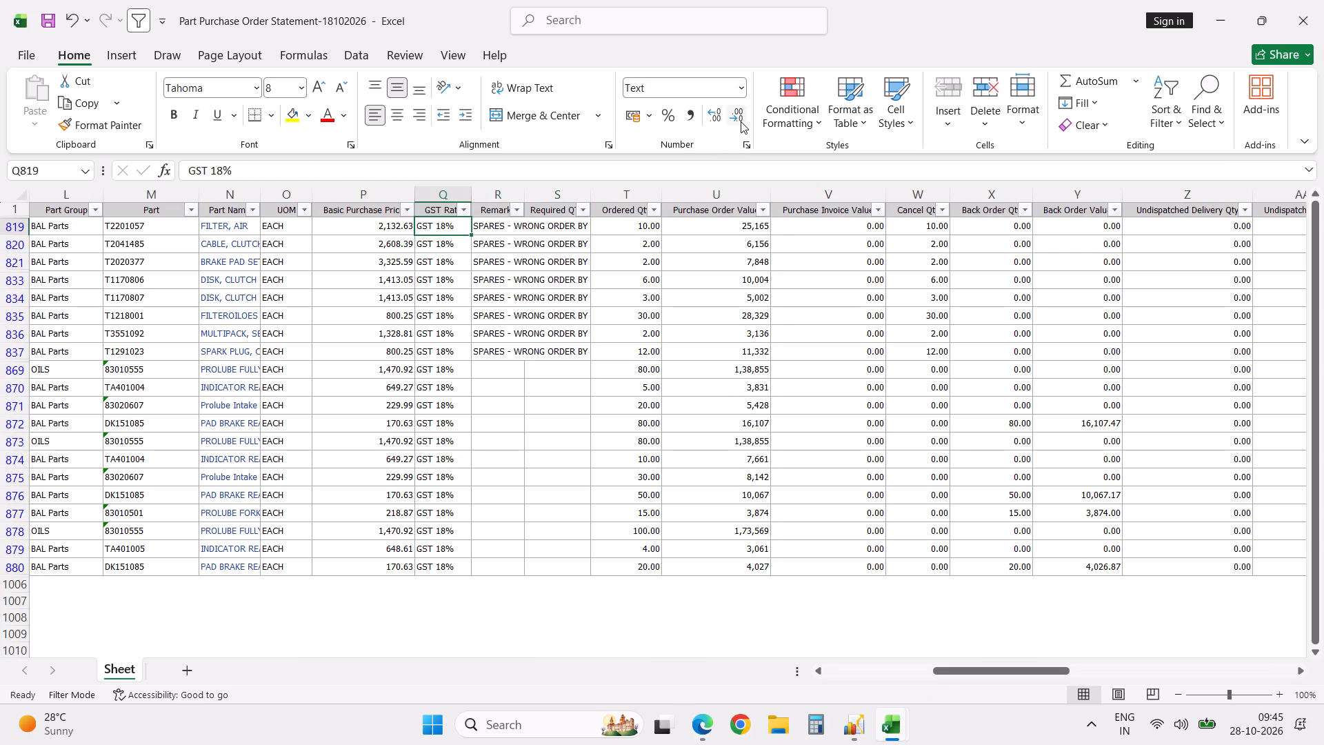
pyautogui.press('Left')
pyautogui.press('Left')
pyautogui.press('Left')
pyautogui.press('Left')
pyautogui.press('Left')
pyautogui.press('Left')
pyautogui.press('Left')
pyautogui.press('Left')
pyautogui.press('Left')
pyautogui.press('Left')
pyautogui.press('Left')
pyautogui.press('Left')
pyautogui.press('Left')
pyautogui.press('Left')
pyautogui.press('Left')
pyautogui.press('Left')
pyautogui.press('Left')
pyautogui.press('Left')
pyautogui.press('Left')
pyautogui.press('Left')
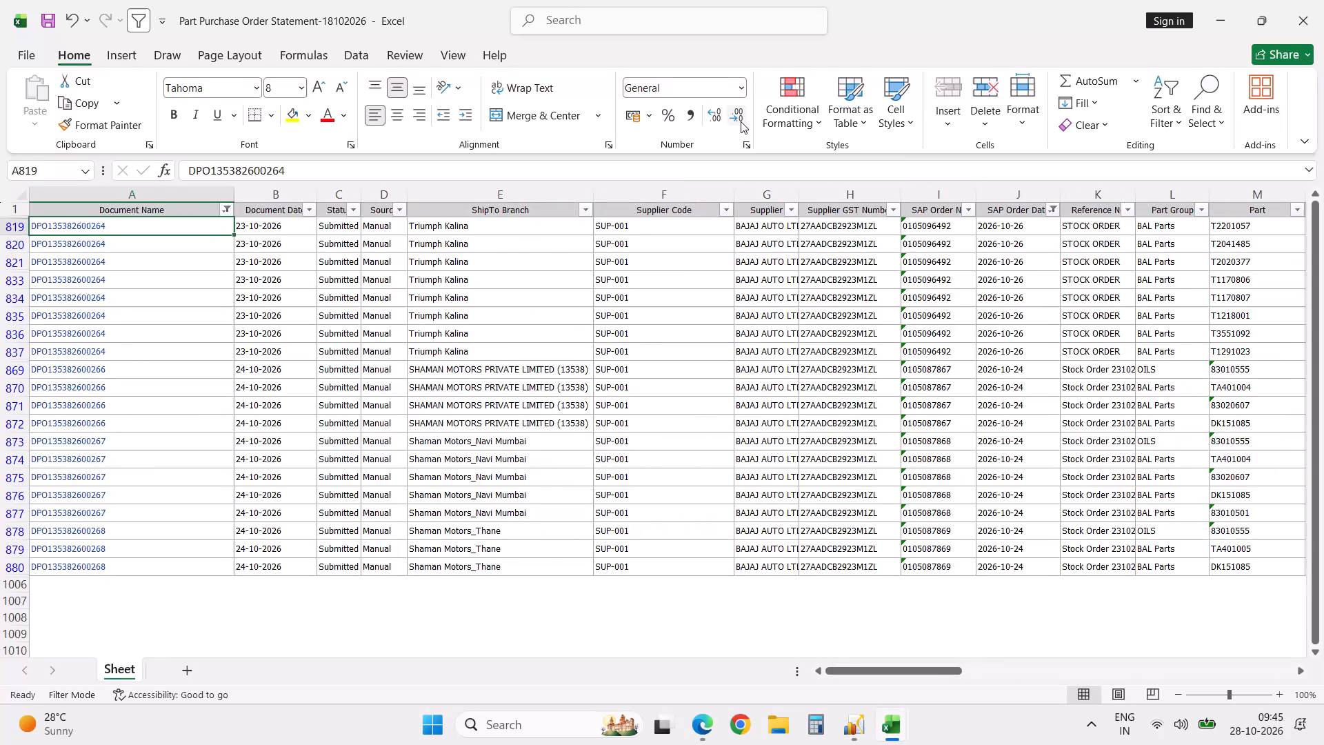
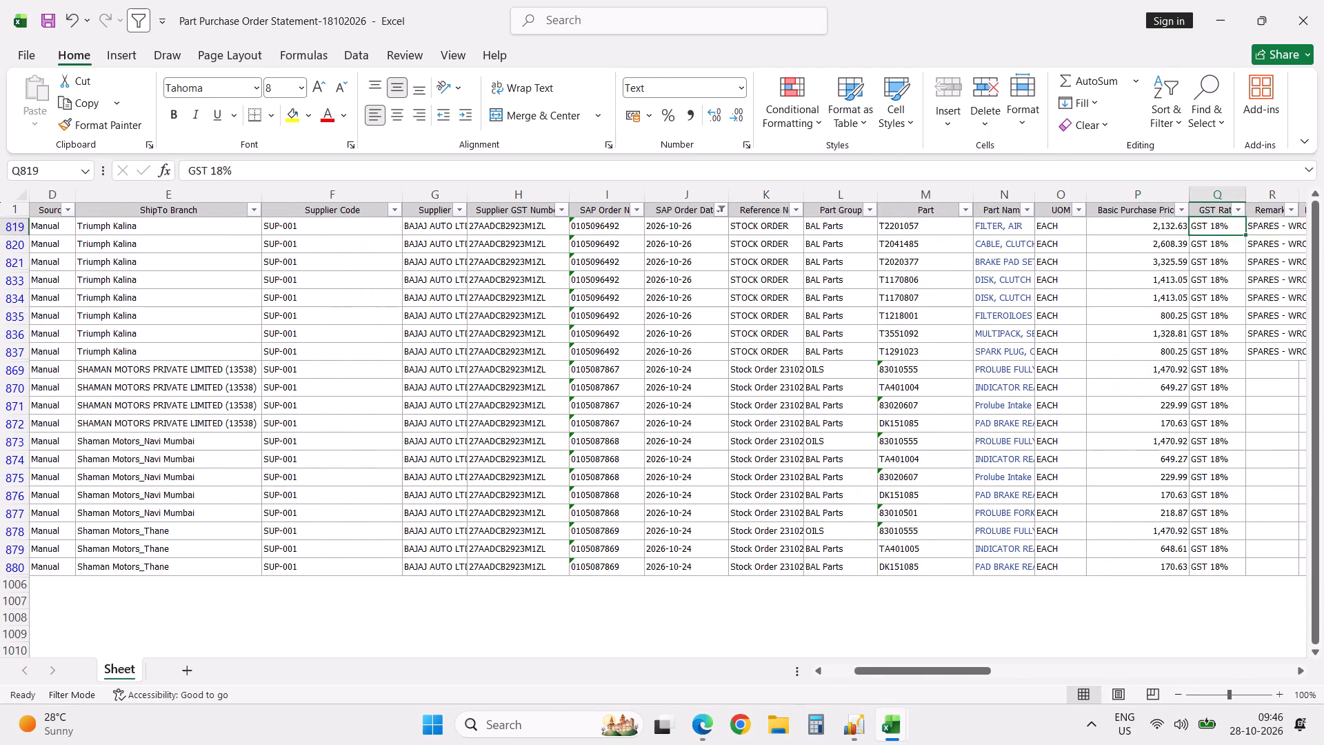
# Move along the first filtered row to its Purchase Order Value cell and check the order values listed there.
pyautogui.press('Right')
pyautogui.press('Right')
pyautogui.press('Right')
pyautogui.press('Right')
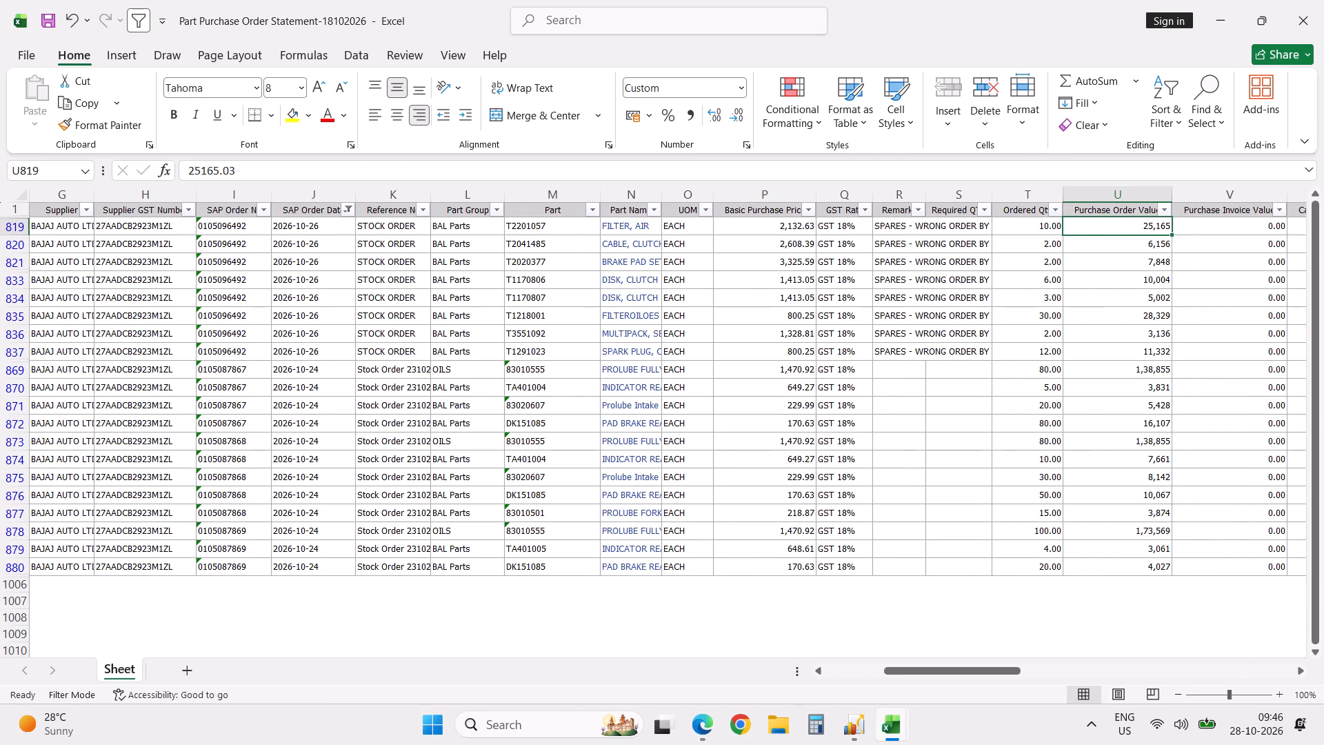
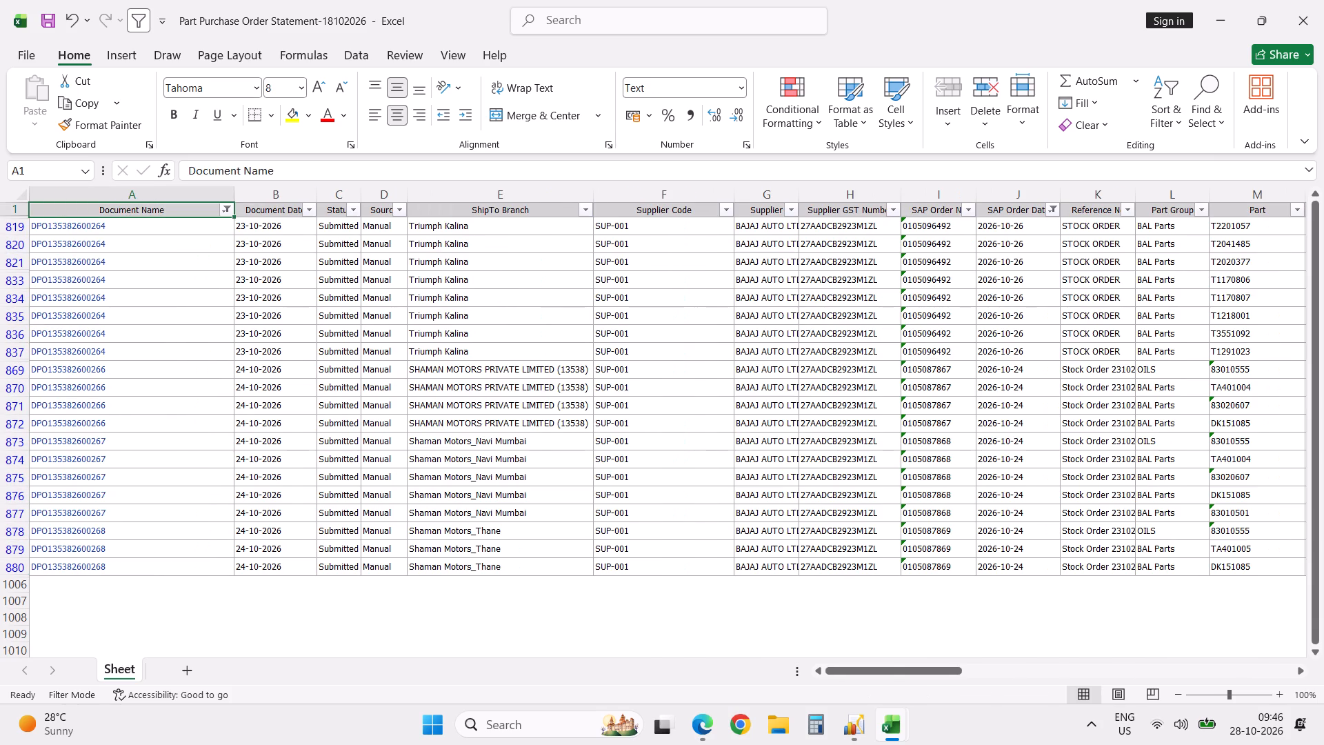
pyautogui.click(229, 210)
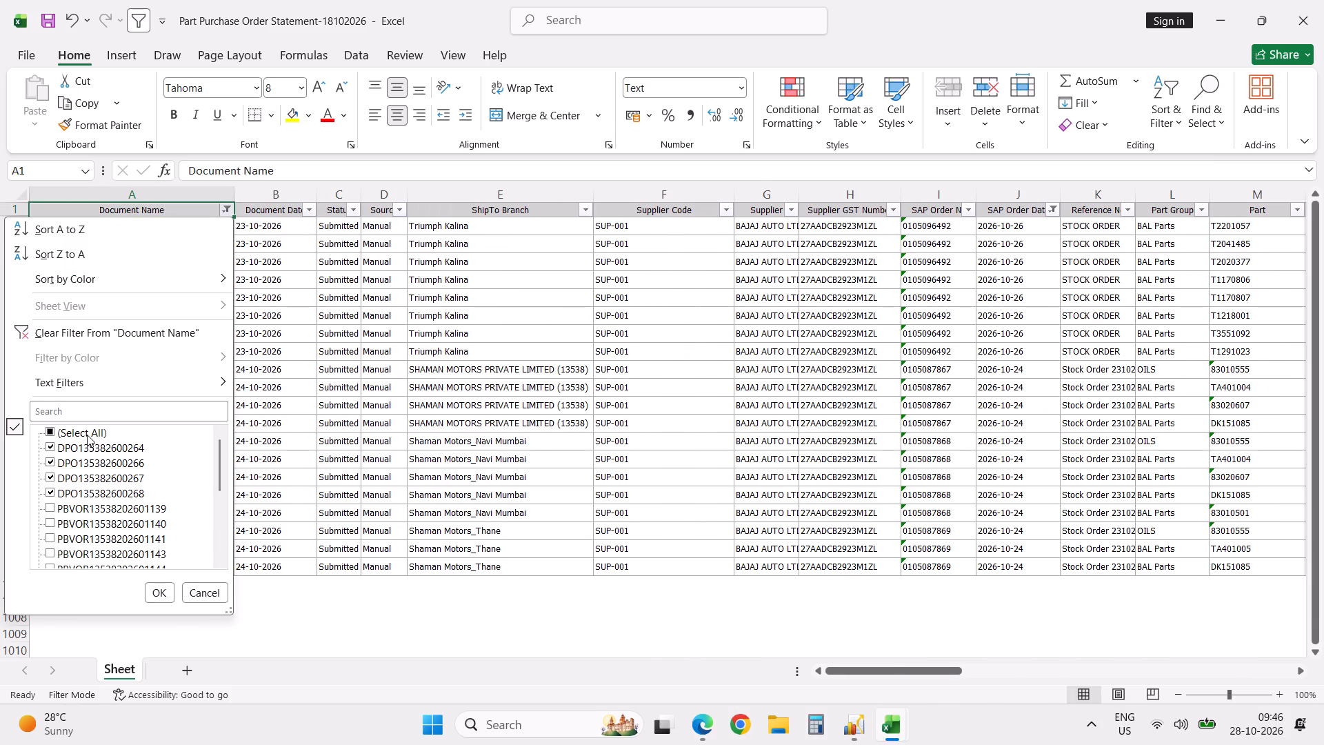
pyautogui.click(87, 435)
pyautogui.click(87, 435)
pyautogui.click(87, 435)
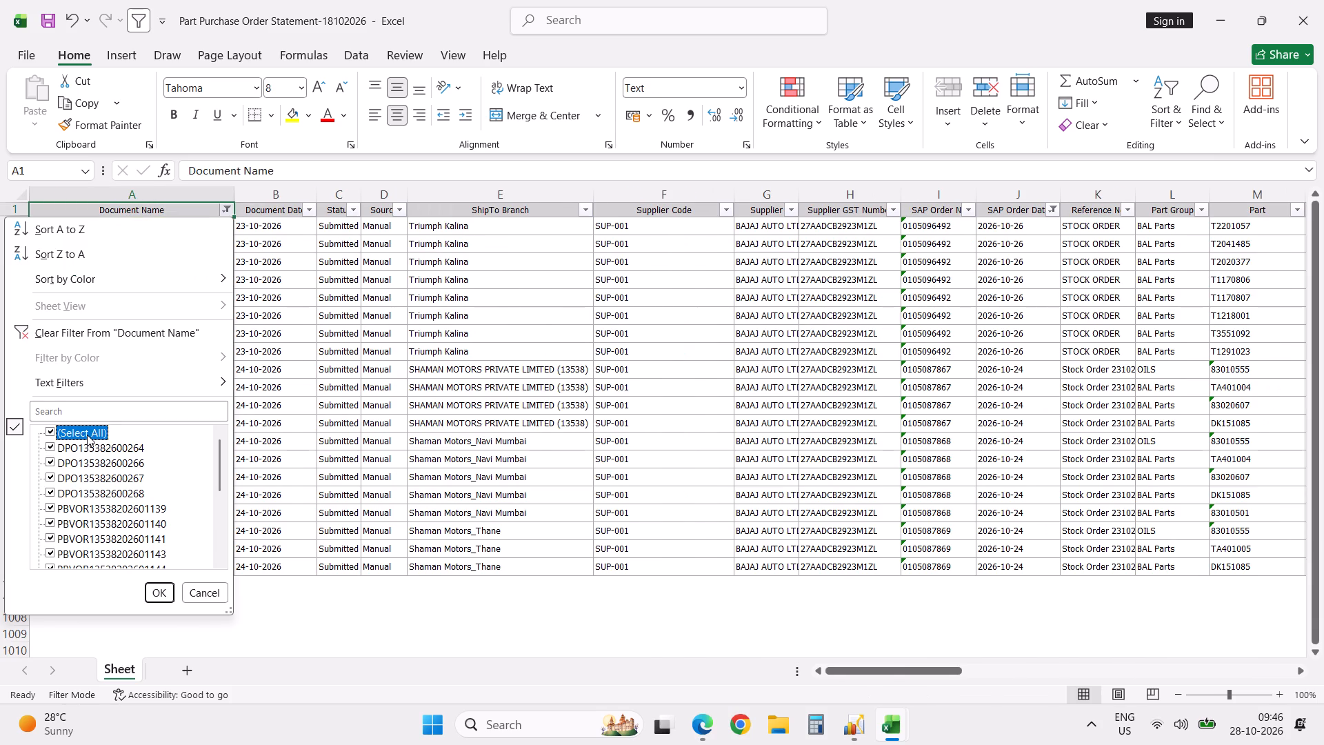
pyautogui.click(85, 449)
pyautogui.press('Down')
pyautogui.press('space')
pyautogui.press('Down')
pyautogui.press('space')
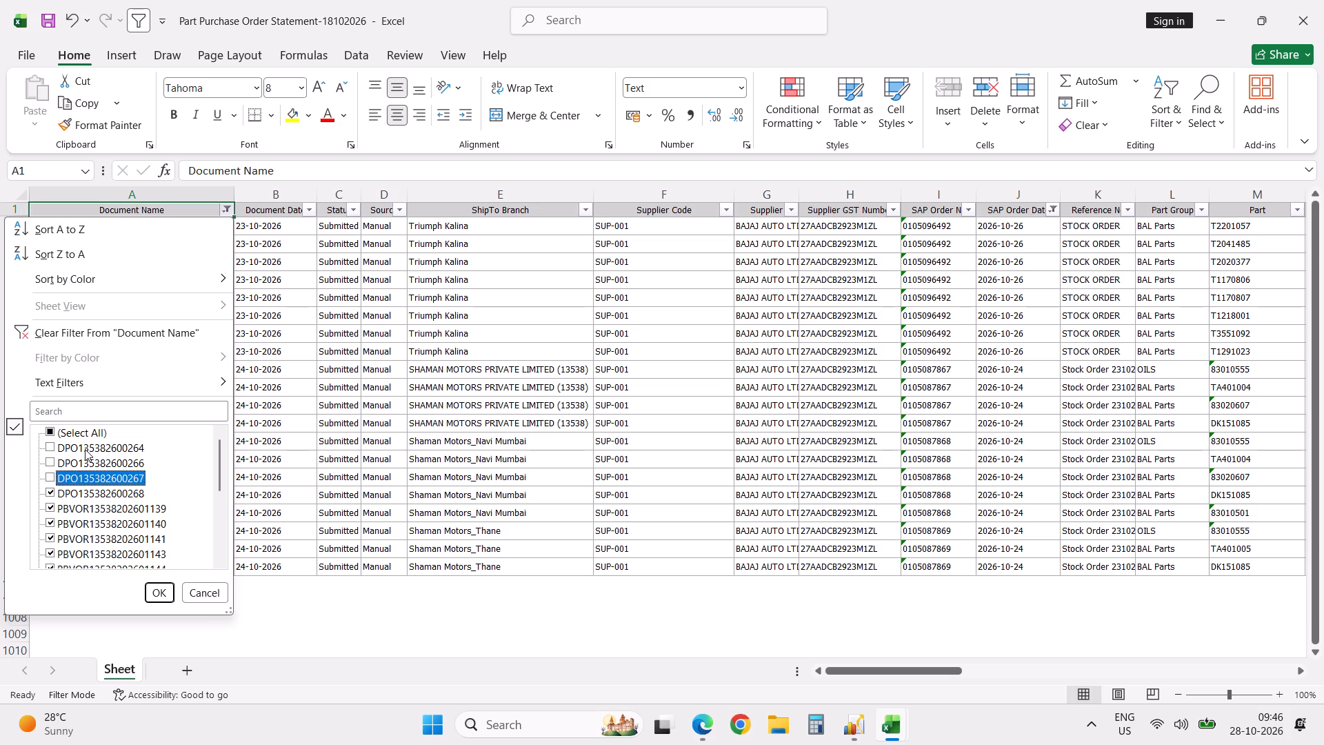
pyautogui.press('Down')
pyautogui.press('space')
pyautogui.press('Return')
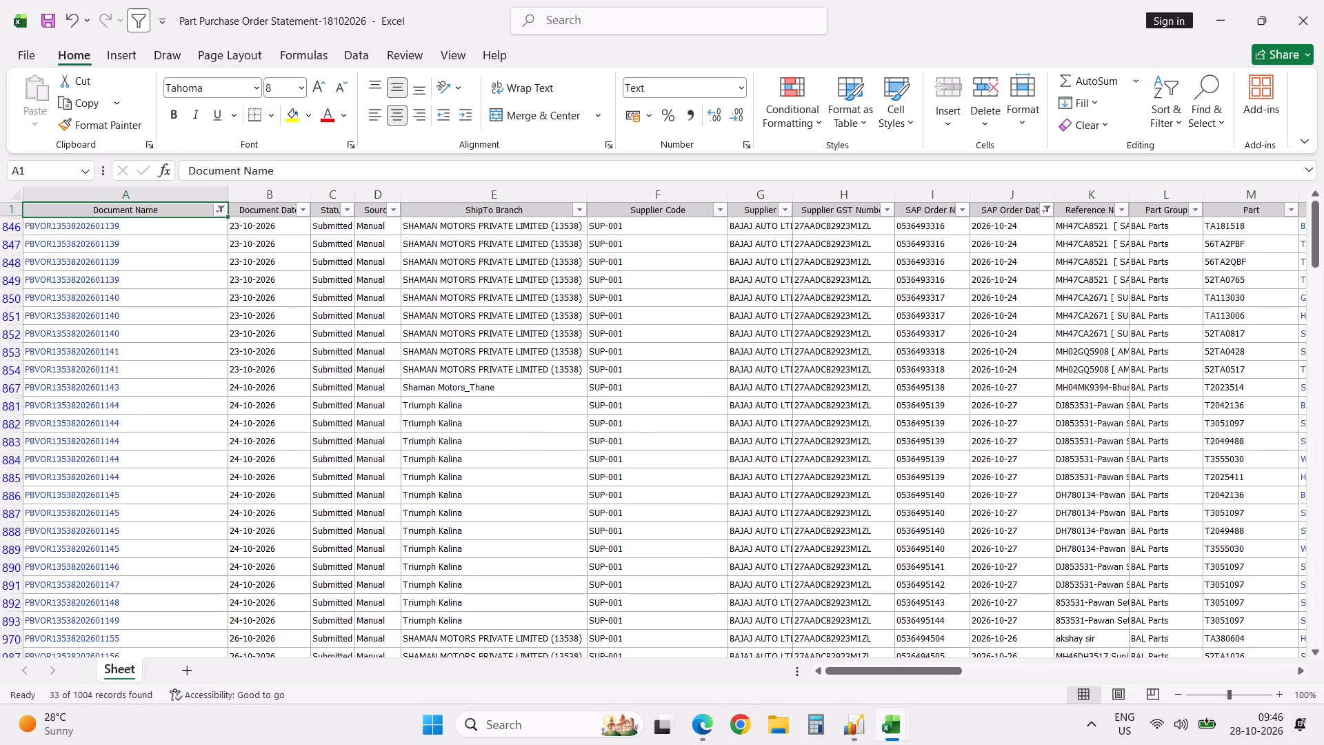
# Select the Purchase Order Value cells of the filtered VOR rows from document date 26-10-2026 onward to check their sum.
pyautogui.scroll(-5, 217, 487)
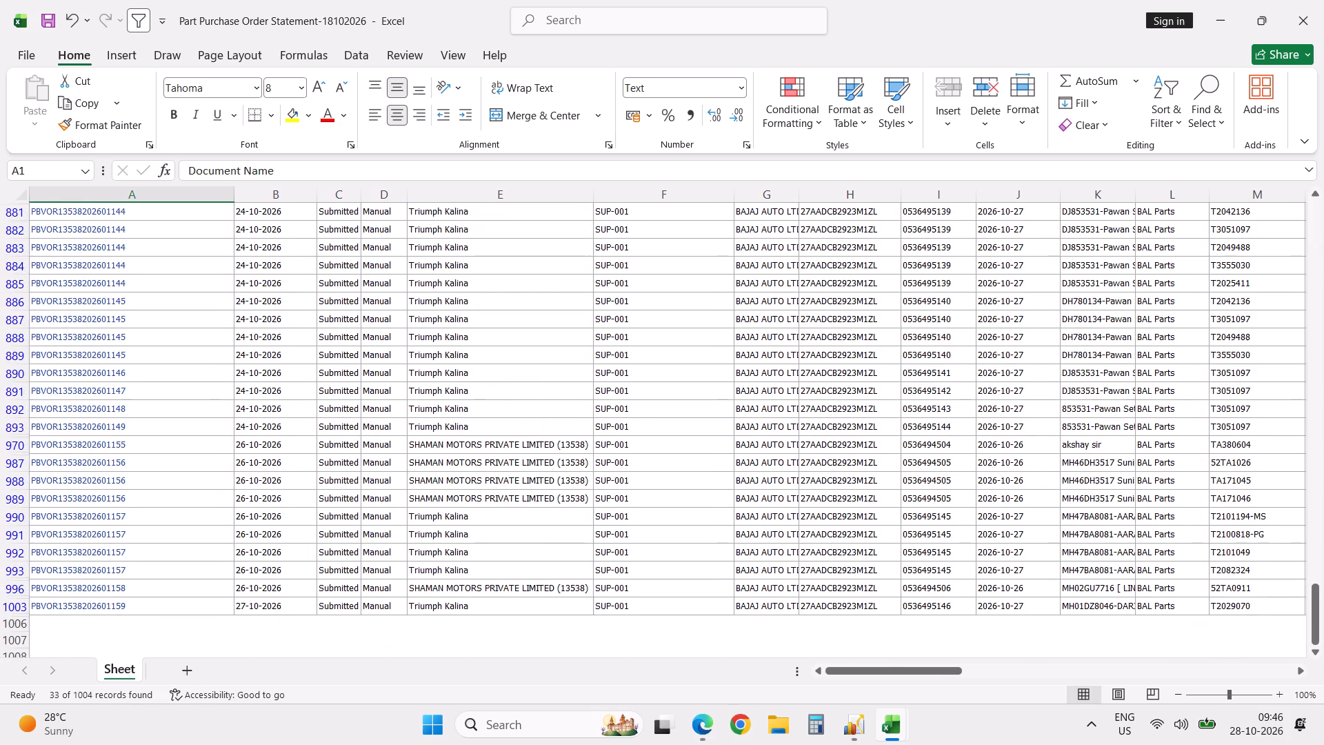
pyautogui.scroll(-1, 217, 487)
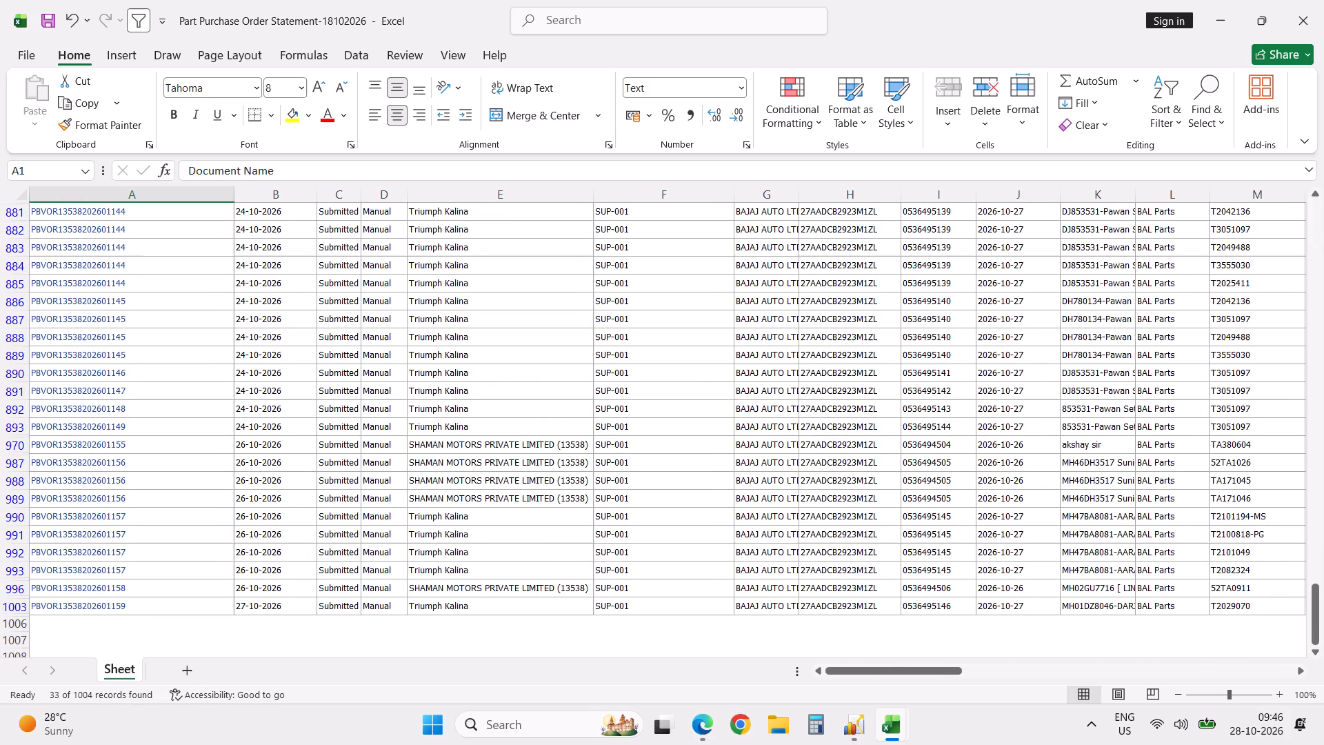
pyautogui.click(266, 445)
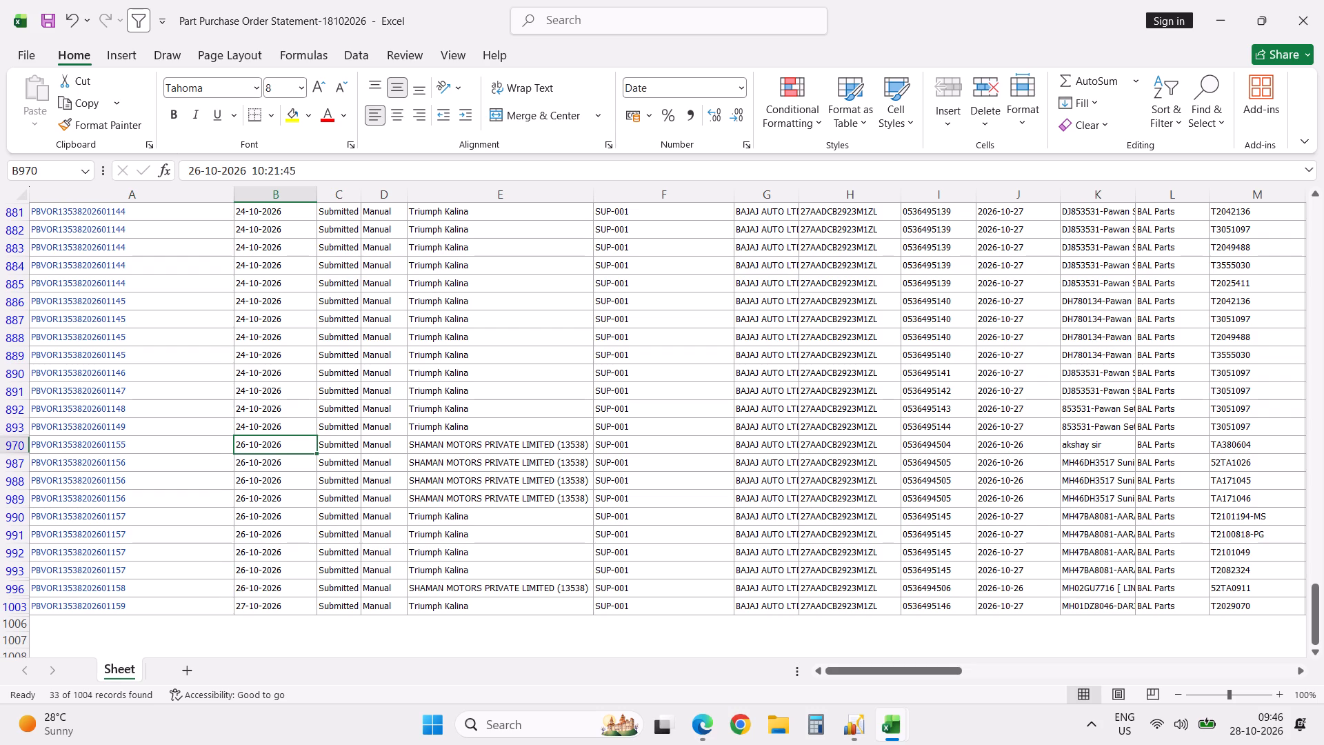
pyautogui.press('Right')
pyautogui.press('Right')
pyautogui.press('Right')
pyautogui.press('Right')
pyautogui.press('Right')
pyautogui.press('Right')
pyautogui.press('Right')
pyautogui.press('Right')
pyautogui.press('Right')
pyautogui.press('Right')
pyautogui.press('Right')
pyautogui.press('Right')
pyautogui.press('Right')
pyautogui.press('Right')
pyautogui.press('Right')
pyautogui.press('Right')
pyautogui.press('Right')
pyautogui.press('Right')
pyautogui.press('Right')
pyautogui.press('Right')
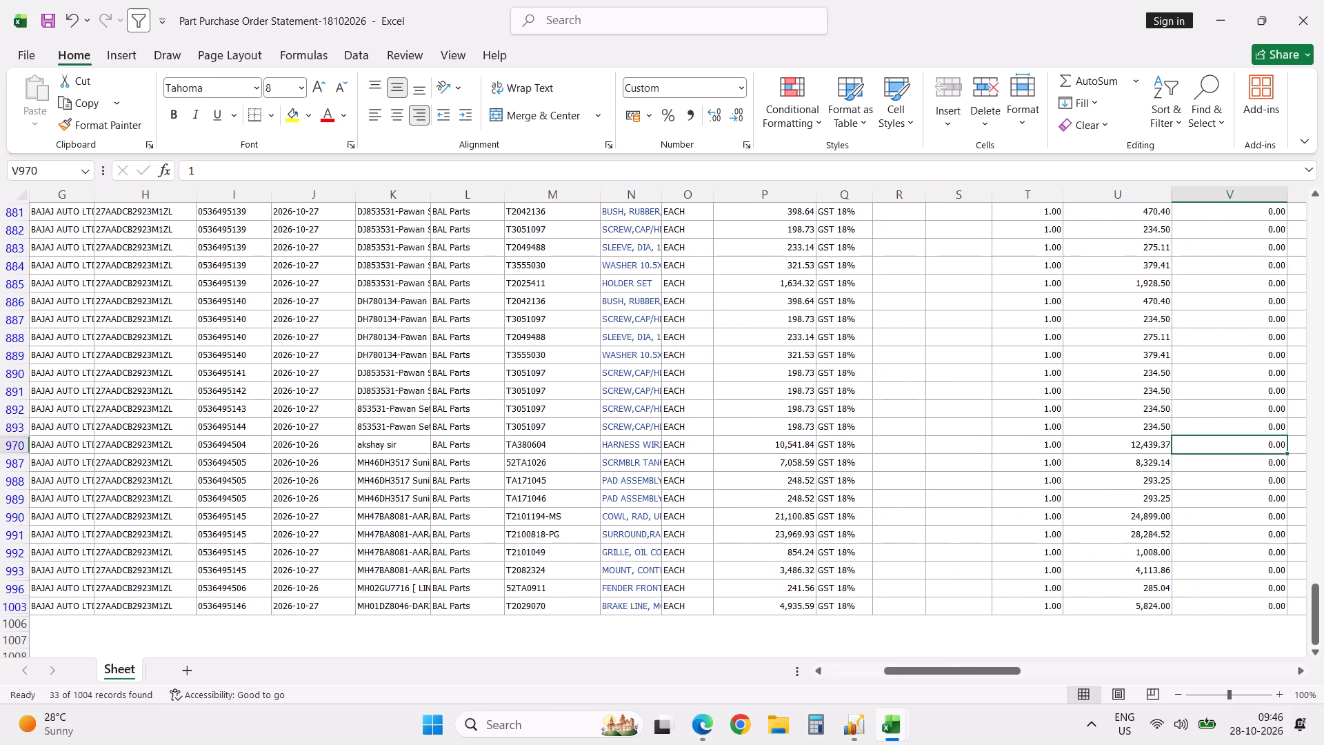
pyautogui.press('Left')
pyautogui.hotkey('ctrl', 'shift', 'Down')
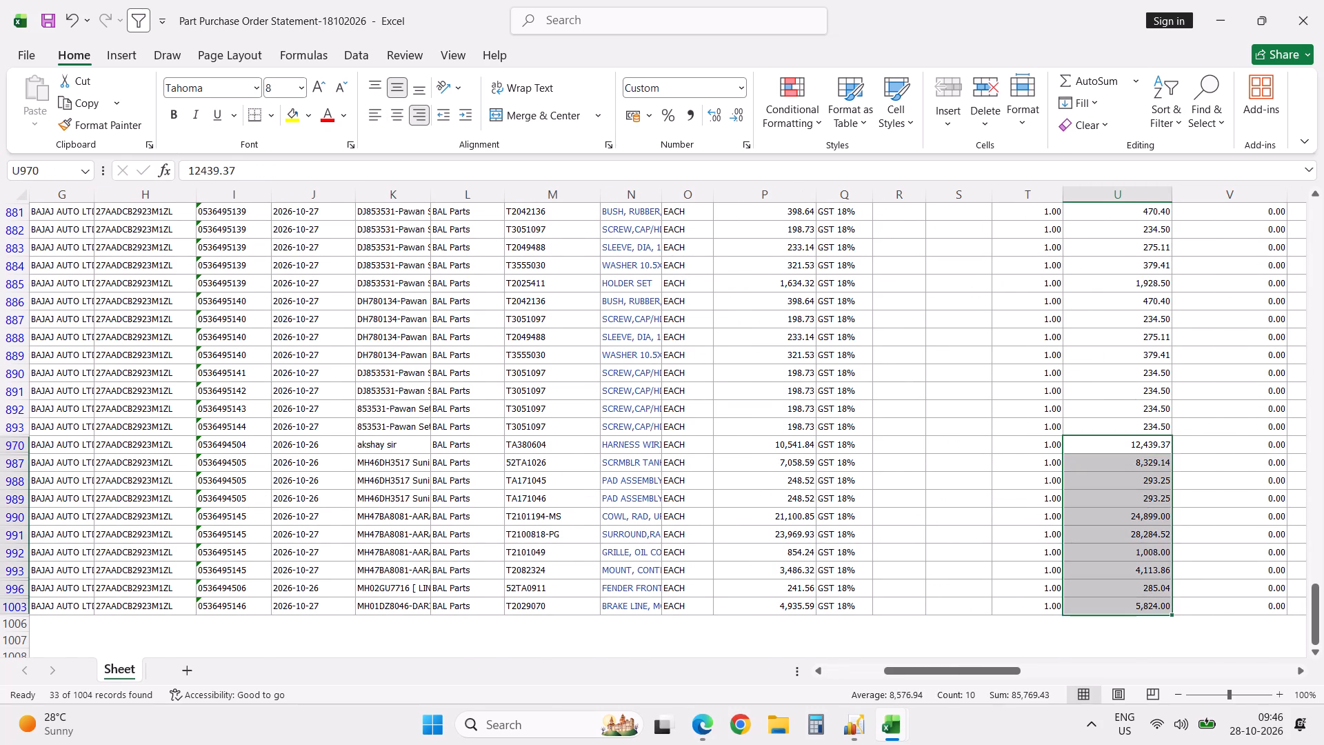
# Select the Total Amount values of all filtered VOR rows to get their sum and display them without decimals.
pyautogui.hotkey('ctrl', 'Up')
pyautogui.press('Right')
pyautogui.press('Right')
pyautogui.press('Right')
pyautogui.press('Right')
pyautogui.press('Right')
pyautogui.press('Right')
pyautogui.press('Right')
pyautogui.press('Right')
pyautogui.press('Right')
pyautogui.press('Right')
pyautogui.press('Right')
pyautogui.press('Right')
pyautogui.press('Right')
pyautogui.press('Right')
pyautogui.press('Right')
pyautogui.press('Right')
pyautogui.press('Right')
pyautogui.press('Right')
pyautogui.press('Right')
pyautogui.press('Right')
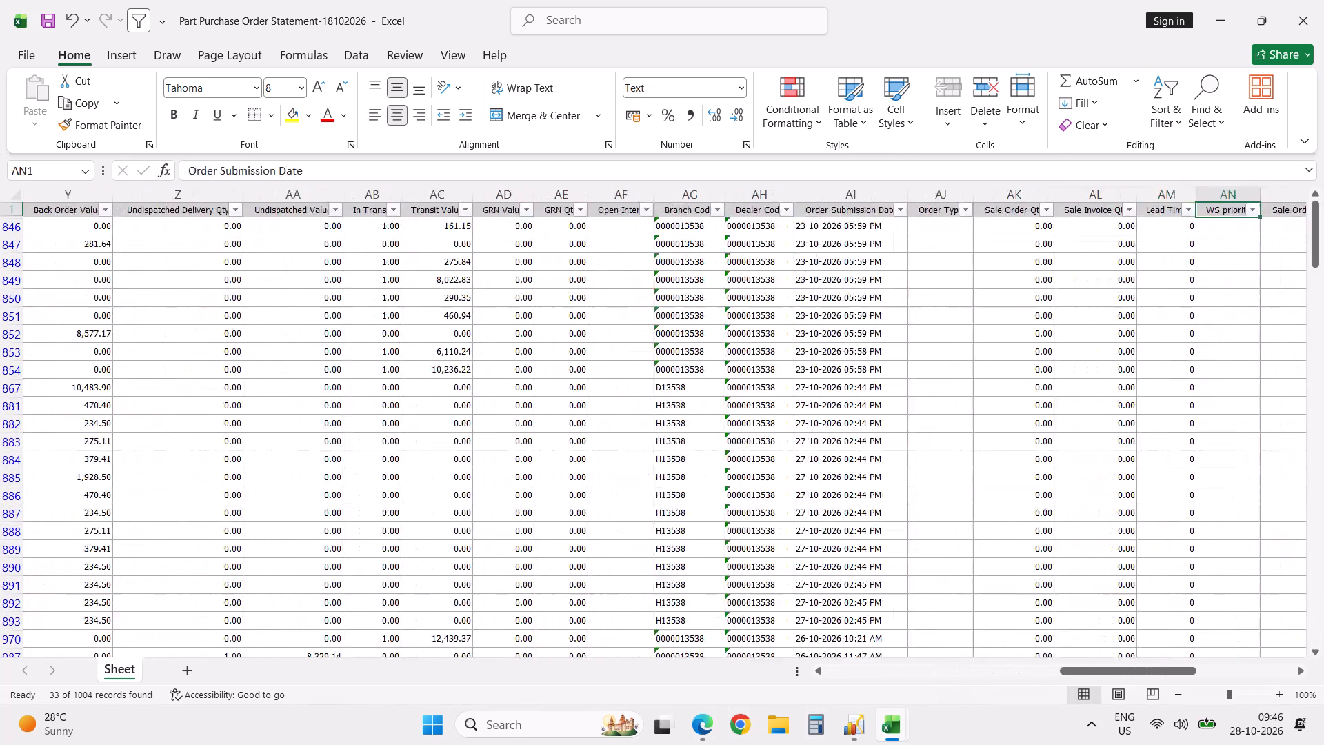
pyautogui.hotkey('ctrl', 'Right')
pyautogui.press('Down')
pyautogui.hotkey('ctrl', 'shift', 'Down')
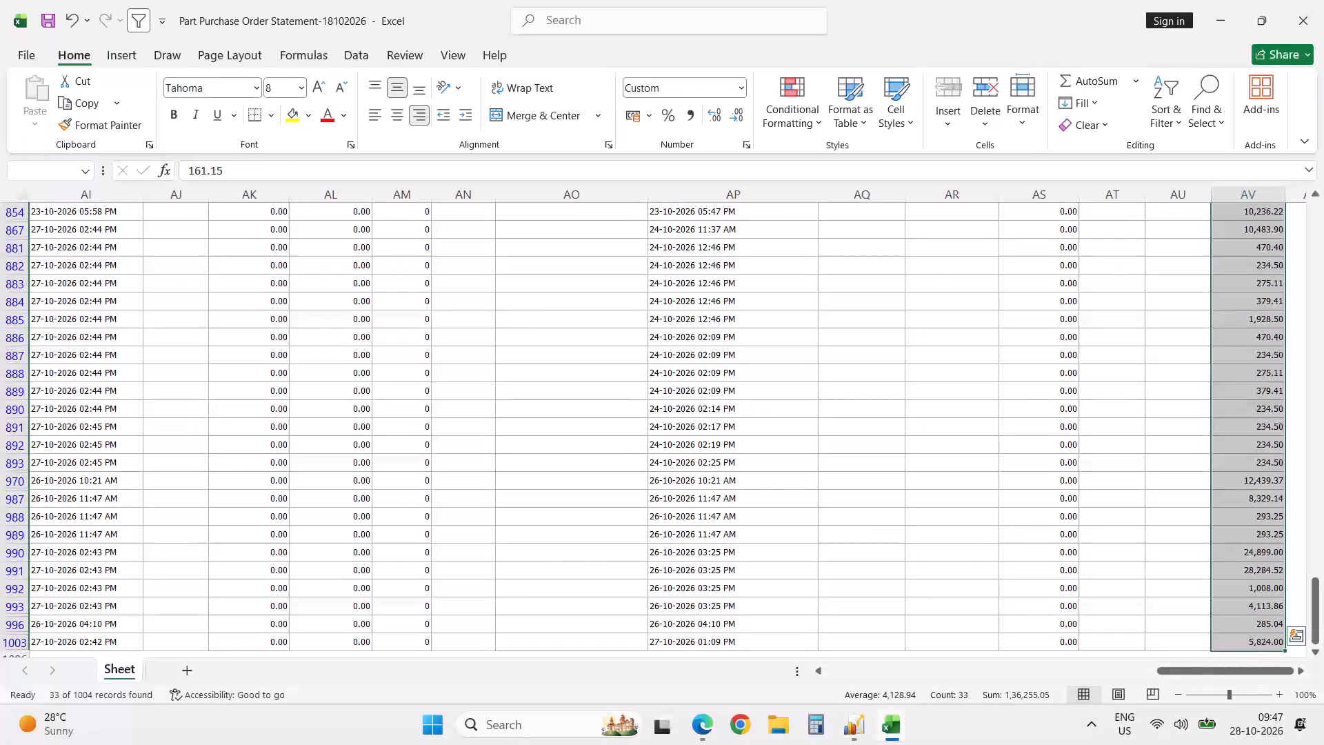
pyautogui.press('Up')
pyautogui.press('Down')
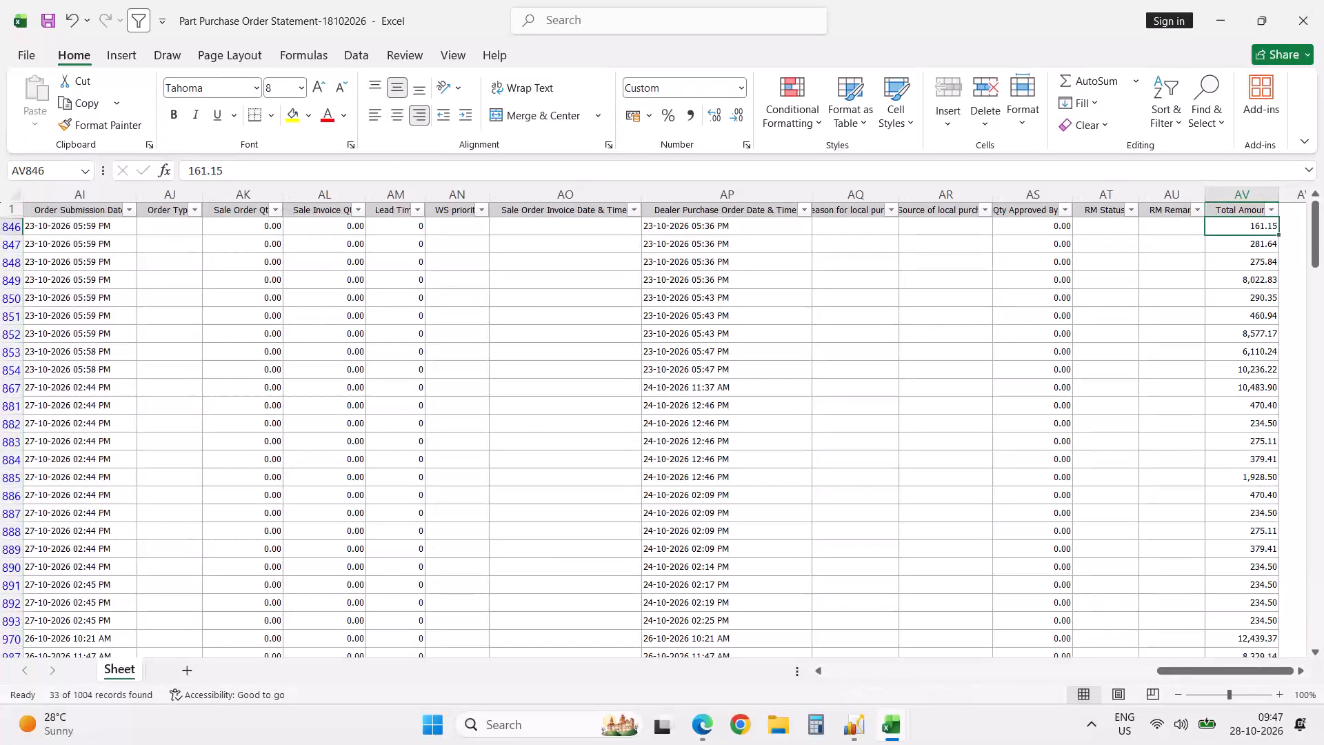
pyautogui.hotkey('ctrl', 'shift', 'Down')
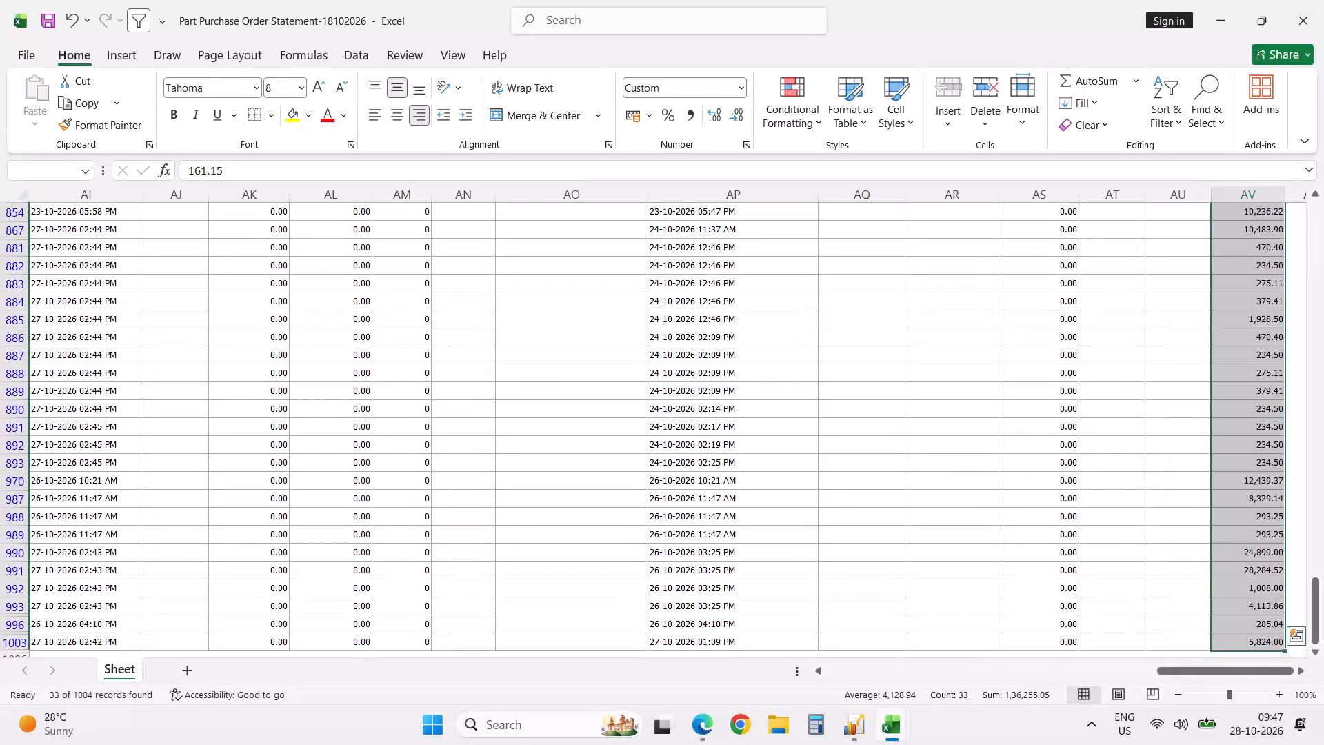
pyautogui.tripleClick(741, 112)
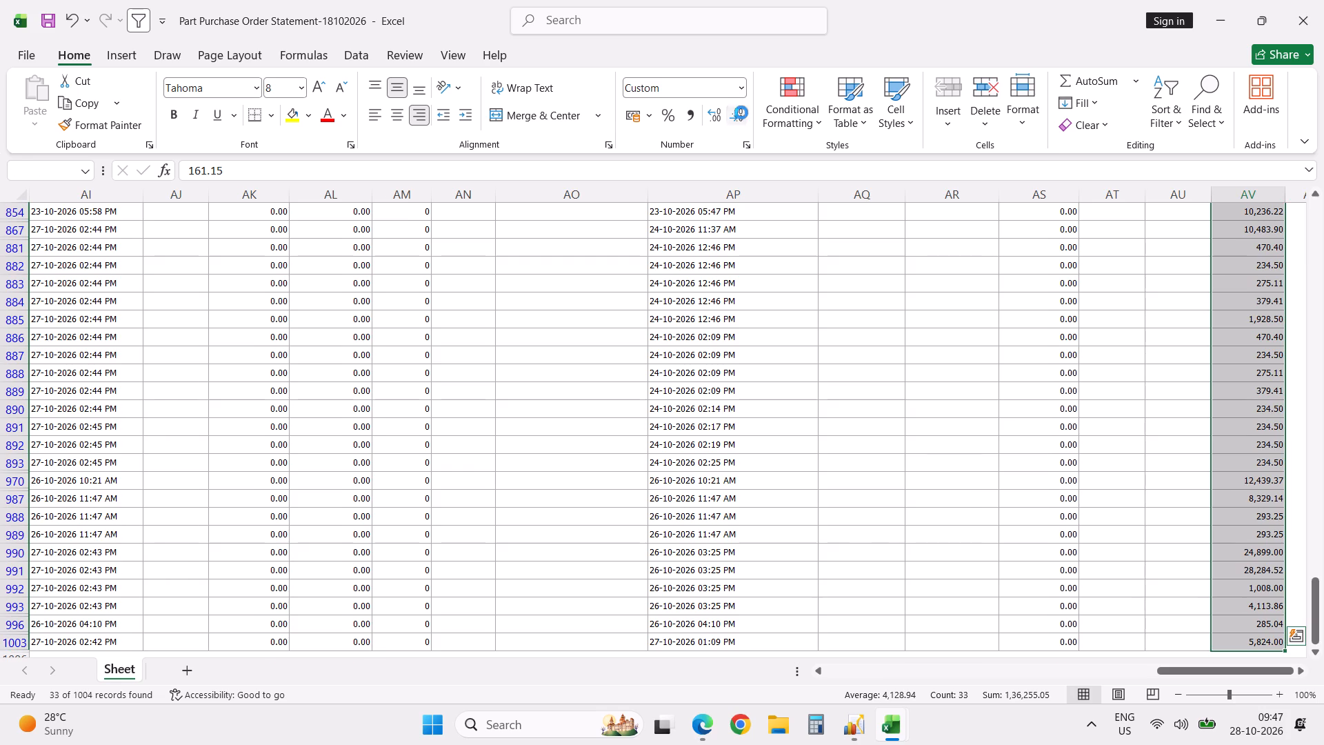
# Enter 136255 as the Grand Total for Yesterdays VOR orders in the Back Order Statement-18102026 workbook and check it against the purchase order sheet.
pyautogui.hotkey('alt', 'Tab')
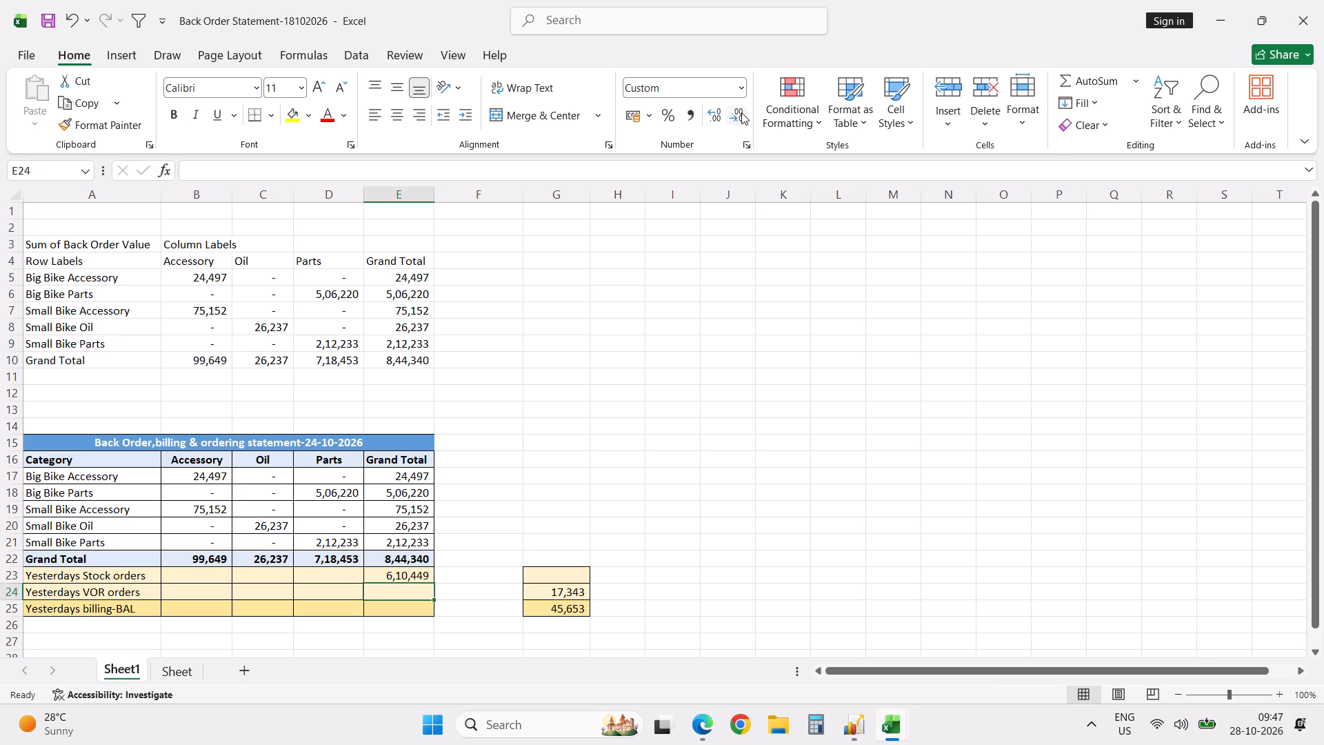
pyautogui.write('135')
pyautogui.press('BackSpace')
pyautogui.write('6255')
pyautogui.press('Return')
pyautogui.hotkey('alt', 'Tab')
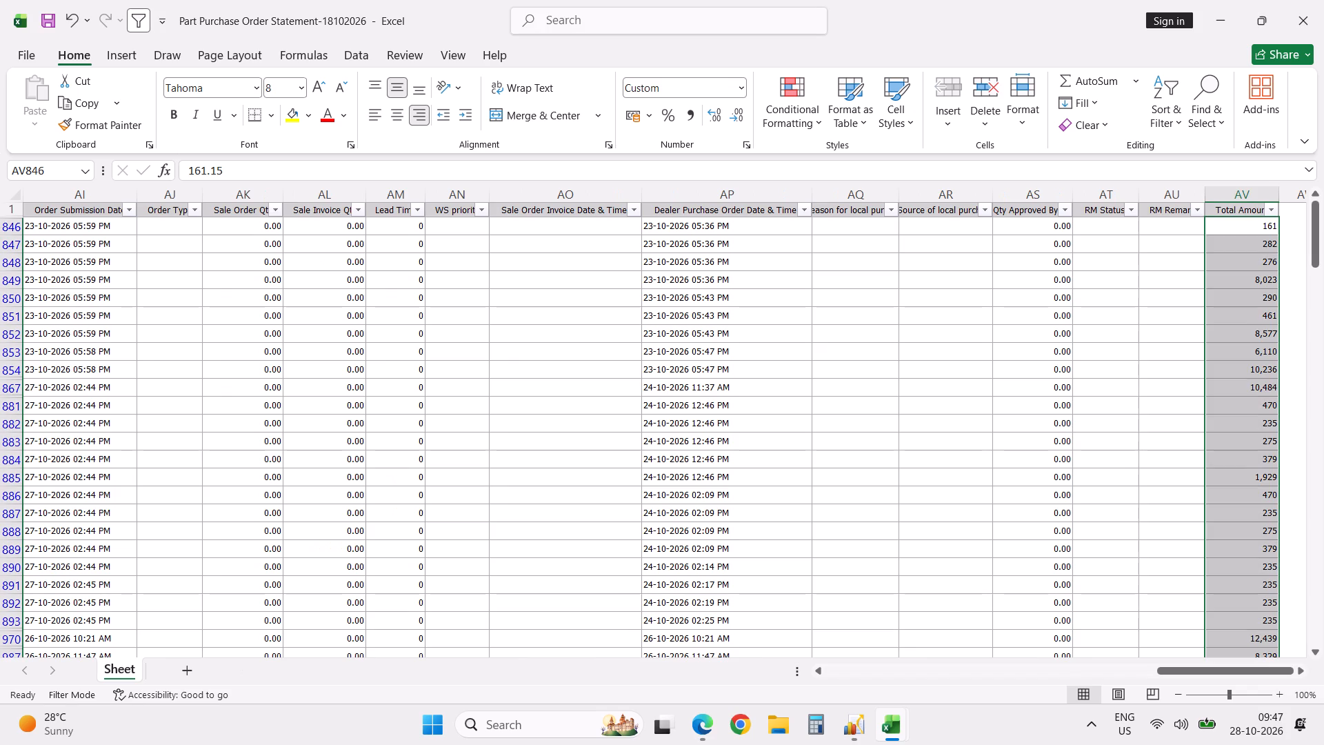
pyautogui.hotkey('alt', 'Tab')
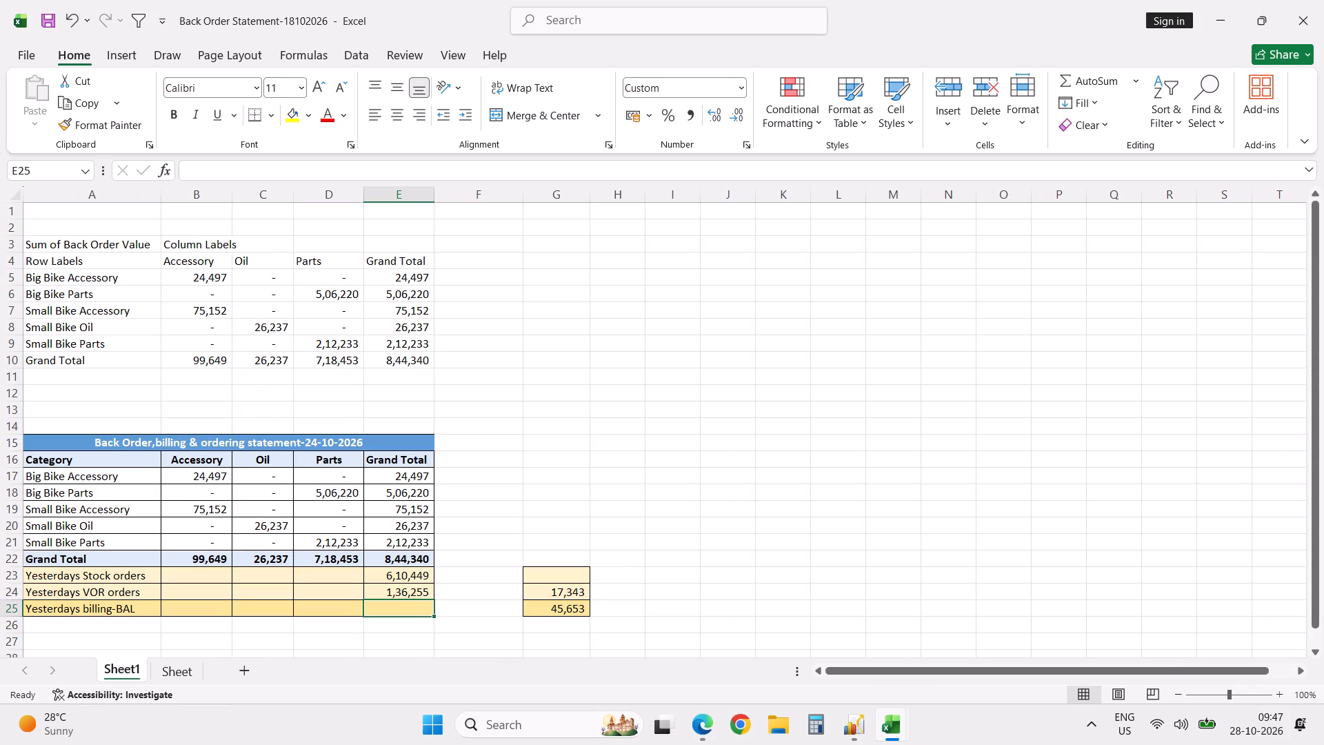
# Save and close the Part Purchase Order Statement-18102026 workbook.
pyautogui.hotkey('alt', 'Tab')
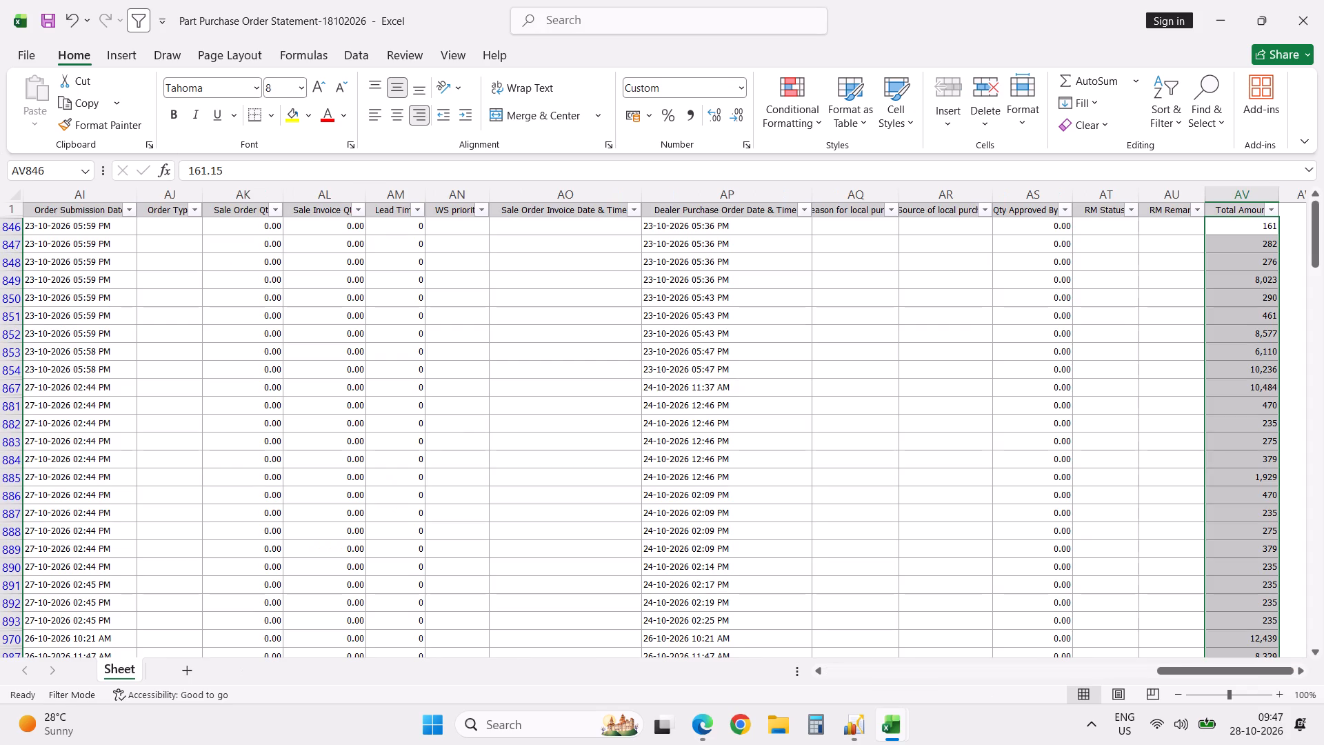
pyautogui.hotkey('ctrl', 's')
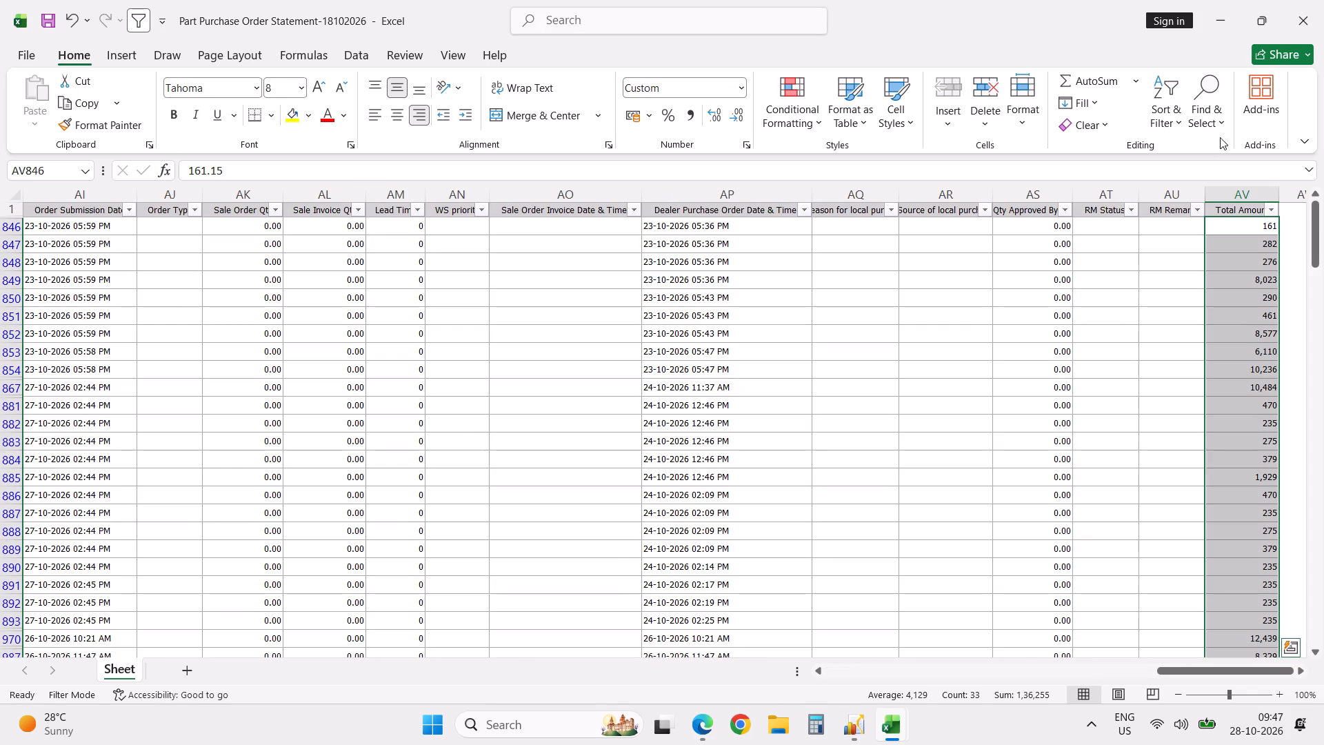
pyautogui.click(1306, 29)
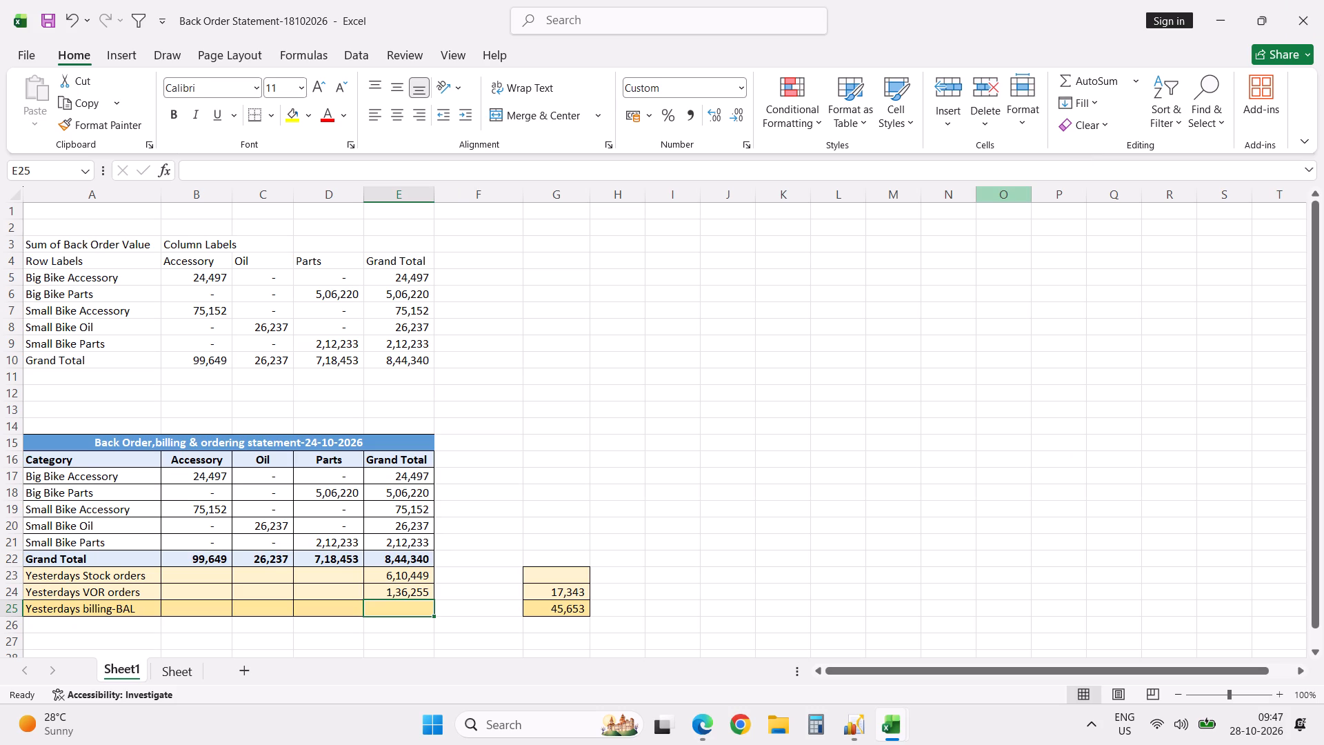
# Switch to the Back Order Statement-24102026 workbook and close it, saving its changes.
pyautogui.click(885, 719)
pyautogui.click(1139, 588)
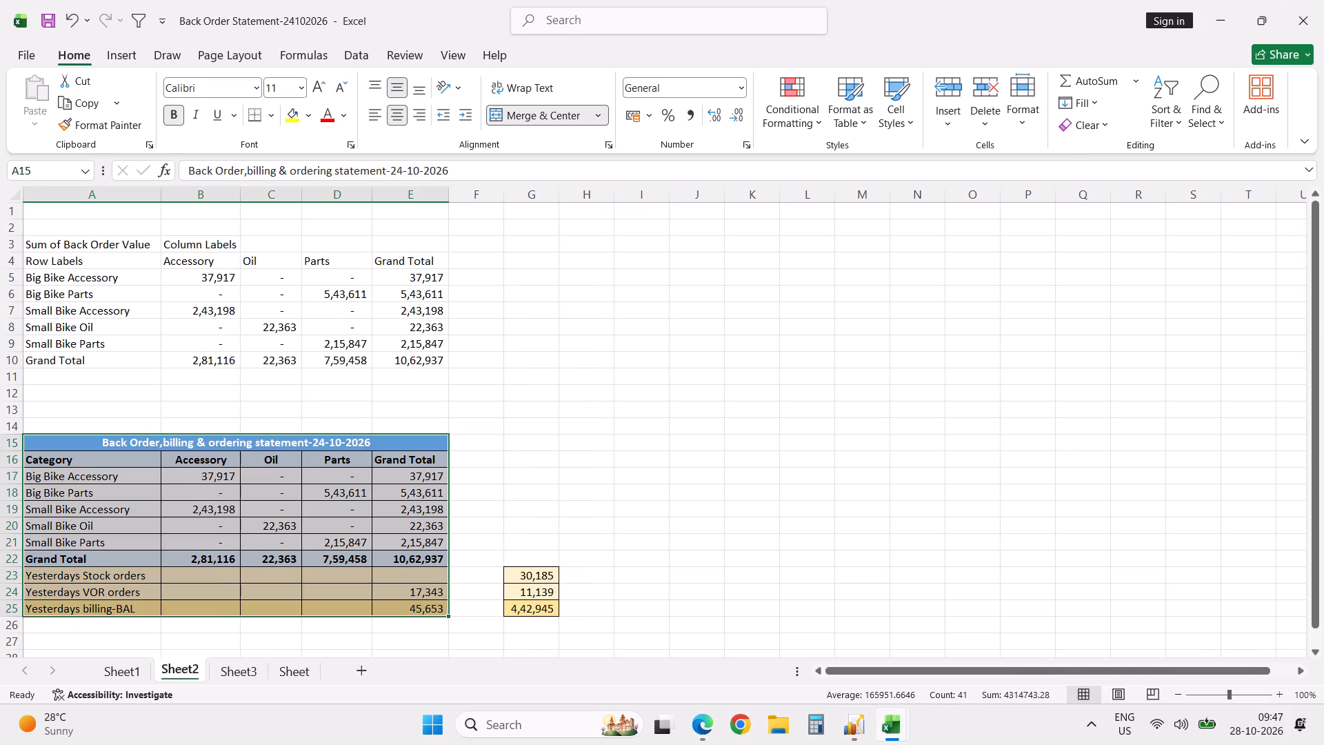
pyautogui.click(1308, 25)
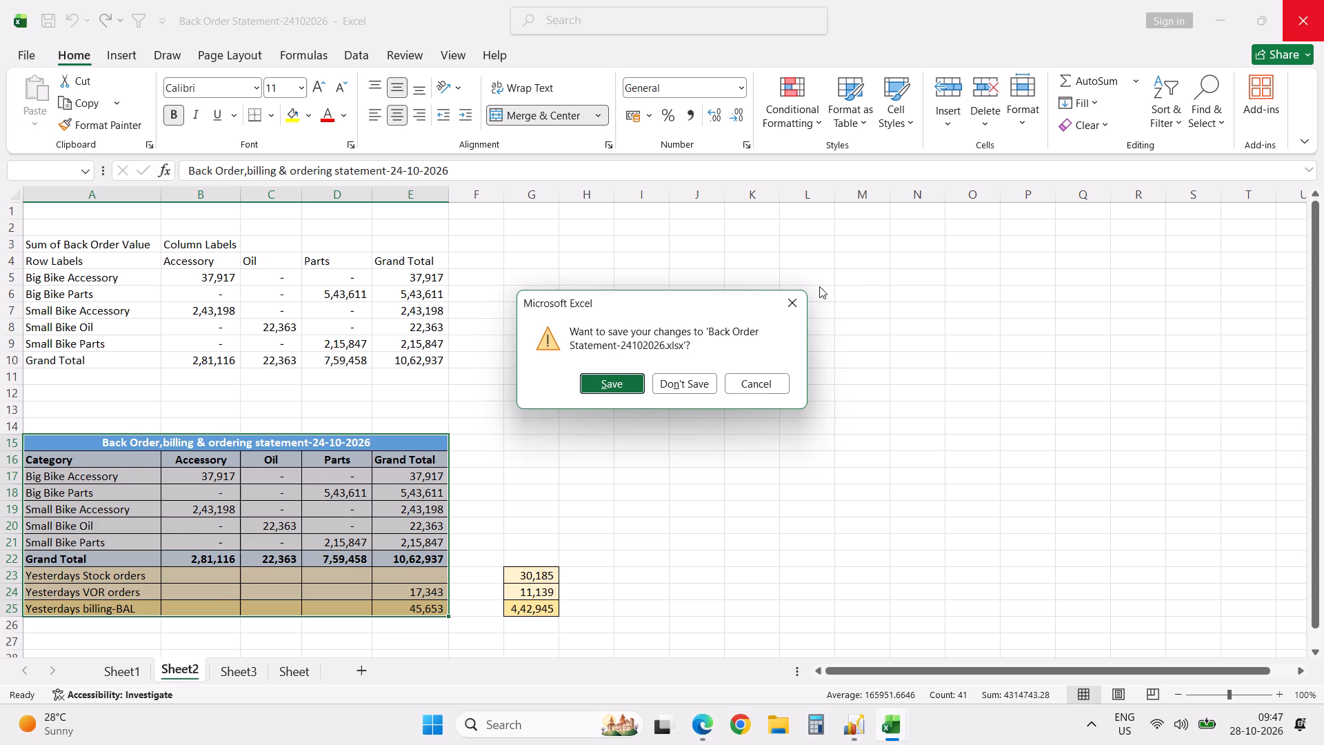
pyautogui.click(594, 391)
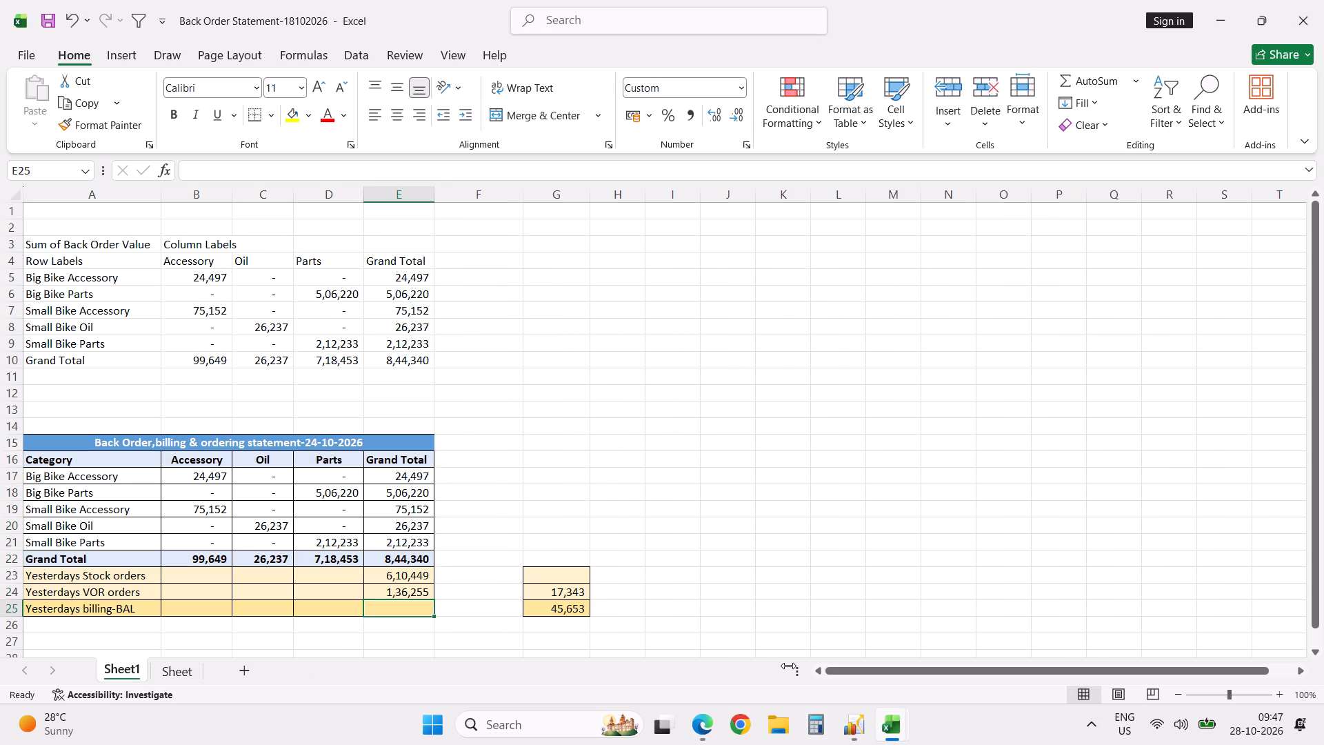
# Switch to Excellon and close the Part Purchase Order Statement report.
pyautogui.click(854, 727)
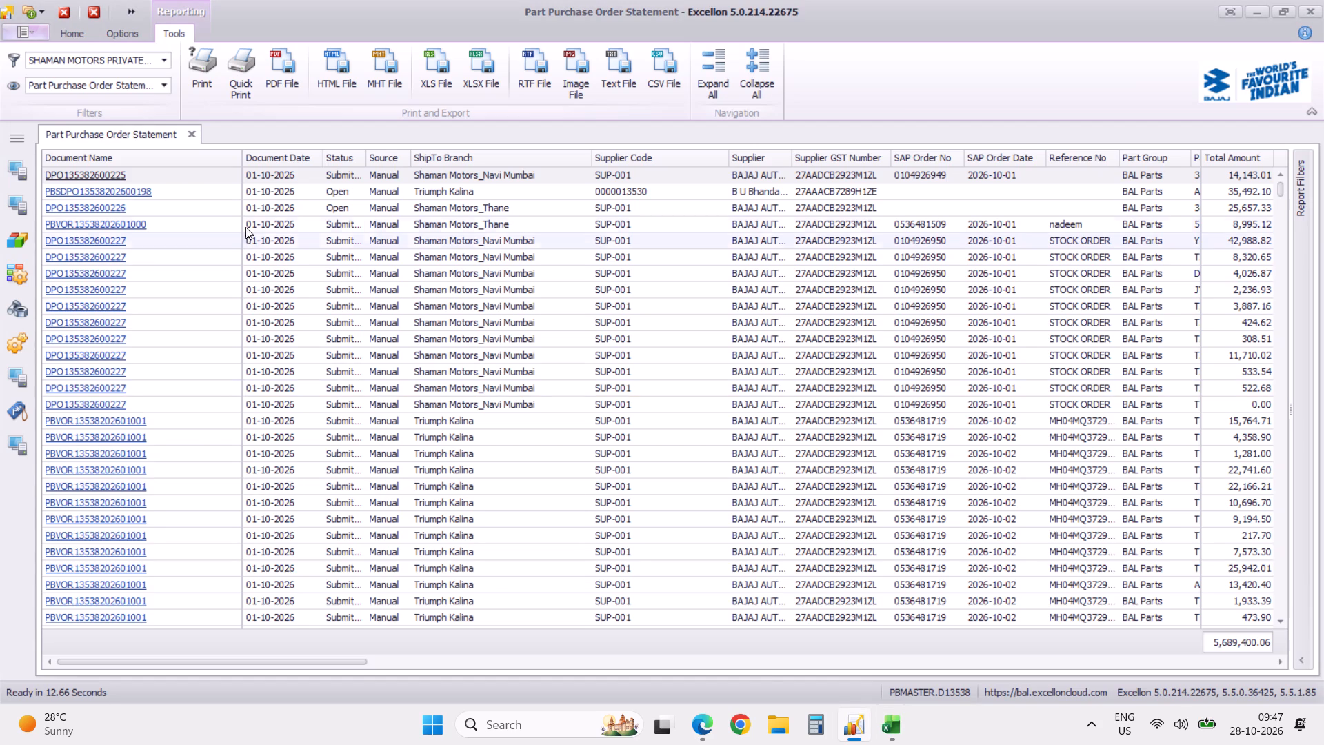
pyautogui.click(192, 132)
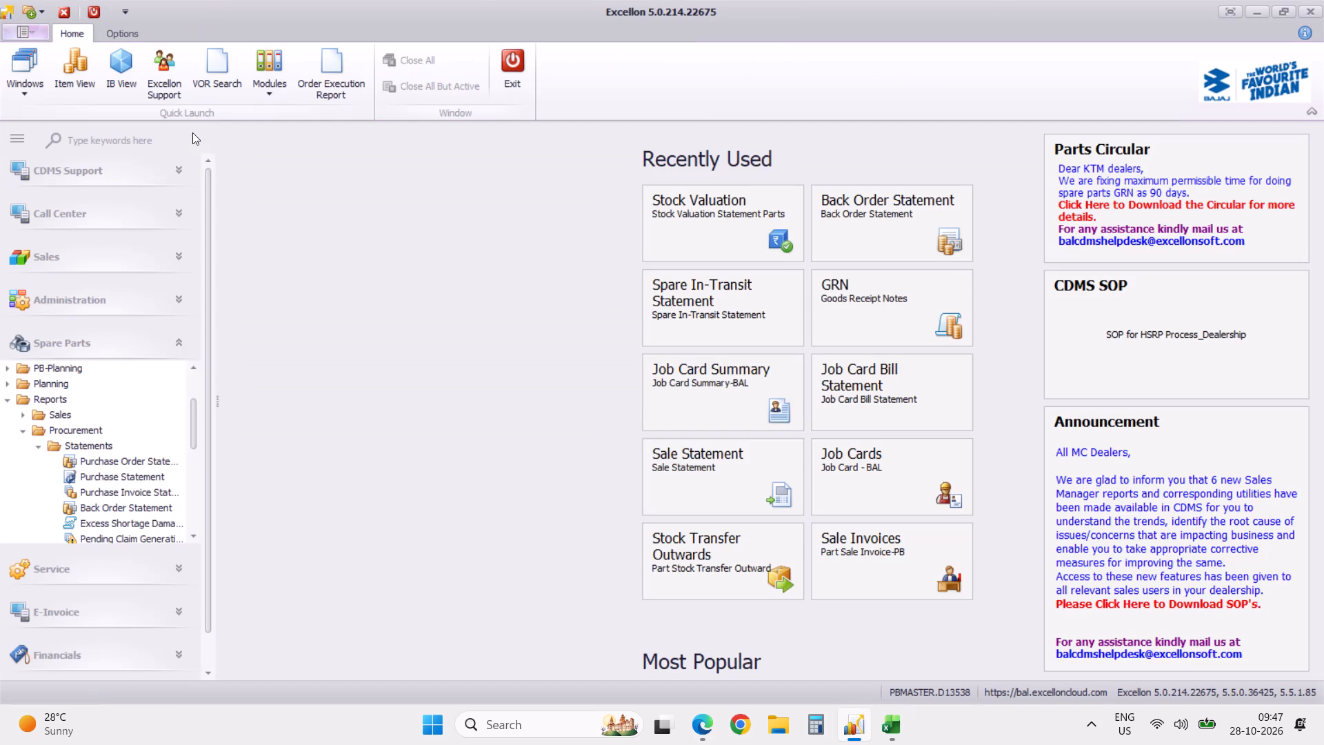
# Search the modules for "in transit" and generate the Spare In-Transit Statement with no branch chosen.
pyautogui.click(119, 144)
pyautogui.write('in transit')
pyautogui.click(132, 243)
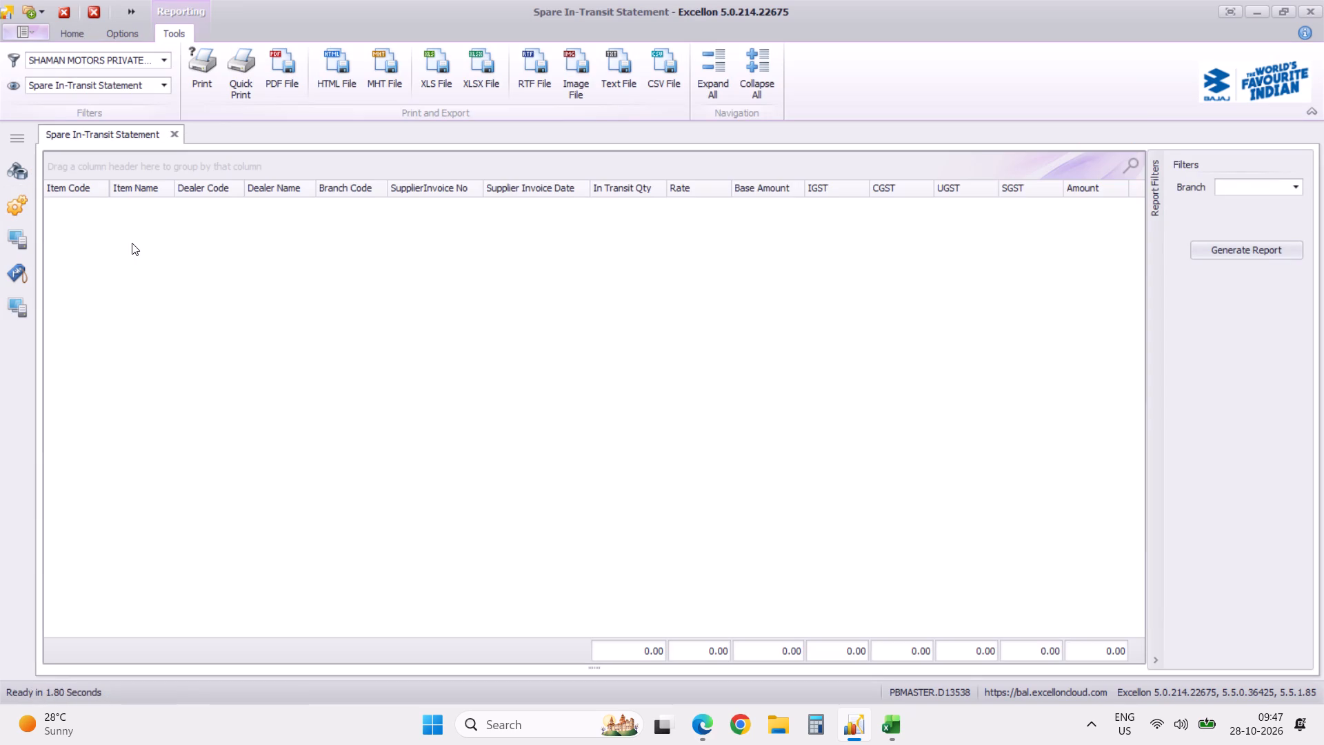
pyautogui.click(1253, 250)
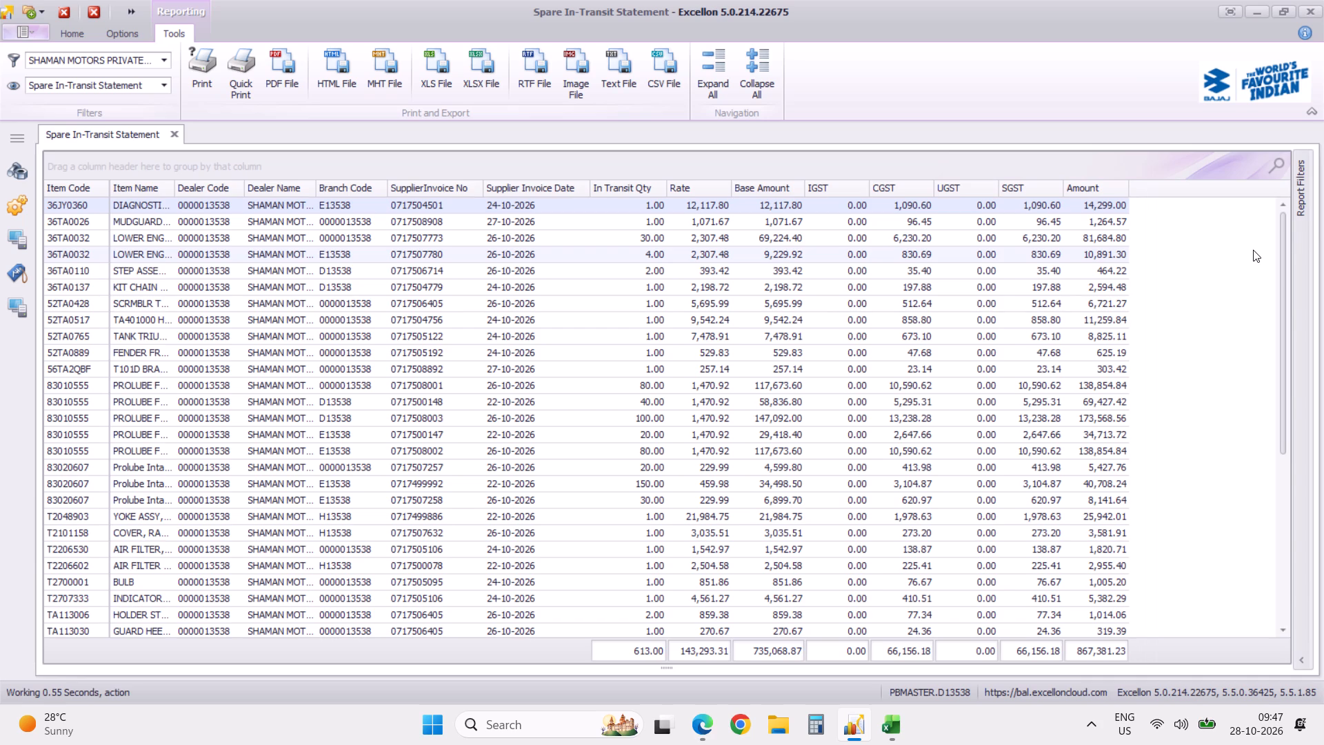
# Export the report to XLSX without hyperlinks as Spare In-Transit Statement-28102026 in the Funds Statement folder, and open the file.
pyautogui.click(481, 81)
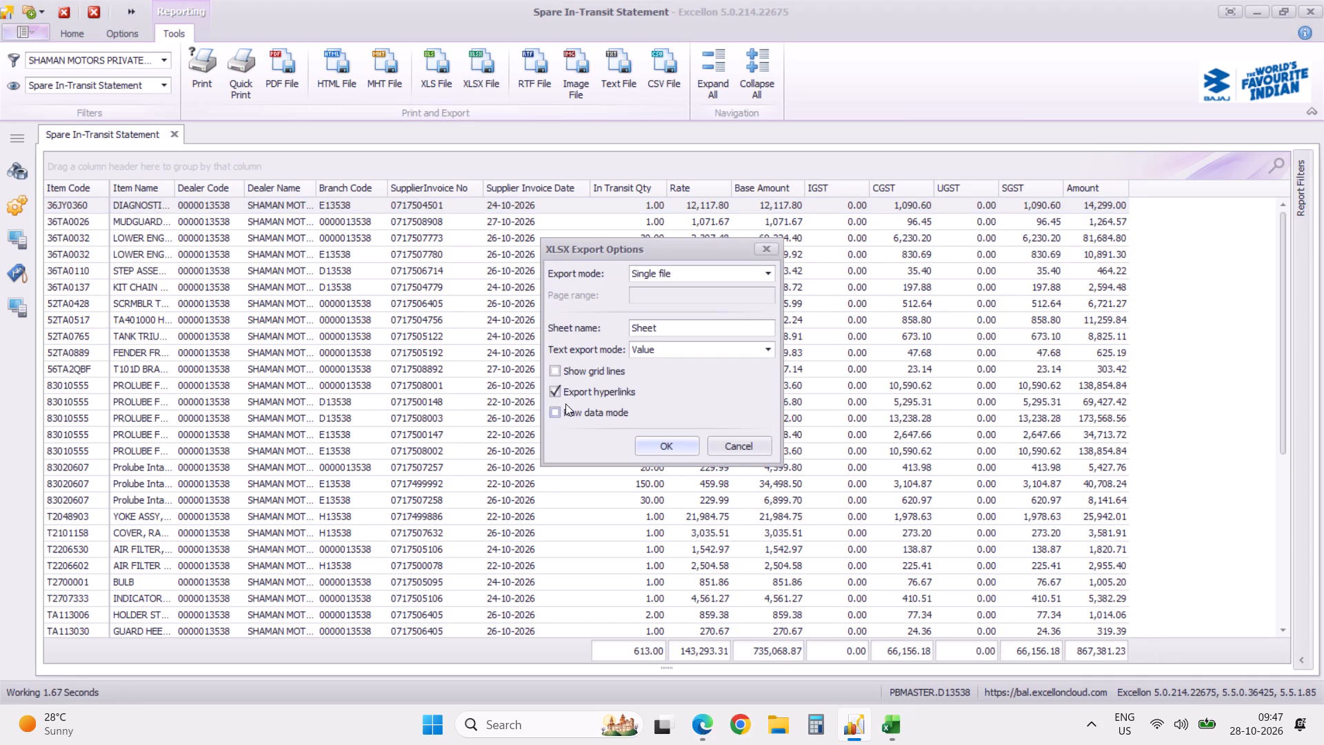
pyautogui.click(555, 395)
pyautogui.click(652, 444)
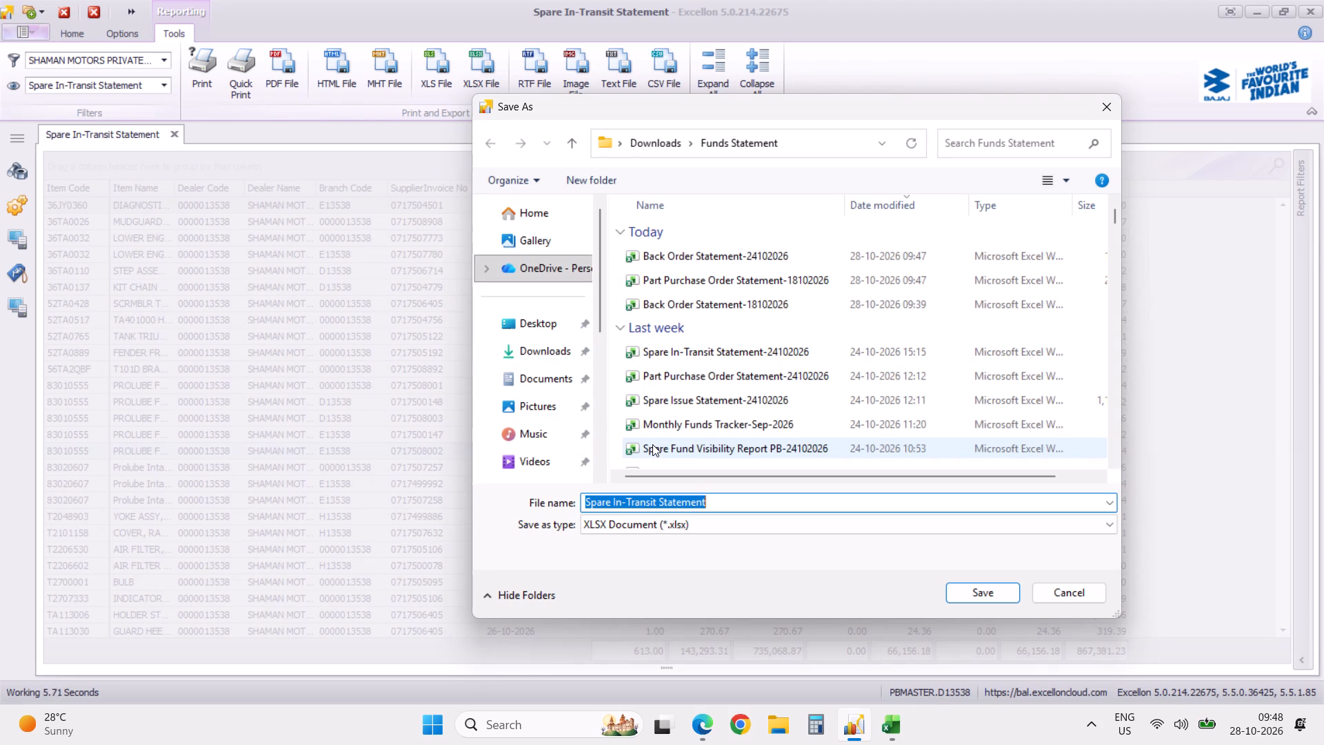
pyautogui.press('Right')
pyautogui.press('-')
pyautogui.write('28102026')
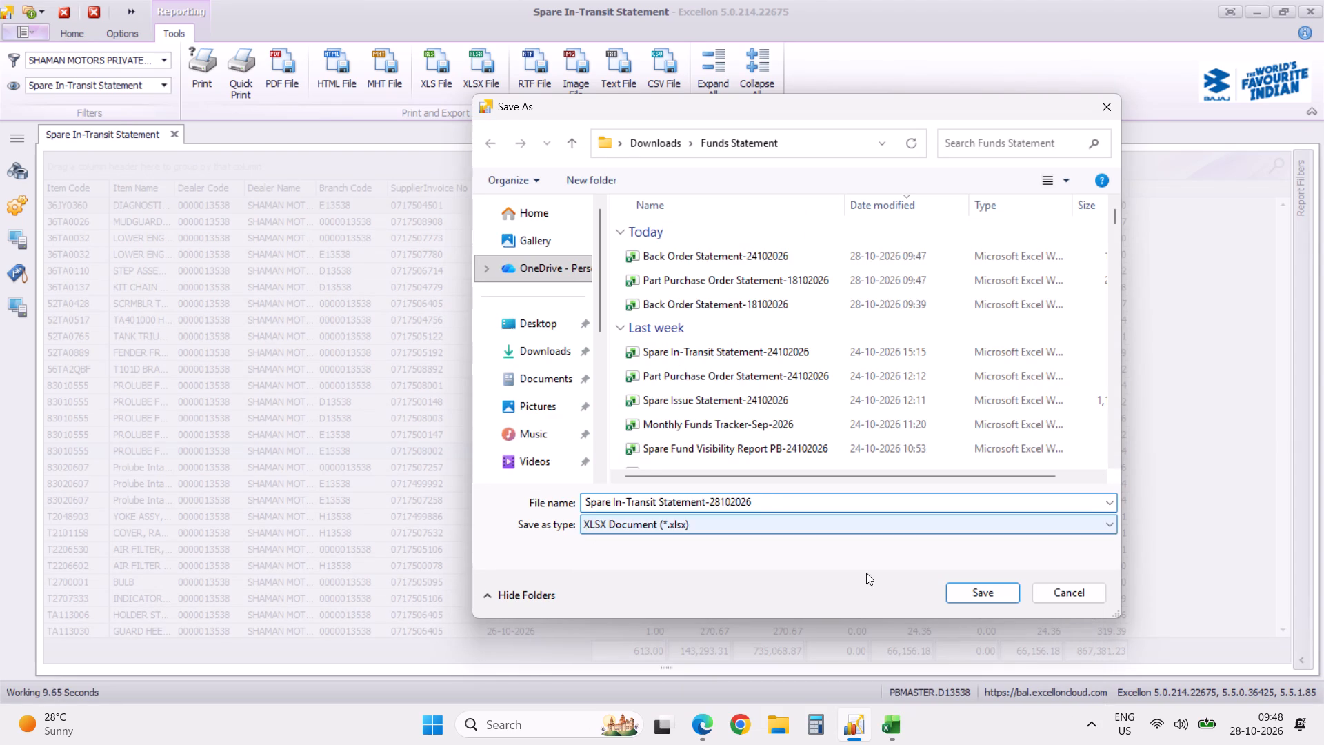
pyautogui.click(984, 584)
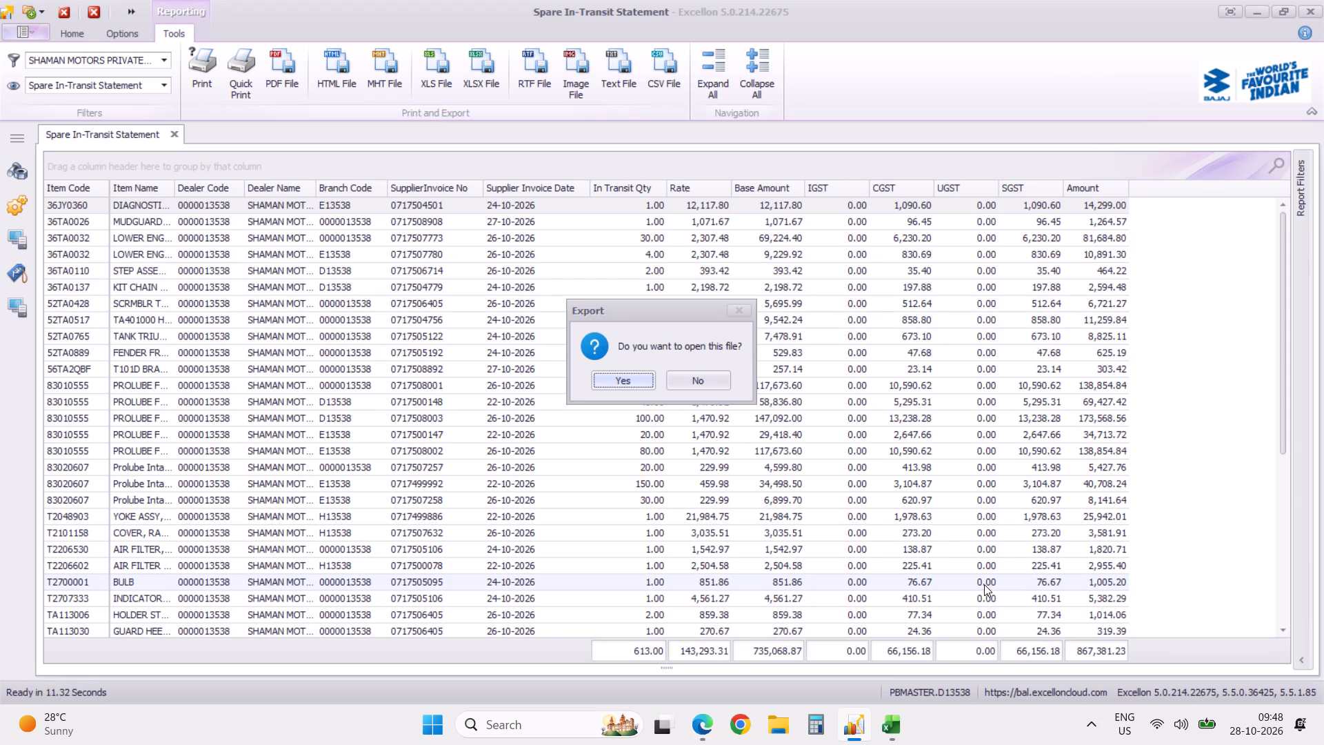
pyautogui.click(636, 383)
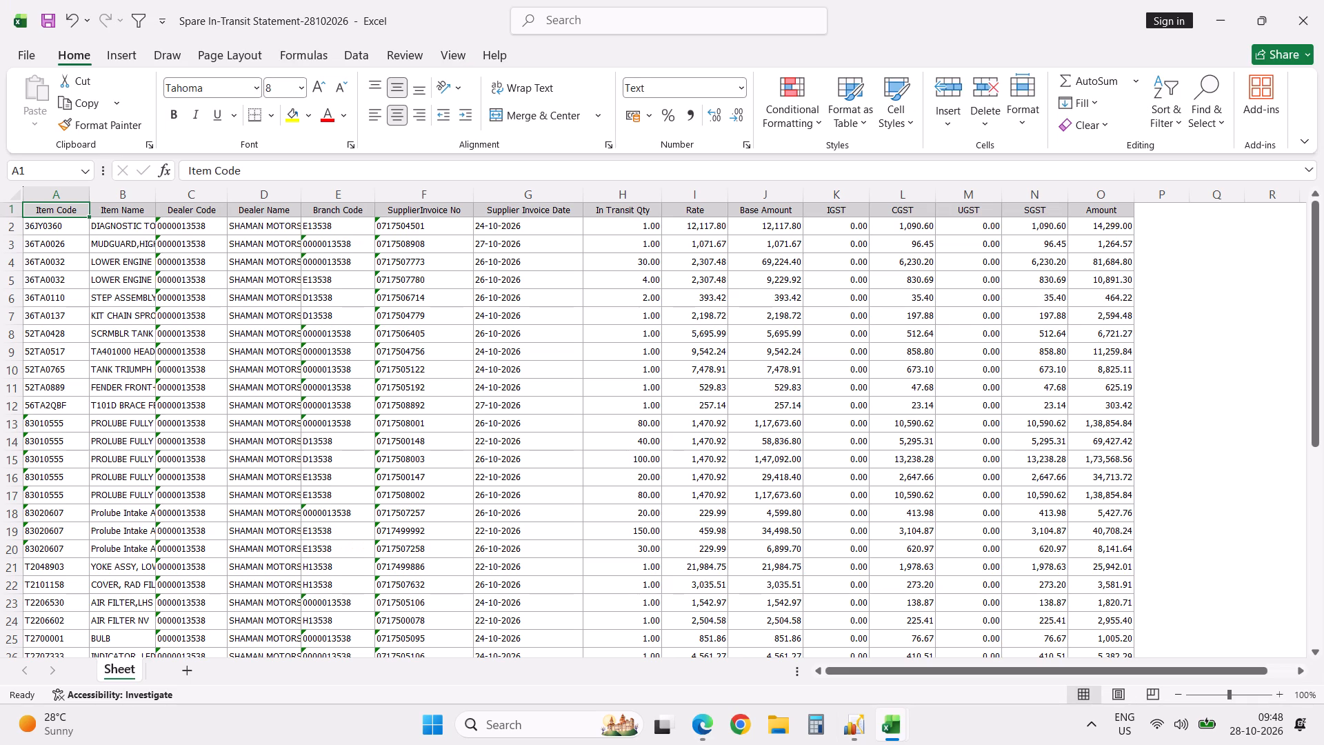
# Delete the totals row below the last item of the in-transit sheet.
pyautogui.hotkey('ctrl', 'Down')
pyautogui.press('Down')
pyautogui.hotkey('shift', 'space')
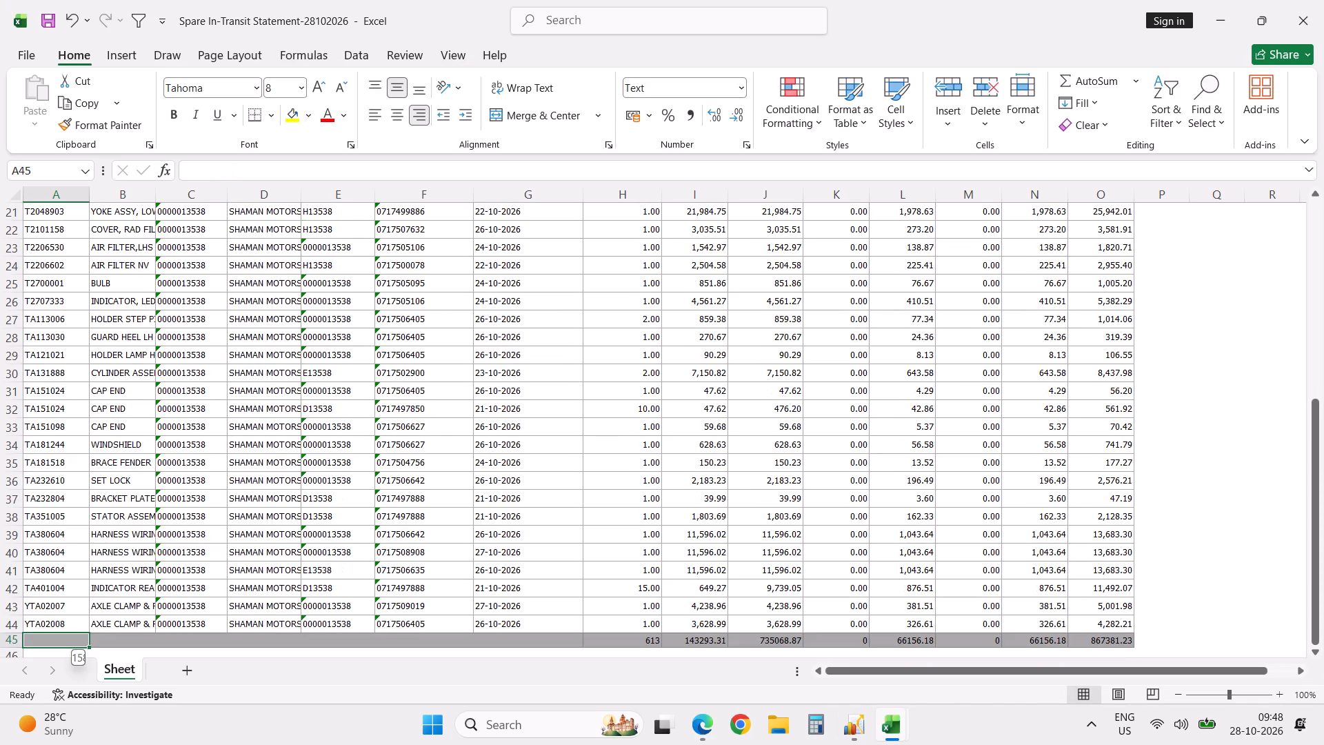
pyautogui.hotkey('ctrl', '-')
pyautogui.hotkey('ctrl', 'Up')
pyautogui.press('Up')
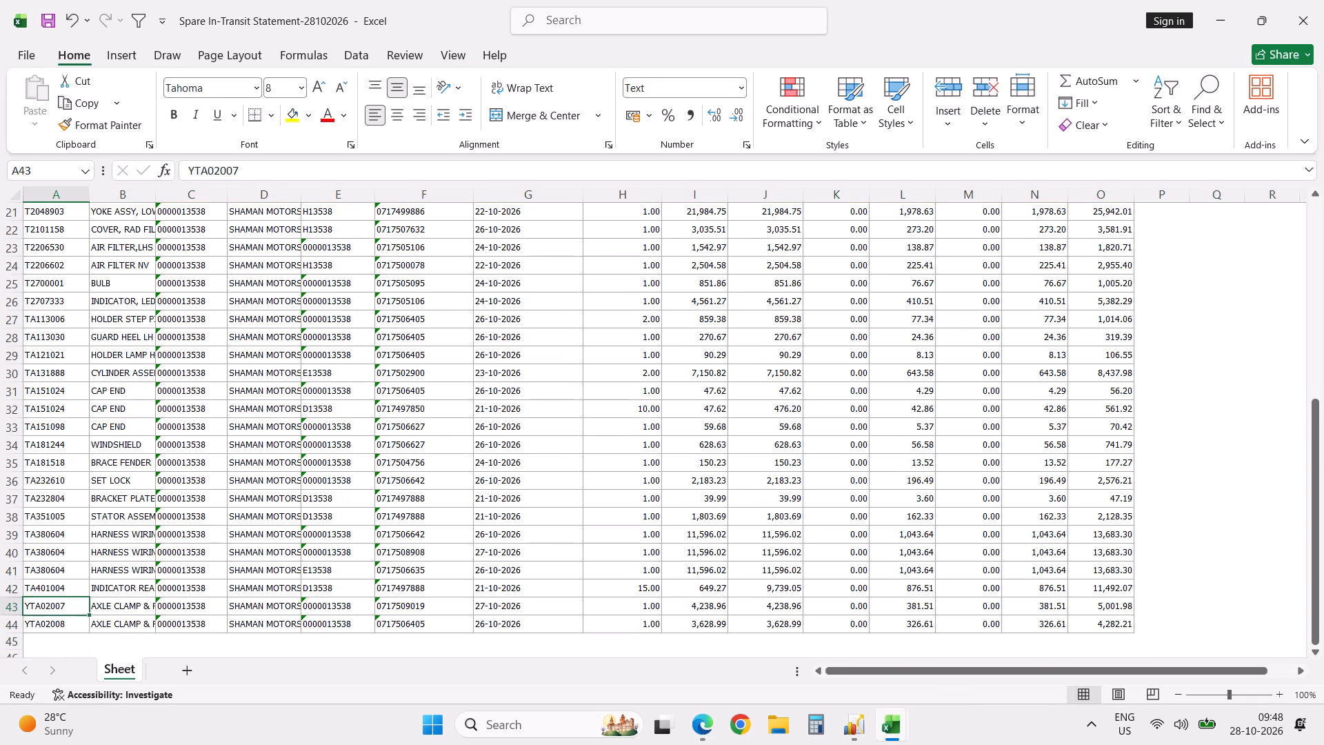
# Add header filters to the in-transit sheet and exclude 21, 22 and 23 October from Supplier Invoice Date.
pyautogui.hotkey('ctrl', 'Up')
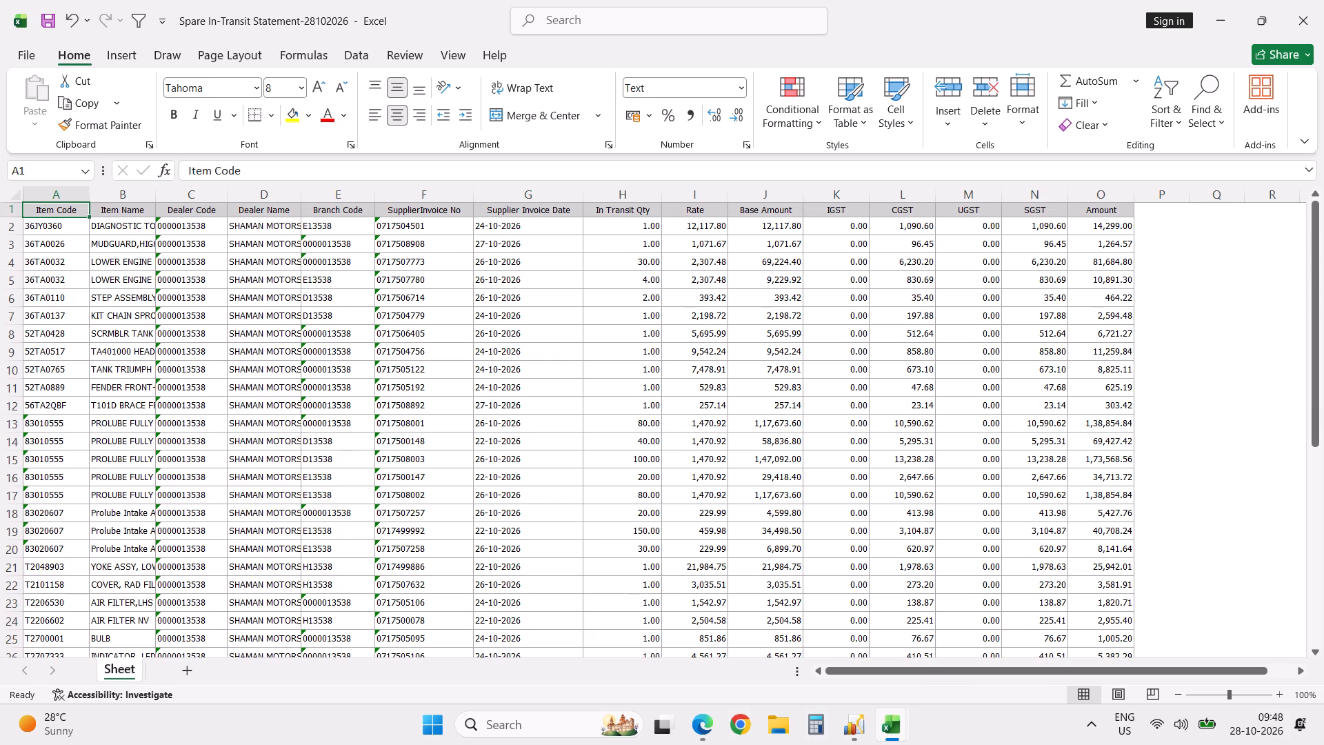
pyautogui.write('dff')
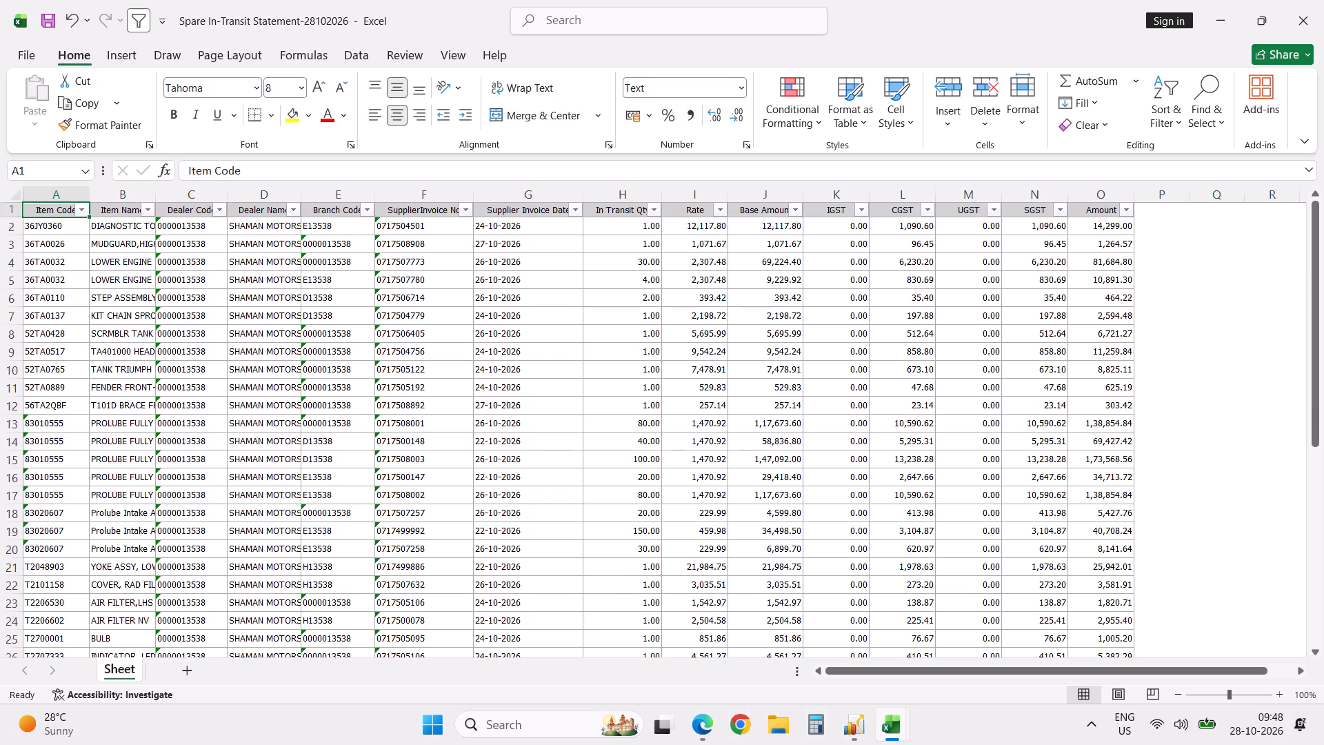
pyautogui.click(577, 213)
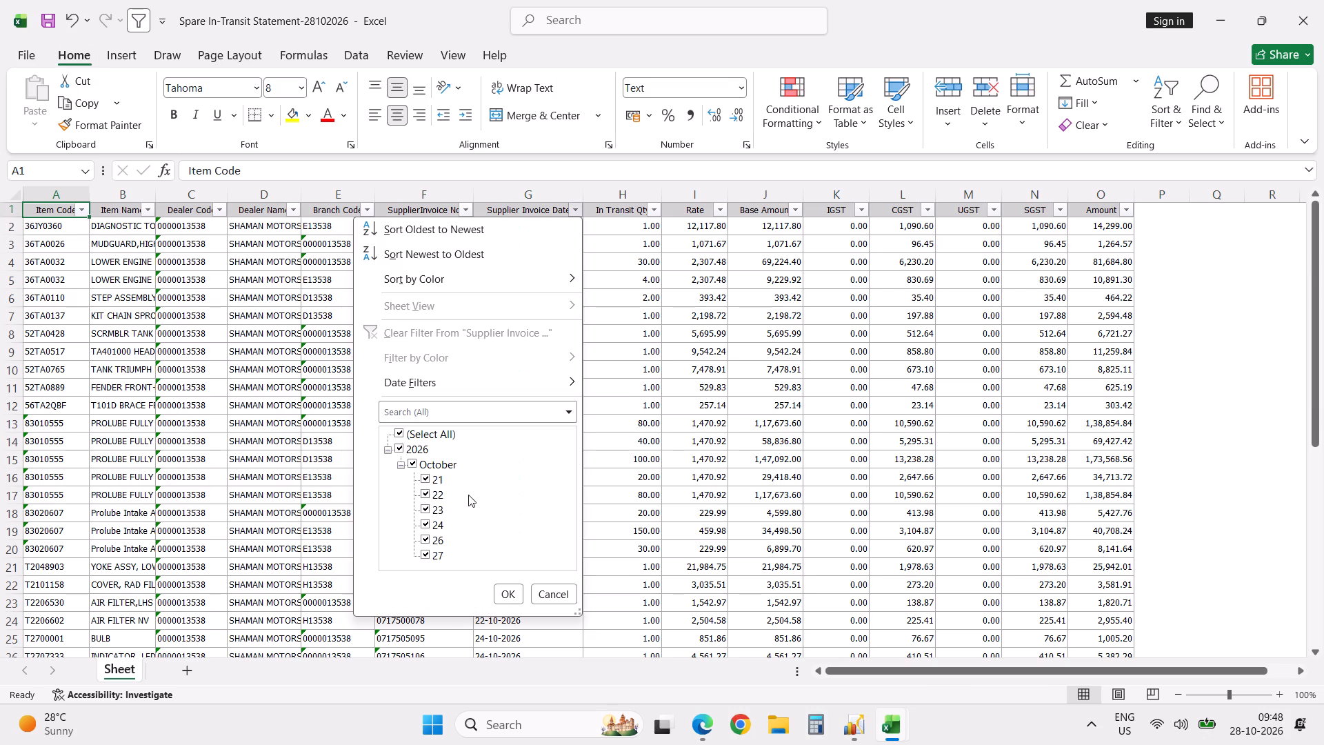
pyautogui.click(434, 479)
pyautogui.click(428, 489)
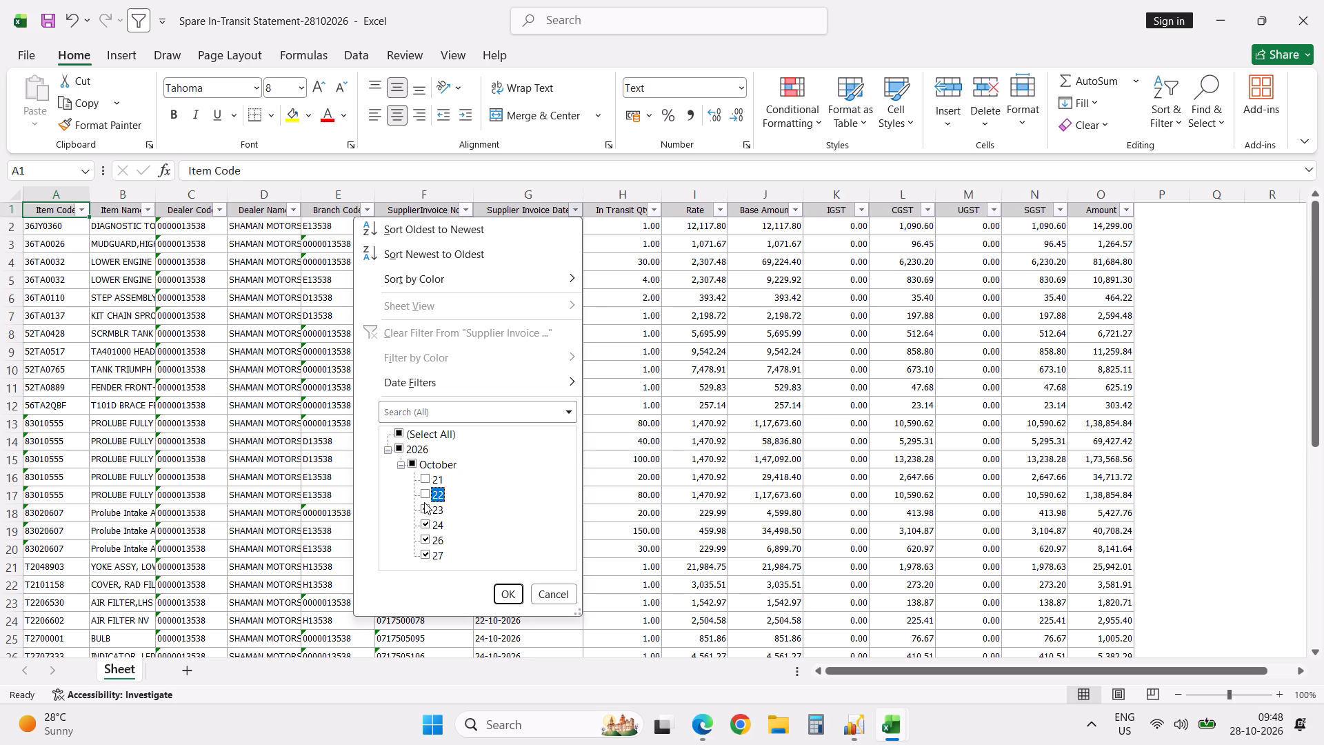
pyautogui.click(423, 510)
pyautogui.click(511, 595)
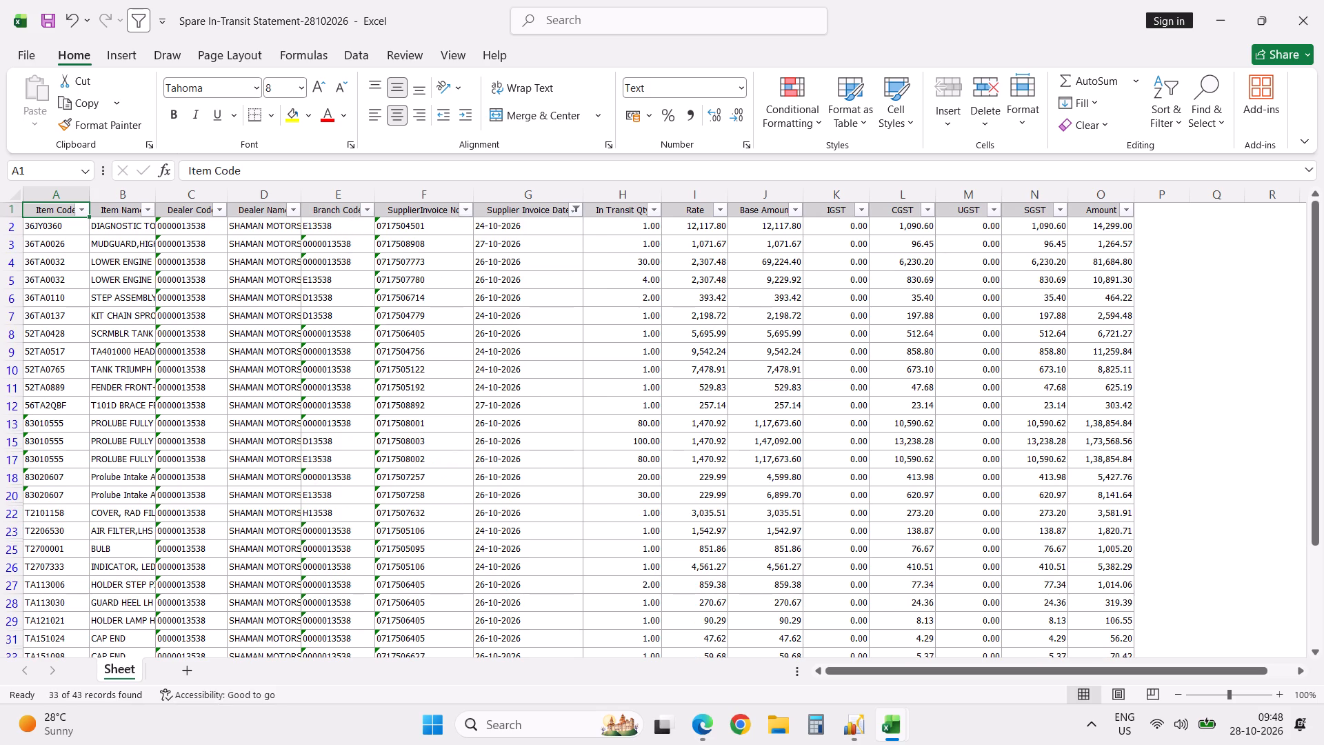
# Select all filtered Amount values to total them and format them without decimals.
pyautogui.click(1103, 210)
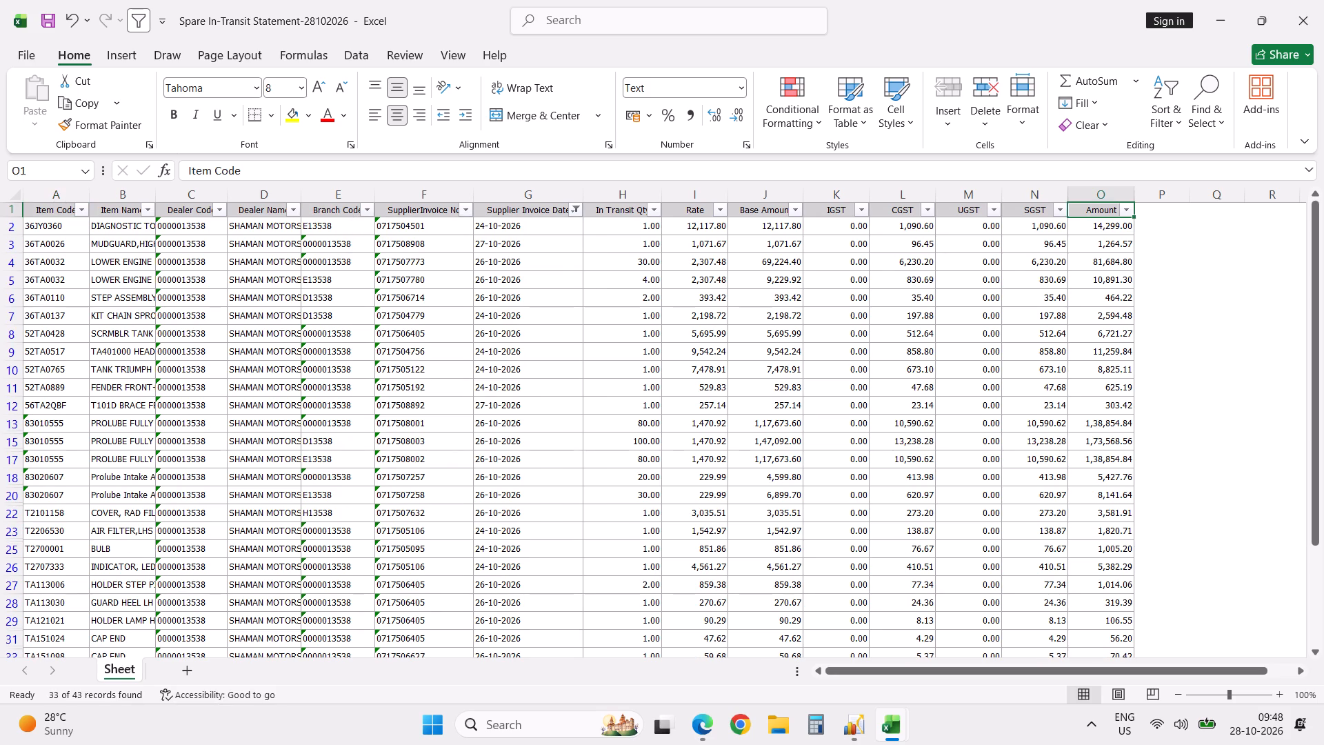
pyautogui.press('Down')
pyautogui.hotkey('ctrl', 'shift', 'Down')
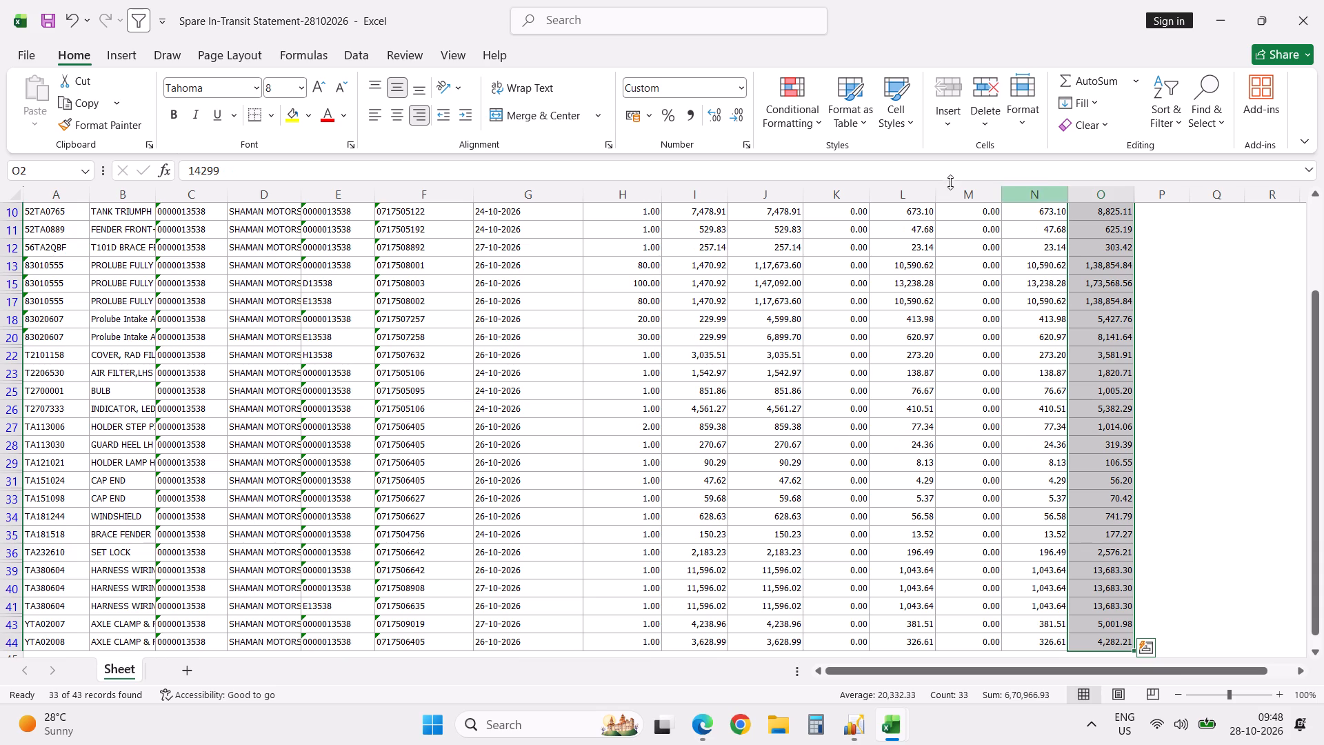
pyautogui.tripleClick(740, 118)
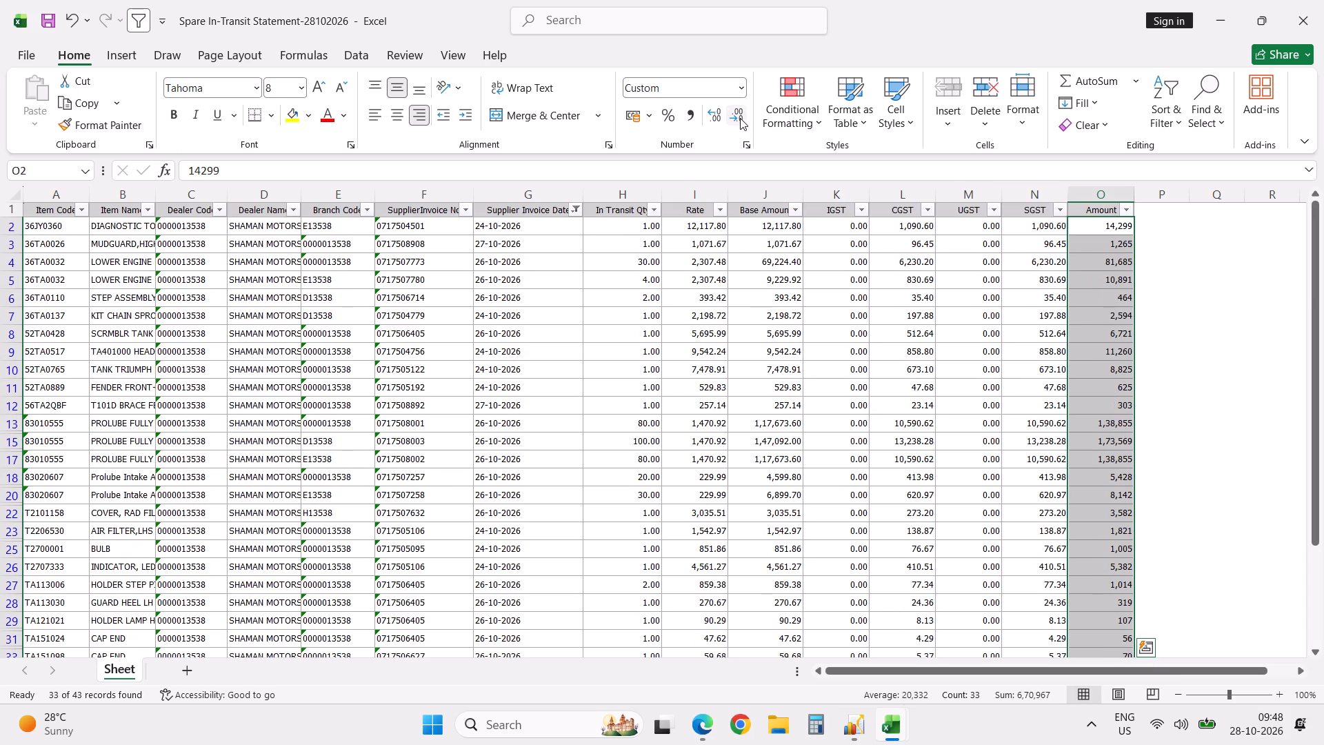
# Enter 670967 as the Grand Total of Yesterdays billing-BAL in the Back Order Statement workbook.
pyautogui.hotkey('alt', 'Tab')
pyautogui.hotkey('alt', 'Tab')
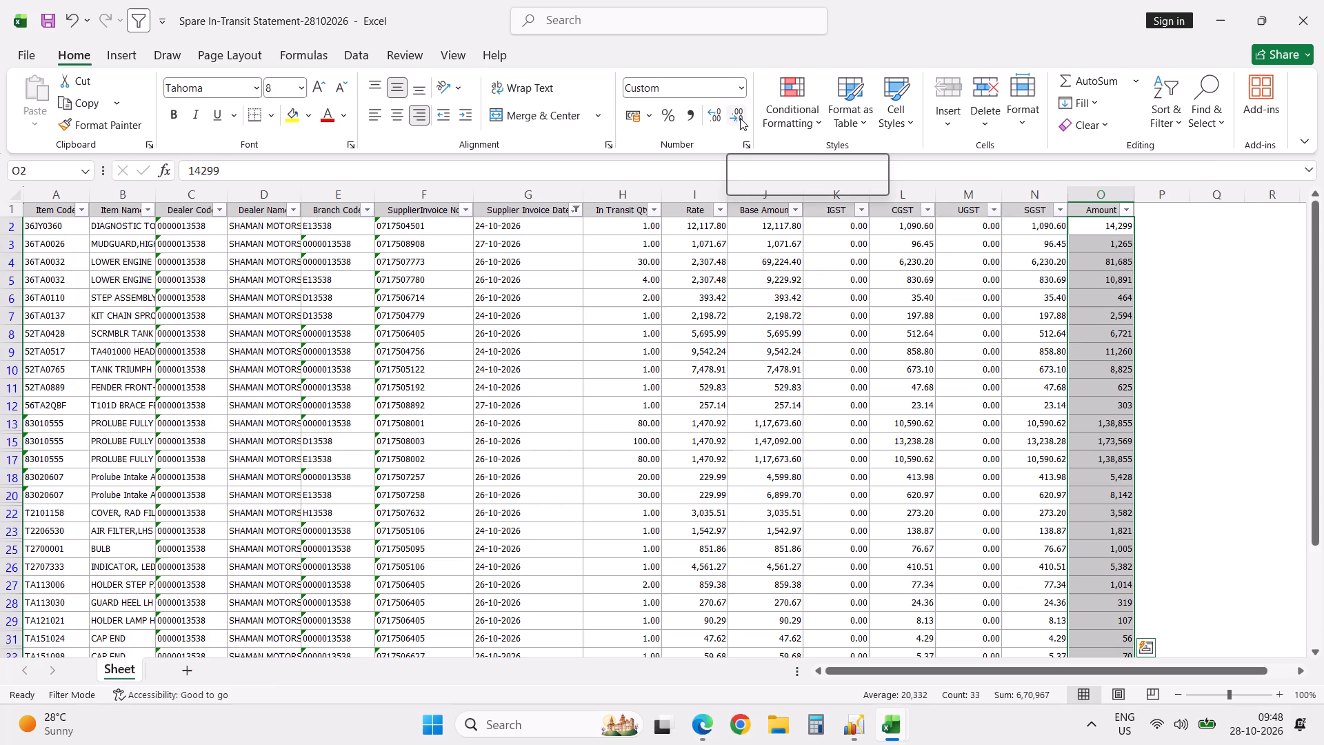
pyautogui.hotkey('alt', 'Tab')
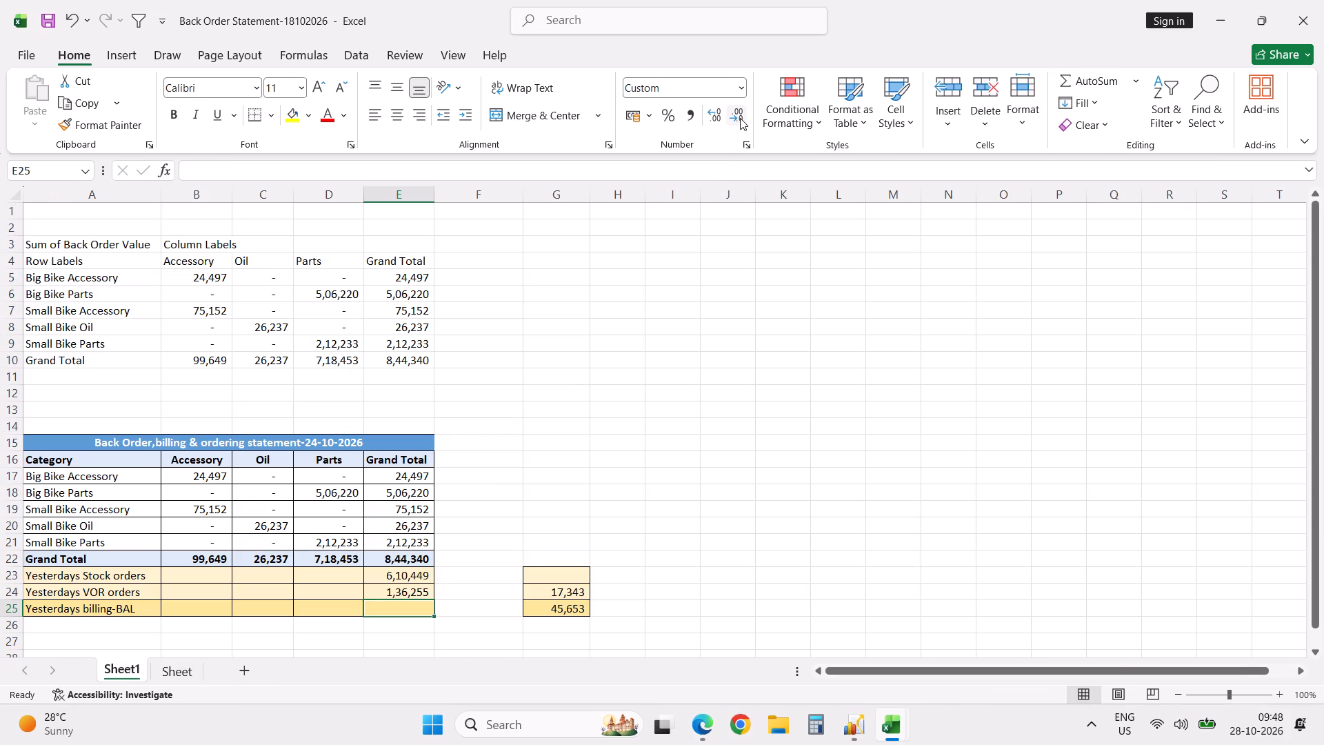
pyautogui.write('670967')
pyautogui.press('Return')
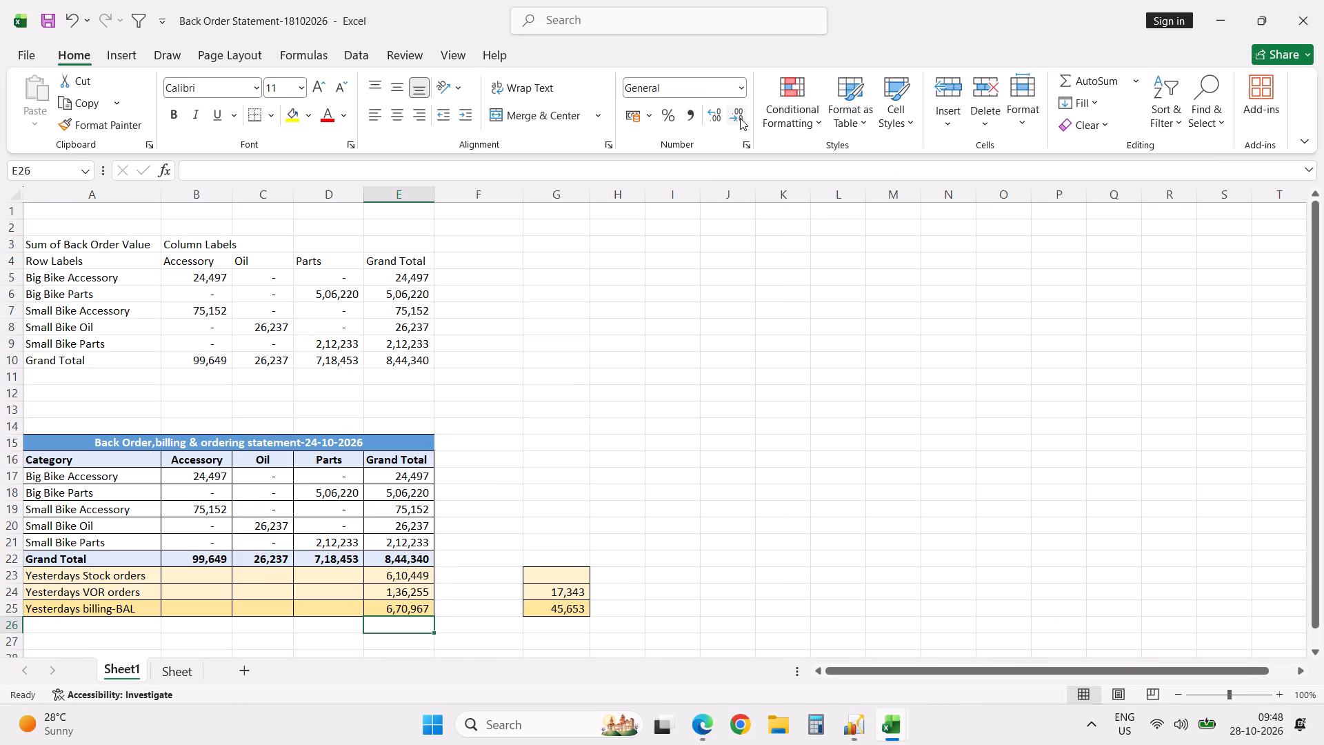
# Return to the in-transit workbook and total the Amount of the visible 83010555 Prolube rows.
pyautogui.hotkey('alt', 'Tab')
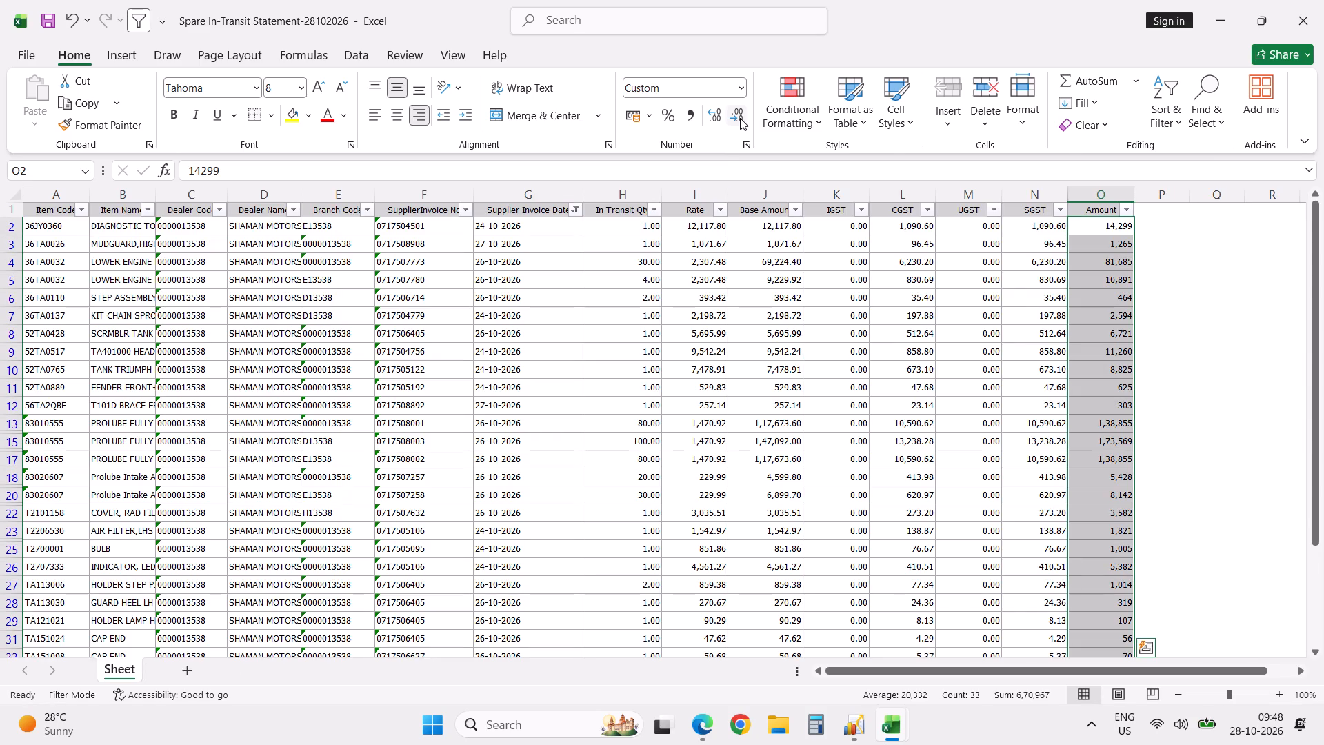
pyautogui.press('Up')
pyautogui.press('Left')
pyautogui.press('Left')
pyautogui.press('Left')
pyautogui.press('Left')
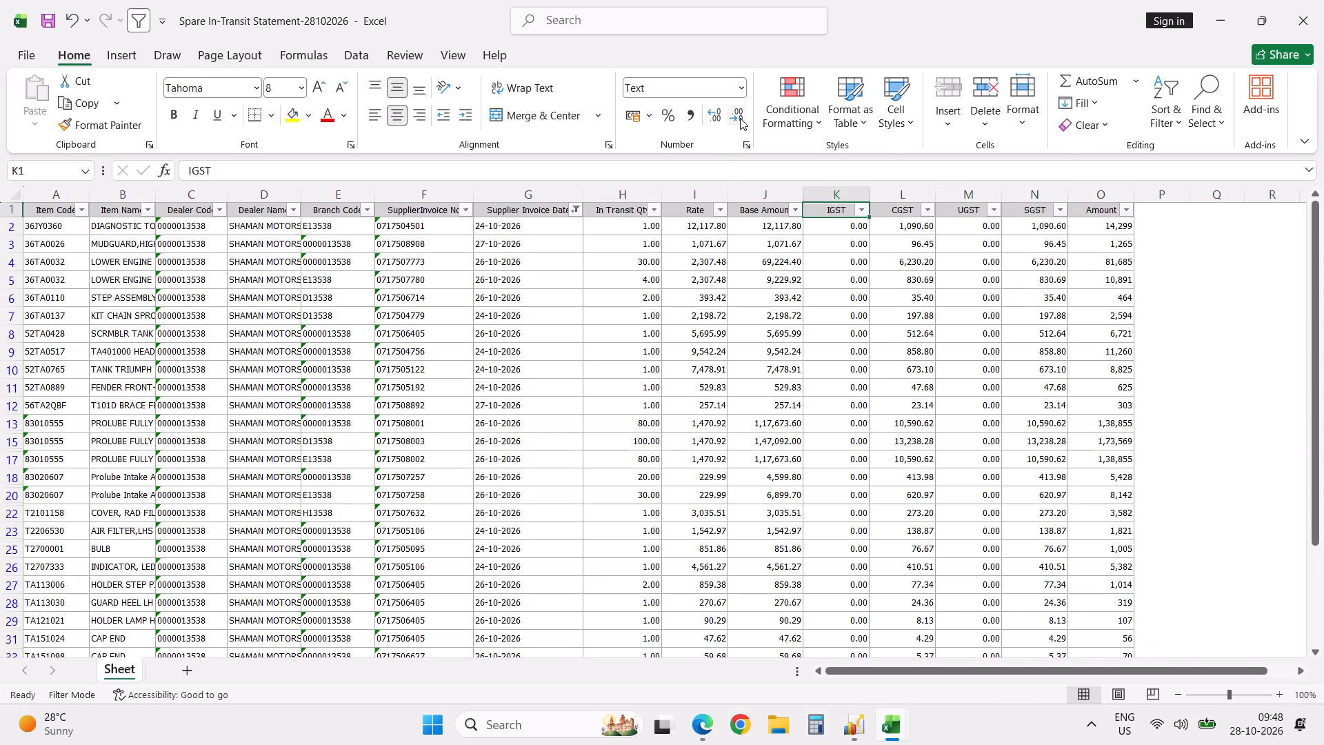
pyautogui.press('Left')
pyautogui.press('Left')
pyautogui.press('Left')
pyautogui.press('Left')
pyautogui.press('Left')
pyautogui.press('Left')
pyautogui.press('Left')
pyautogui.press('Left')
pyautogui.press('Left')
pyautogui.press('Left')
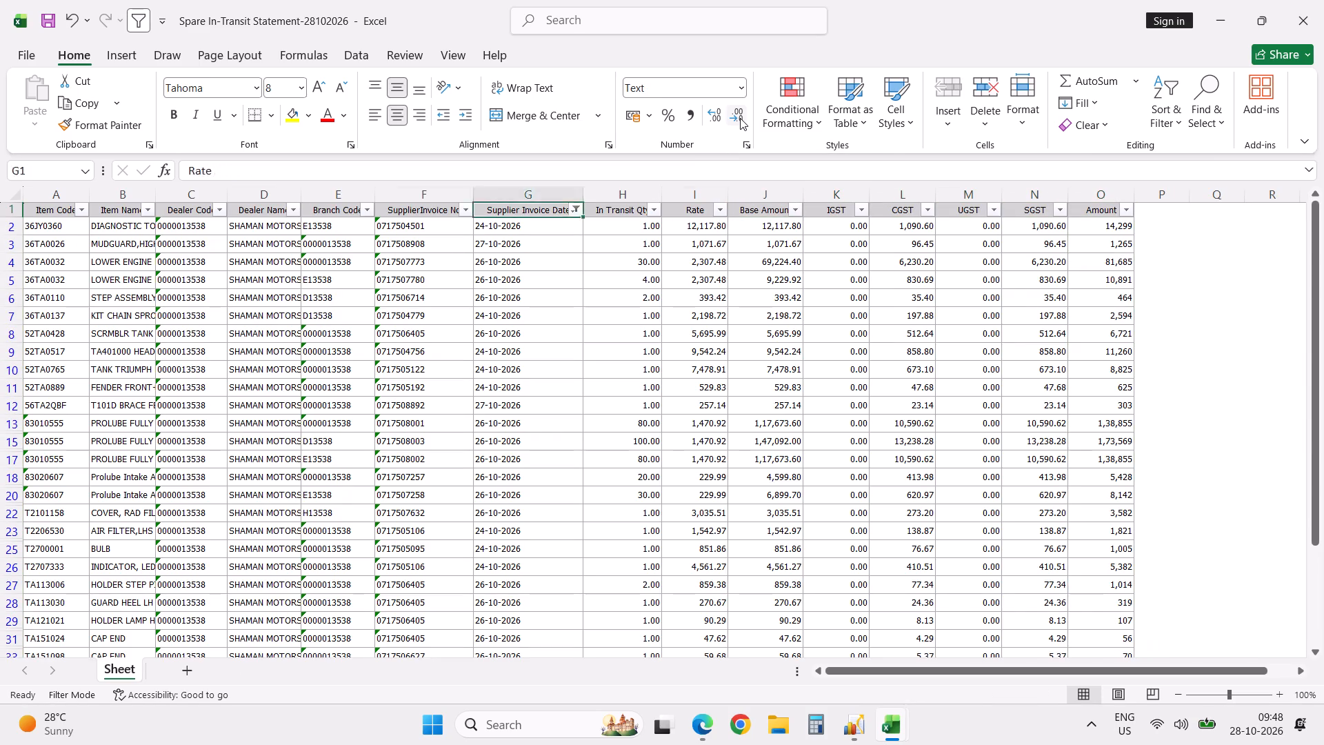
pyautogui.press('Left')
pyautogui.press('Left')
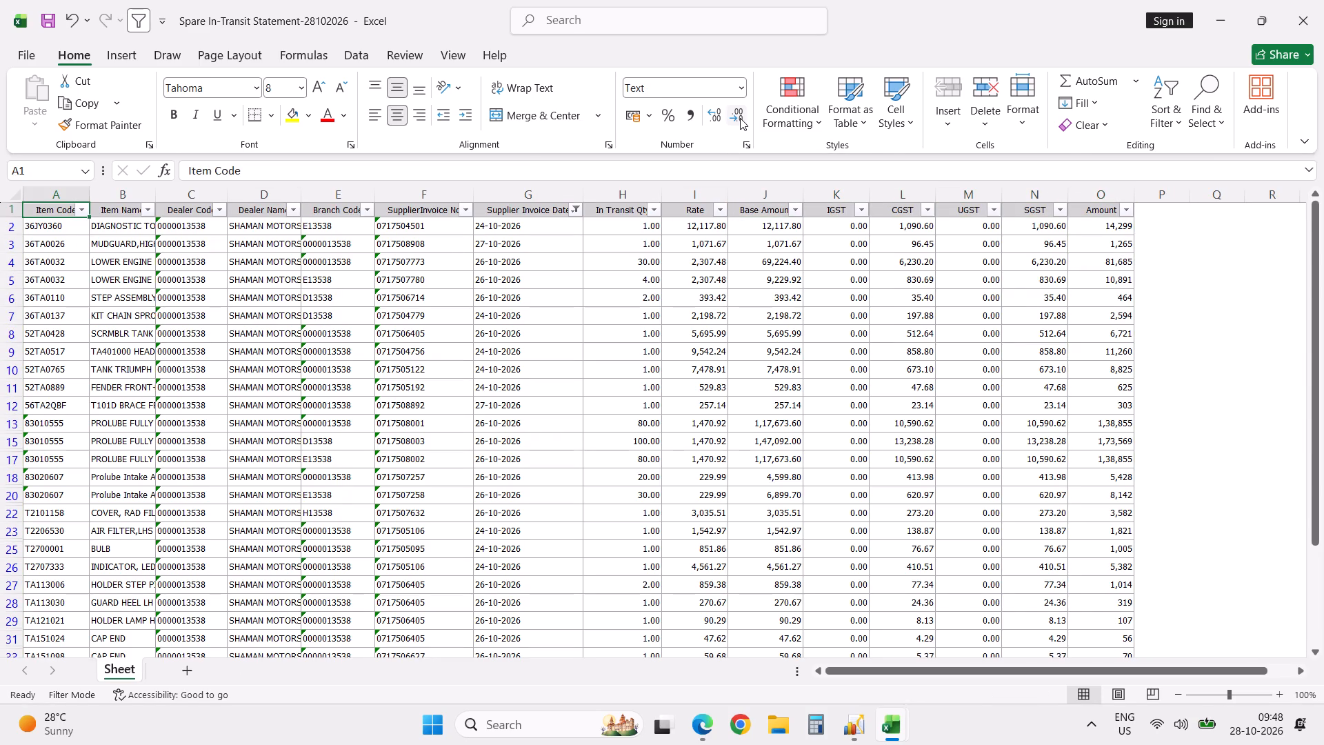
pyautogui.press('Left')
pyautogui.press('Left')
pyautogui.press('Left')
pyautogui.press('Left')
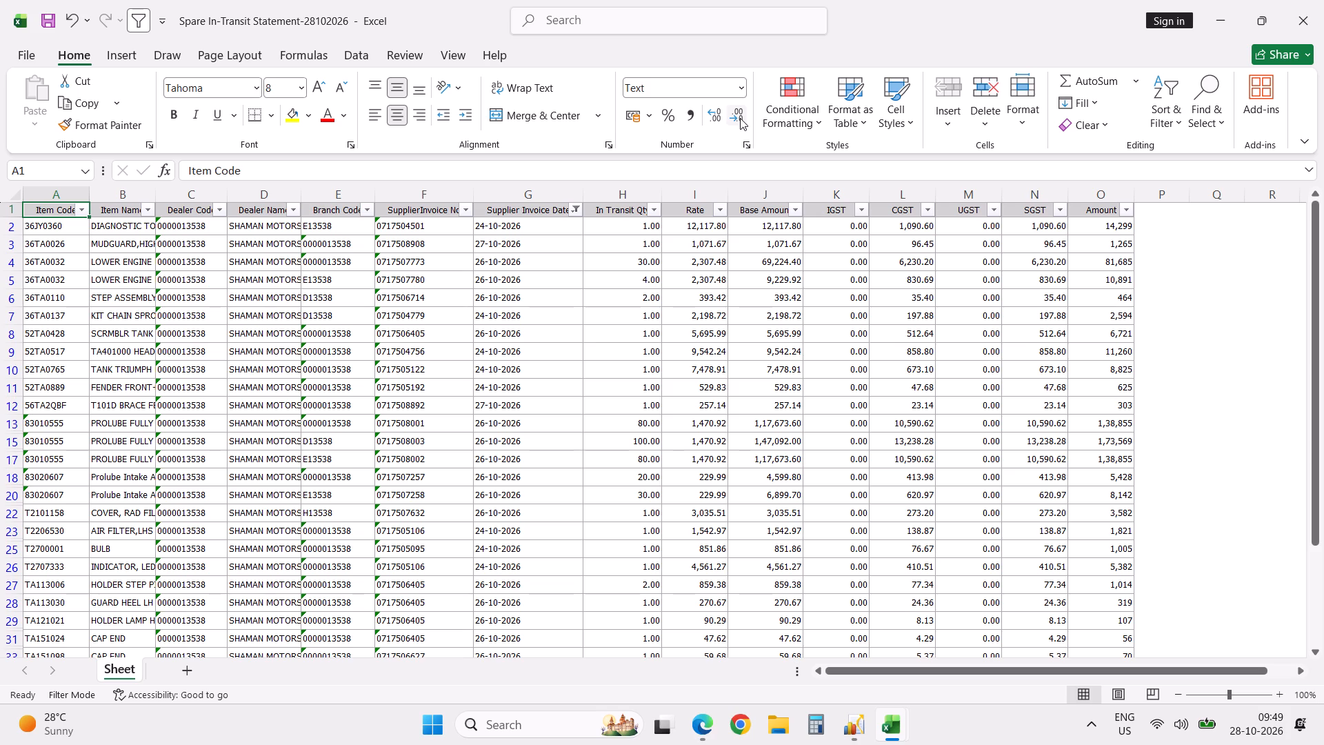
pyautogui.click(1126, 423)
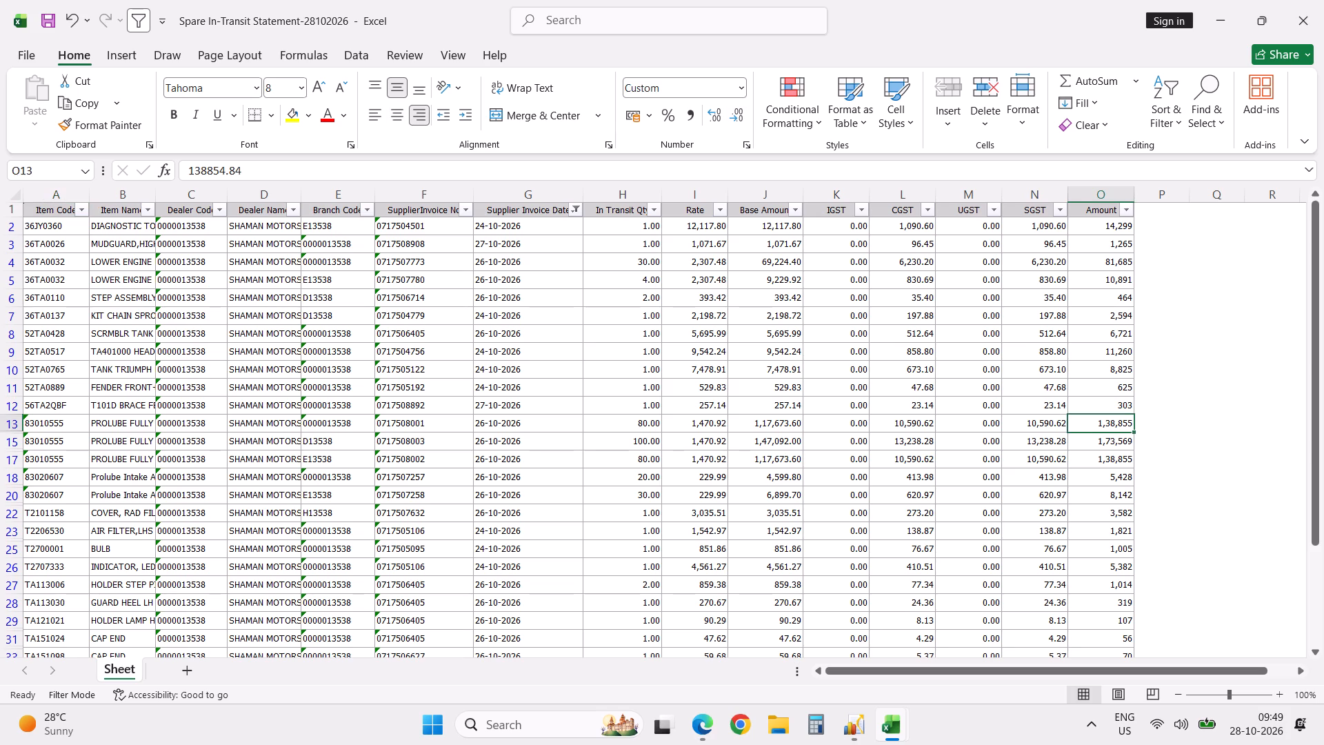
pyautogui.hotkey('shift', 'Down')
pyautogui.hotkey('shift', 'Down')
pyautogui.hotkey('alt', 'Tab')
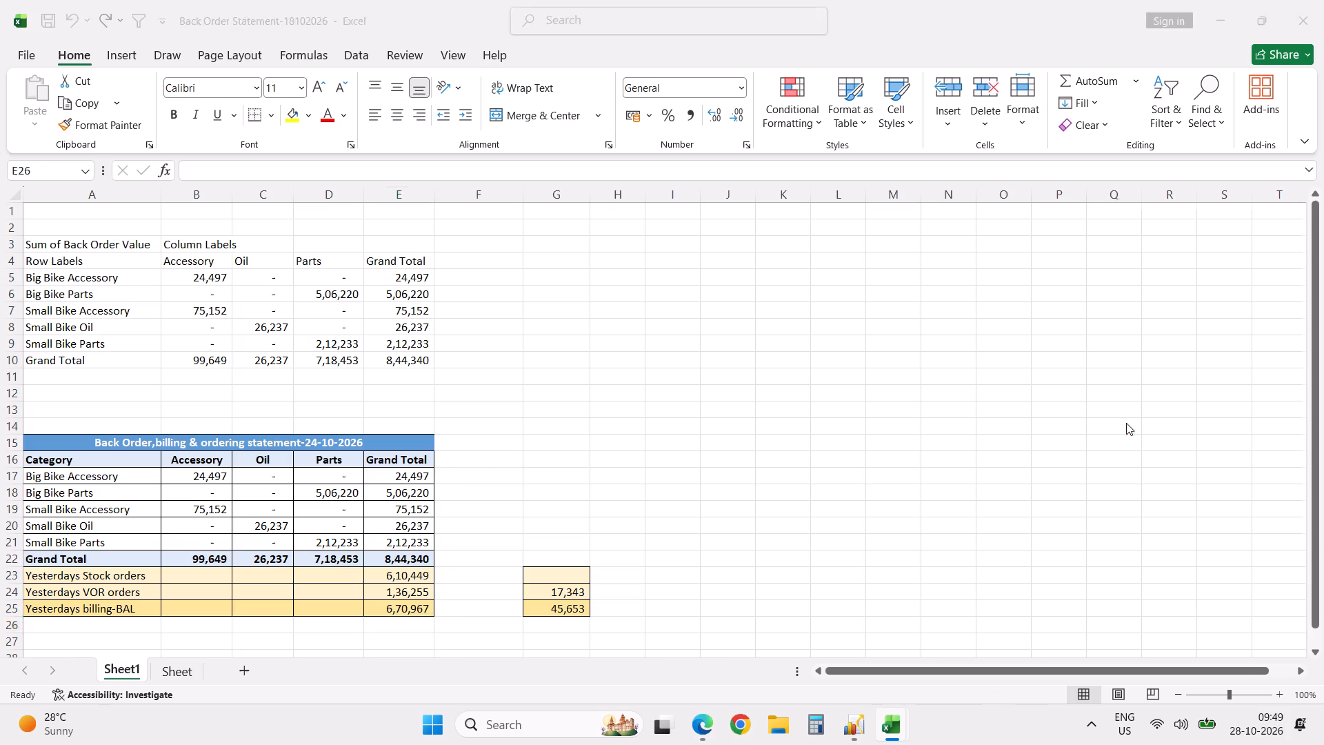
pyautogui.hotkey('alt', 'Tab')
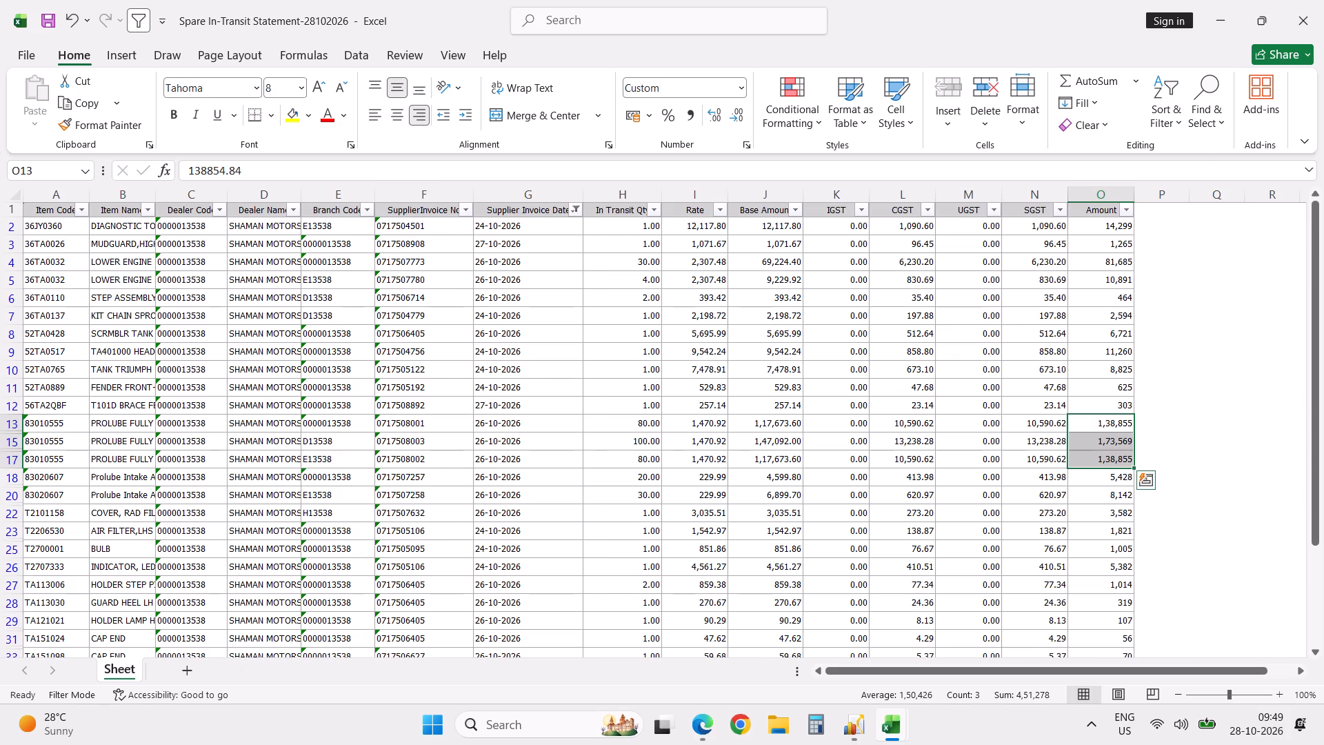
# Examine the filtered in-transit items, including the TA380604 harness wiring rows, and check back against the back order statement.
pyautogui.scroll(-5, 1126, 423)
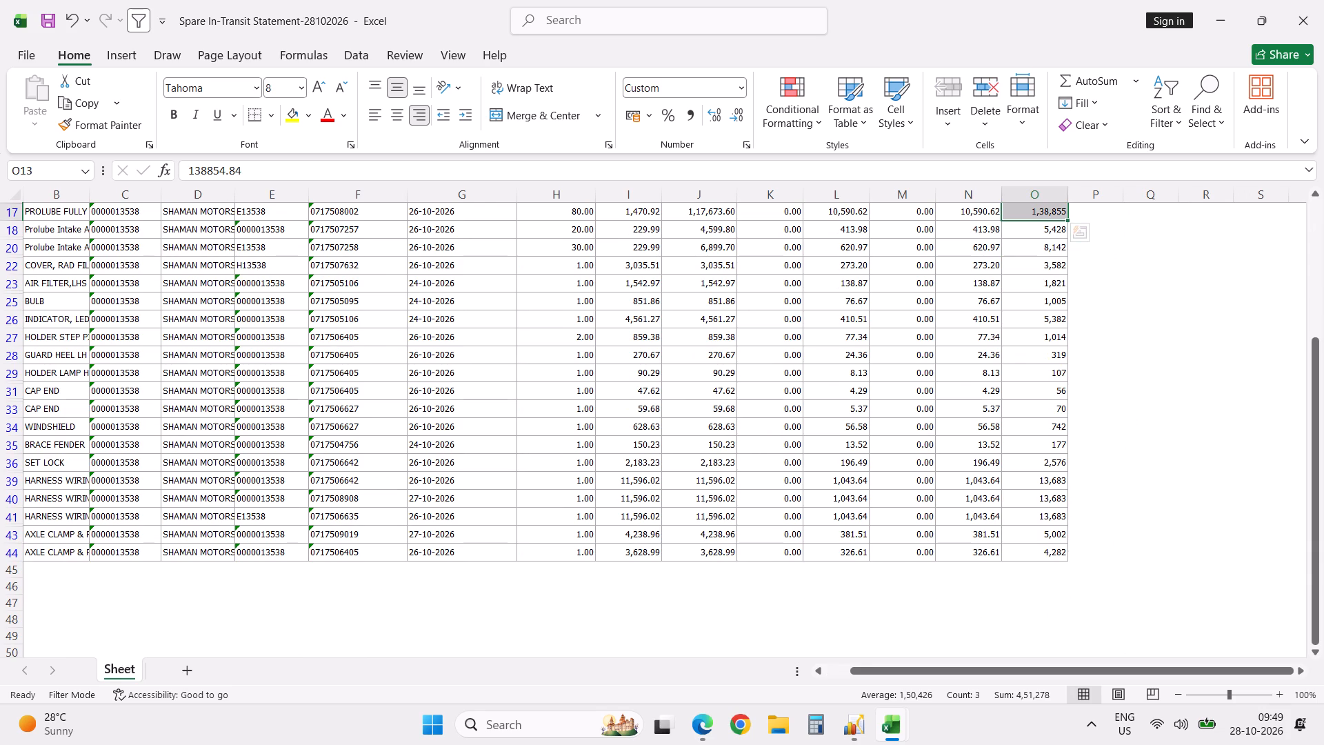
pyautogui.click(68, 484)
pyautogui.press('Left')
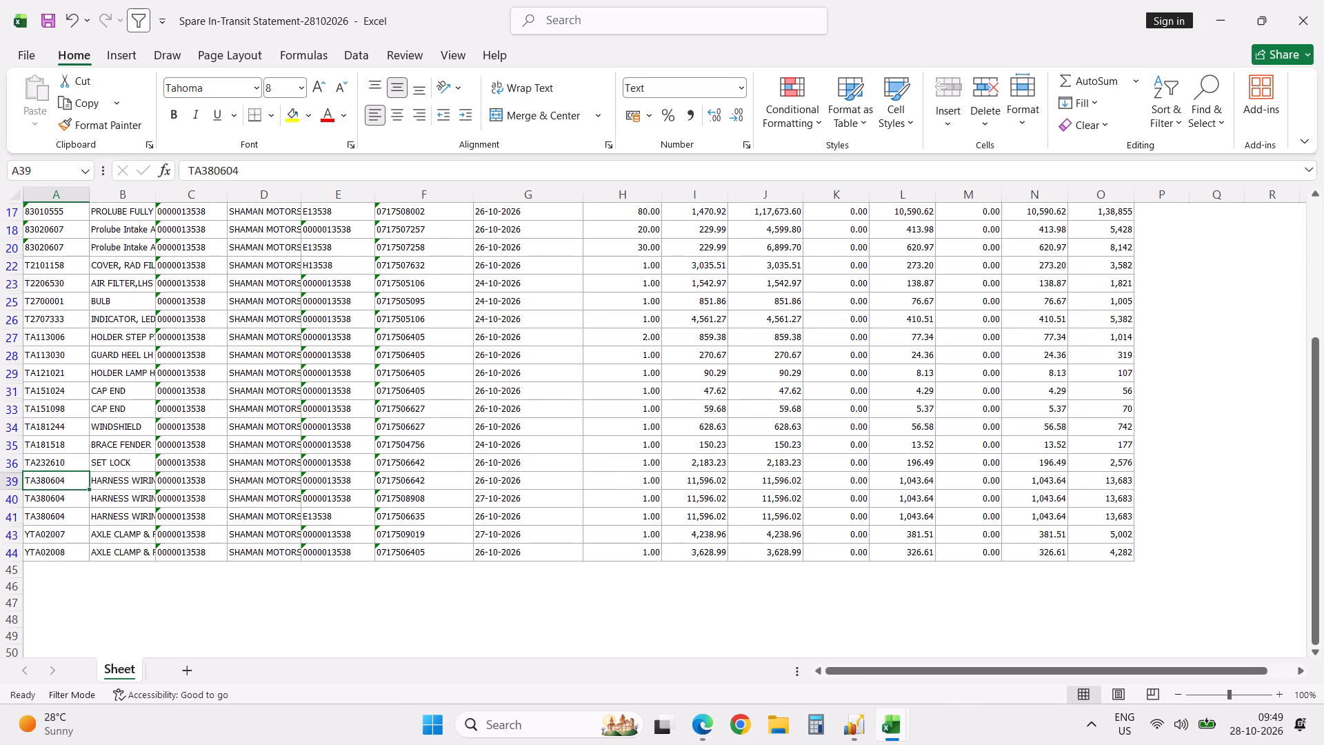
pyautogui.press('Up')
pyautogui.press('Down')
pyautogui.press('Right')
pyautogui.press('Right')
pyautogui.press('Right')
pyautogui.press('Right')
pyautogui.press('Right')
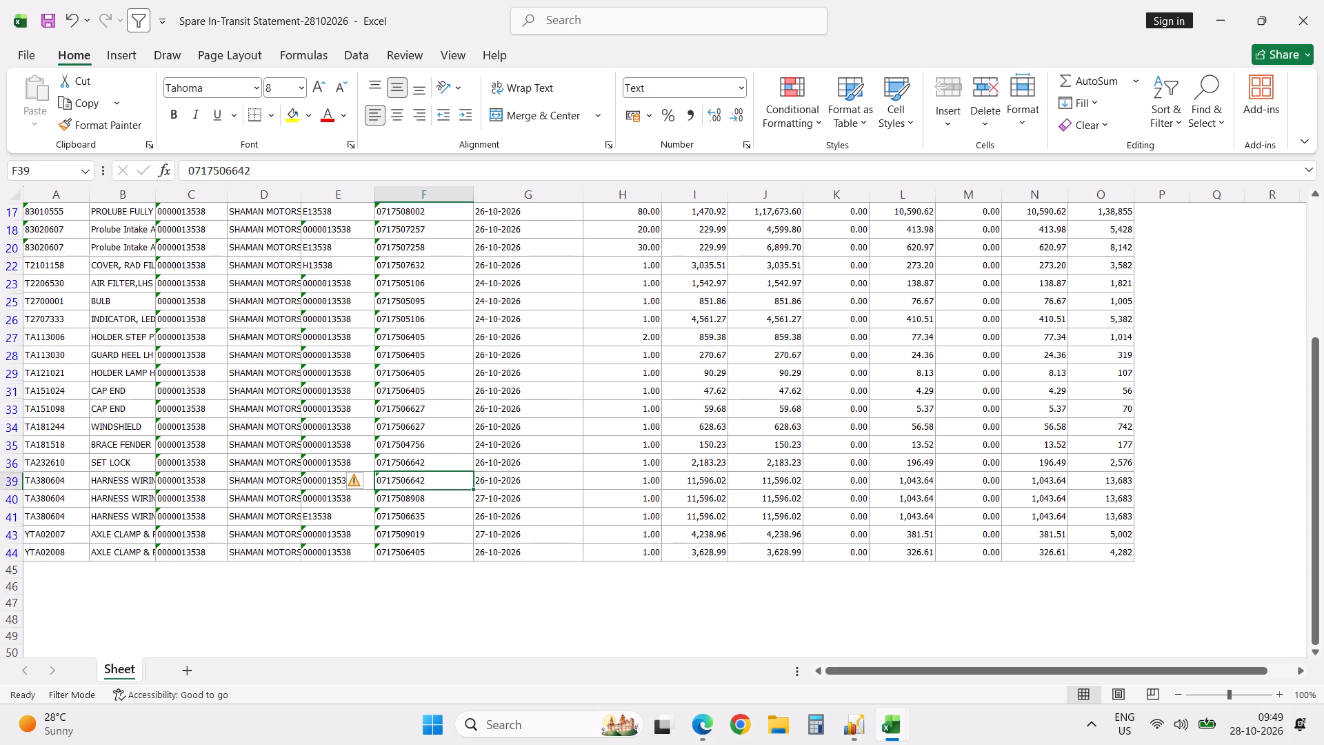
pyautogui.press('Left')
pyautogui.press('Left')
pyautogui.press('Left')
pyautogui.press('Left')
pyautogui.press('Left')
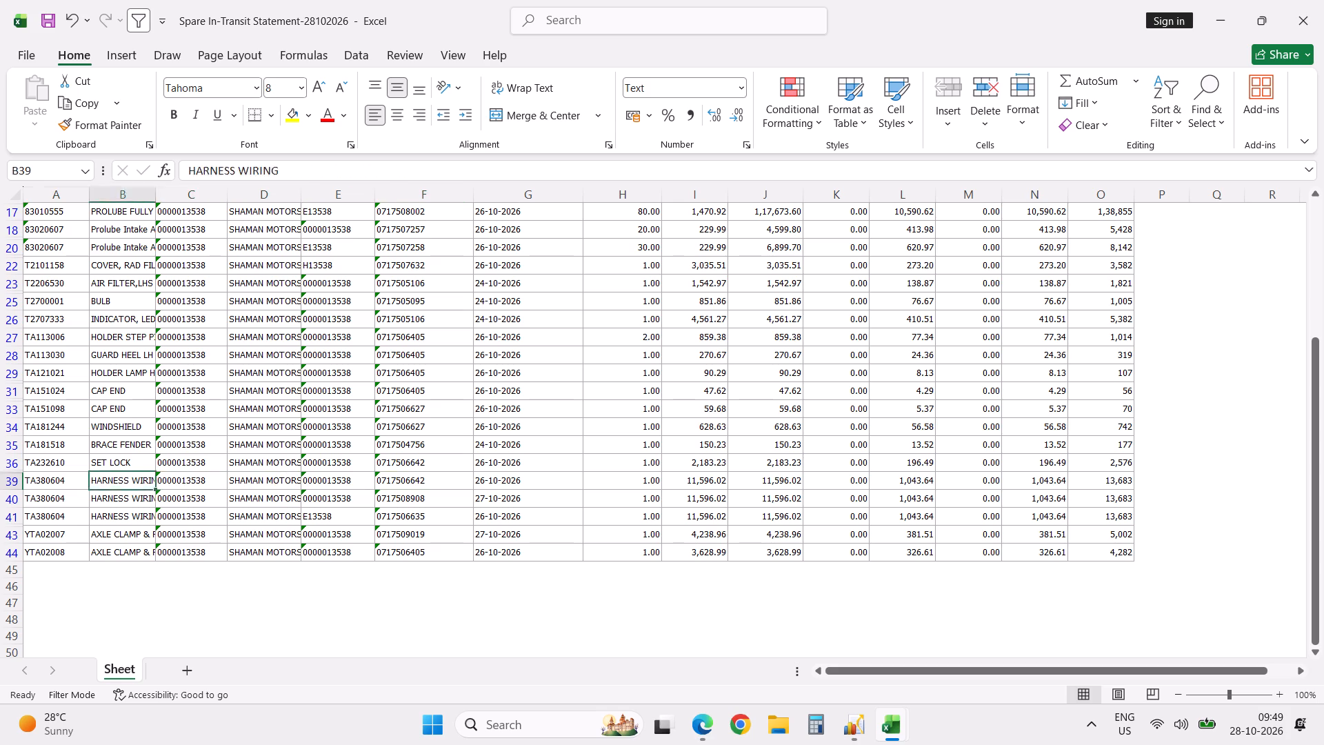
pyautogui.press('Up')
pyautogui.press('Up')
pyautogui.press('Up')
pyautogui.press('Up')
pyautogui.press('Up')
pyautogui.press('Up')
pyautogui.press('Up')
pyautogui.press('Up')
pyautogui.press('Up')
pyautogui.press('Up')
pyautogui.press('Up')
pyautogui.press('Up')
pyautogui.press('Up')
pyautogui.press('Up')
pyautogui.press('Up')
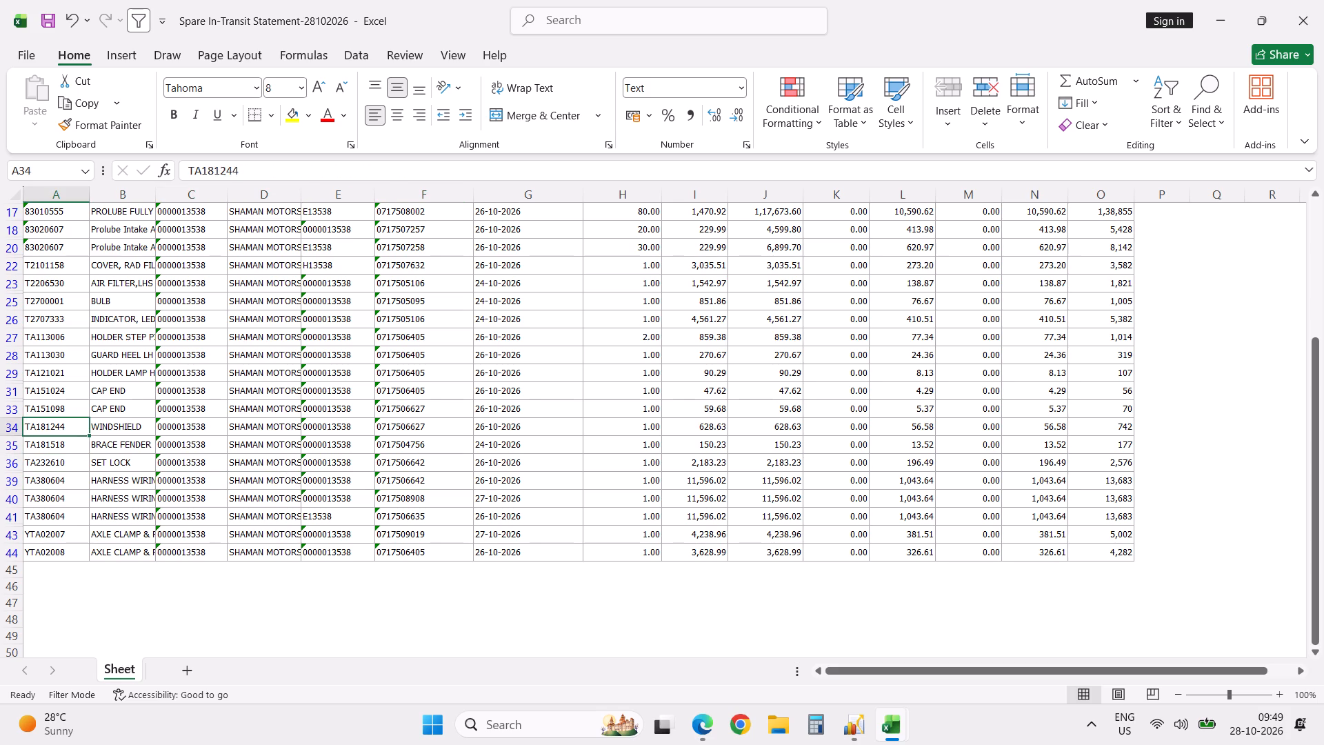
pyautogui.press('Up')
pyautogui.press('Up')
pyautogui.press('Up')
pyautogui.press('Up')
pyautogui.press('Up')
pyautogui.press('Up')
pyautogui.press('Up')
pyautogui.press('Up')
pyautogui.press('Up')
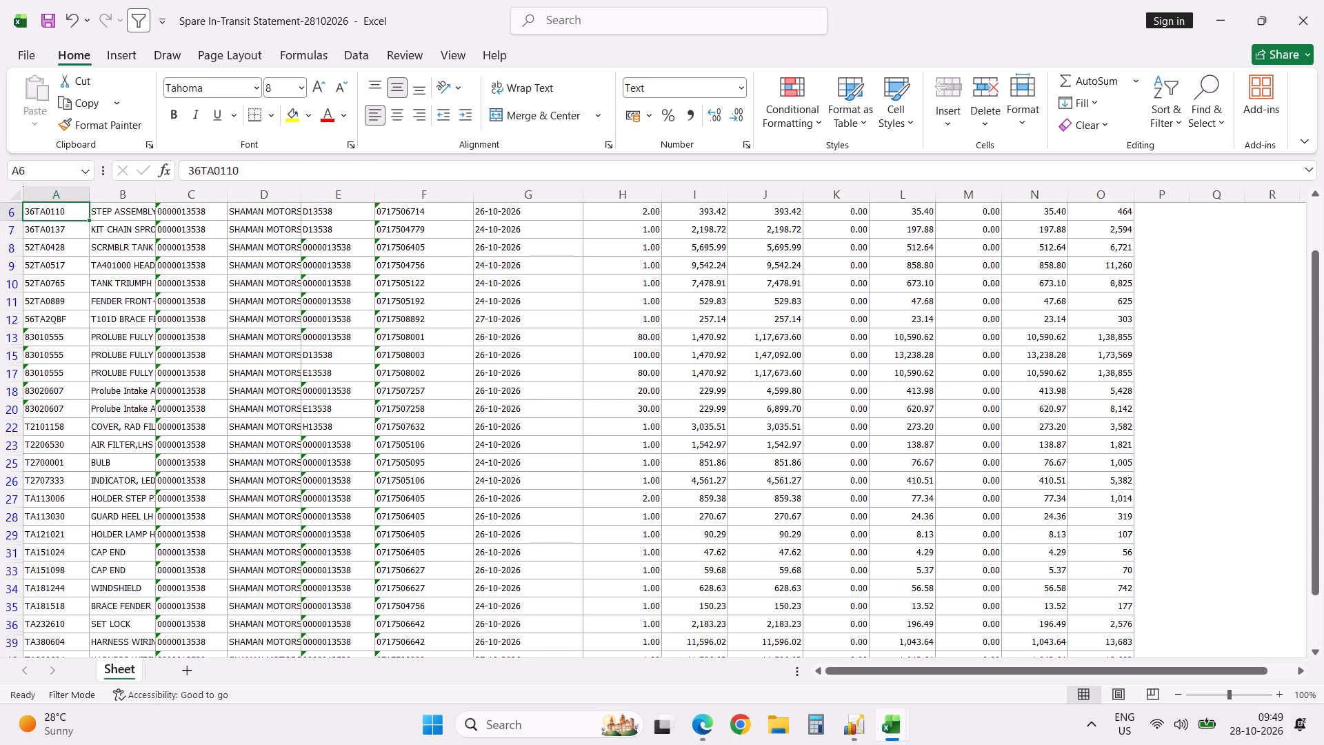
pyautogui.press('Up')
pyautogui.press('Up')
pyautogui.press('Up')
pyautogui.press('Up')
pyautogui.press('Up')
pyautogui.press('Up')
pyautogui.press('Up')
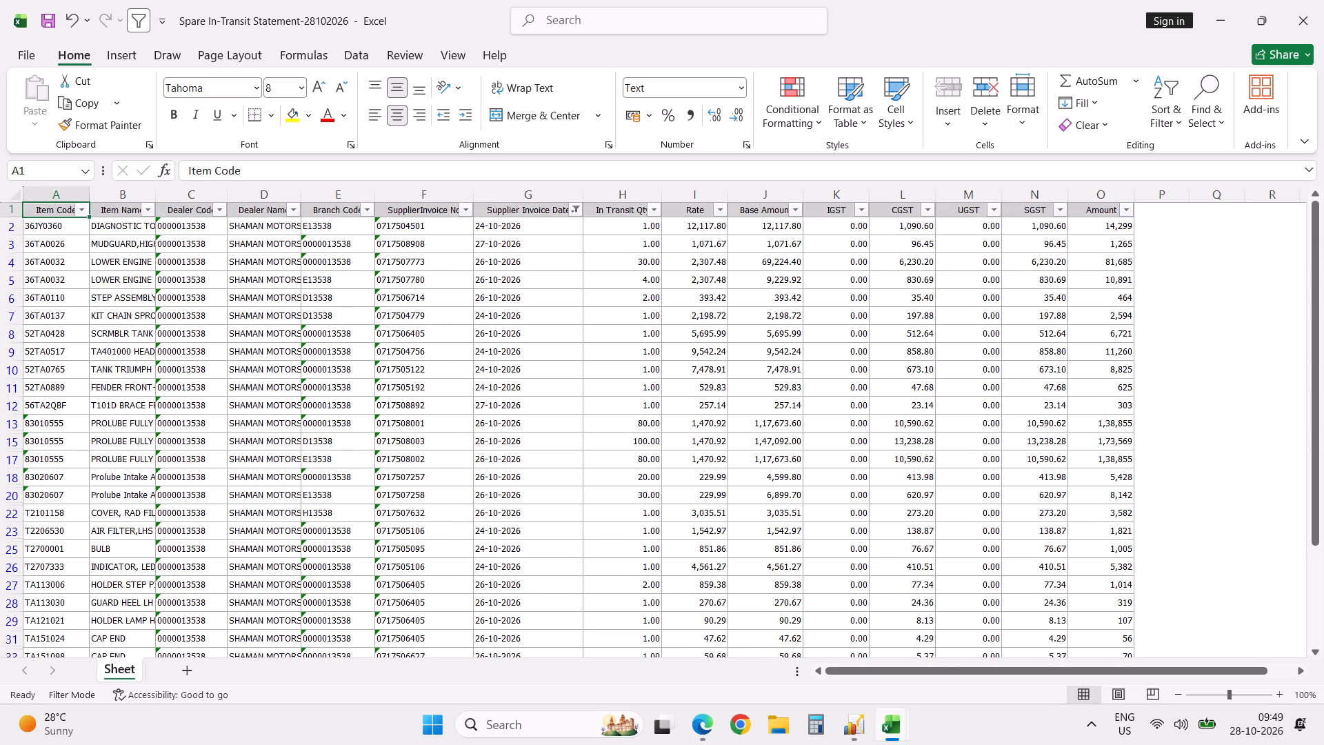
pyautogui.press('Up')
pyautogui.press('Down')
pyautogui.press('Right')
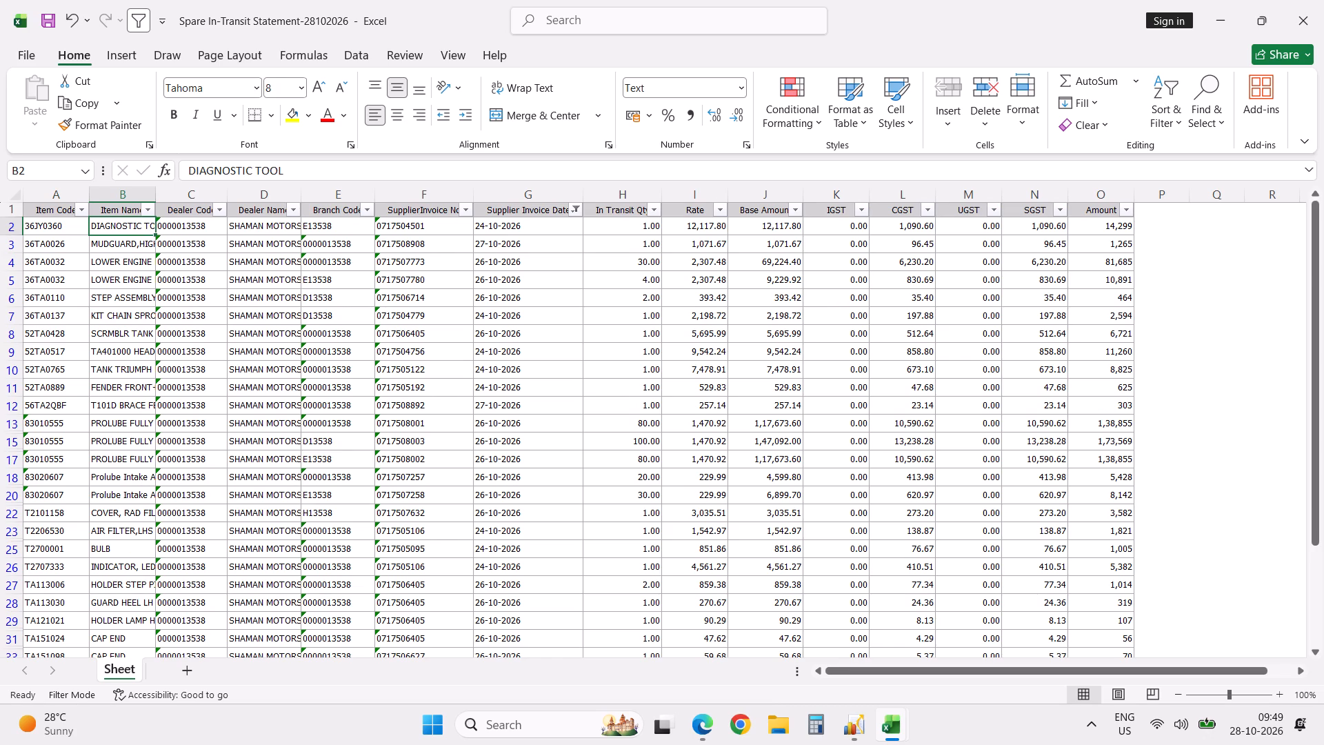
pyautogui.hotkey('alt', 'Tab')
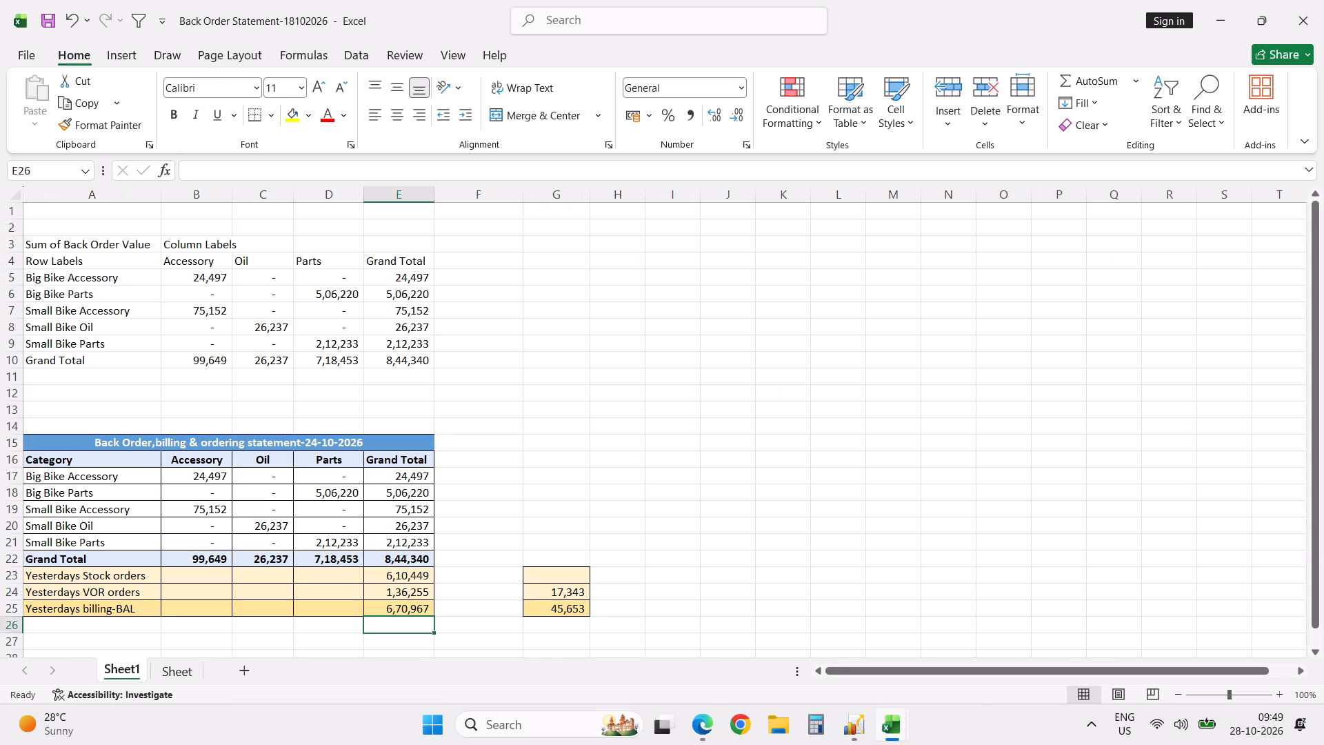
pyautogui.hotkey('alt', 'Tab')
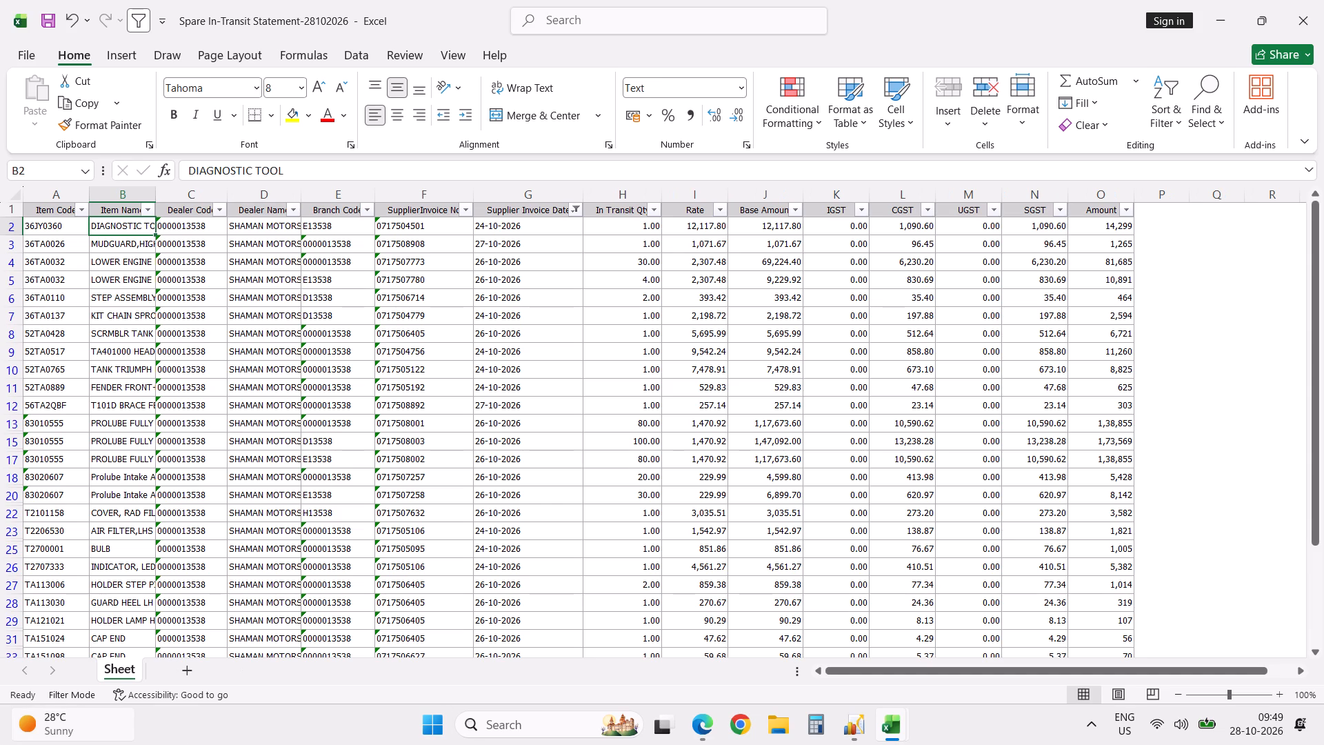
# Total the Amount of the visible Prolube rows with item codes 83010555 and 83020607.
pyautogui.click(1092, 423)
pyautogui.keyDown('shift'); pyautogui.click(1109, 494); pyautogui.keyUp('shift')
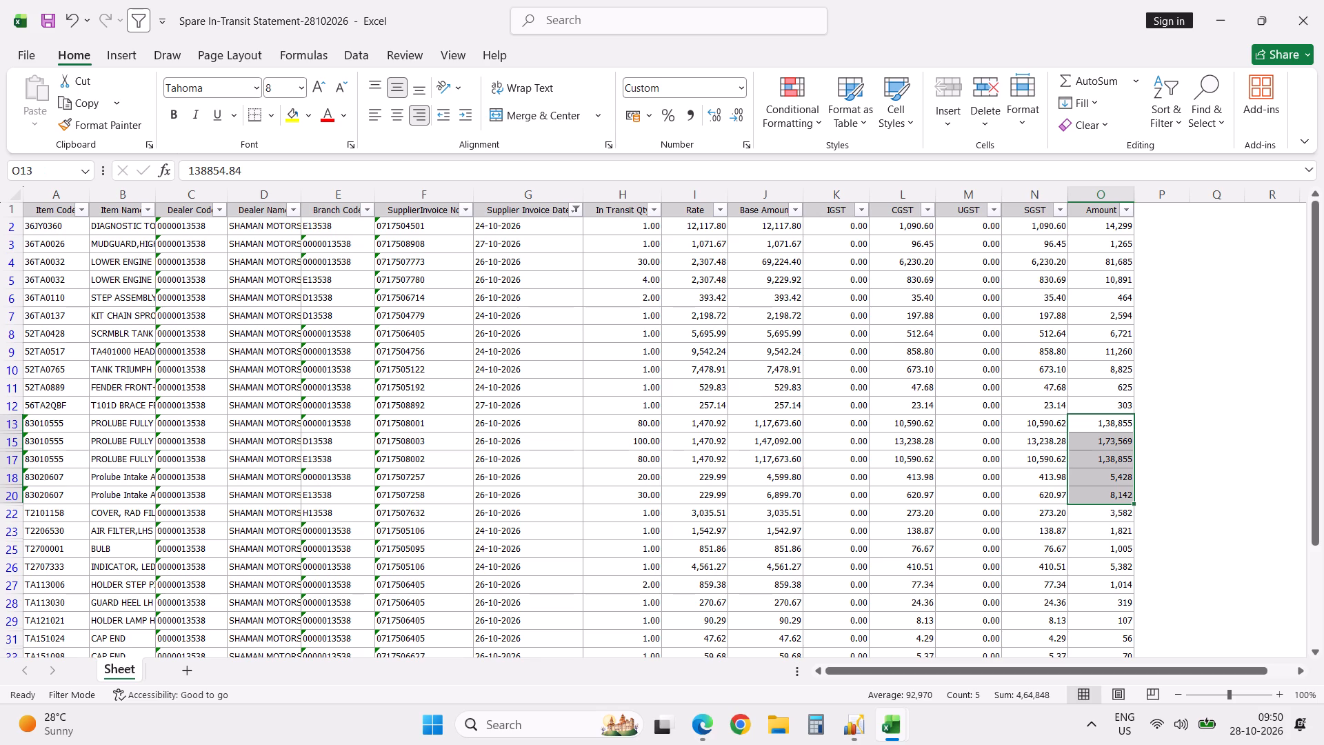
# Filter Item Code to exclude the Prolube items 83010555 and 83020607.
pyautogui.click(82, 212)
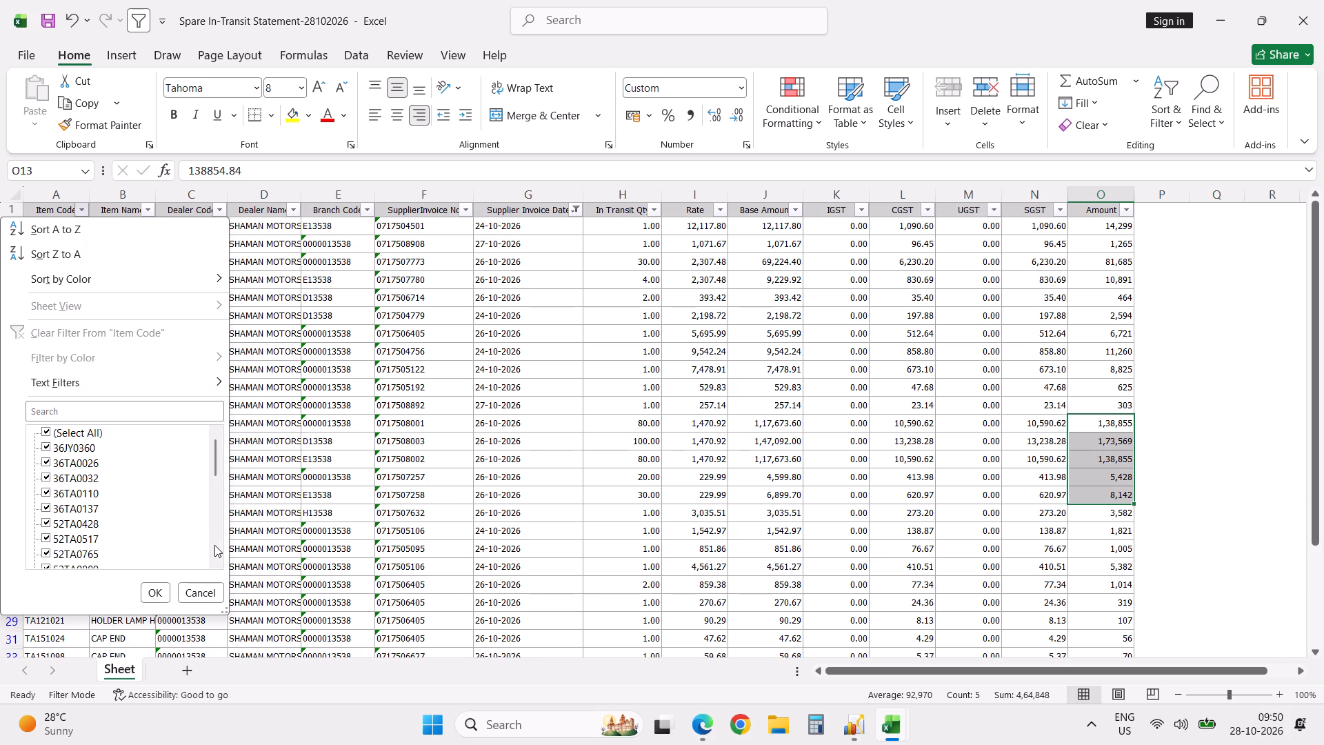
pyautogui.click(218, 546)
pyautogui.click(83, 479)
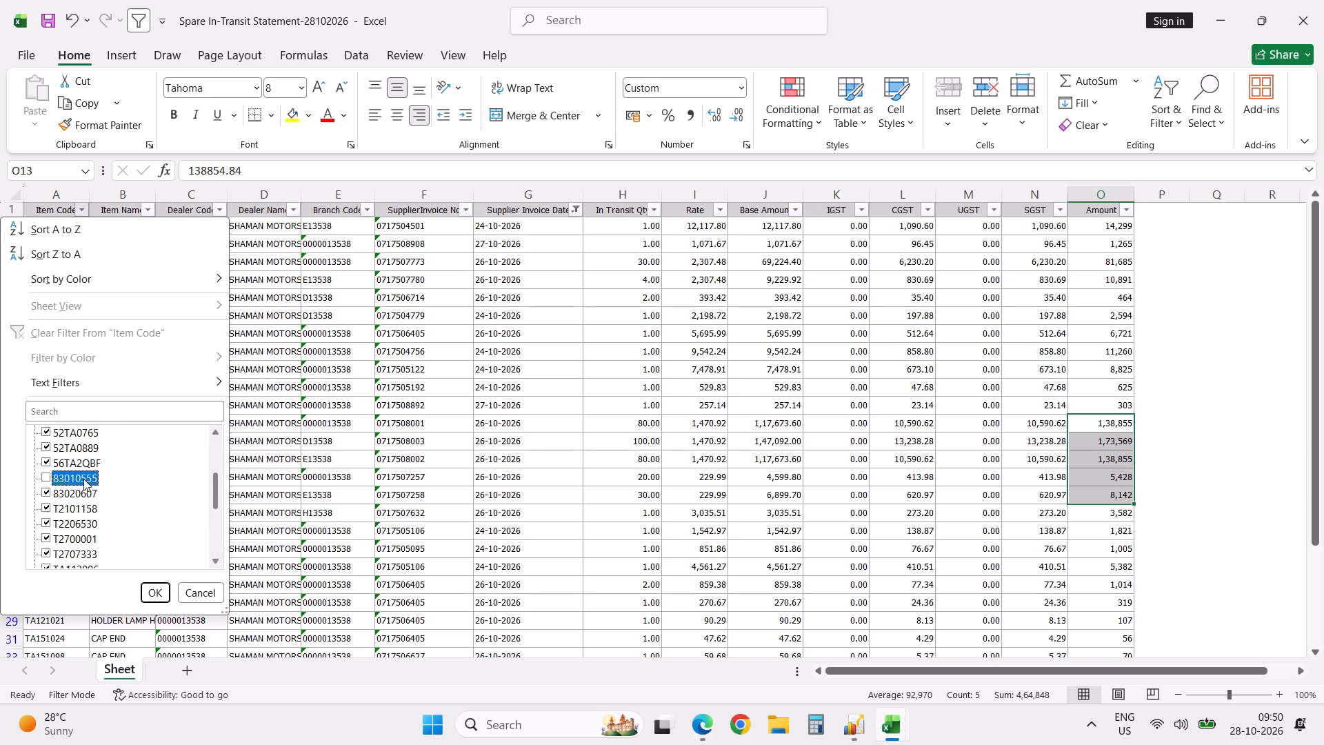
pyautogui.click(81, 495)
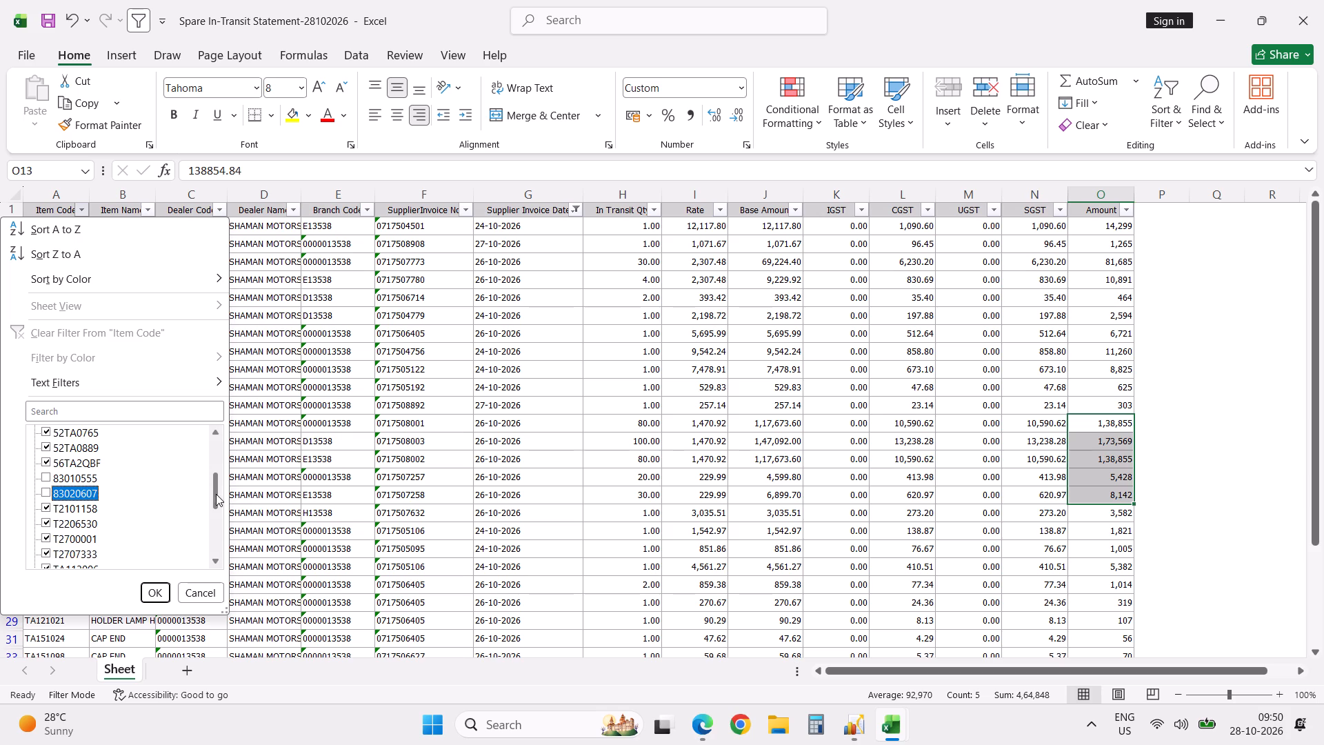
pyautogui.moveTo(216, 494); pyautogui.dragTo(217, 547)
pyautogui.click(160, 590)
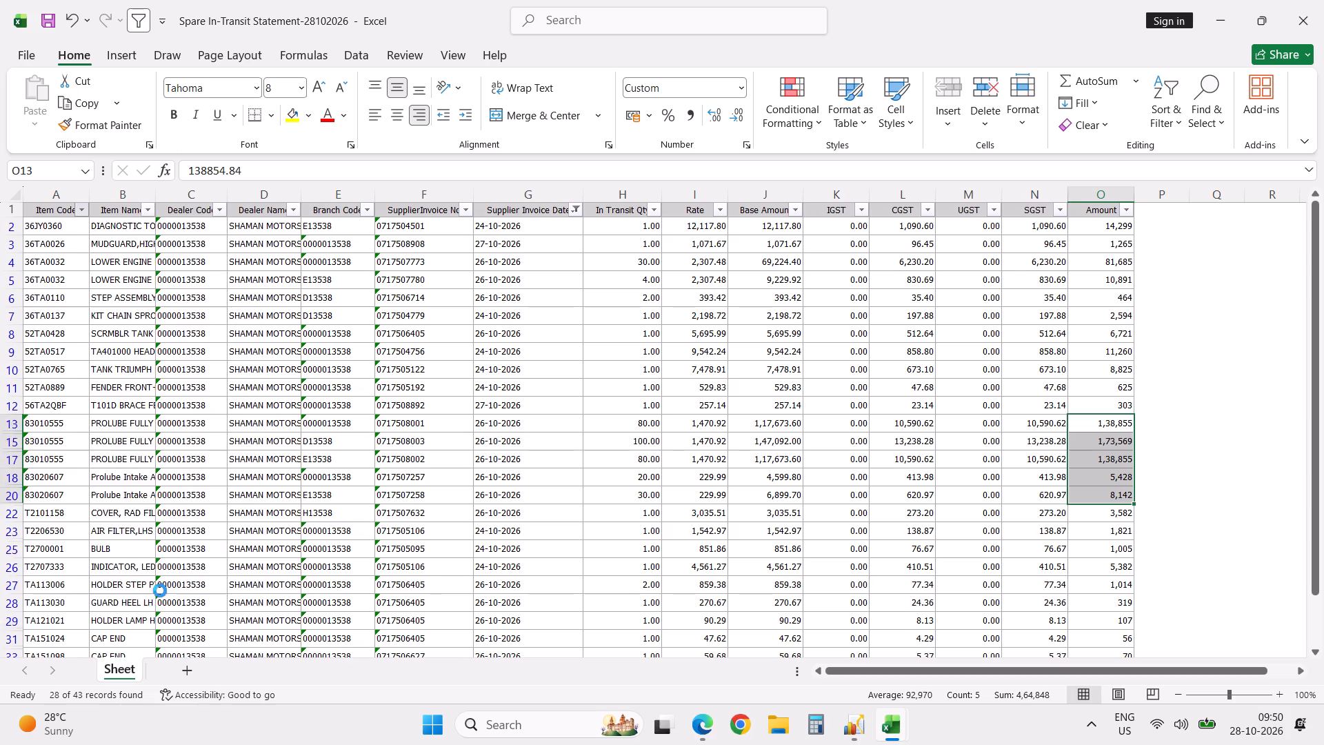
pyautogui.scroll(-2, 160, 590)
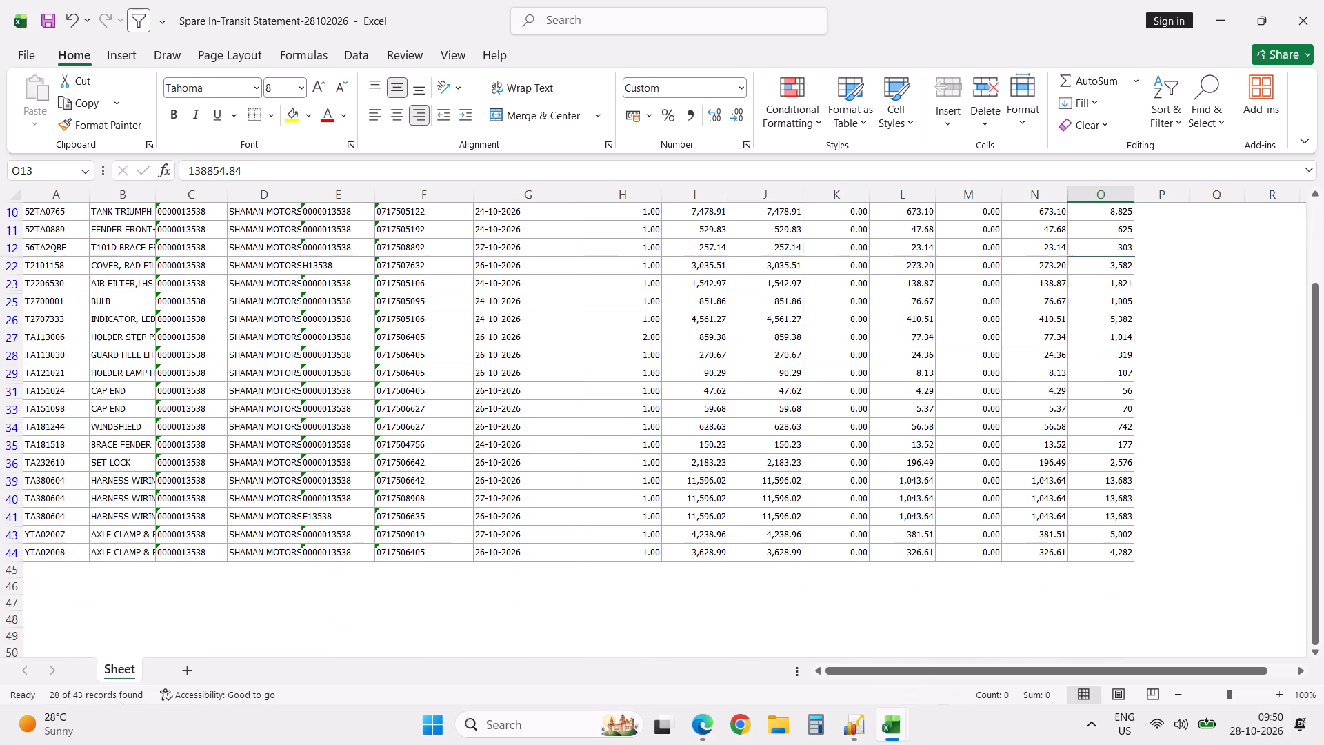
# Save the filtered Spare In-Transit Statement-28102026 workbook and close it.
pyautogui.scroll(-1, 160, 590)
pyautogui.scroll(10, 160, 590)
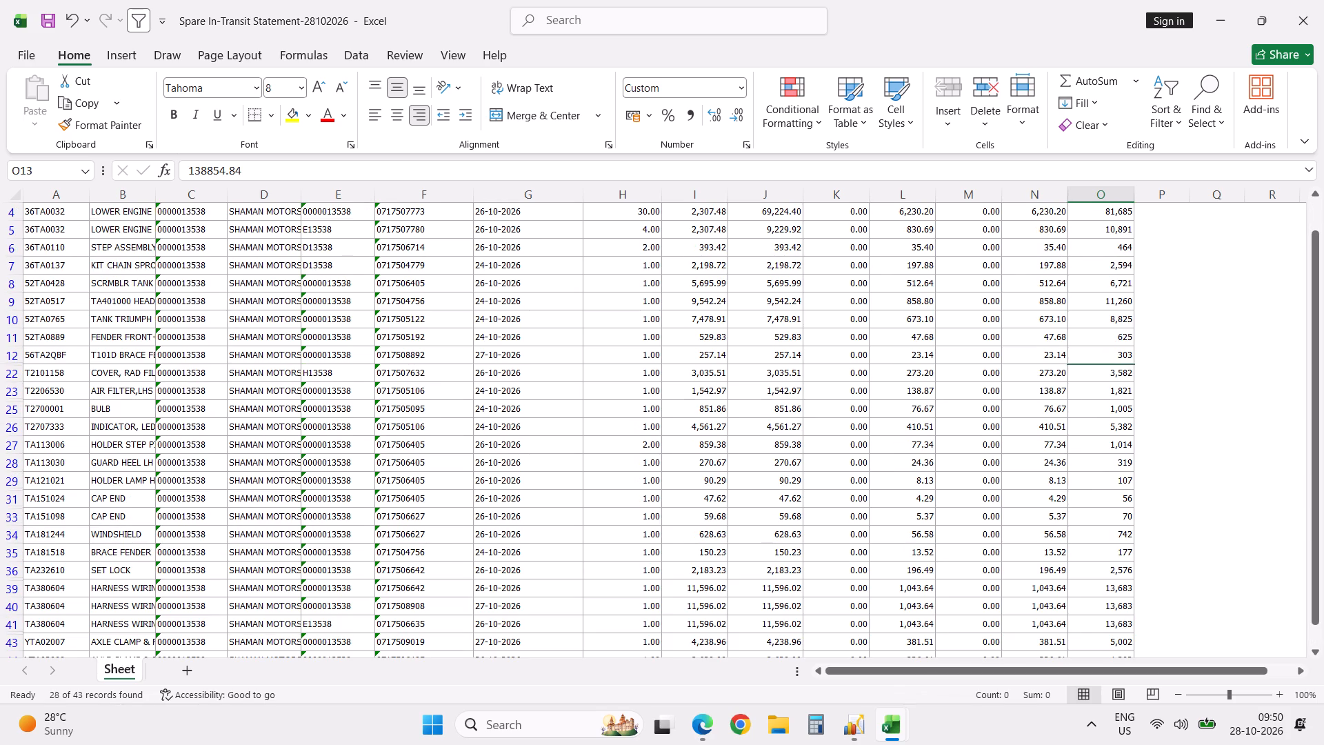
pyautogui.hotkey('ctrl', 's')
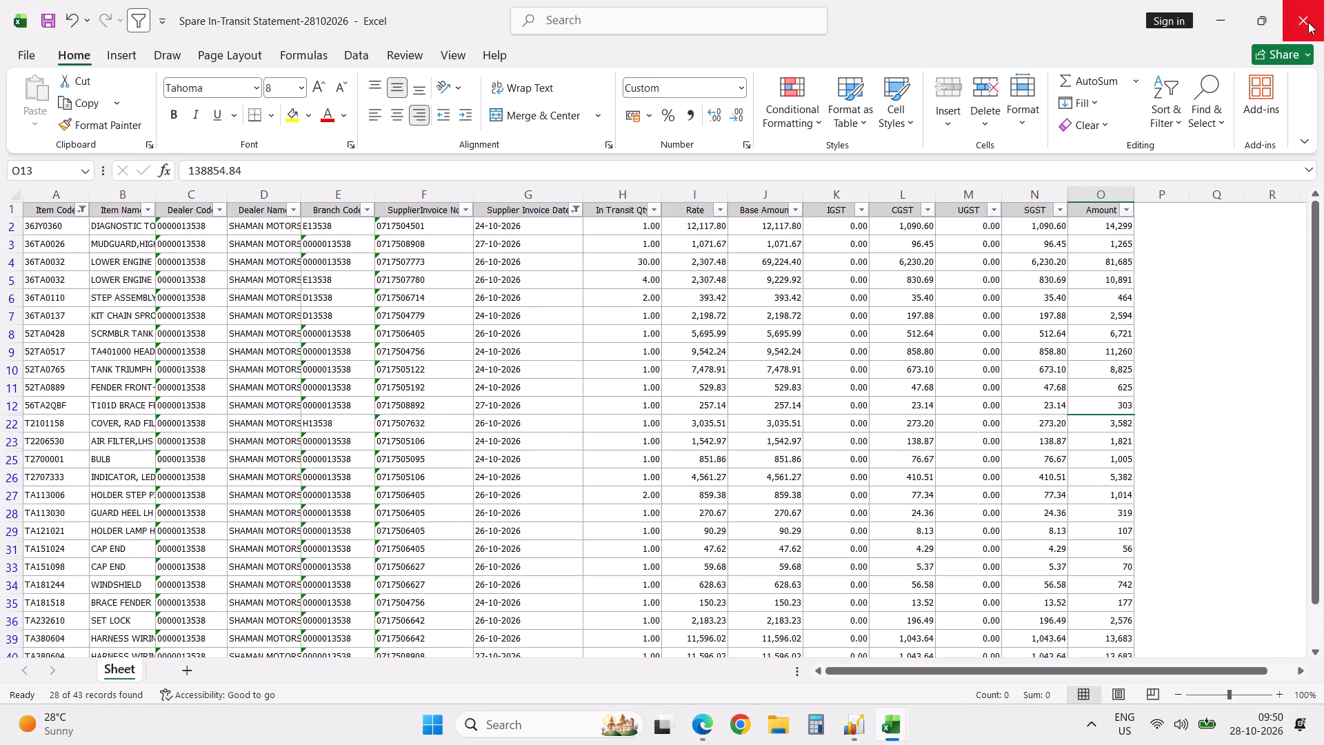
pyautogui.click(1308, 22)
# Switch to Excellon and close the Spare In-Transit Statement report.
pyautogui.hotkey('alt', 'Tab')
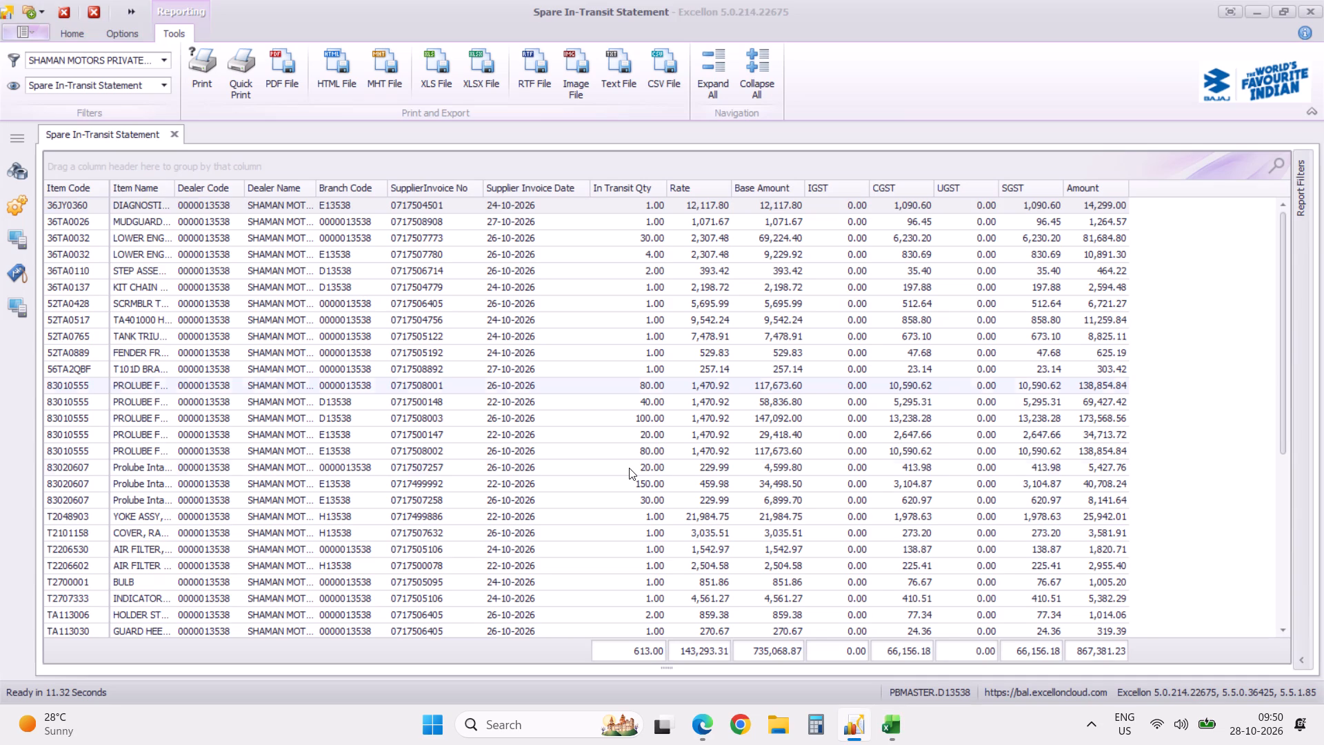
pyautogui.click(177, 135)
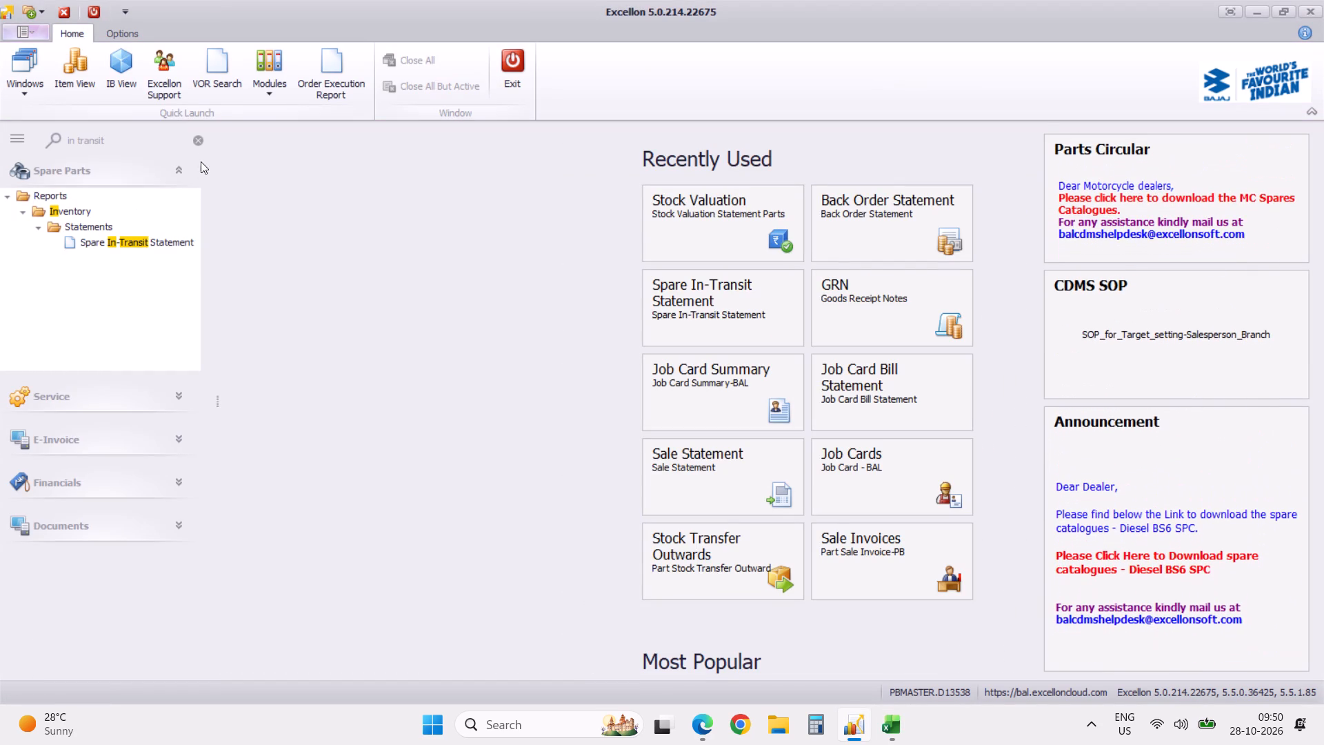
# Generate the Part Purchase Invoice Statement from the Spare Parts procurement reports for the Month To Date range.
pyautogui.click(199, 143)
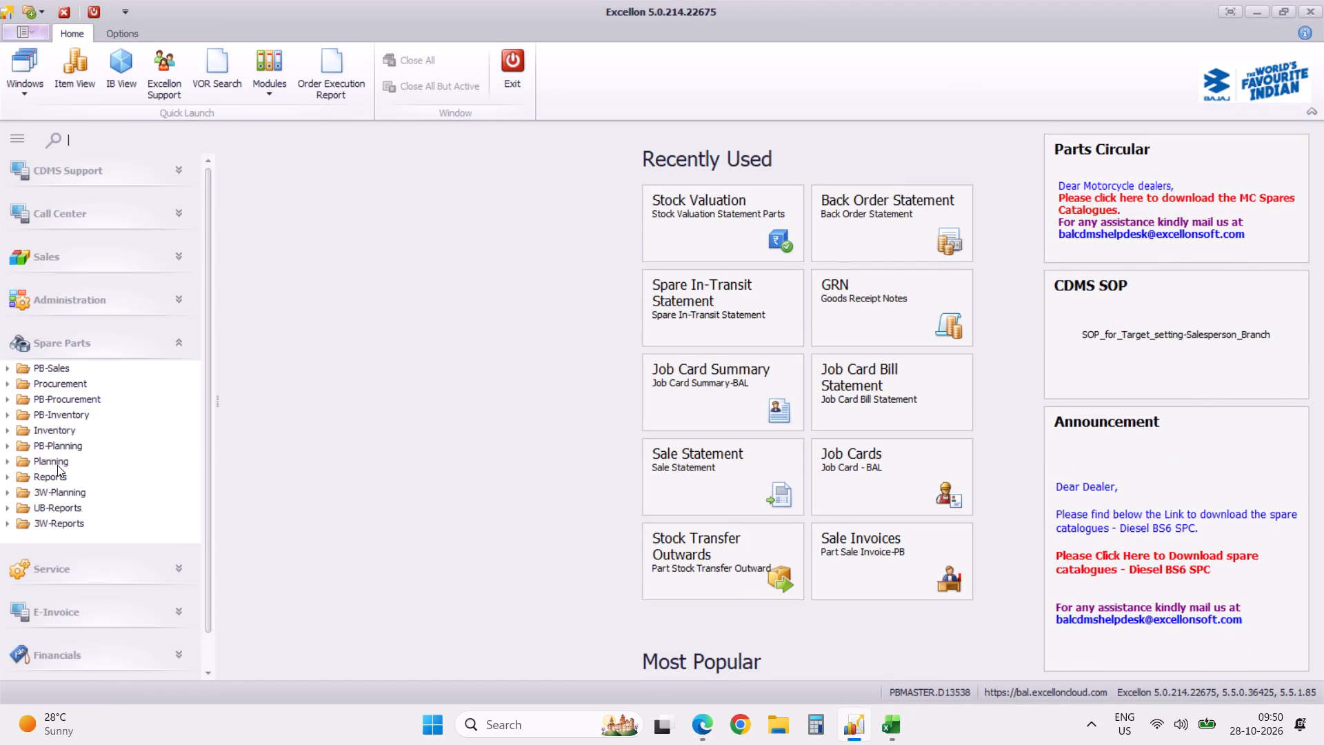
pyautogui.click(8, 479)
pyautogui.click(6, 477)
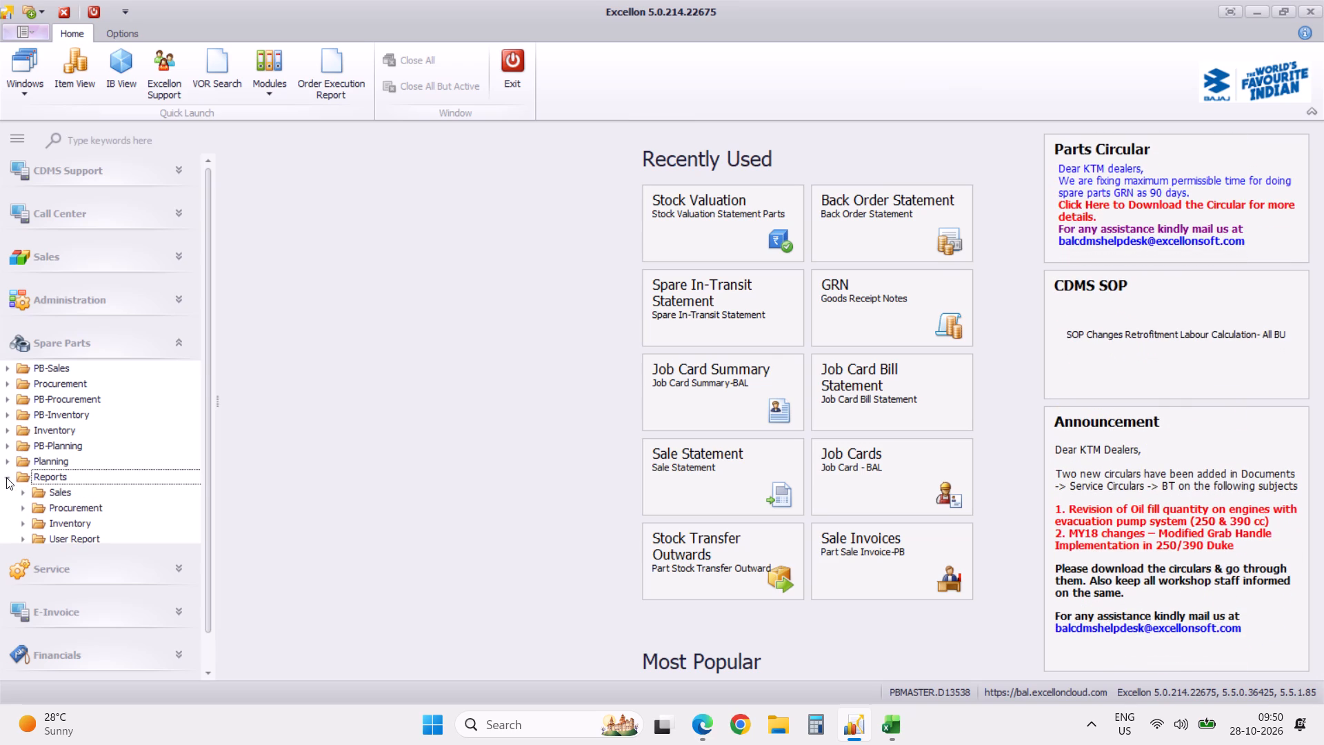
pyautogui.click(23, 509)
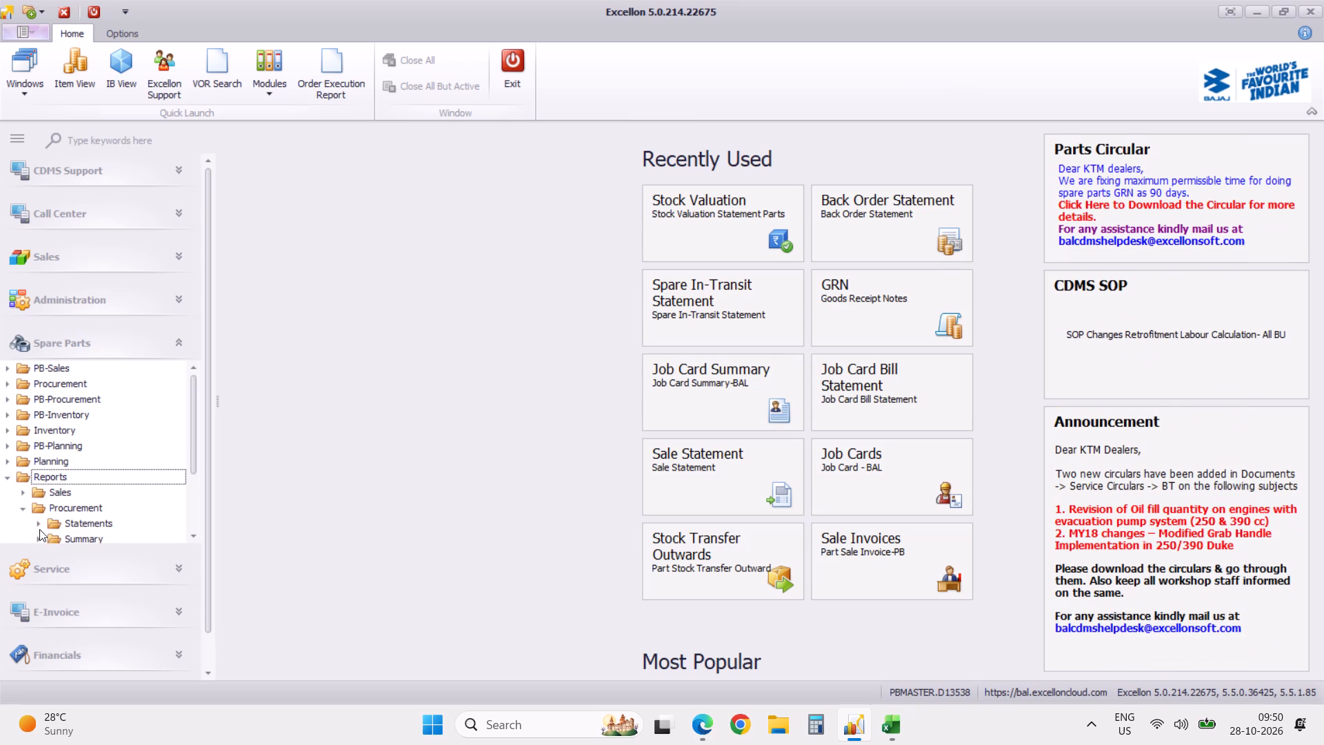
pyautogui.click(39, 525)
pyautogui.tripleClick(193, 537)
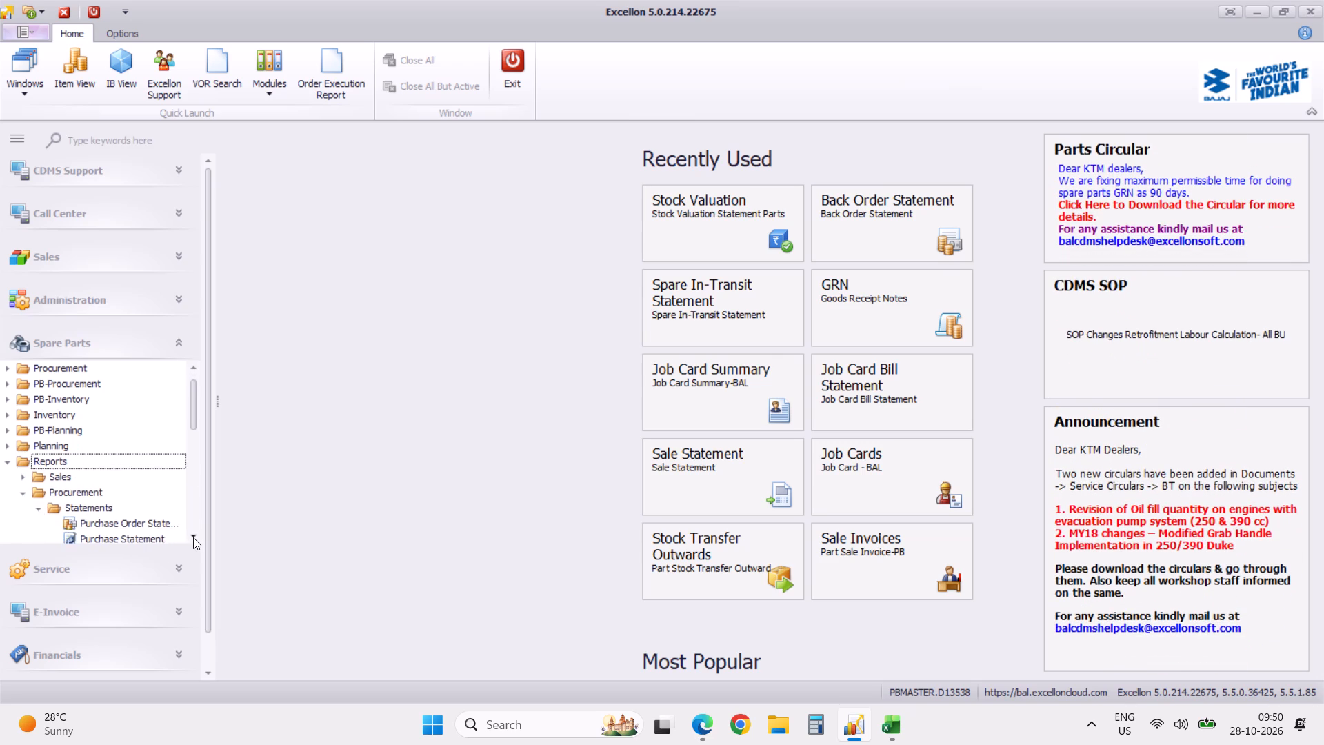
pyautogui.click(193, 537)
pyautogui.click(139, 510)
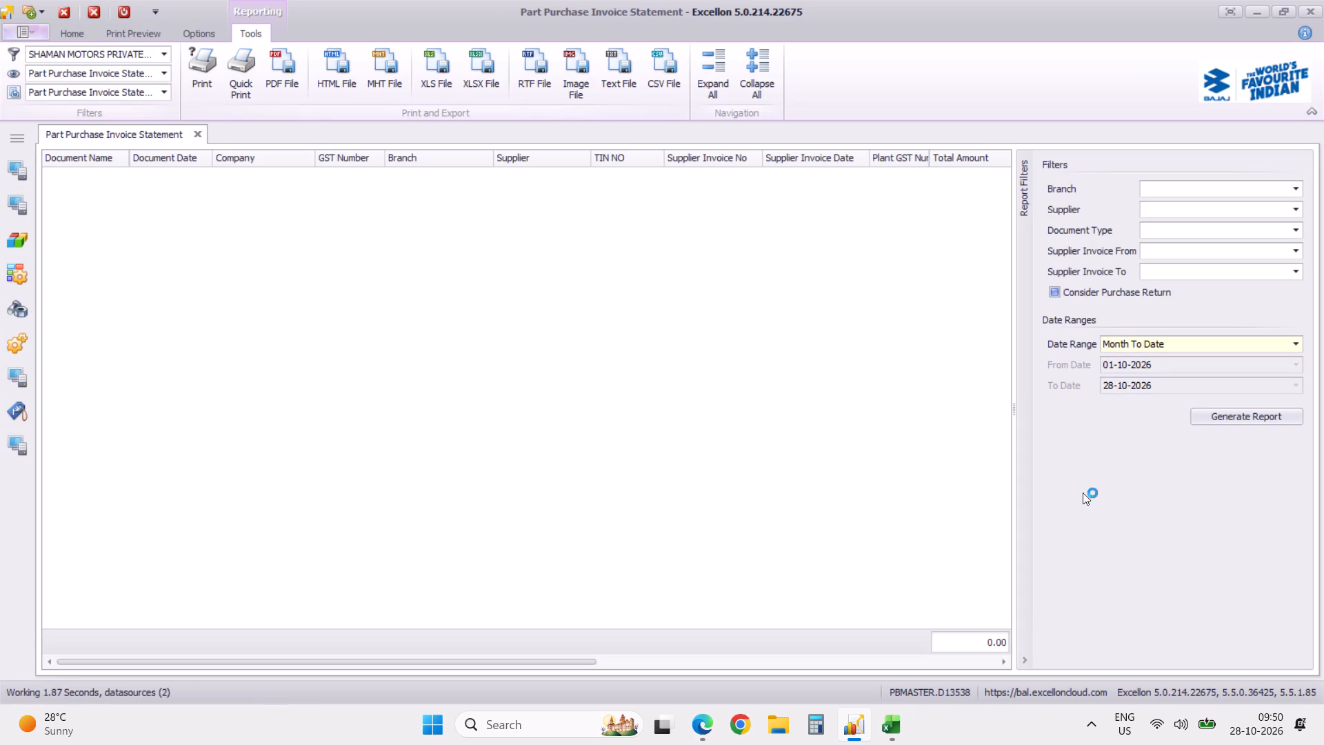
pyautogui.click(1246, 417)
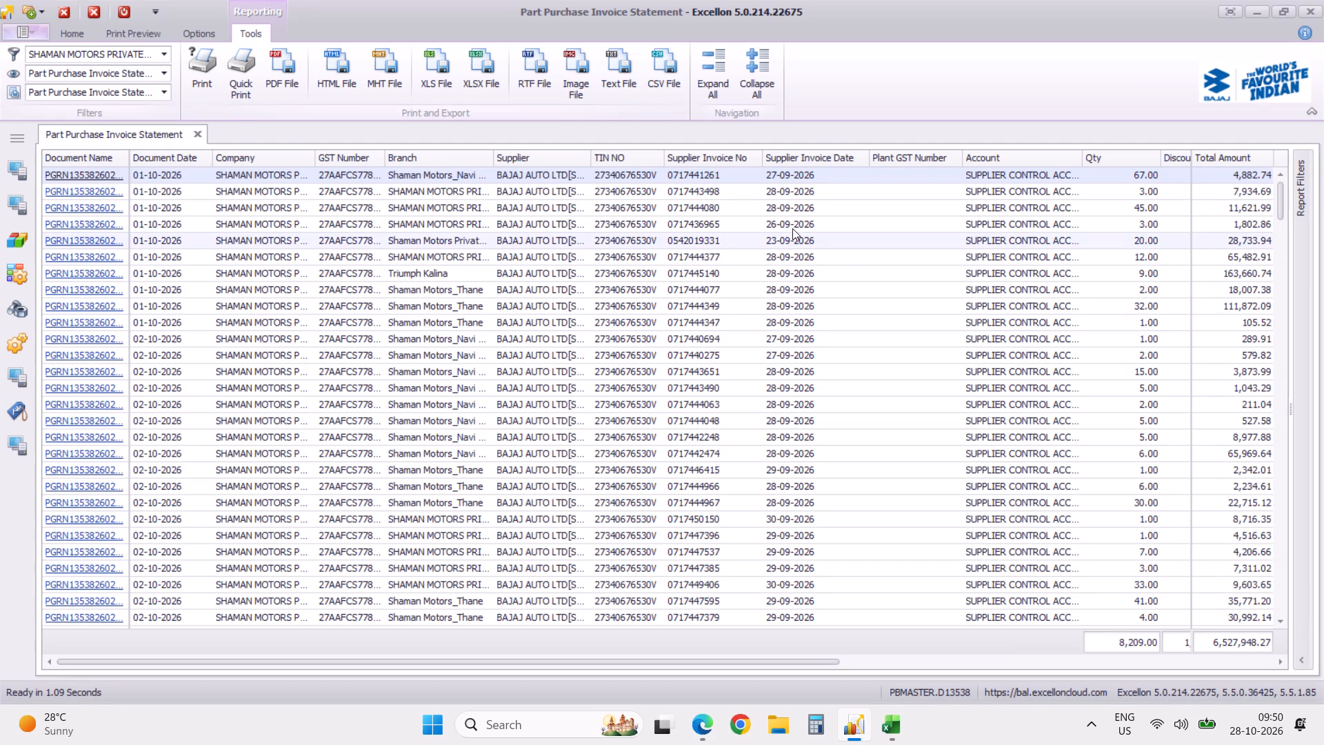
# Sort the purchase invoices ascending by Supplier Invoice Date and look through the most recent entries.
pyautogui.click(827, 160)
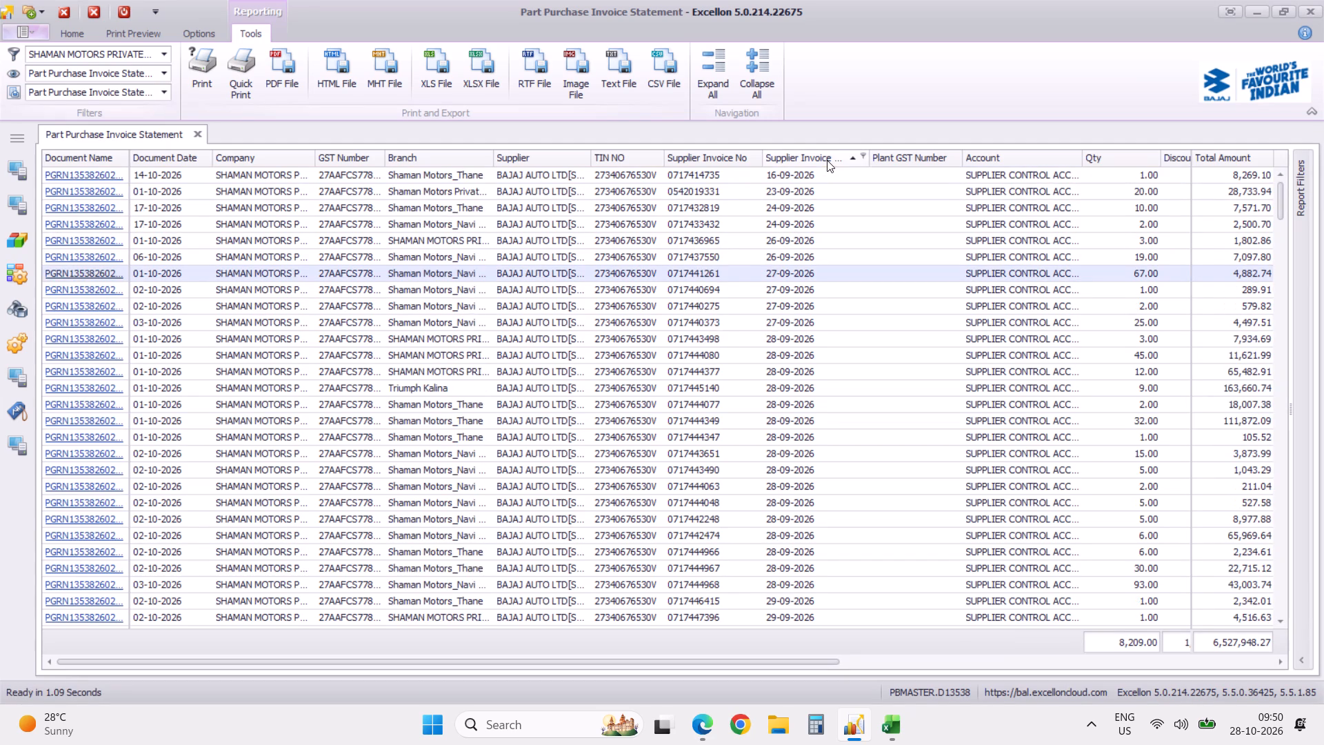
pyautogui.scroll(20, 808, 447)
pyautogui.scroll(1, 808, 447)
pyautogui.scroll(-20, 808, 447)
pyautogui.scroll(-20, 808, 447)
pyautogui.scroll(-2, 808, 447)
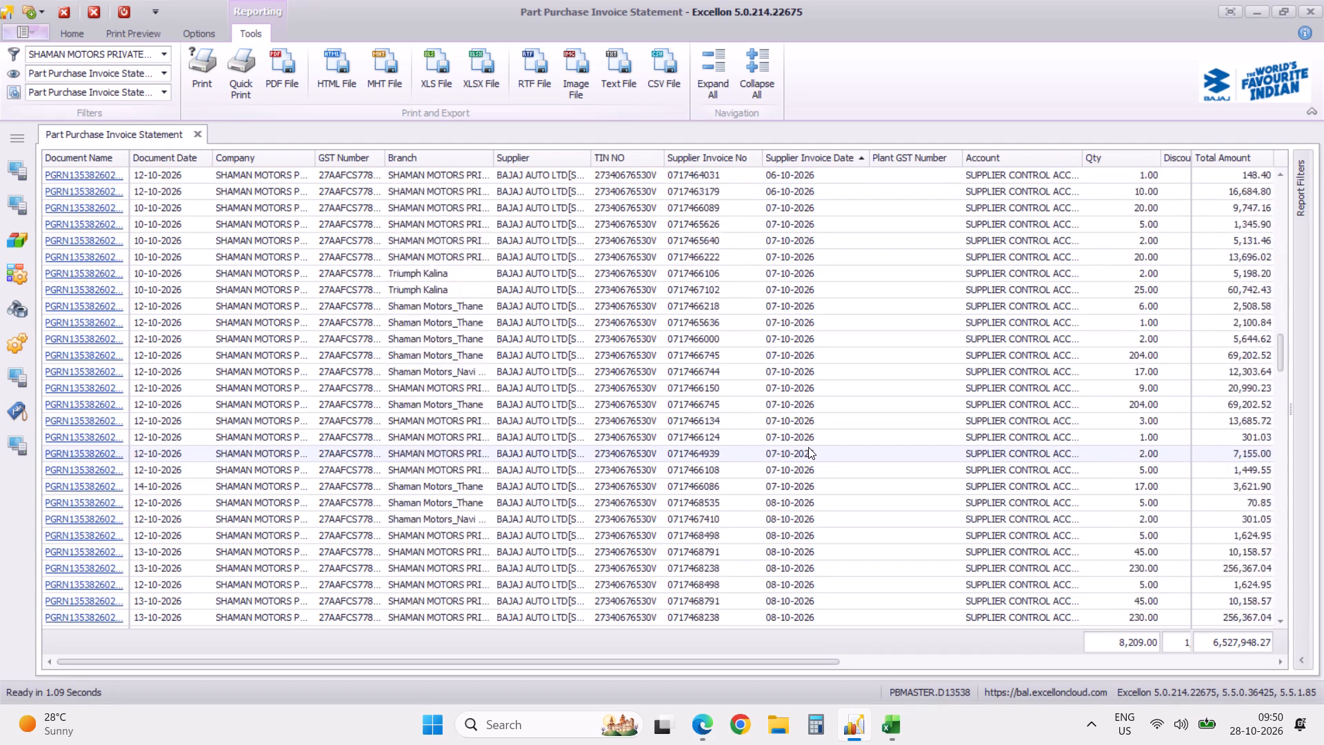
pyautogui.scroll(-20, 808, 447)
pyautogui.scroll(-20, 808, 447)
pyautogui.scroll(-20, 808, 447)
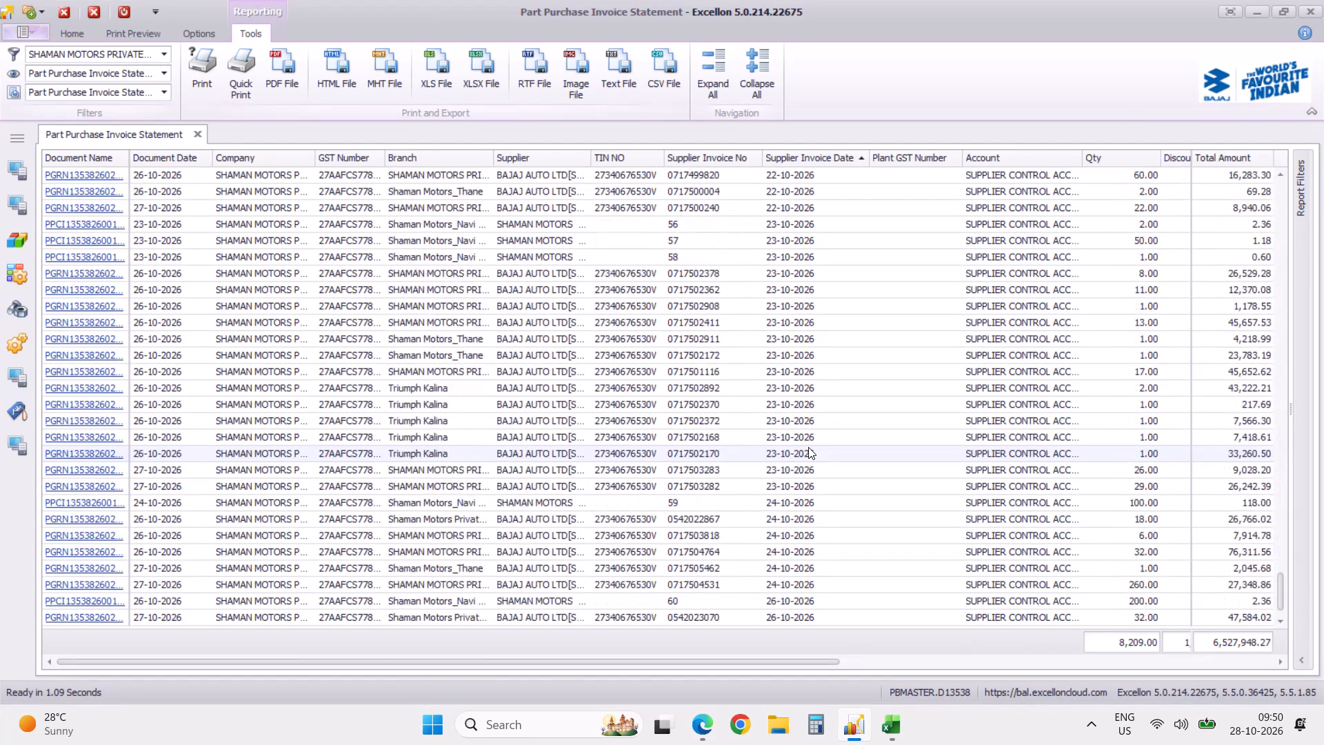
pyautogui.scroll(-20, 808, 447)
pyautogui.scroll(-12, 808, 447)
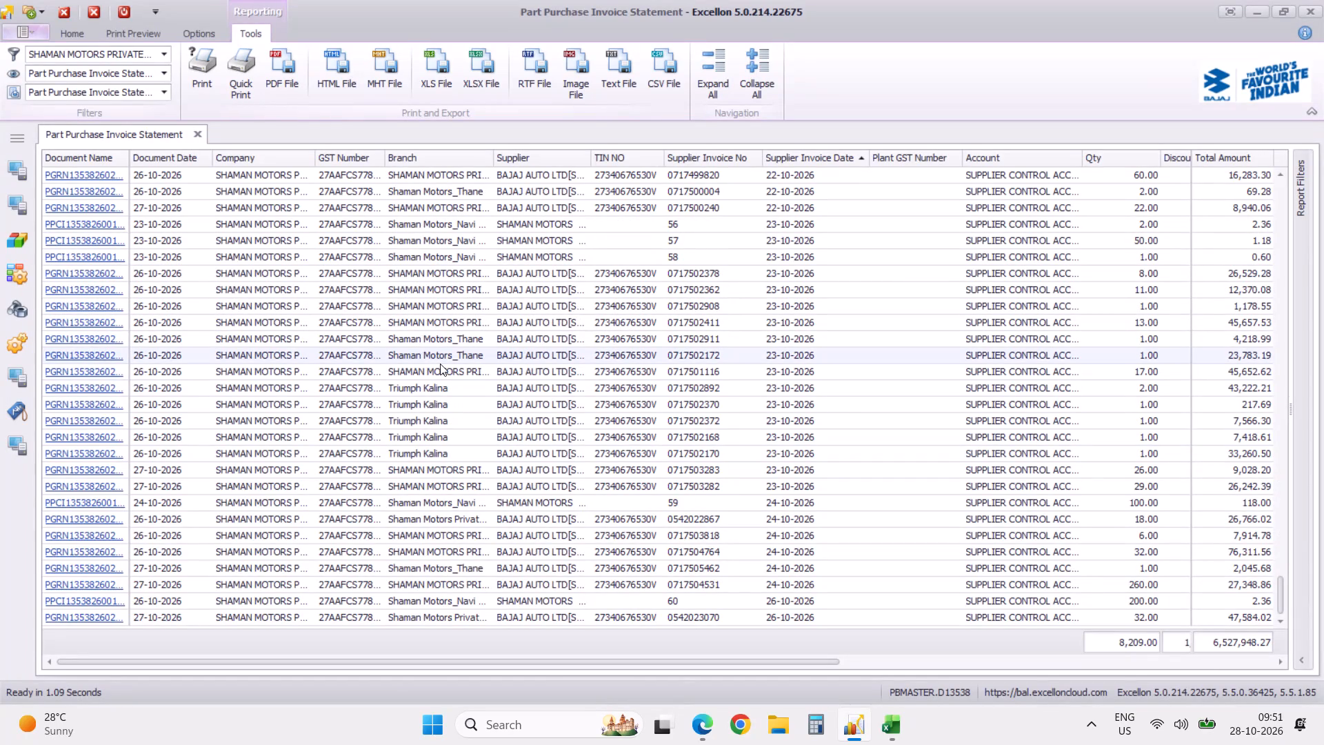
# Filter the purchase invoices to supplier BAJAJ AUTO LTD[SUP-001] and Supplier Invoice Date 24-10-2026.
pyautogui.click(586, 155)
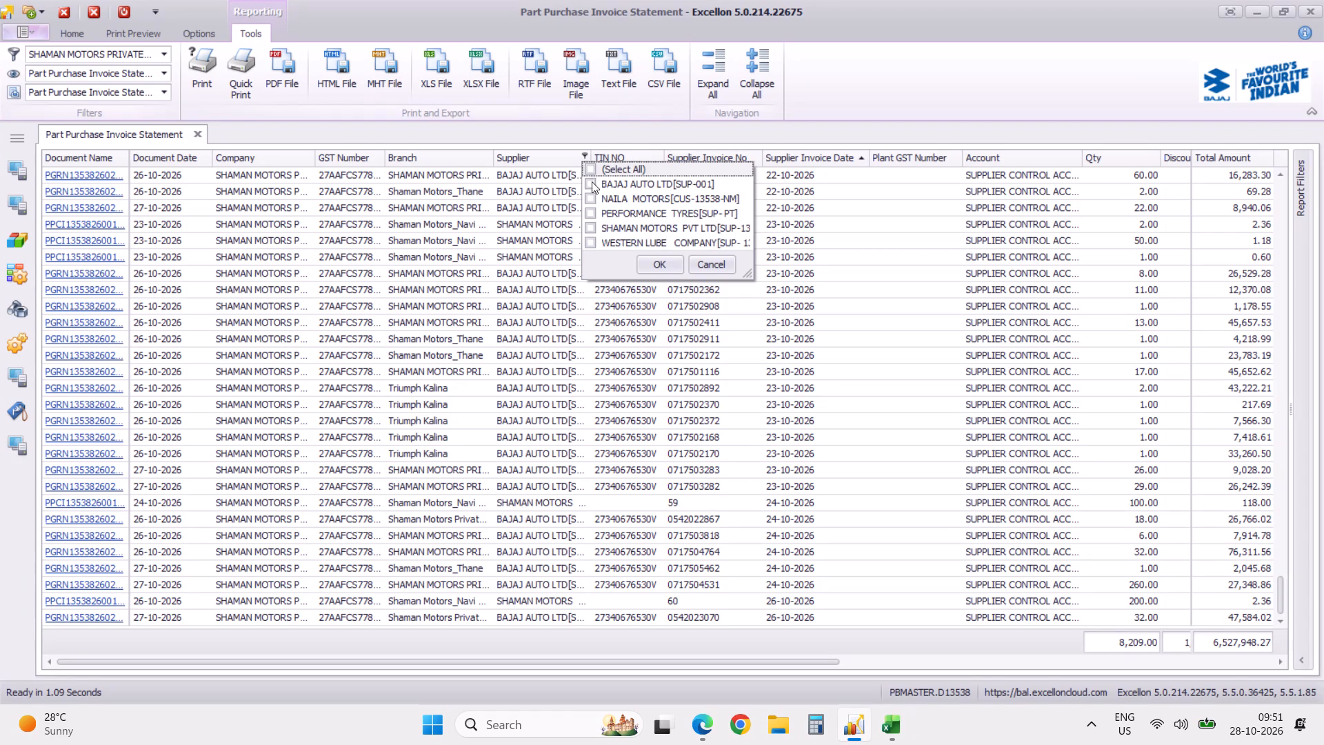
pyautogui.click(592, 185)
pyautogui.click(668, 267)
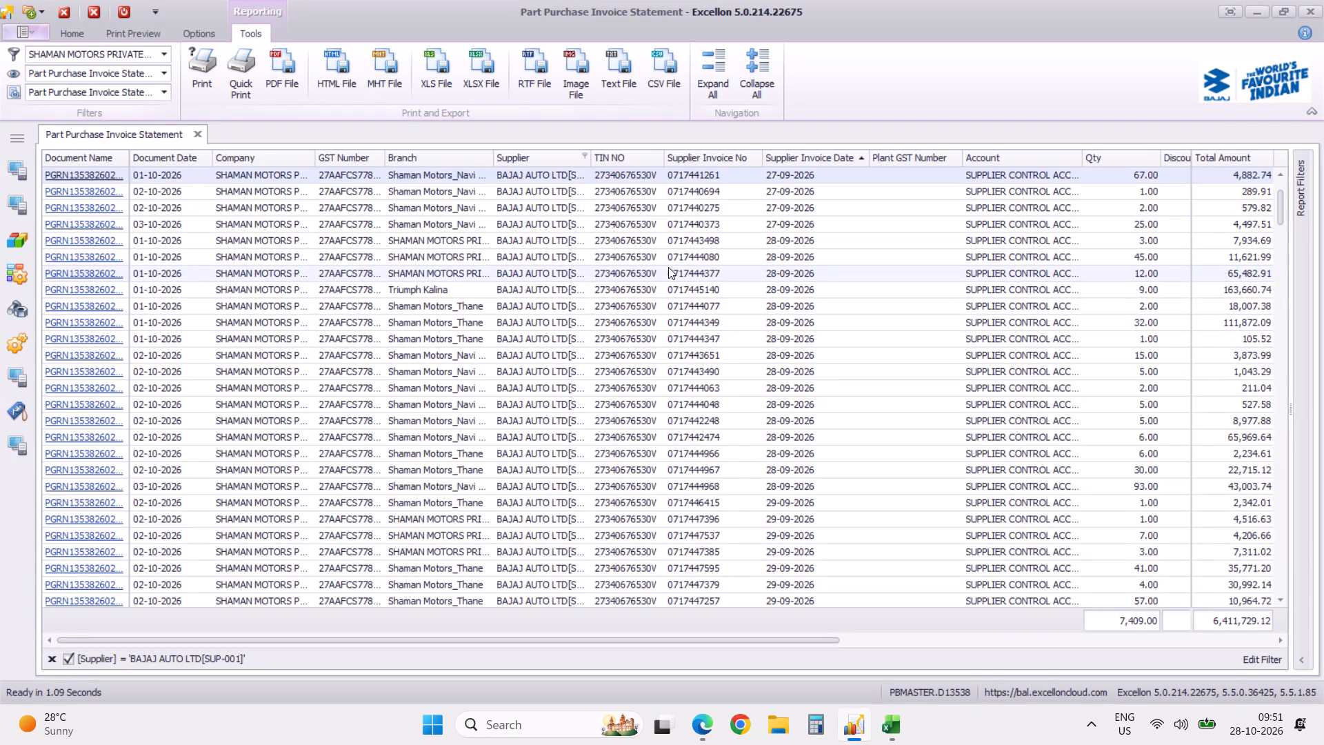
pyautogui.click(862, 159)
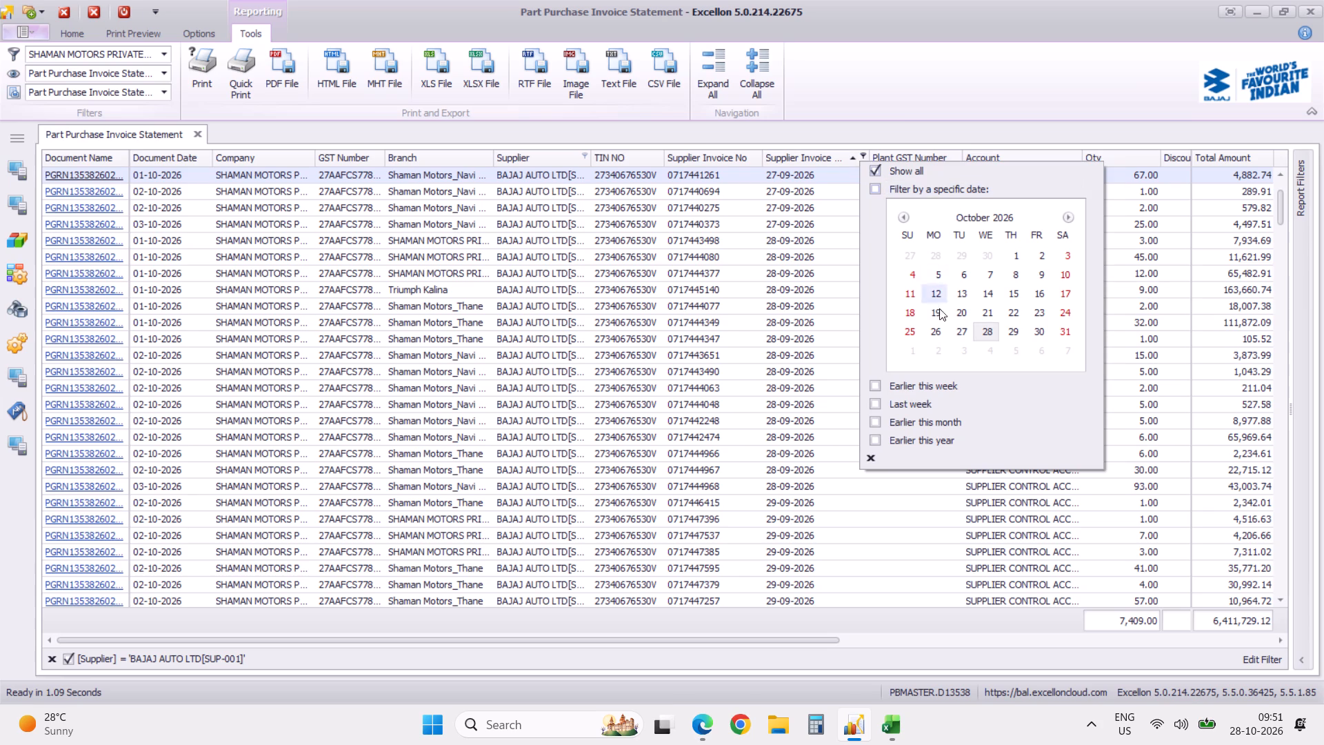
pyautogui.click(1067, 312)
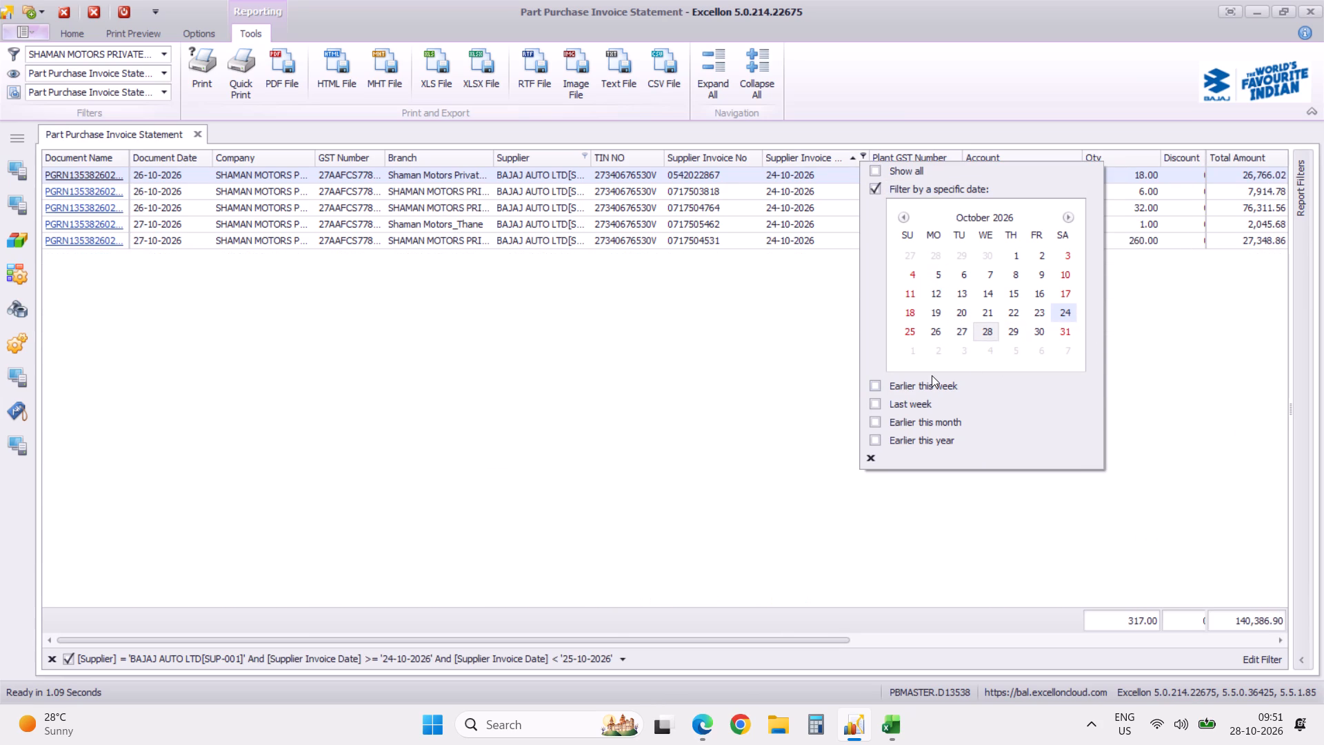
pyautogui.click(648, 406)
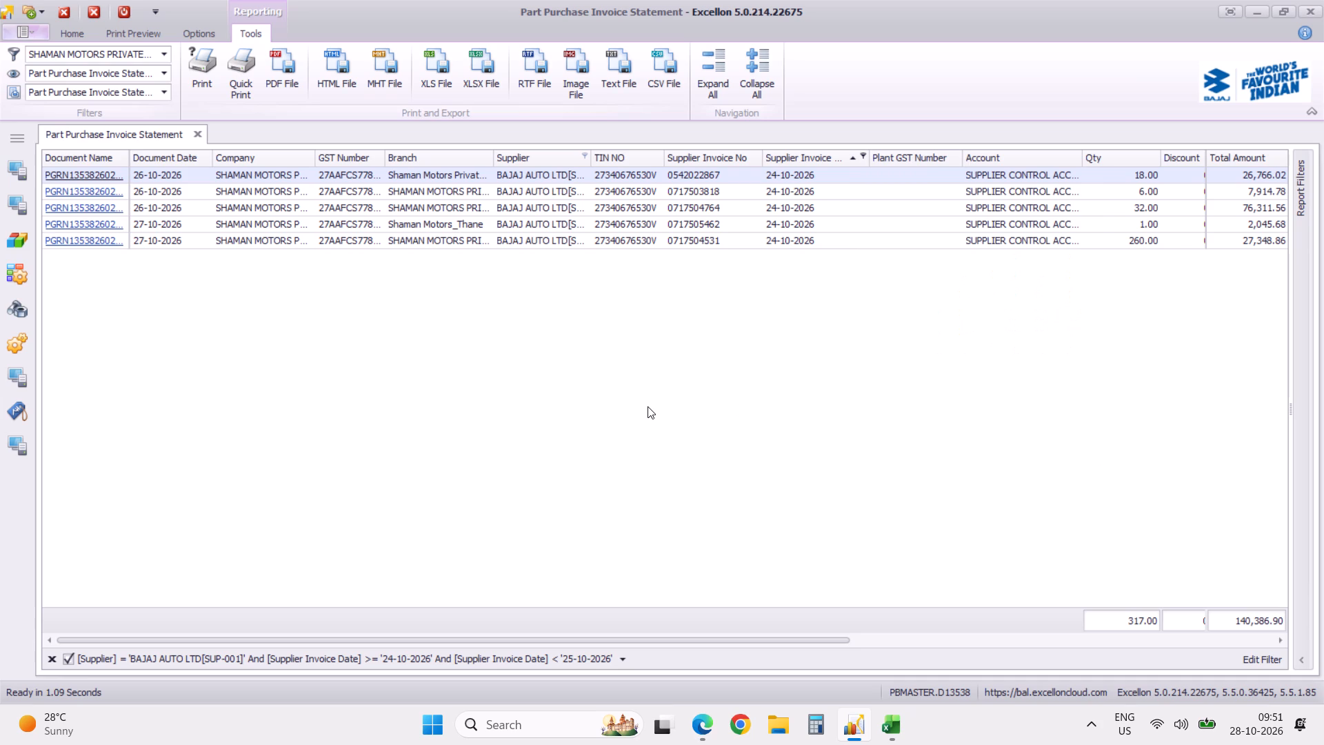
# Examine the quantity, amount and tax columns of the filtered invoices, turn off the filter and close the Part Purchase Invoice Statement.
pyautogui.hscroll(20, 648, 406)
pyautogui.hscroll(1, 648, 406)
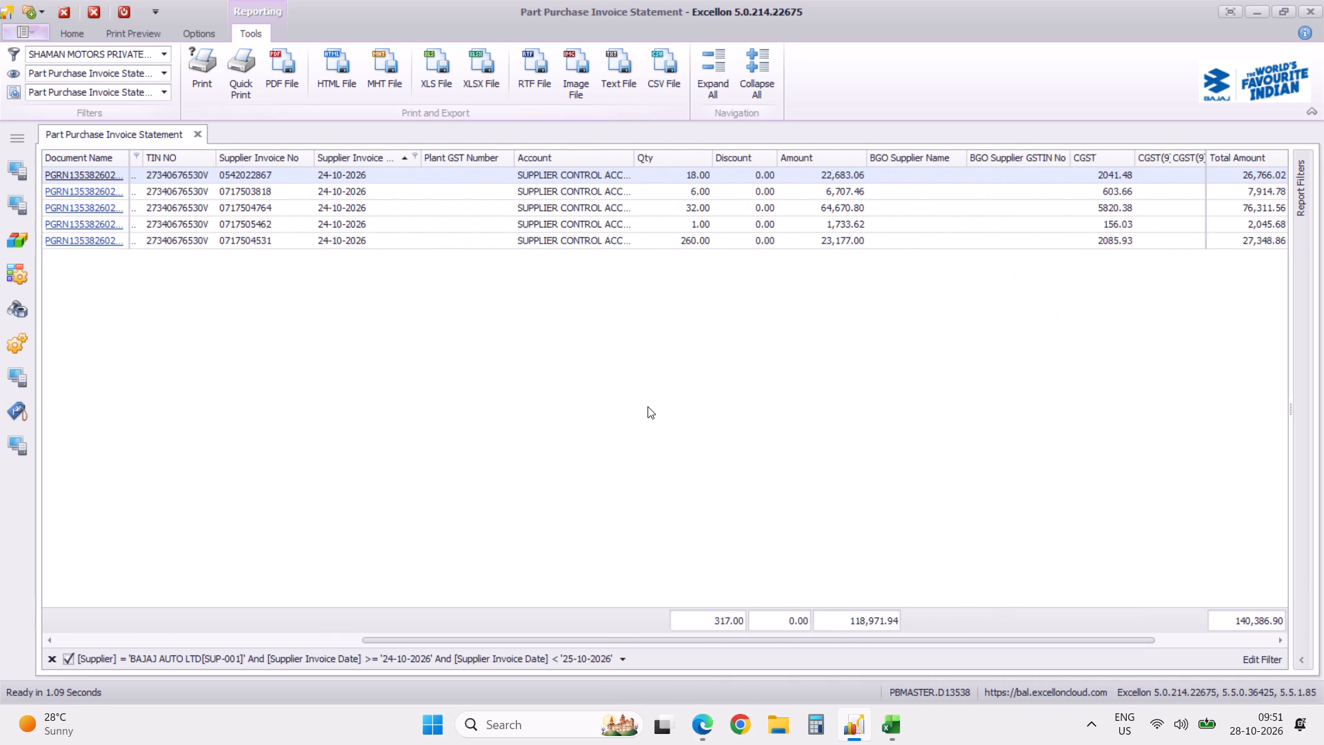
pyautogui.moveTo(637, 158); pyautogui.dragTo(688, 163)
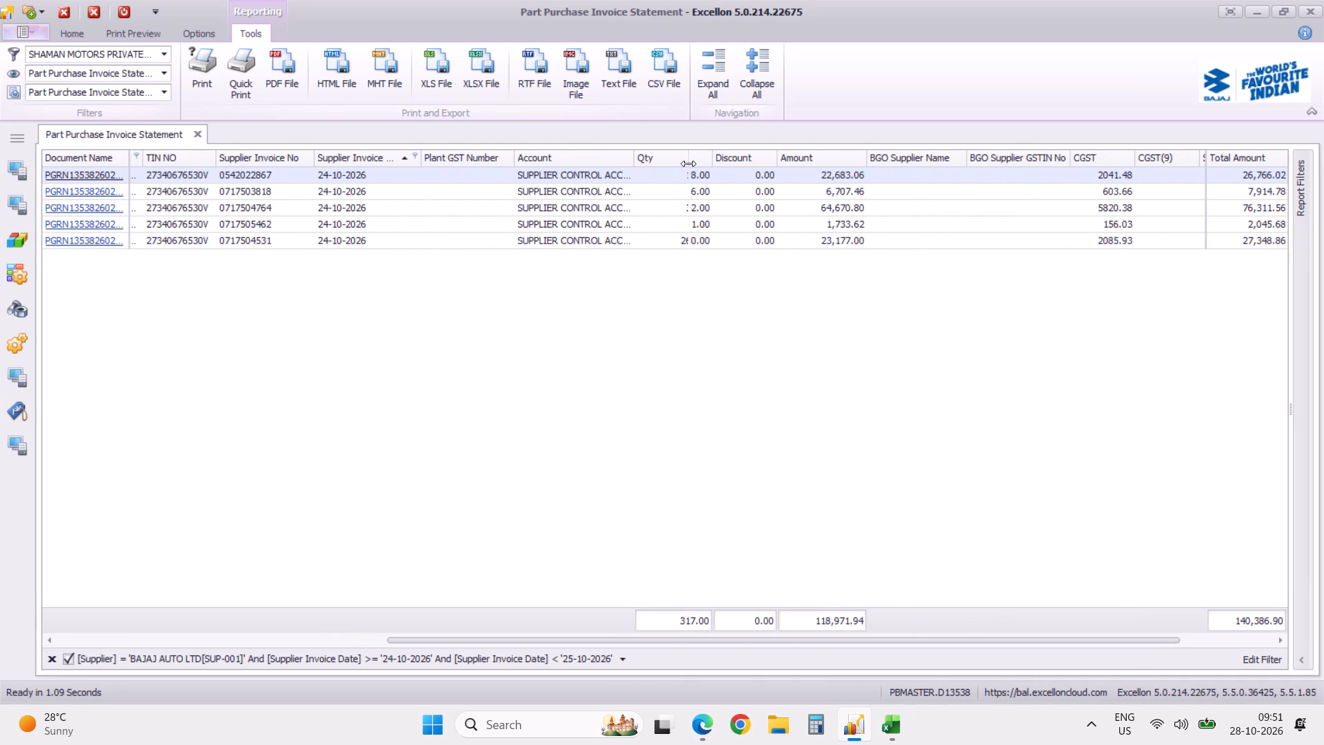
pyautogui.hscroll(20, 658, 357)
pyautogui.hscroll(9, 658, 357)
pyautogui.hscroll(-3, 658, 357)
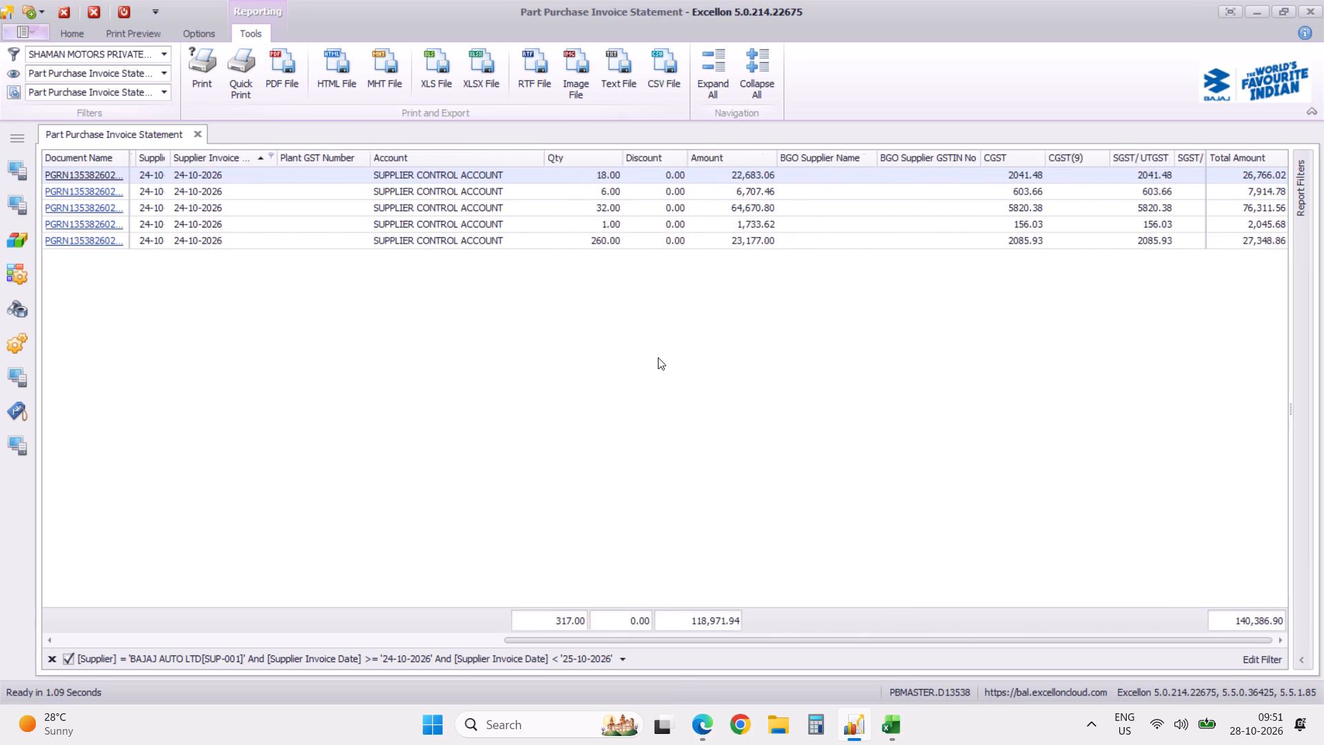
pyautogui.hscroll(-20, 658, 357)
pyautogui.hscroll(-12, 658, 357)
pyautogui.hscroll(-20, 658, 357)
pyautogui.hscroll(-9, 658, 357)
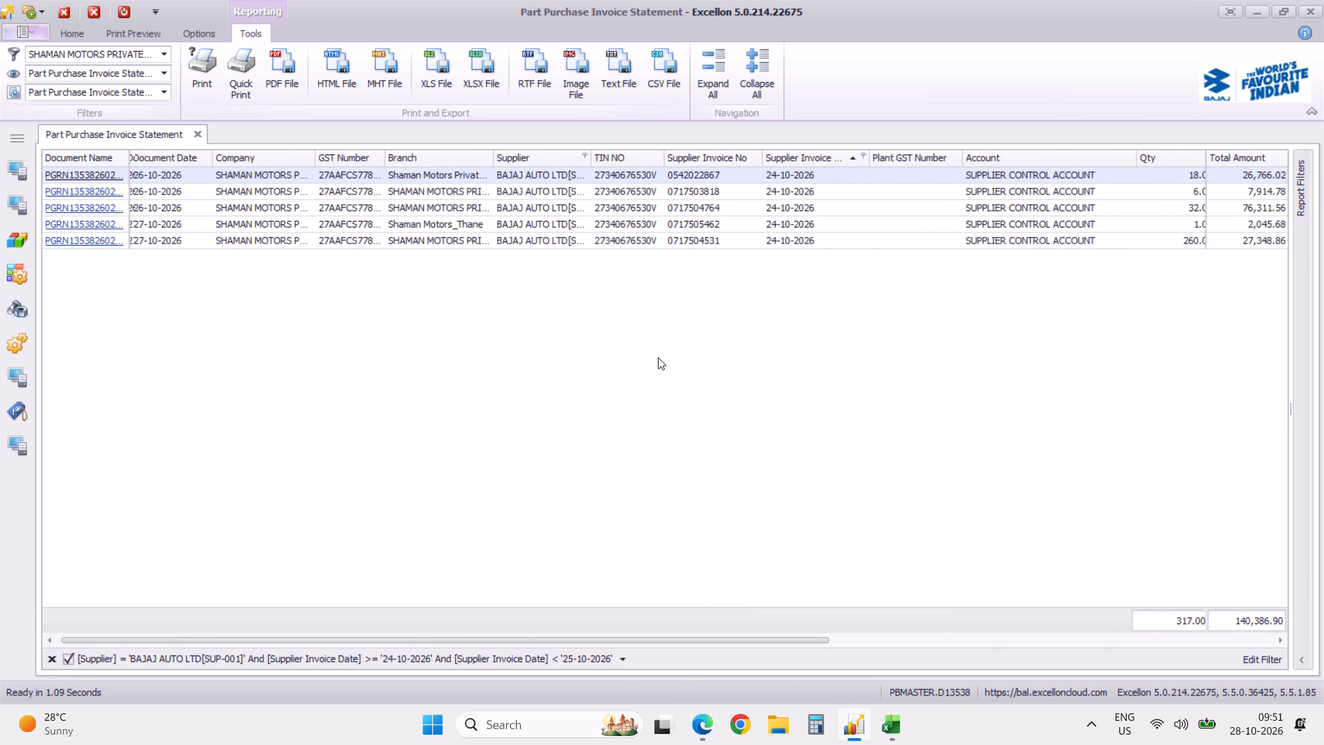
pyautogui.hscroll(-19, 658, 357)
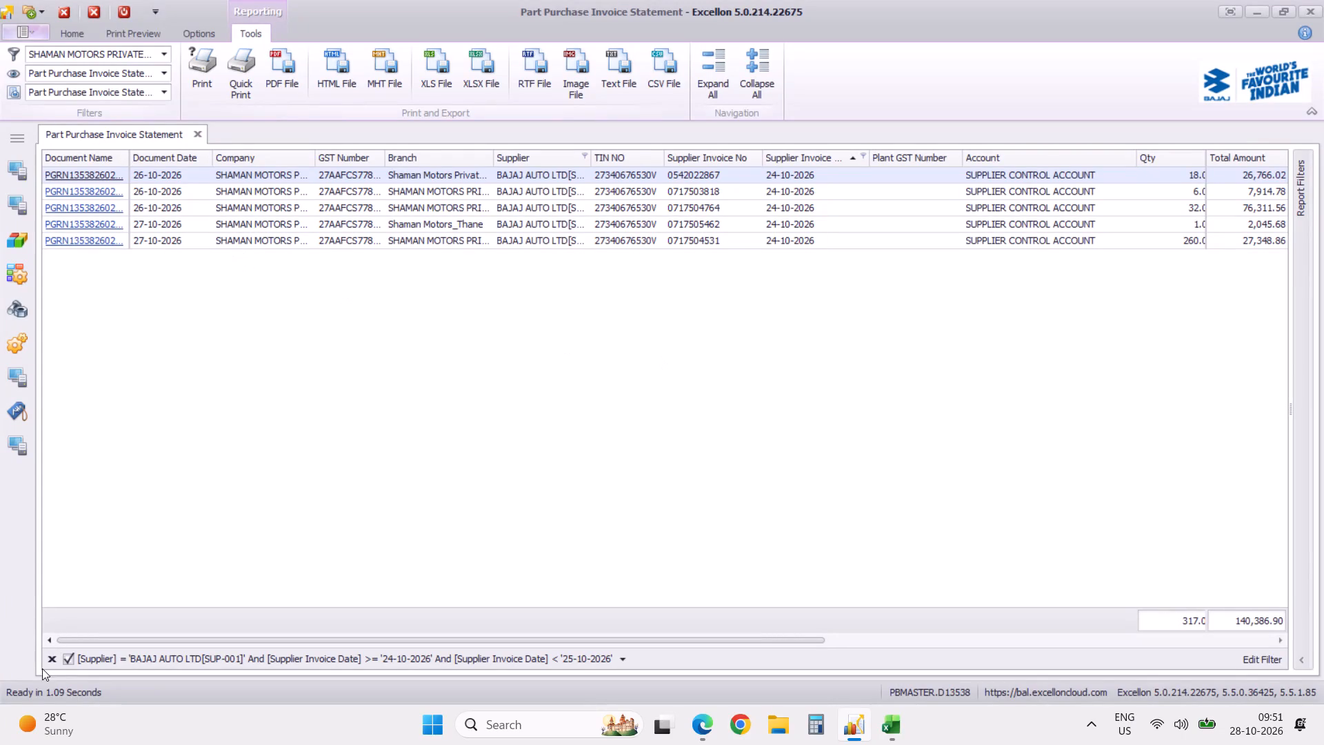
pyautogui.click(73, 658)
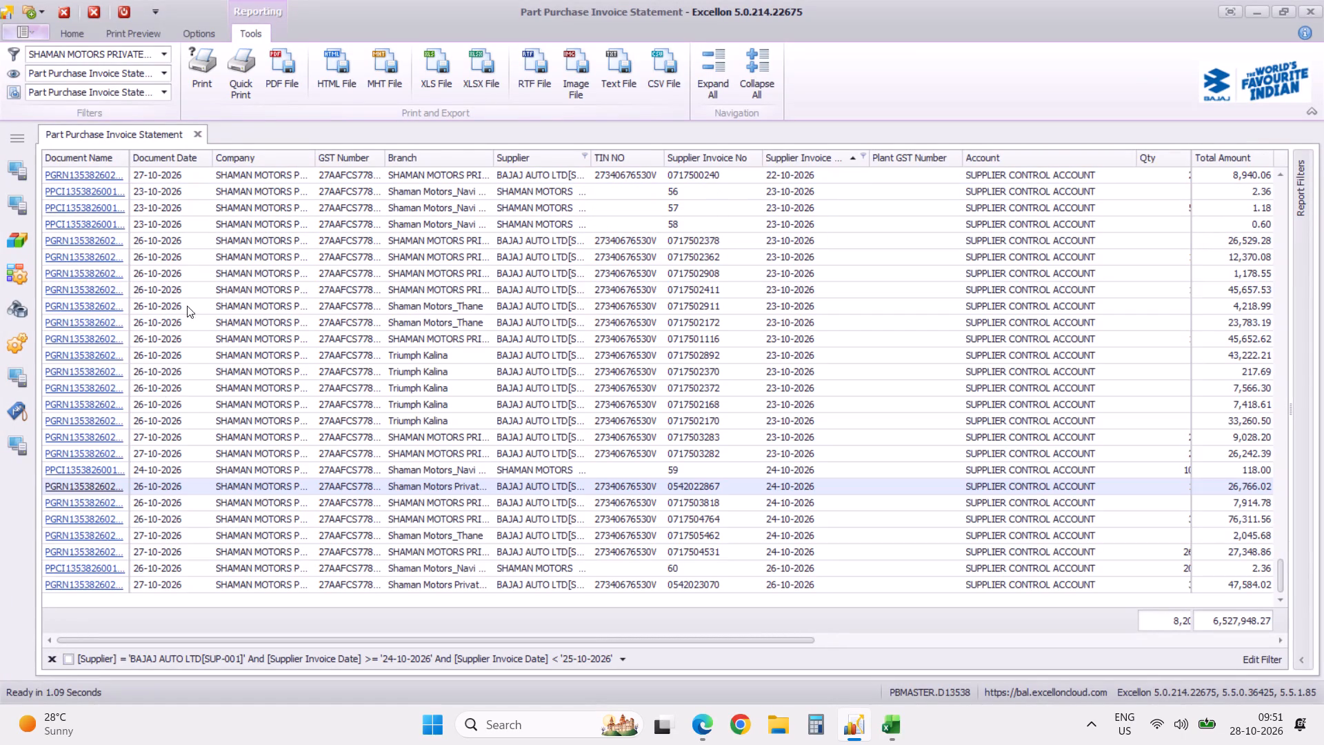
pyautogui.click(199, 134)
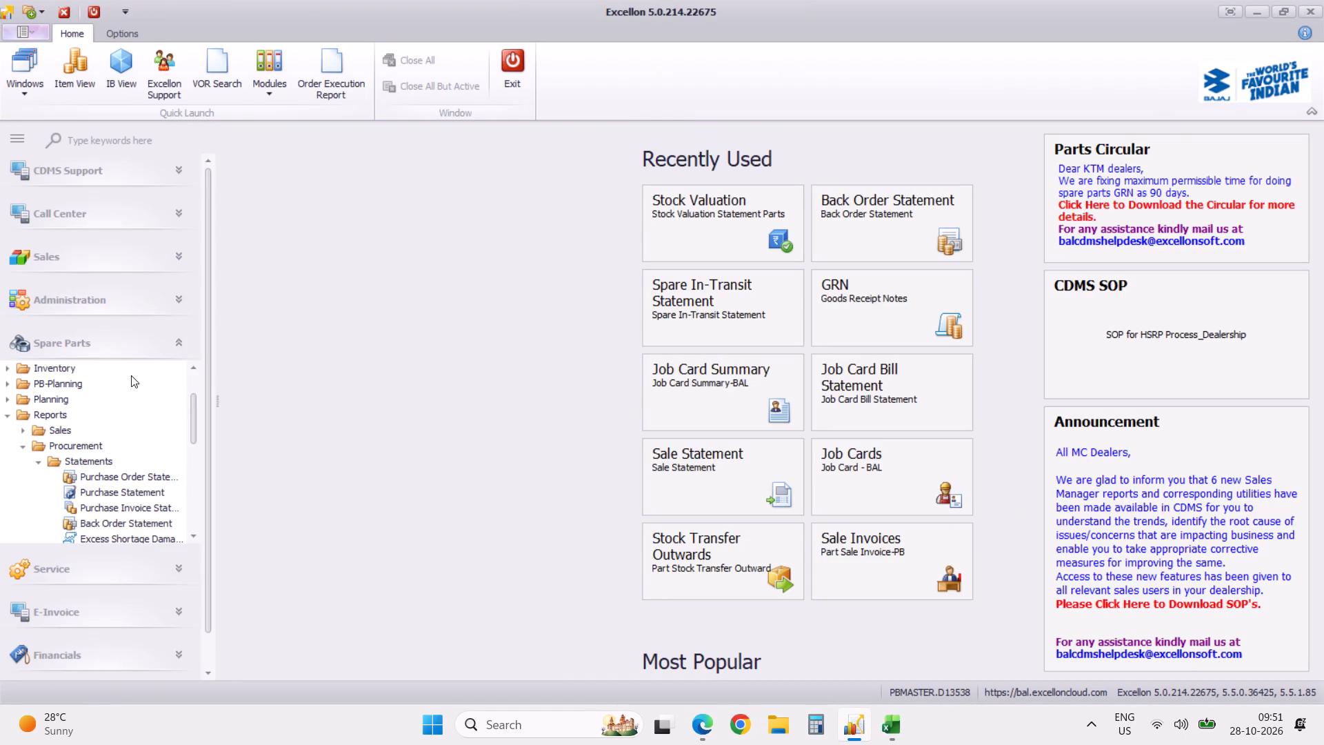
# Generate the Part Purchase Statement for the Month To Date range.
pyautogui.click(121, 492)
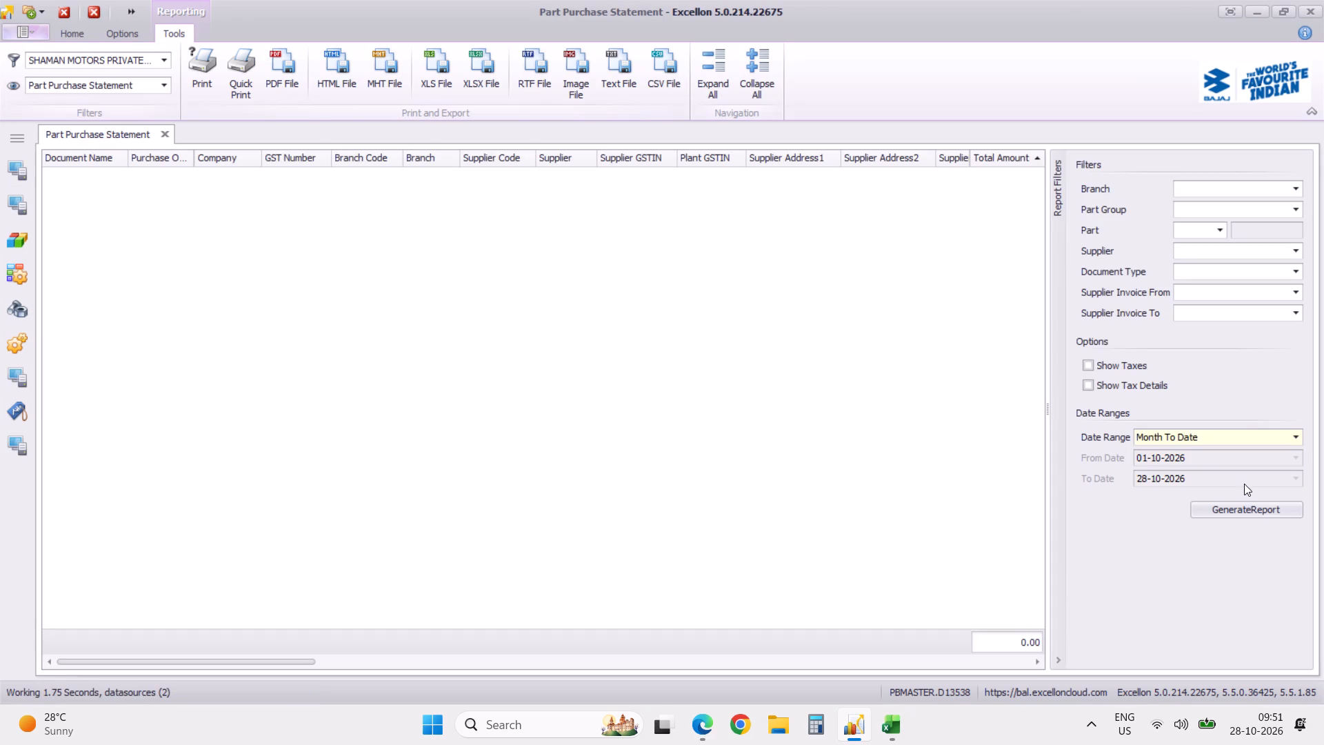
pyautogui.click(1234, 510)
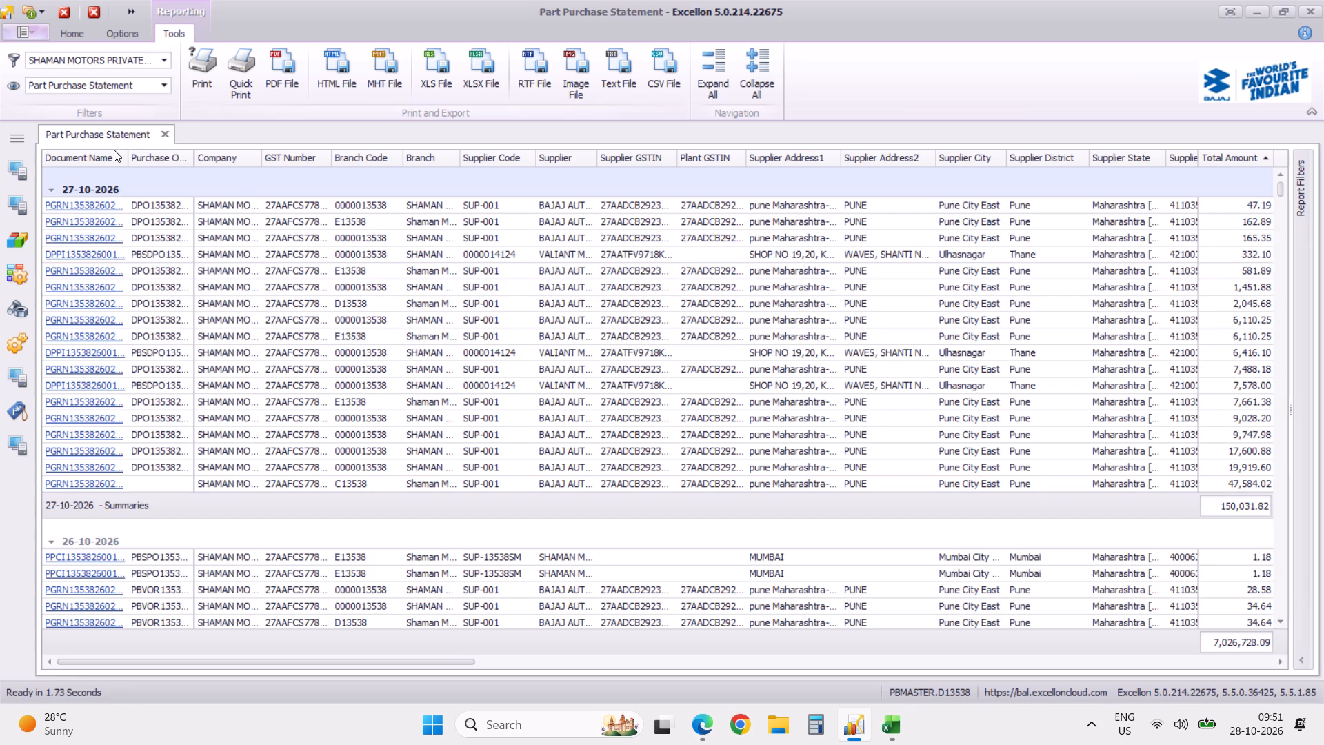
# Show the group-by area of the Part Purchase Statement and remove the Document Date grouping.
pyautogui.rightClick(97, 158)
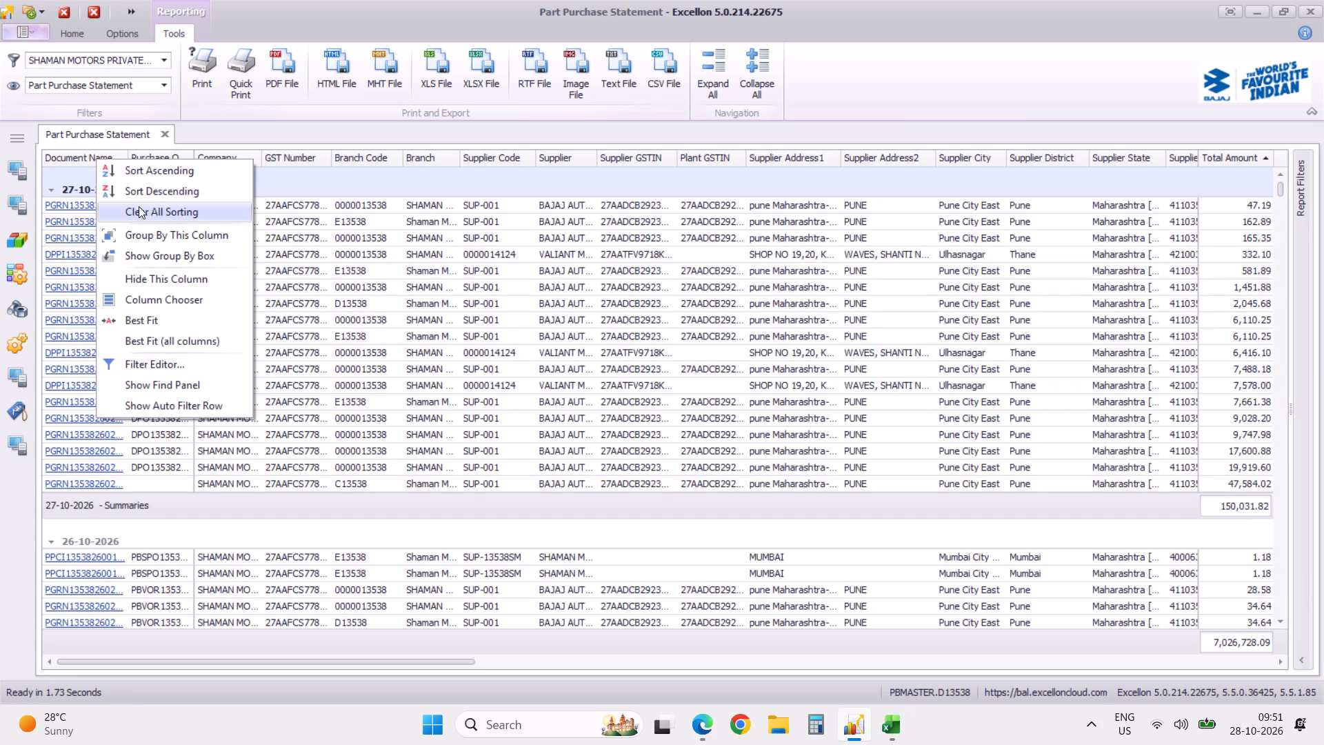
pyautogui.click(161, 255)
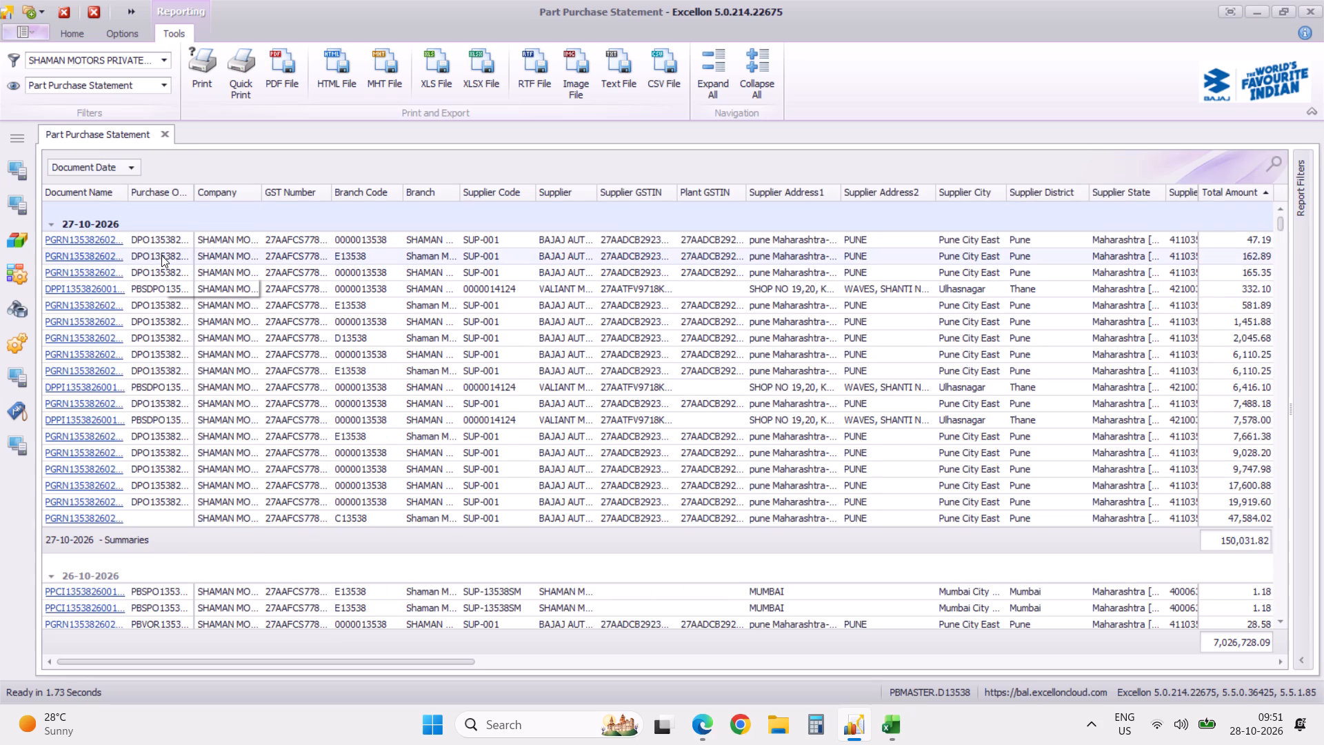
pyautogui.moveTo(78, 164); pyautogui.dragTo(194, 246)
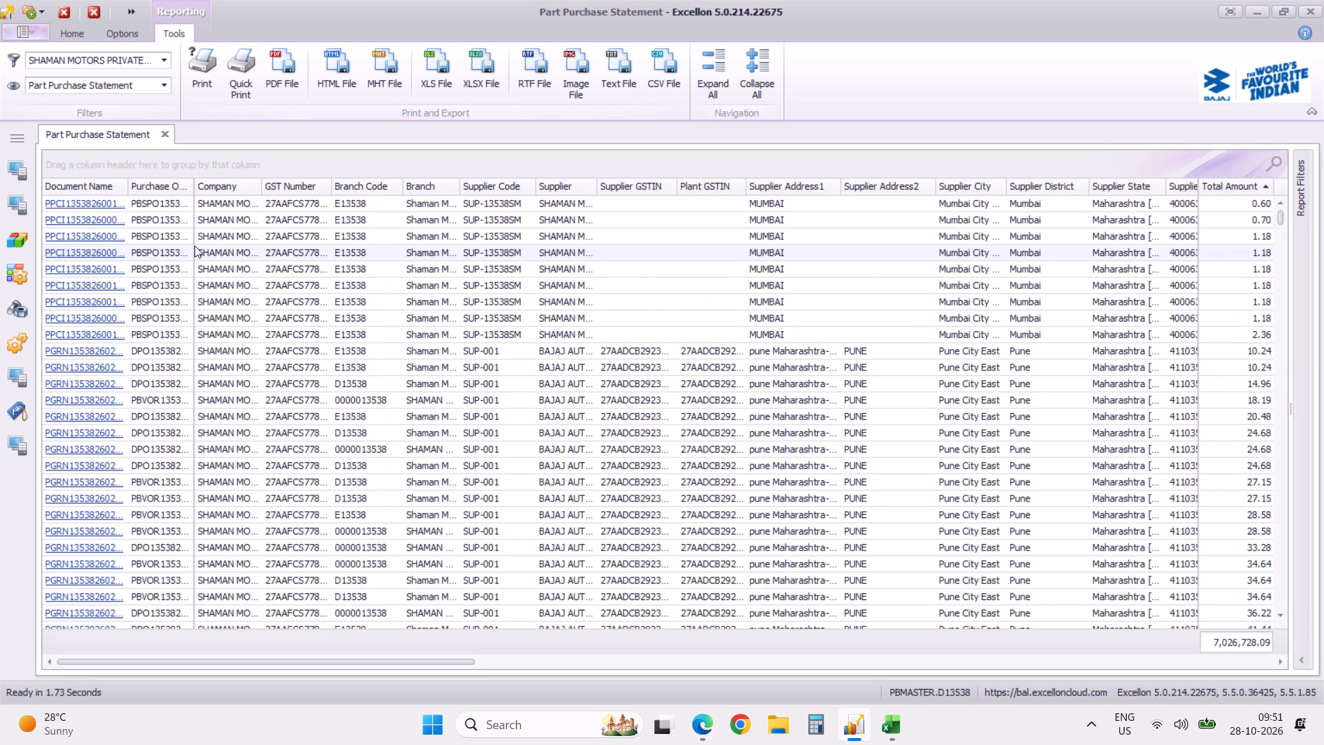
# Filter the Part Purchase Statement to supplier invoice dates from last week.
pyautogui.hscroll(20, 498, 308)
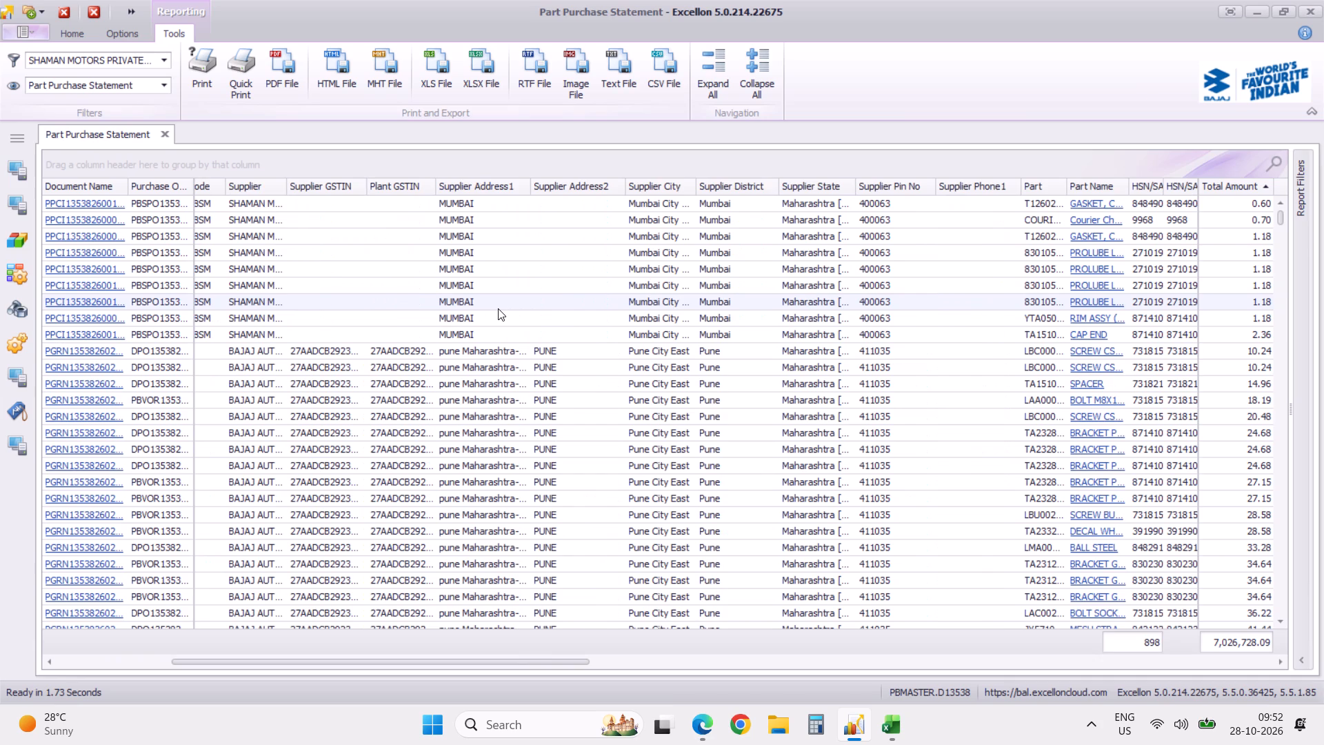
pyautogui.hscroll(20, 498, 308)
pyautogui.hscroll(7, 498, 308)
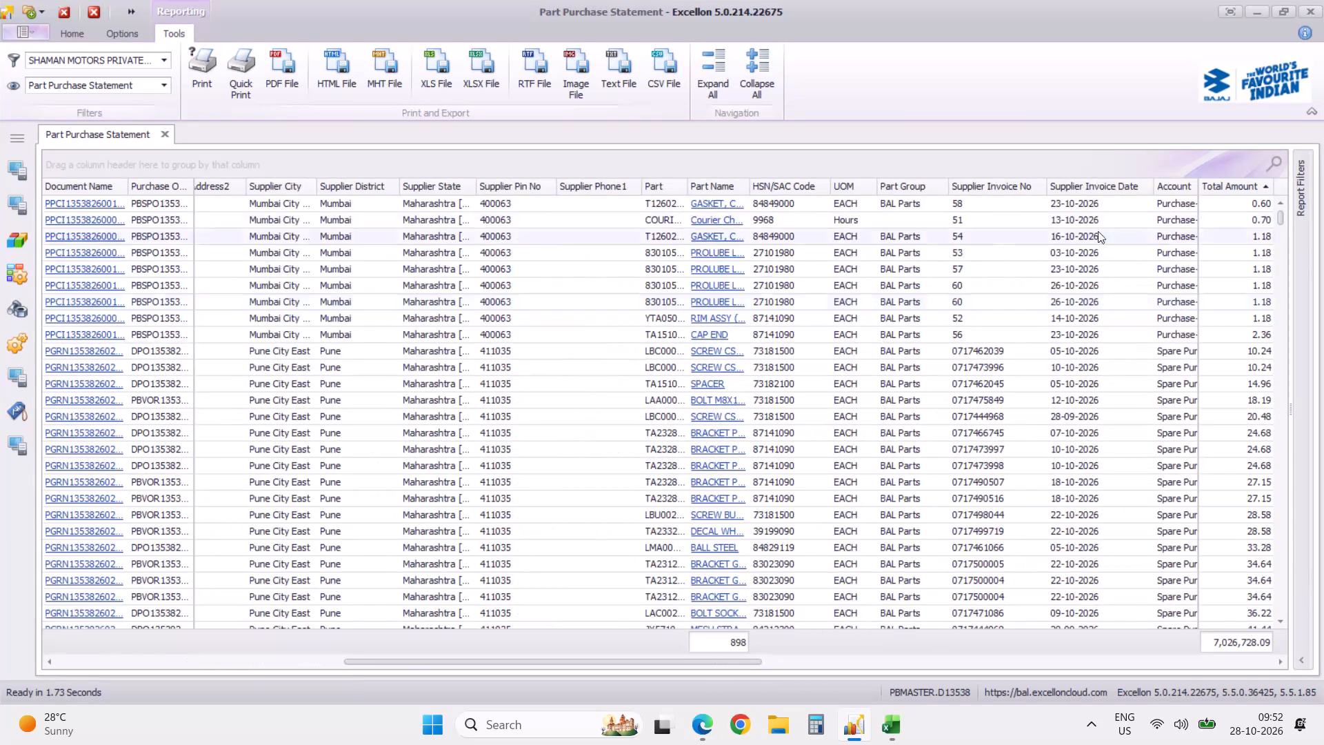
pyautogui.click(1148, 184)
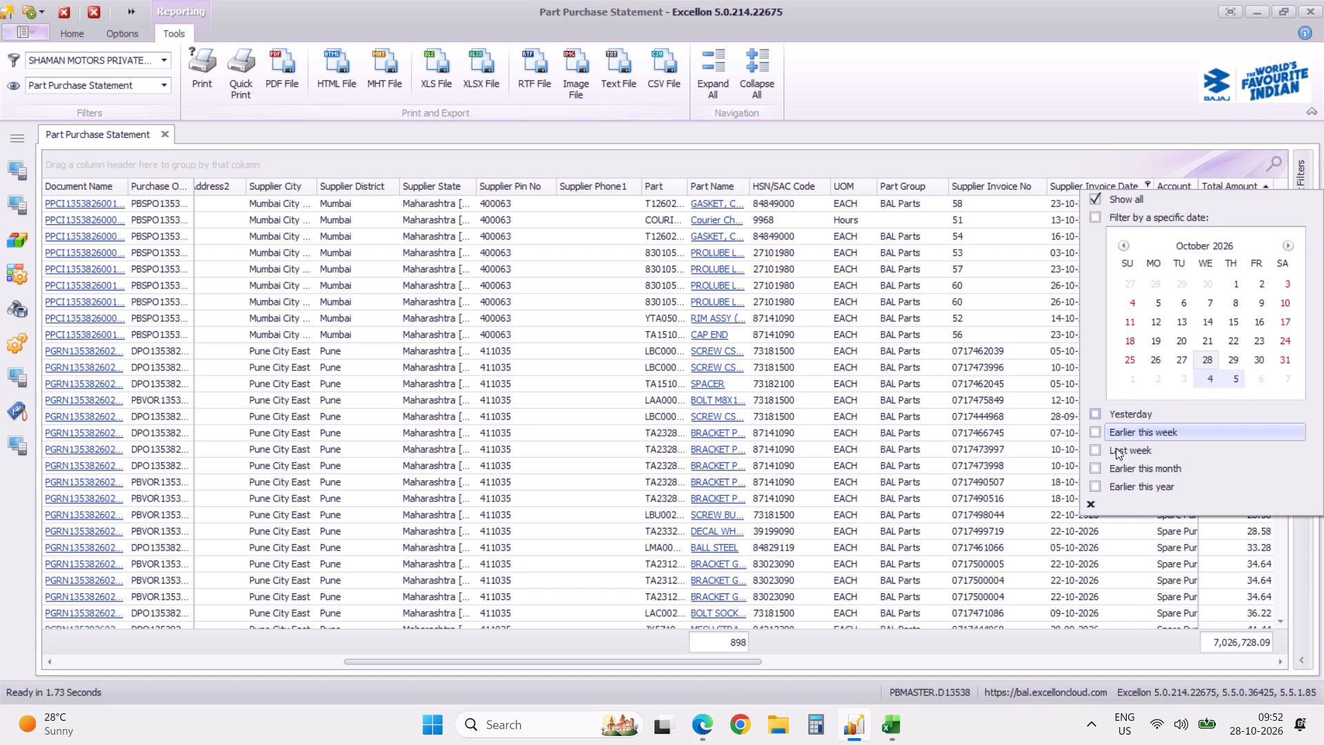
pyautogui.click(1096, 449)
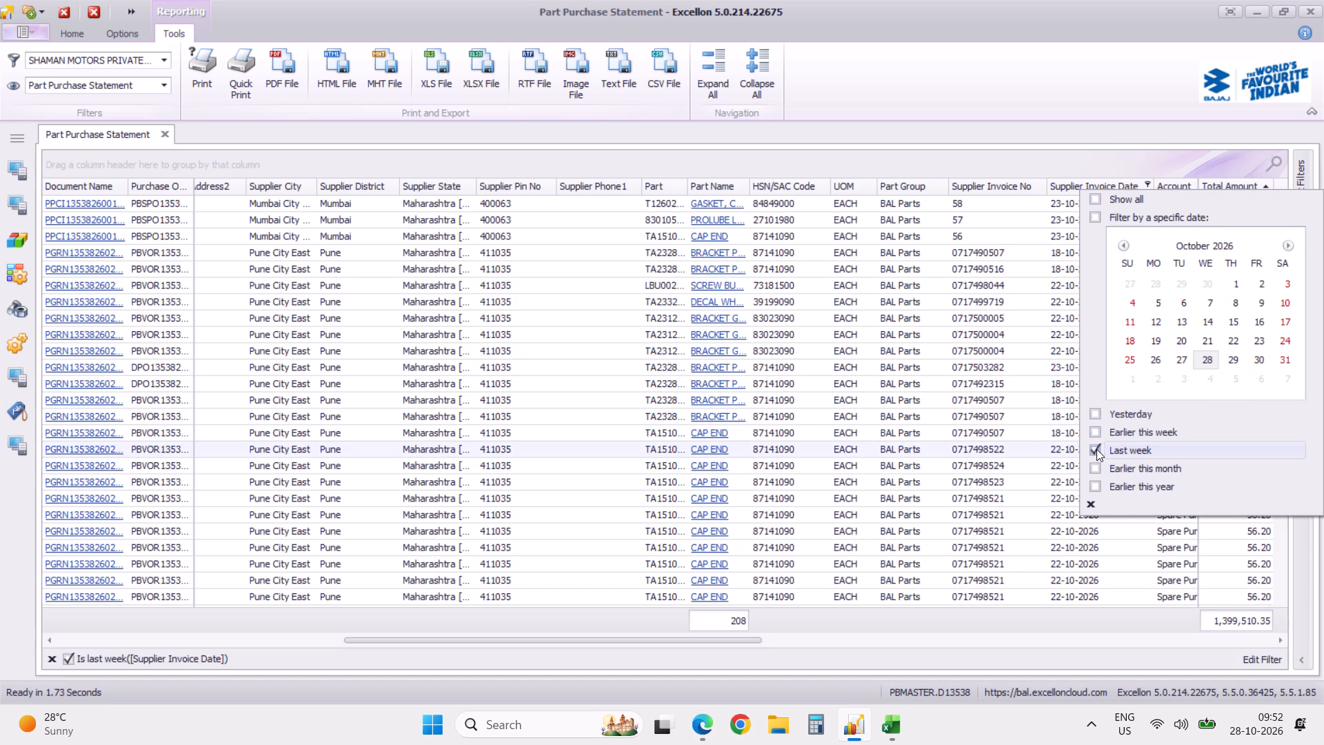
pyautogui.click(624, 659)
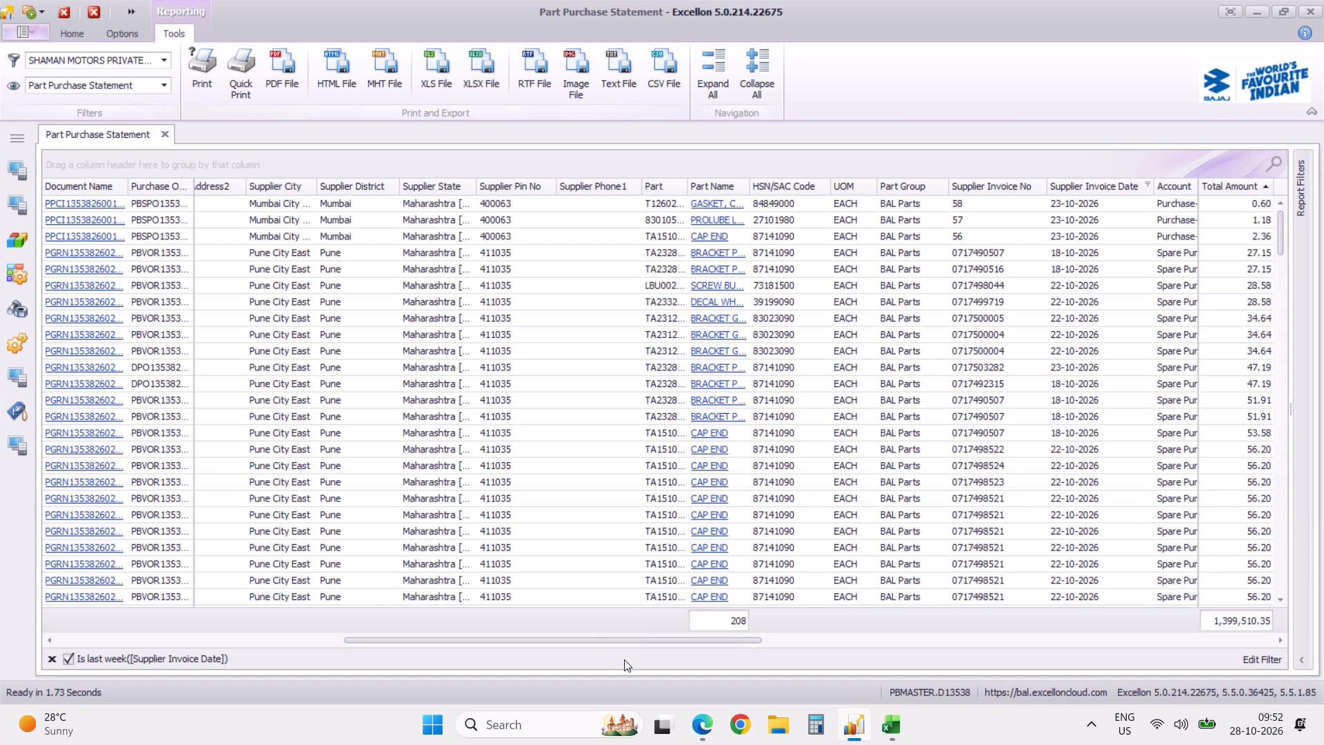
# Sort the filtered purchase rows by Supplier Invoice Date in ascending order and go to the latest dates.
pyautogui.scroll(-20, 783, 409)
pyautogui.scroll(-6, 783, 409)
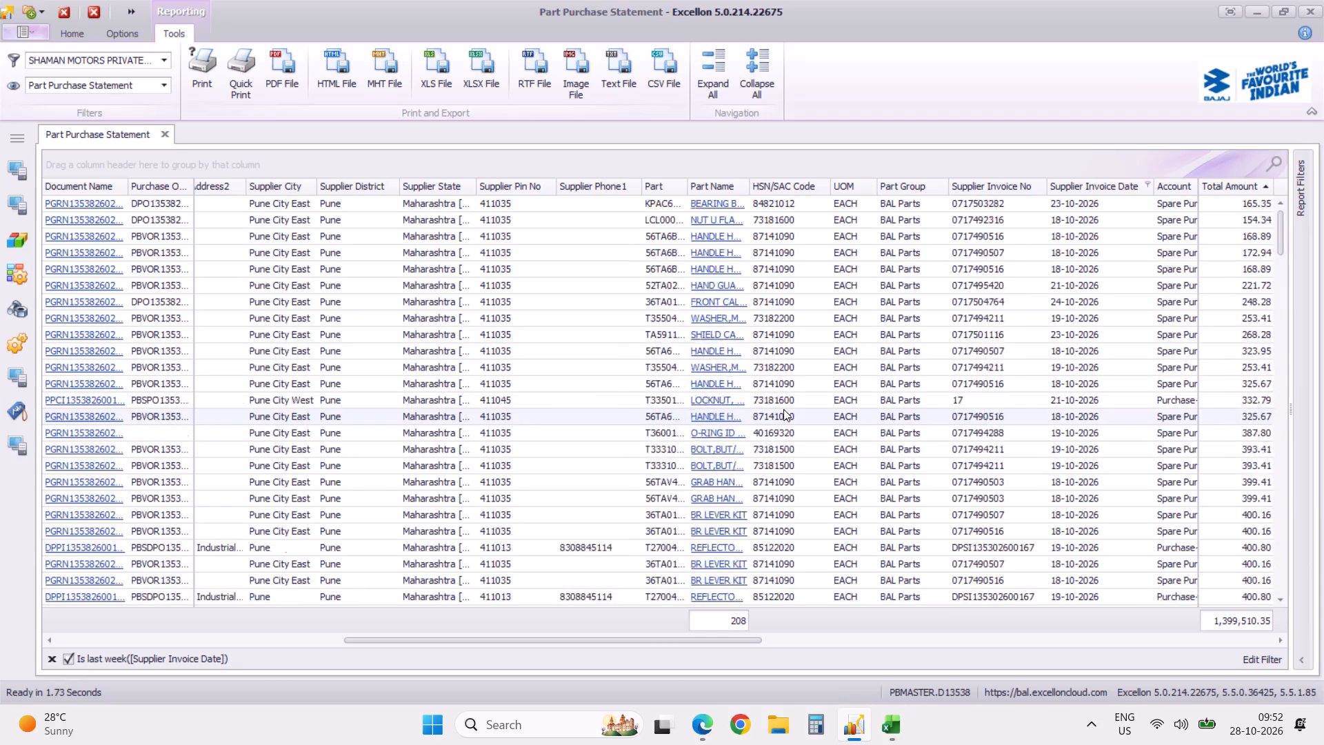
pyautogui.scroll(-13, 783, 409)
pyautogui.scroll(-20, 783, 409)
pyautogui.scroll(-6, 783, 409)
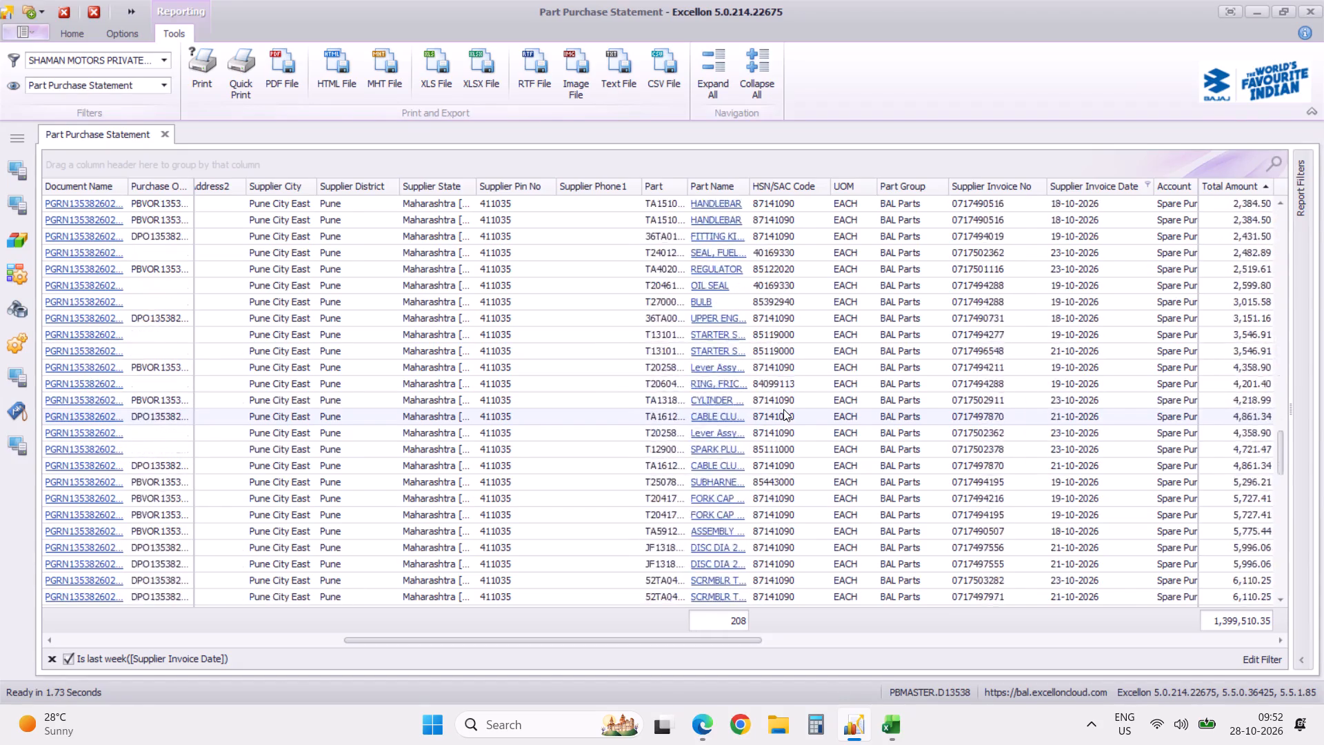
pyautogui.scroll(-15, 783, 409)
pyautogui.scroll(-16, 783, 409)
pyautogui.scroll(-19, 783, 409)
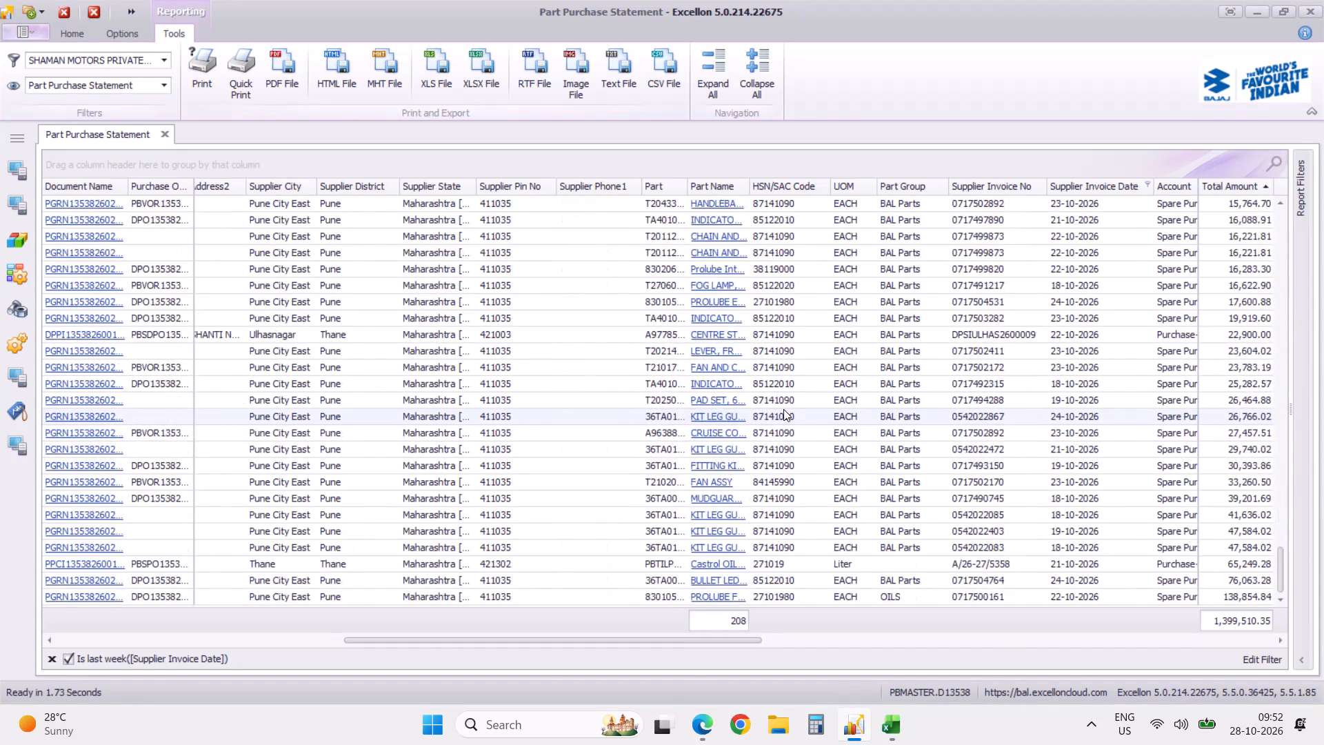
pyautogui.scroll(-17, 783, 409)
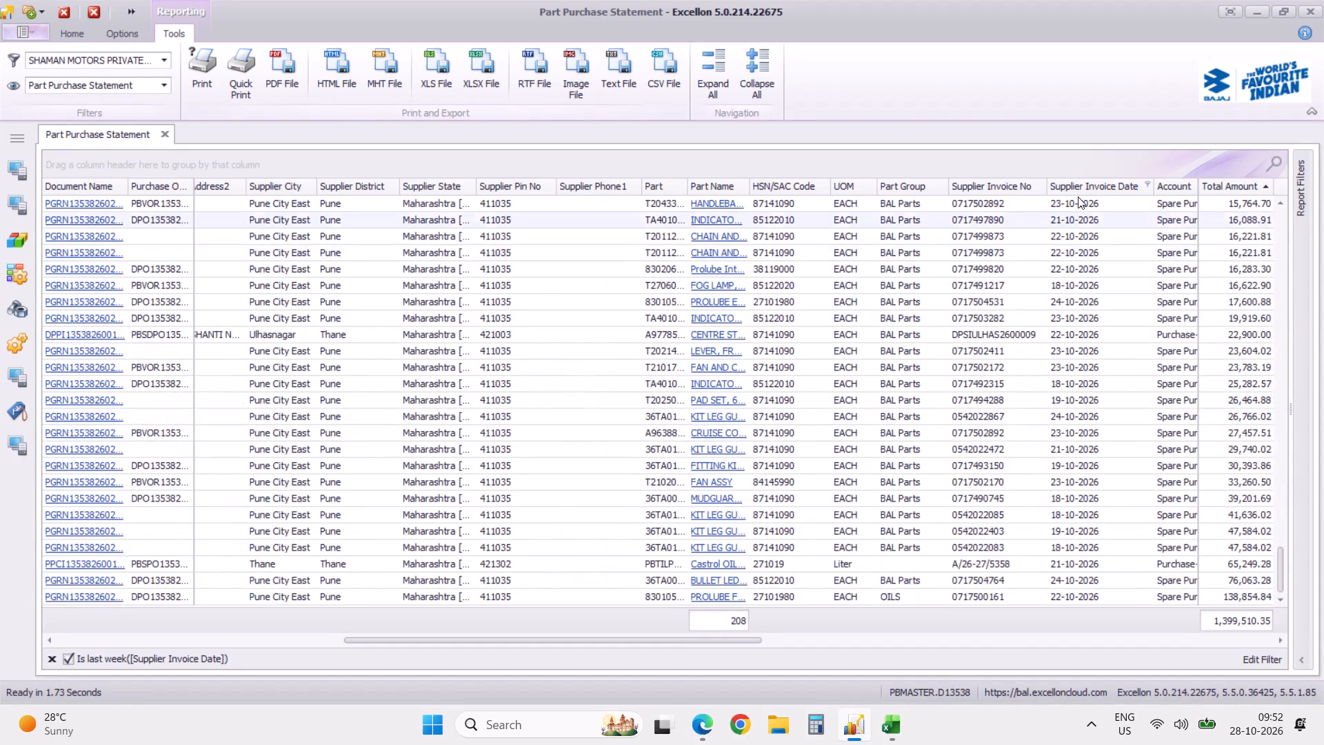
pyautogui.click(1081, 186)
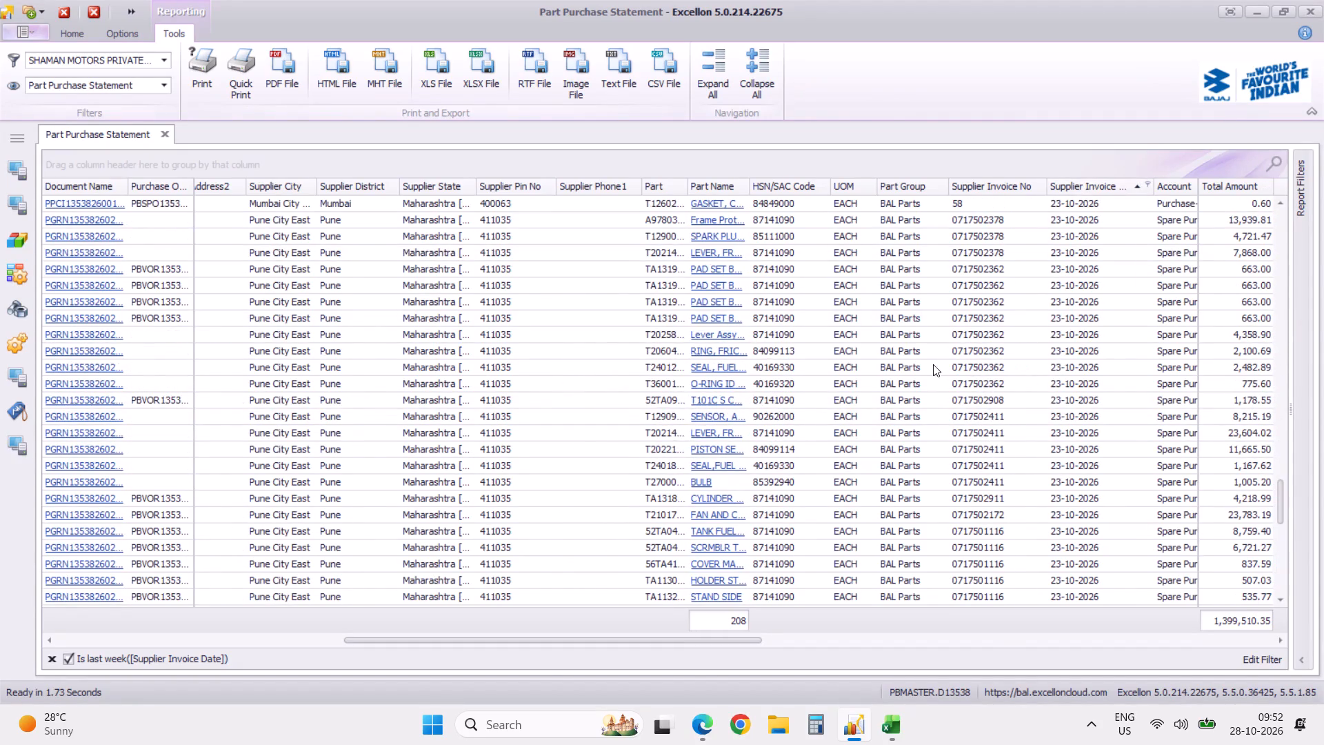
pyautogui.scroll(-20, 933, 364)
pyautogui.scroll(-20, 933, 364)
pyautogui.scroll(-3, 933, 364)
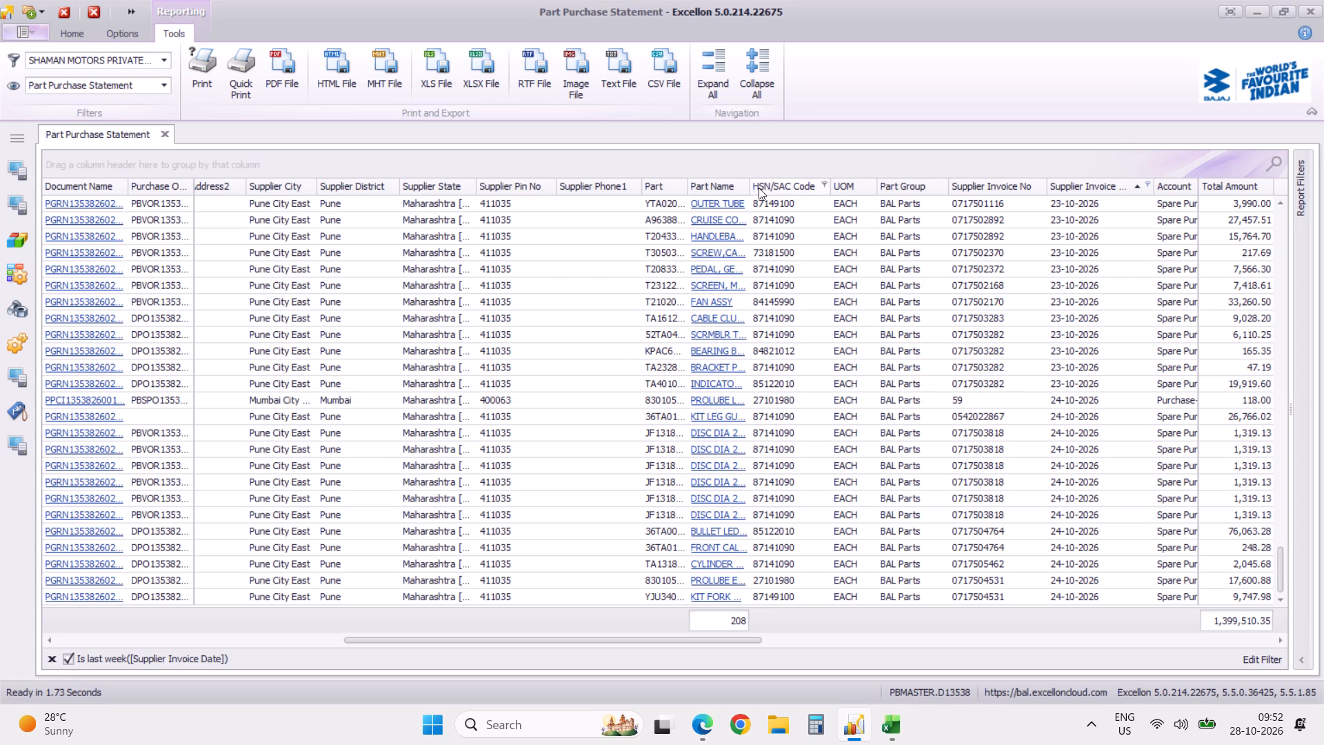
# Widen the Part Name and Part columns so the part numbers show in full.
pyautogui.moveTo(749, 185); pyautogui.dragTo(771, 183)
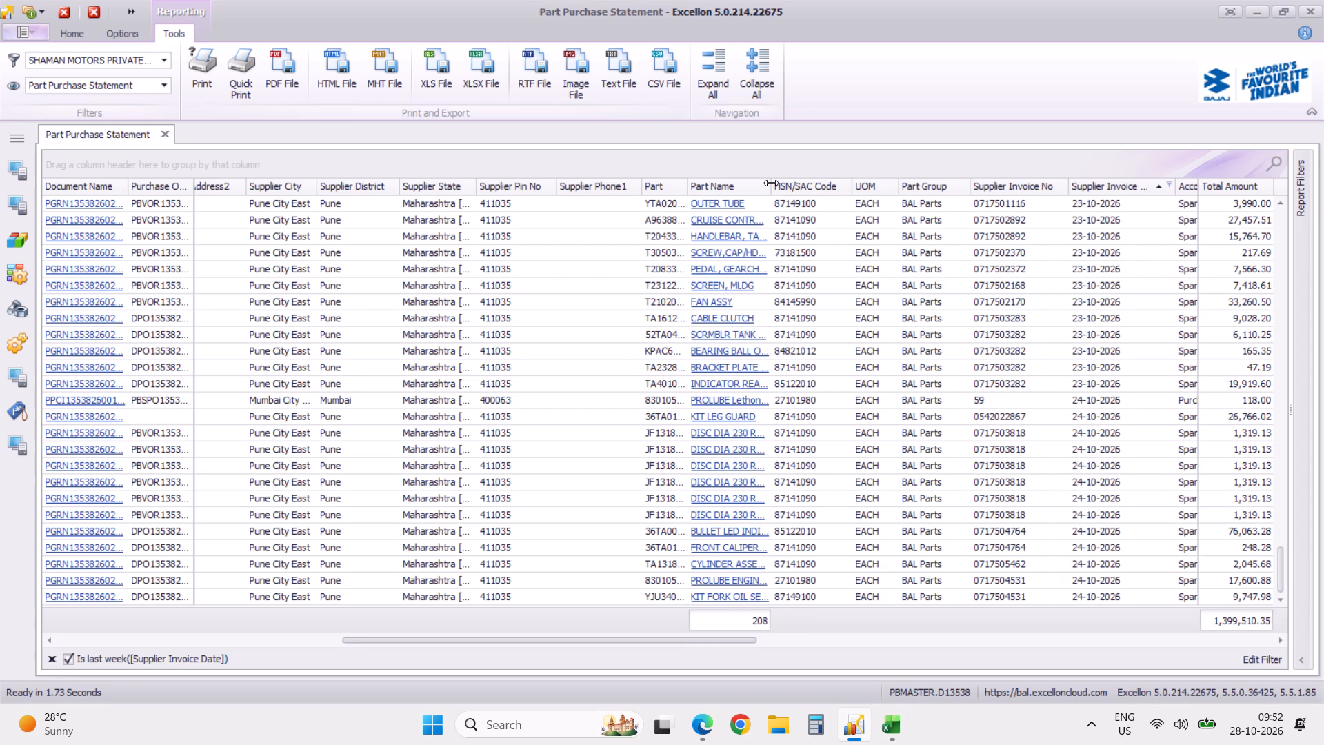
pyautogui.moveTo(688, 188); pyautogui.dragTo(721, 186)
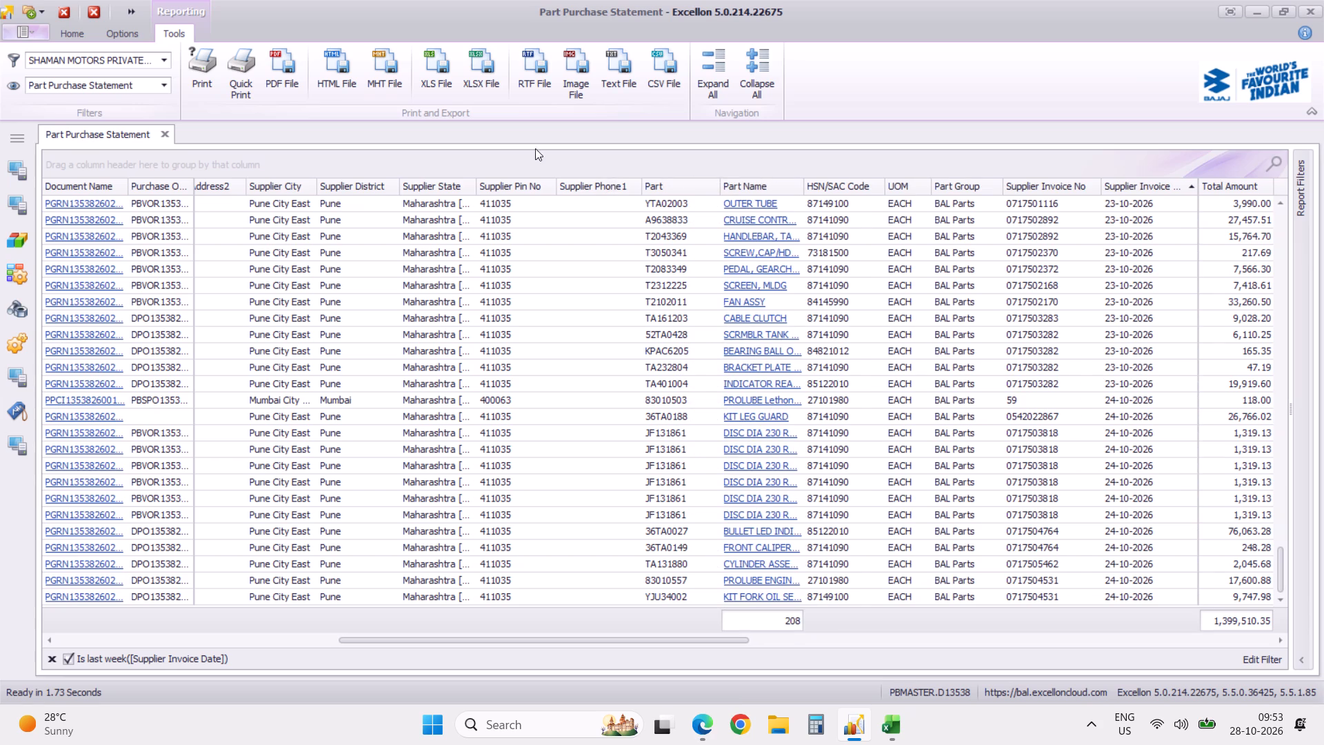
# Export the statement as XLSX without hyperlinks to the Funds Statement folder as "Part Purchase Statement- 28102026" and open the file.
pyautogui.click(481, 73)
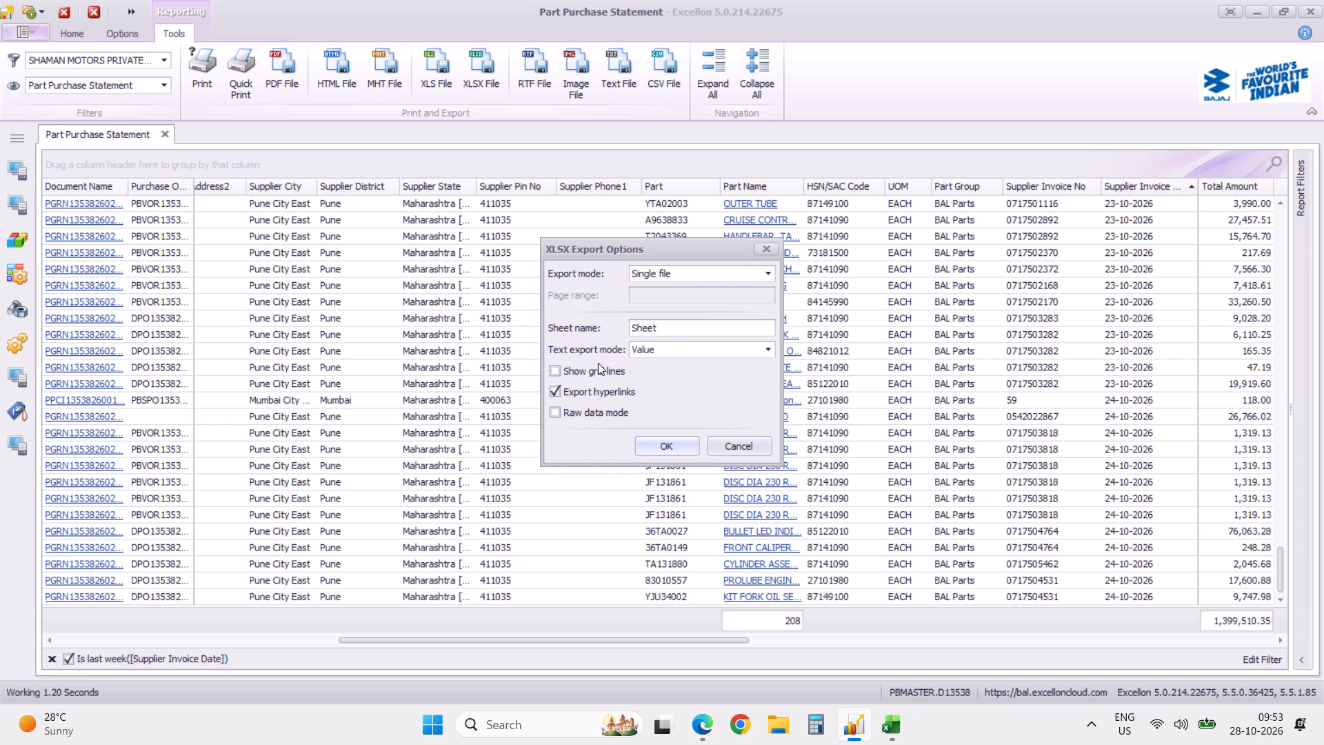
pyautogui.click(554, 392)
pyautogui.click(668, 450)
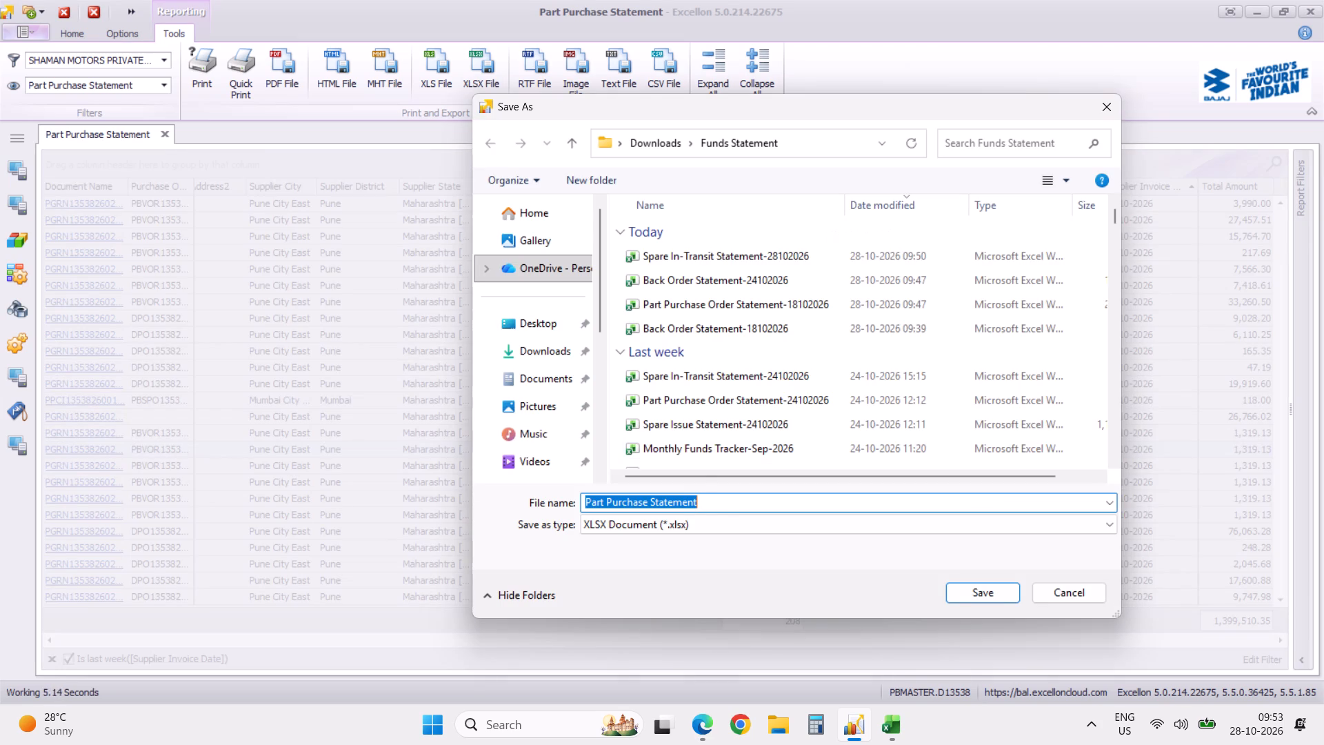
pyautogui.click(729, 502)
pyautogui.press('-')
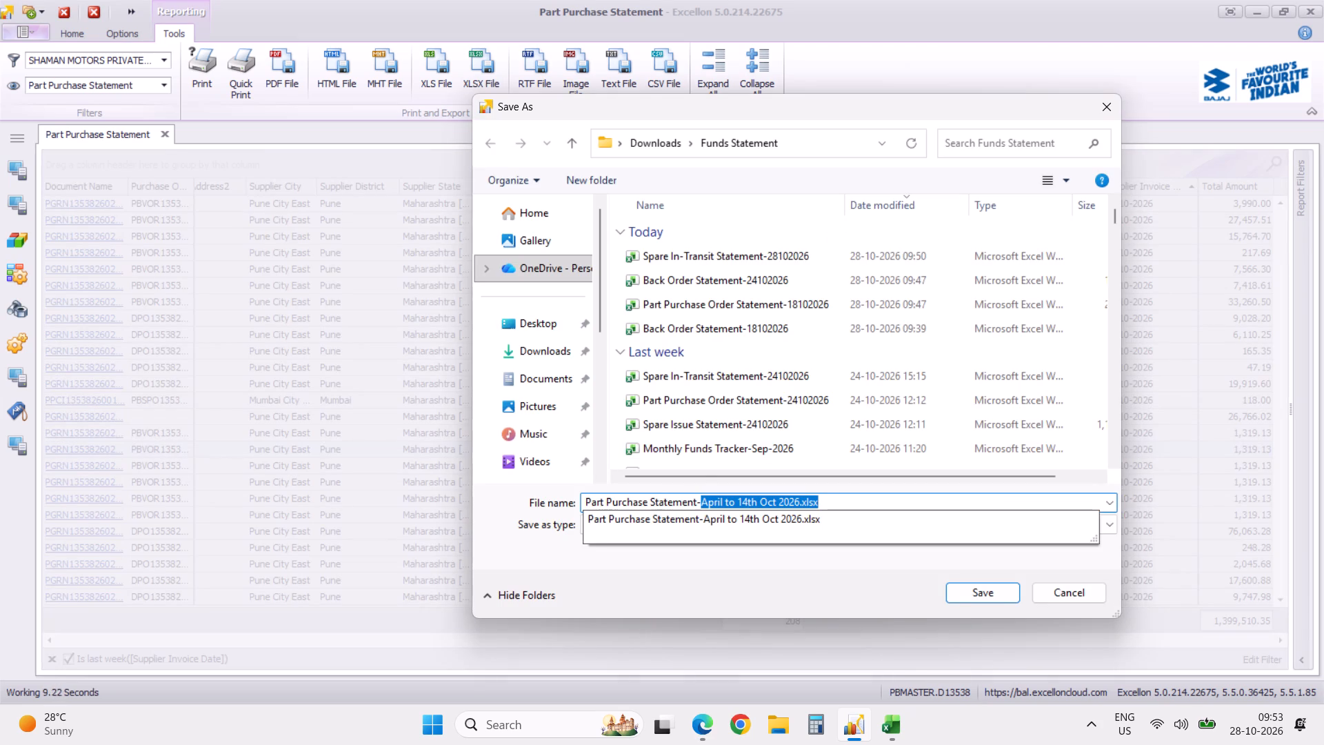
pyautogui.press('space')
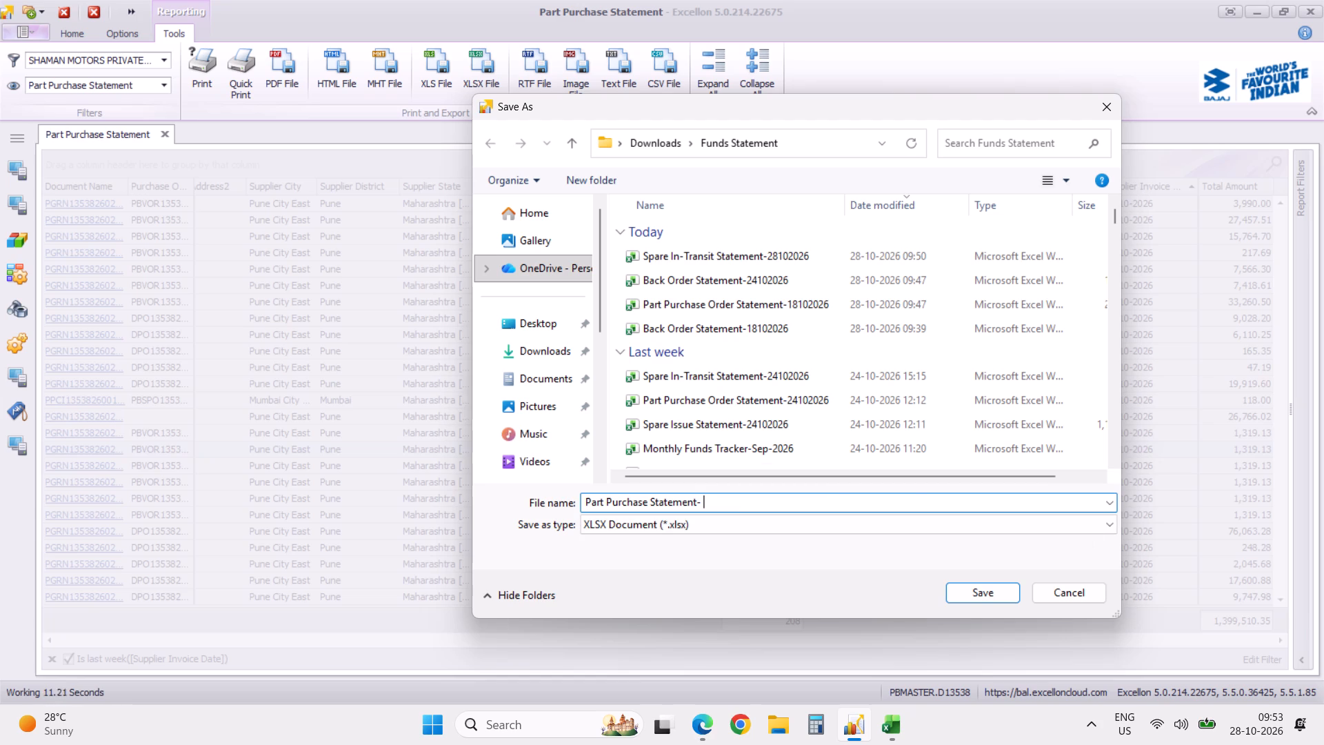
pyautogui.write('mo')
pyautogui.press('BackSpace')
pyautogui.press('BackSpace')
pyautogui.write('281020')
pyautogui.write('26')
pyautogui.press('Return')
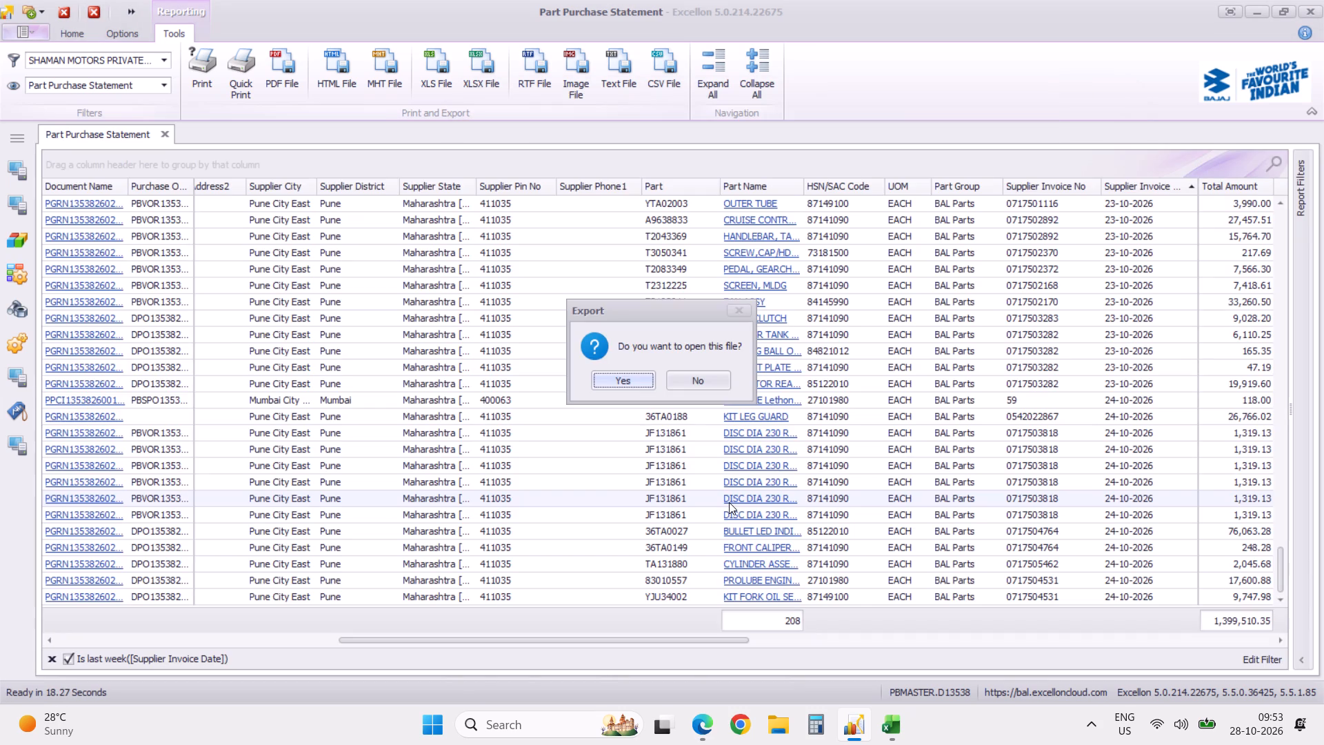
pyautogui.click(609, 379)
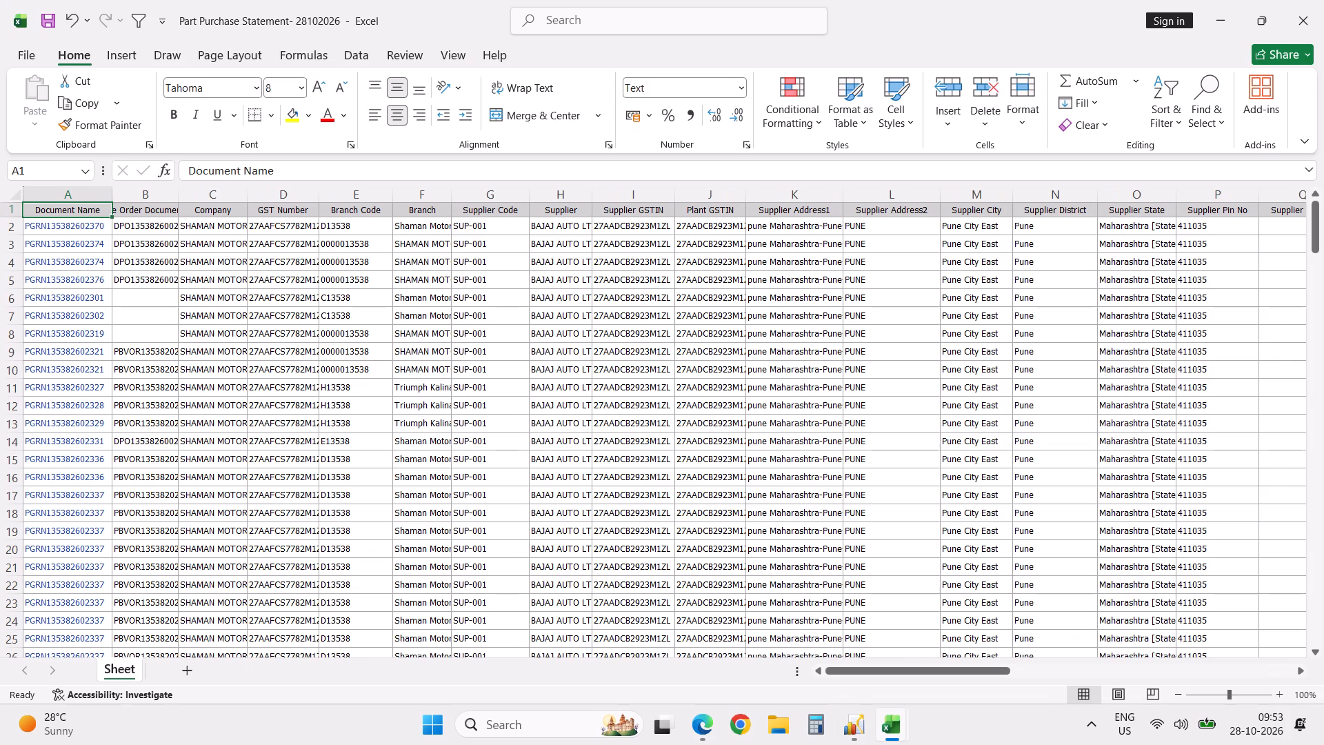
# Turn on filtering for the header row of the exported purchase sheet.
pyautogui.hotkey('alt', 'd')
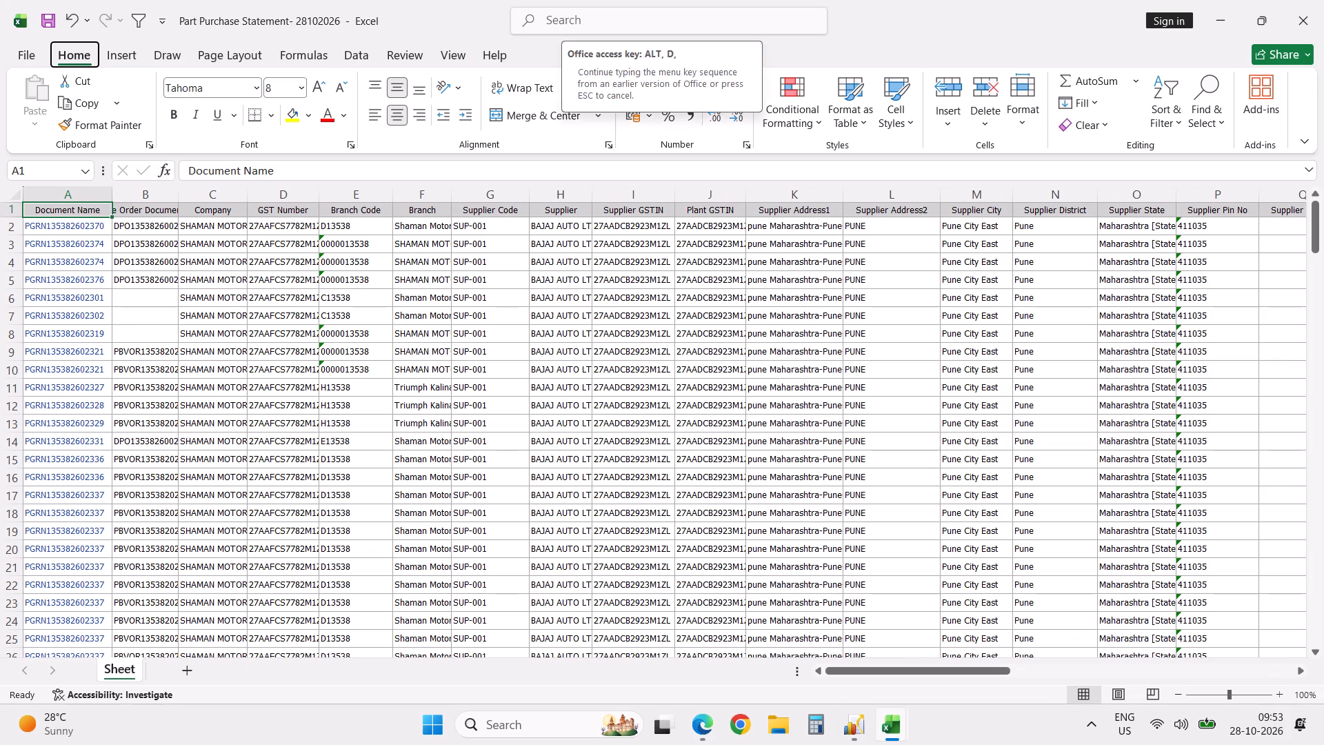
pyautogui.write('ff')
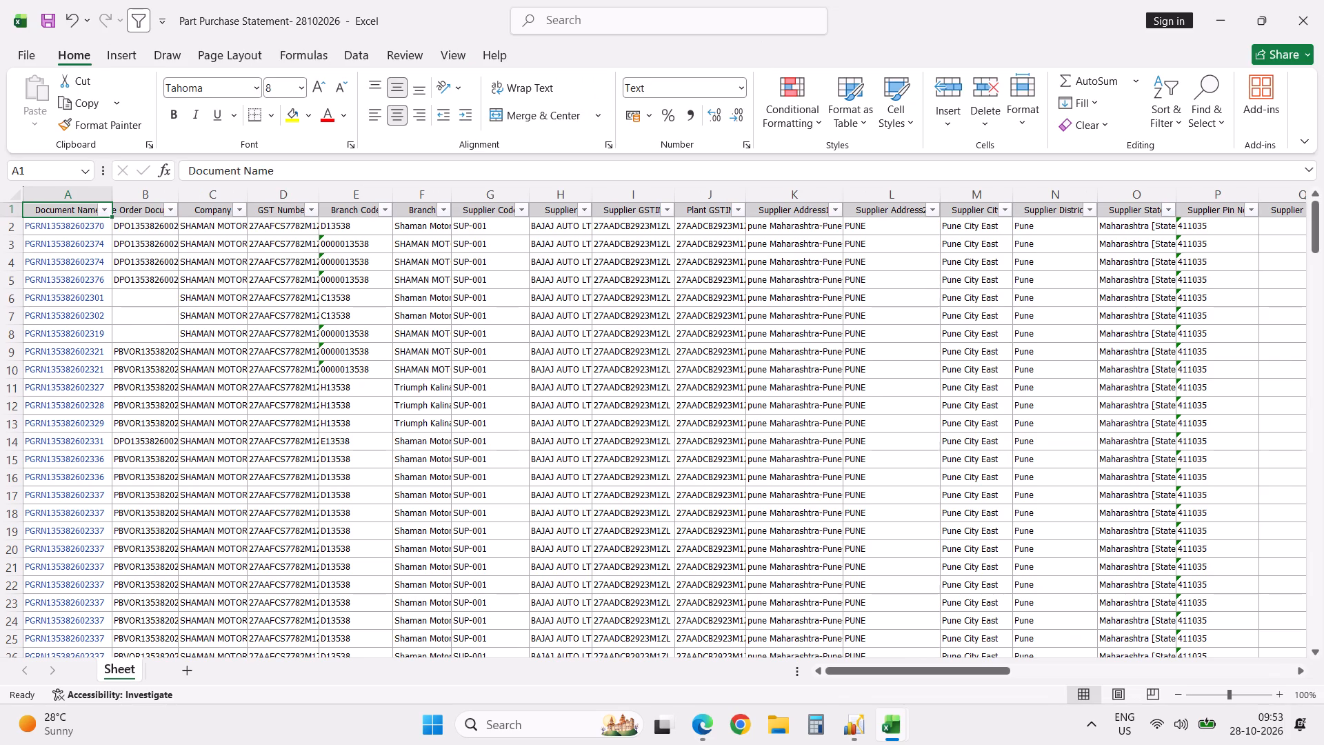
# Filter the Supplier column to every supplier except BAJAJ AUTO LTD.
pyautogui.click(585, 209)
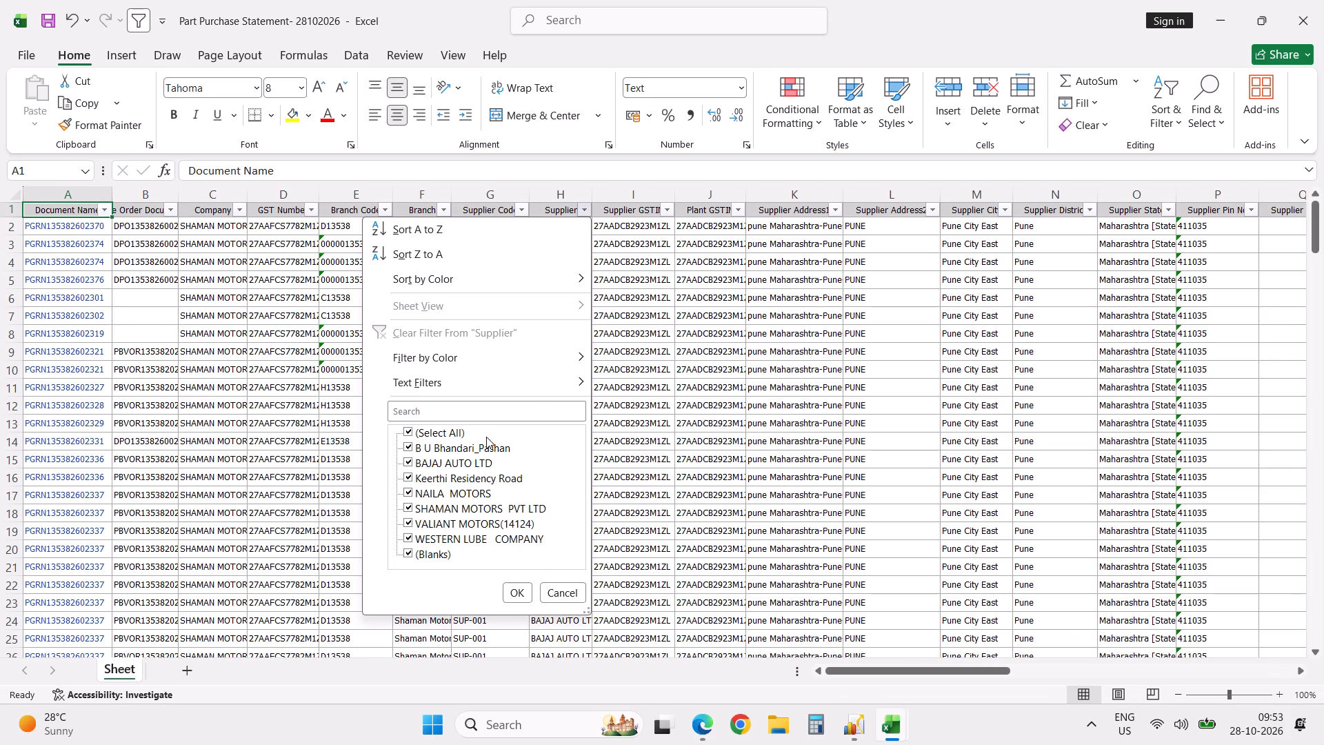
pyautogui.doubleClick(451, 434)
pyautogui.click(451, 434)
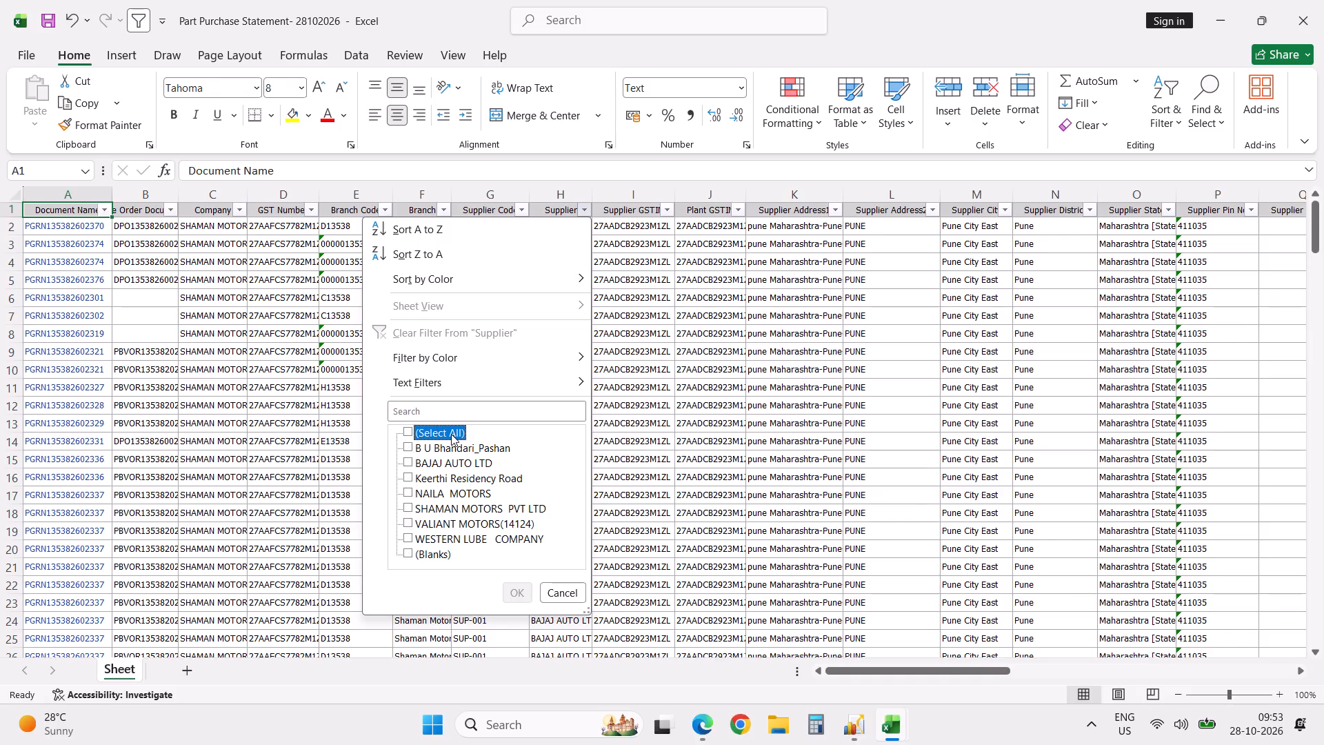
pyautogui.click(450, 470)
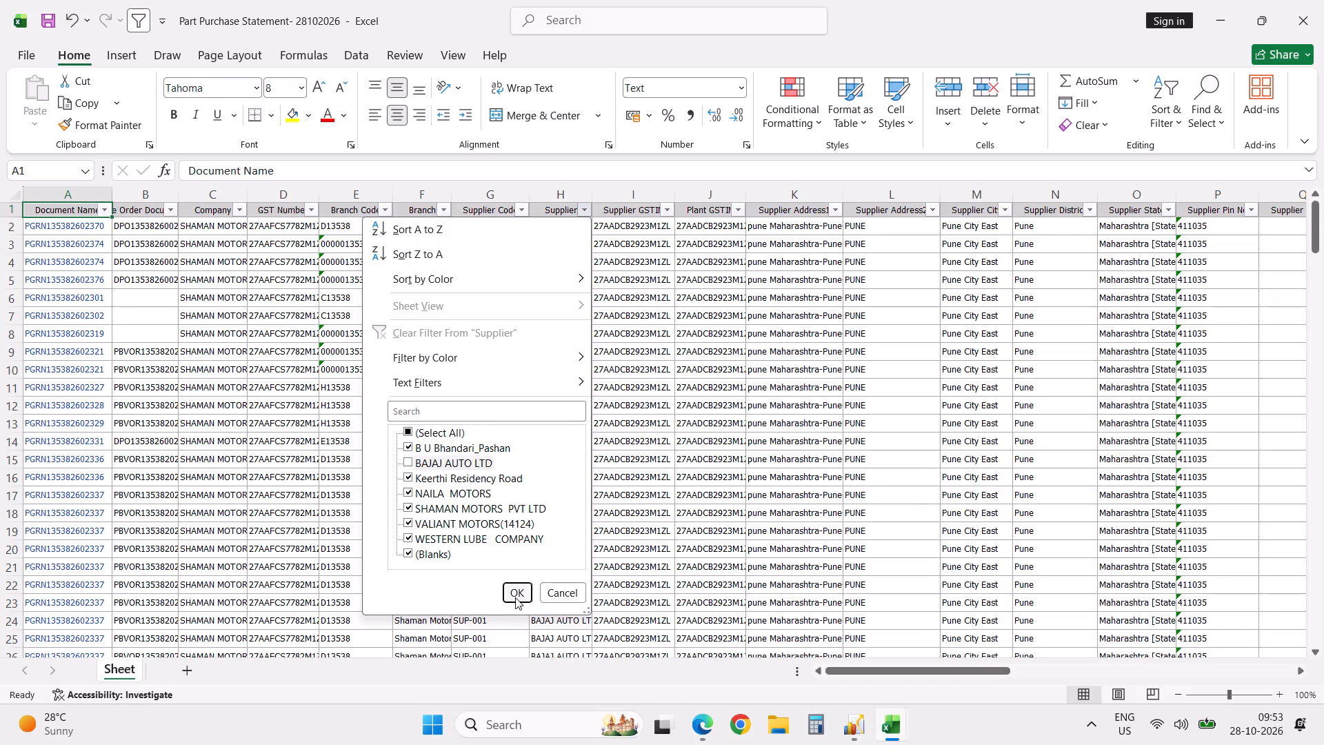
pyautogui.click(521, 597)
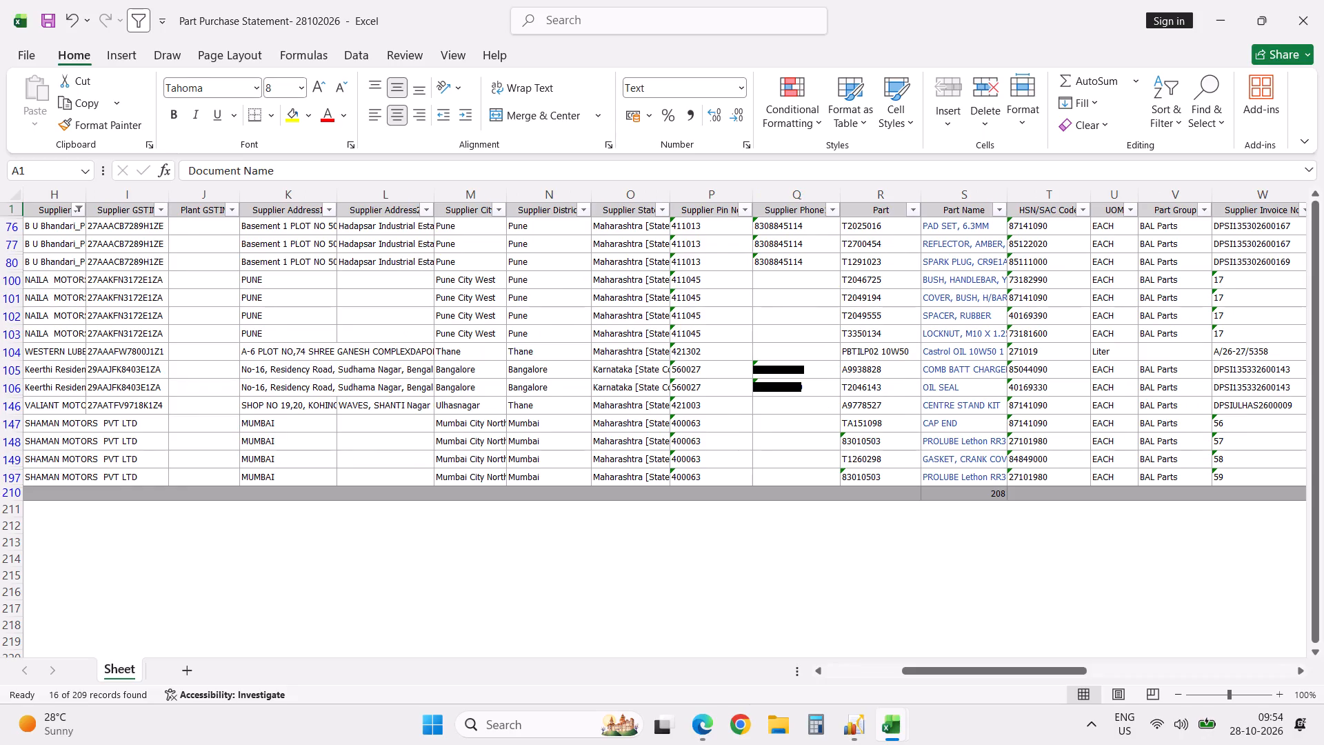
# Change the Supplier column filter to show only BAJAJ AUTO LTD.
pyautogui.click(77, 210)
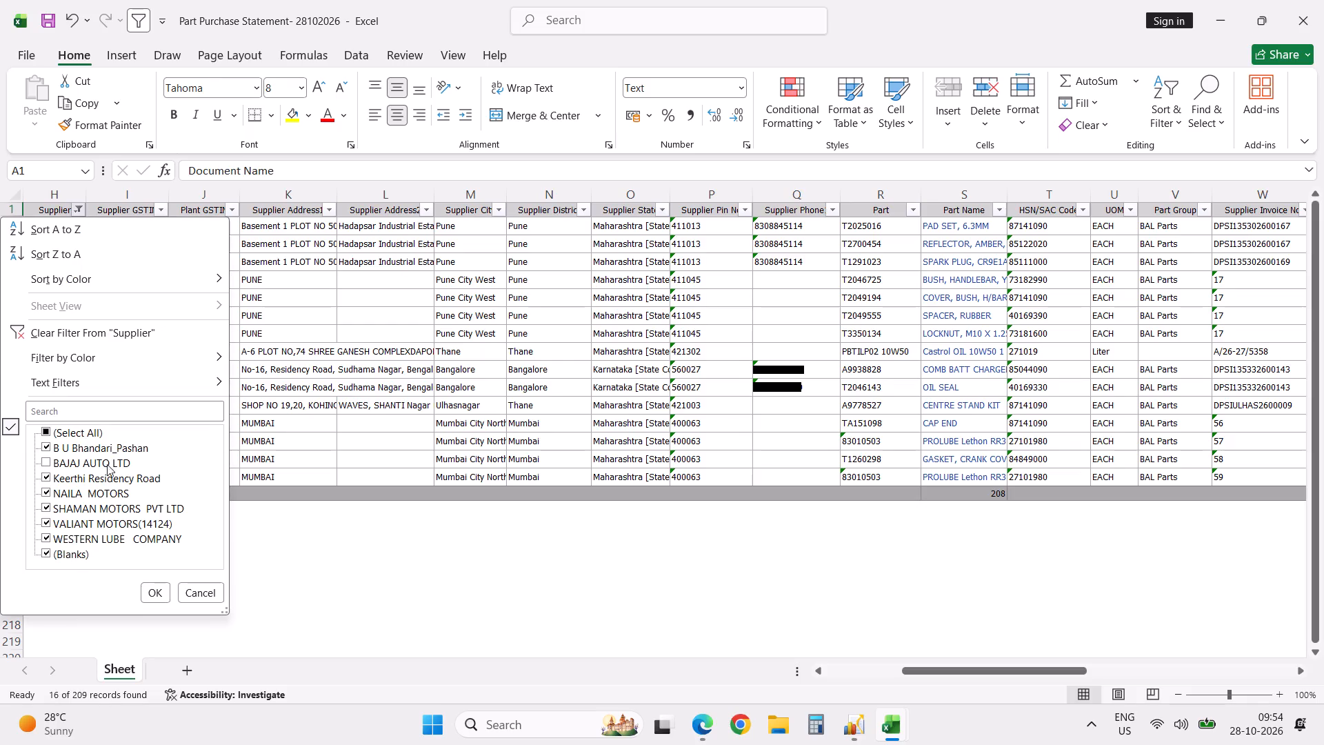
pyautogui.click(91, 433)
pyautogui.click(91, 433)
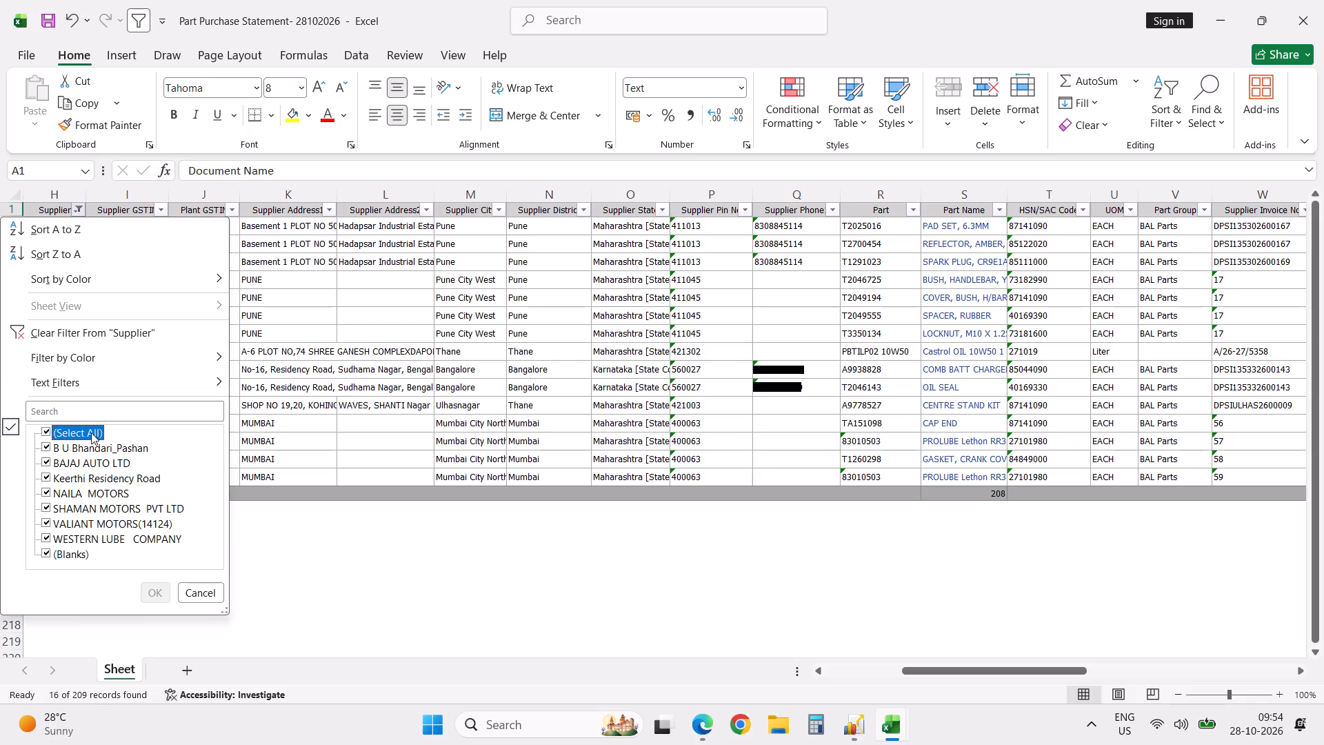
pyautogui.click(88, 464)
pyautogui.click(157, 590)
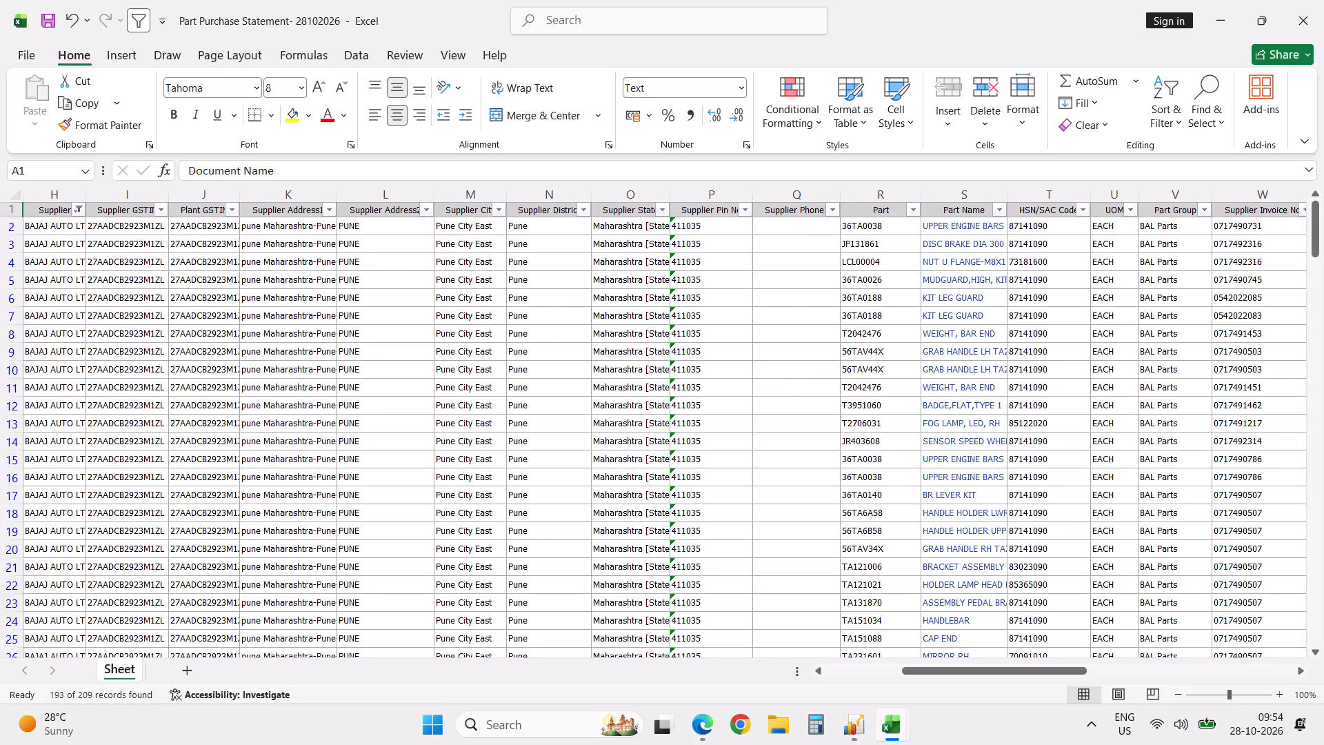
# Filter the Supplier Invoice Date column to 24 October 2026 only.
pyautogui.click(1134, 393)
pyautogui.press('Right')
pyautogui.press('Right')
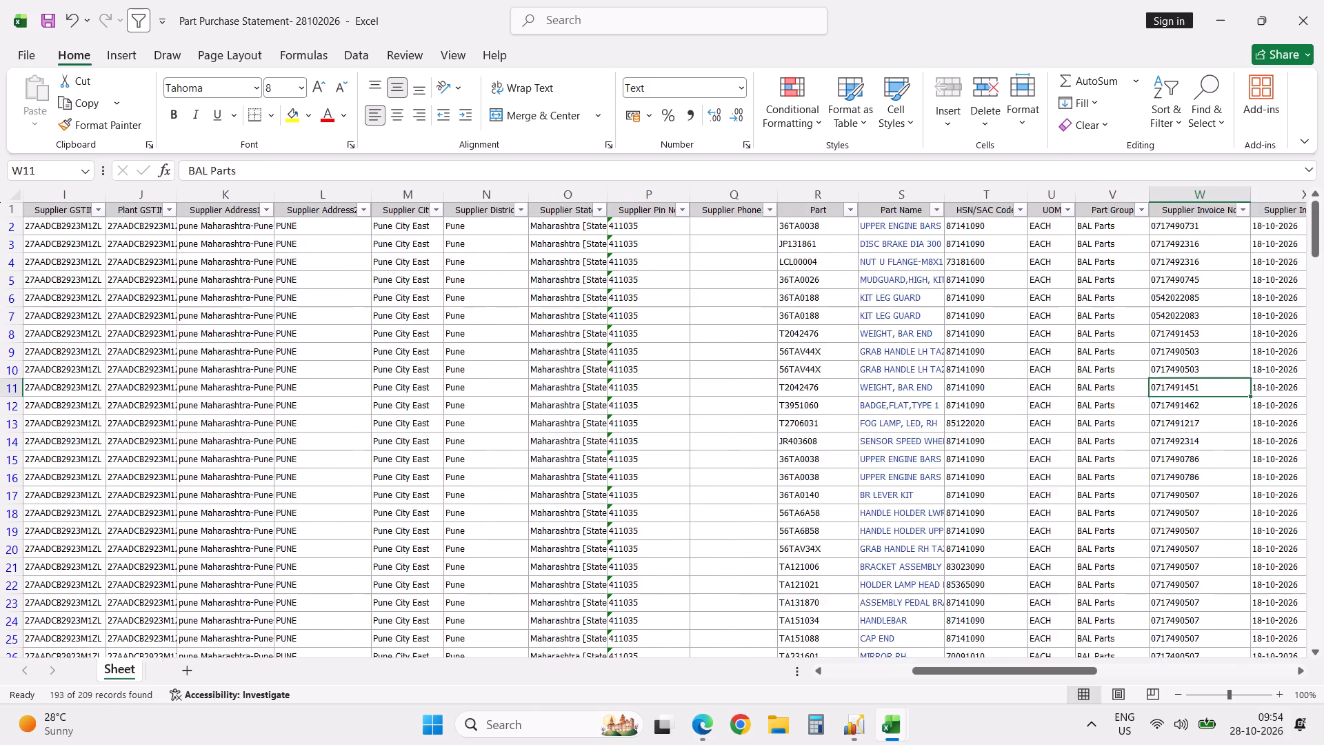
pyautogui.press('Right')
pyautogui.press('Right')
pyautogui.press('Right')
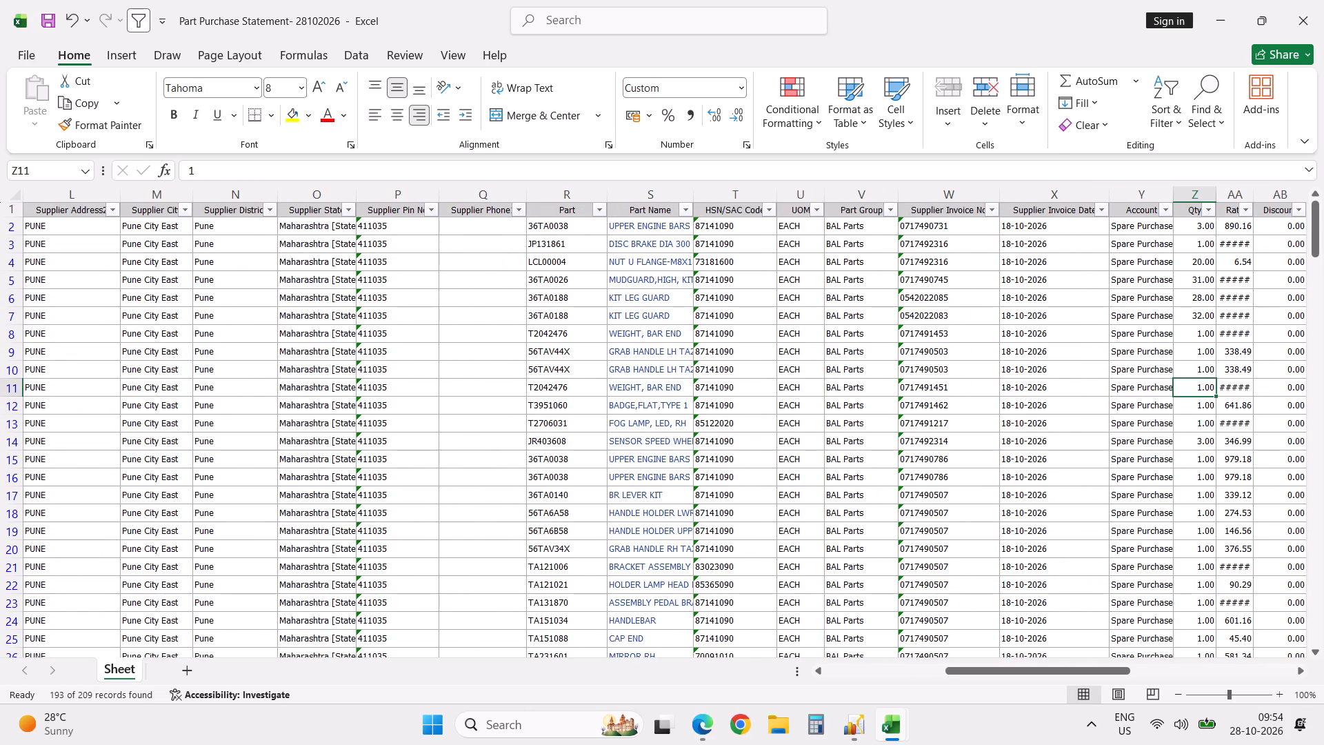
pyautogui.click(1104, 215)
pyautogui.click(962, 463)
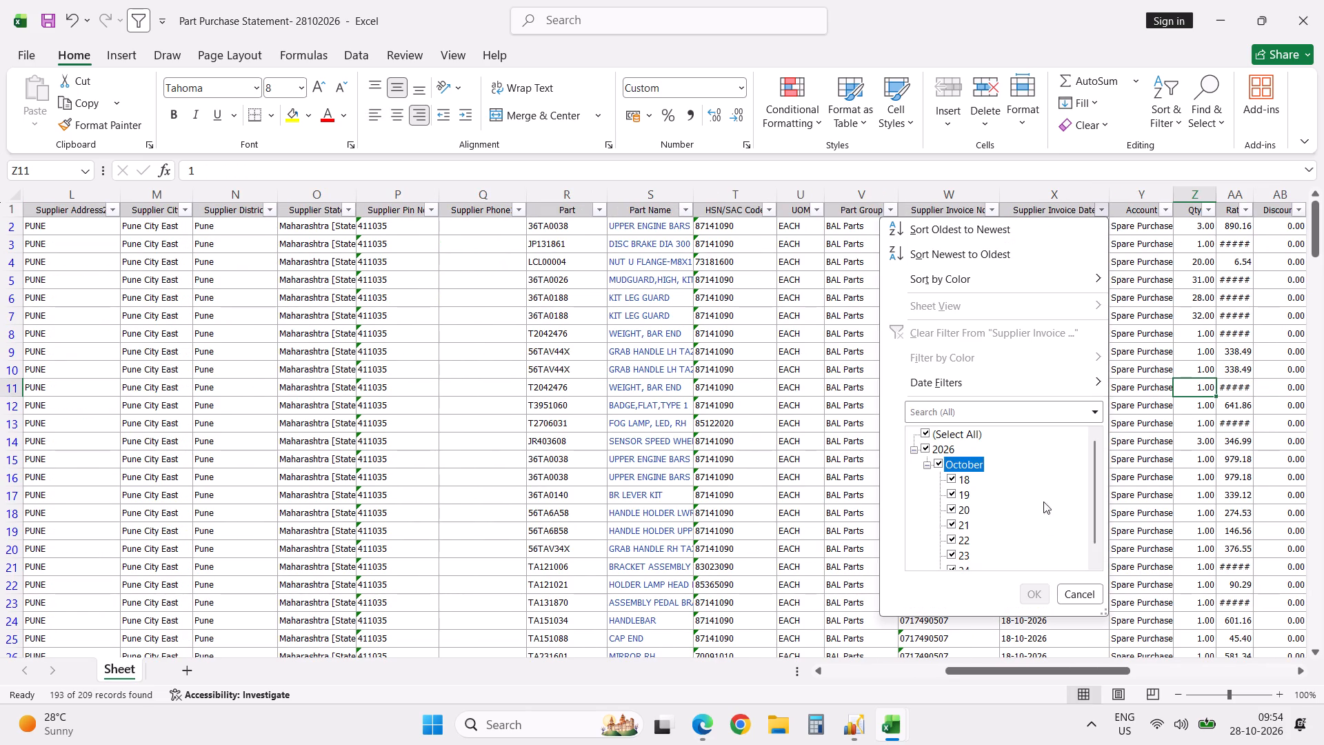
pyautogui.moveTo(1099, 497); pyautogui.dragTo(1103, 546)
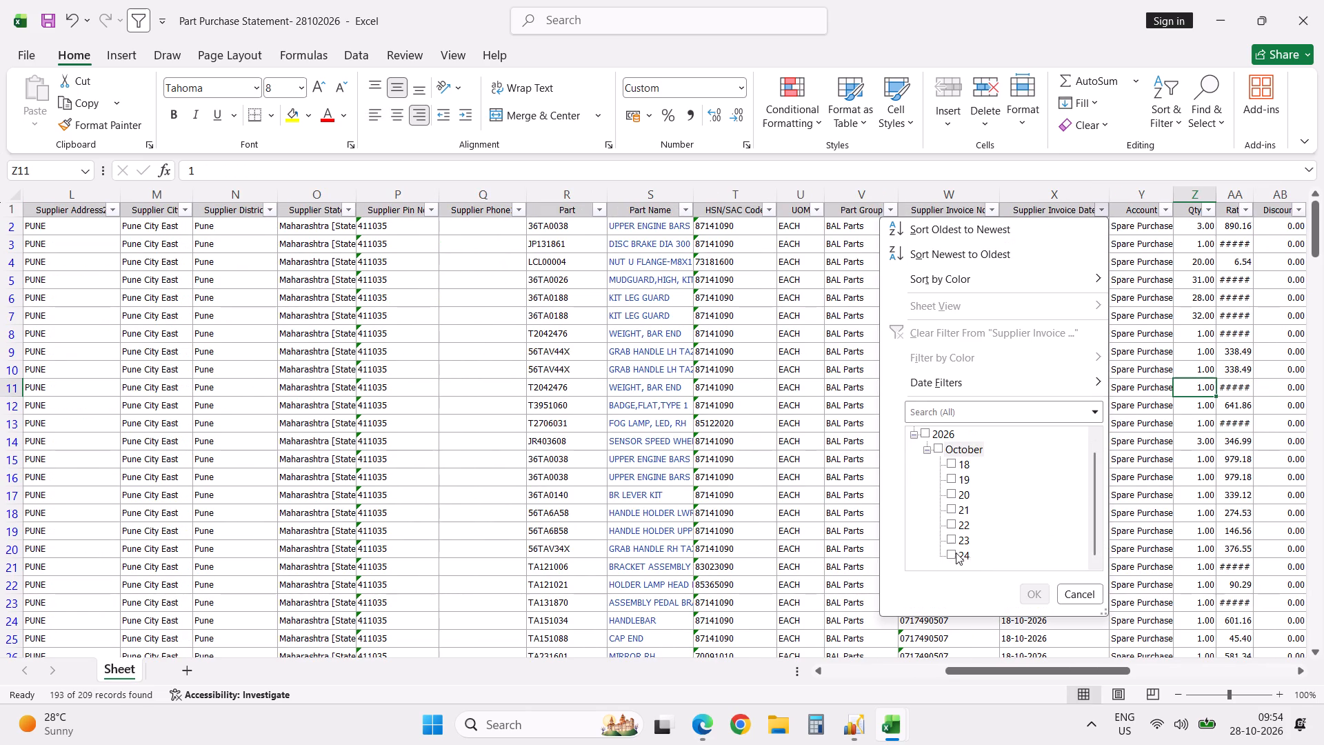
pyautogui.click(951, 555)
pyautogui.click(1042, 596)
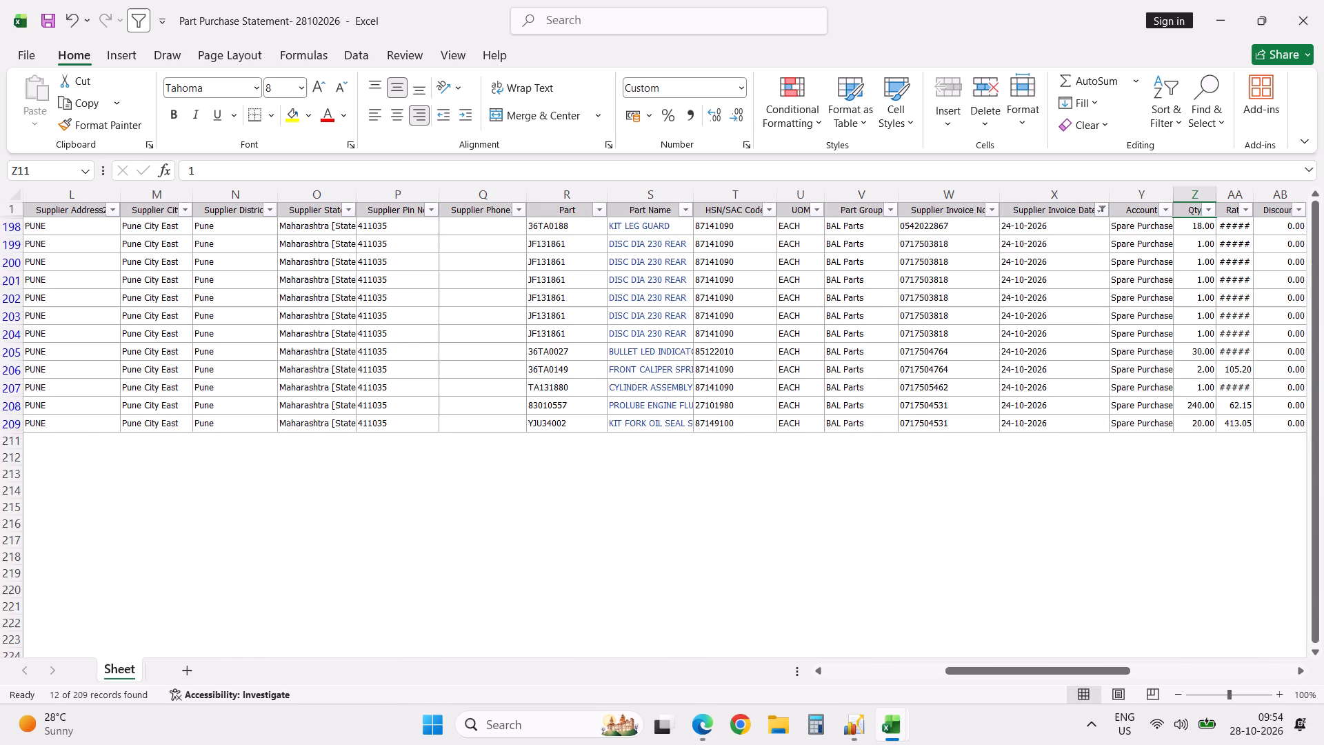
# Show the Amount values of the filtered 24-10-2026 BAJAJ AUTO rows without decimals.
pyautogui.click(874, 557)
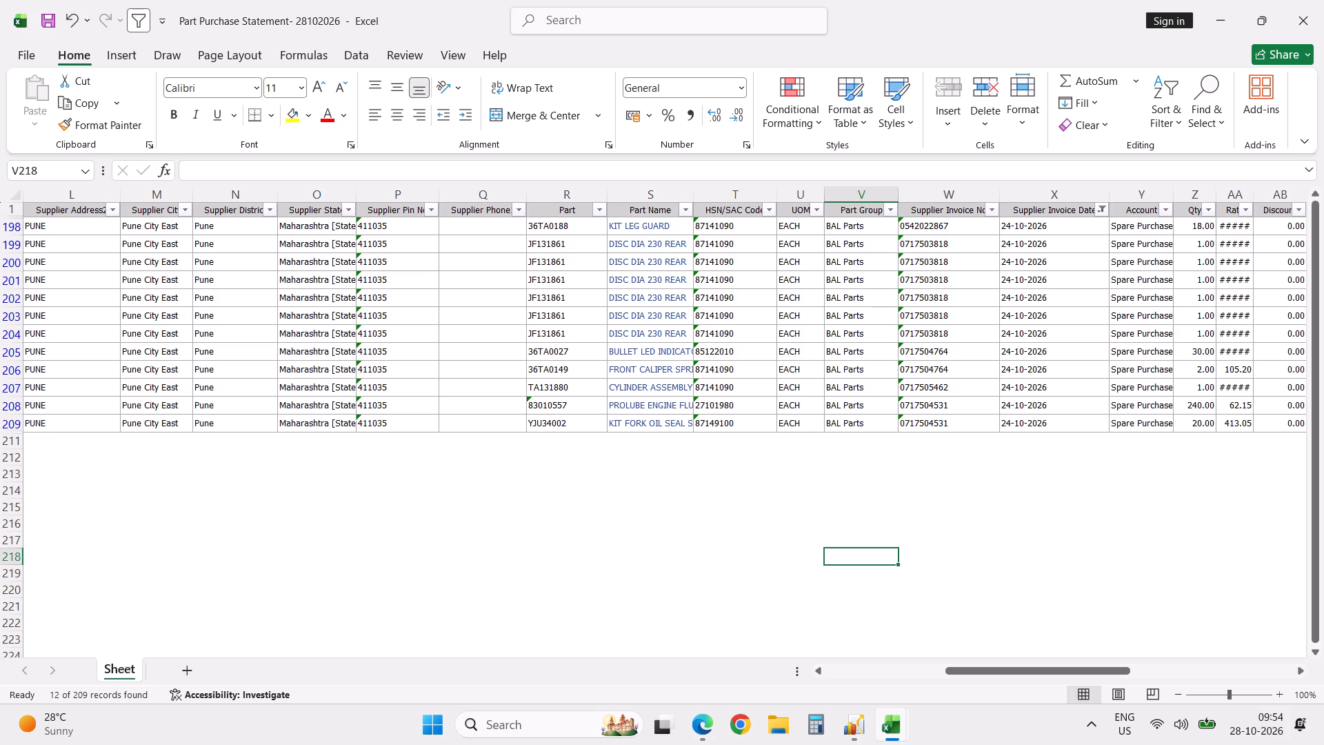
pyautogui.press('Right')
pyautogui.press('Right')
pyautogui.press('Right')
pyautogui.press('Right')
pyautogui.press('Right')
pyautogui.press('Right')
pyautogui.press('Right')
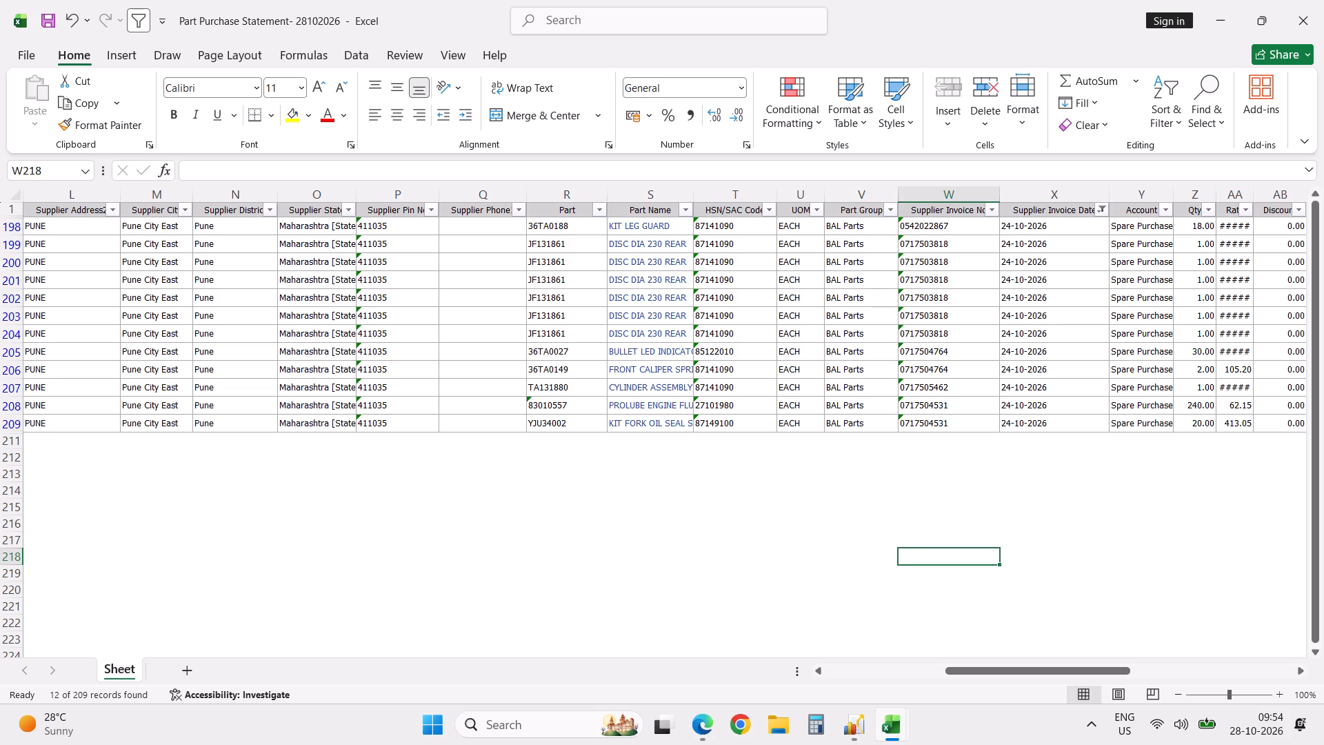
pyautogui.press('Right')
pyautogui.press('Right')
pyautogui.press('Right')
pyautogui.press('Right')
pyautogui.press('Left')
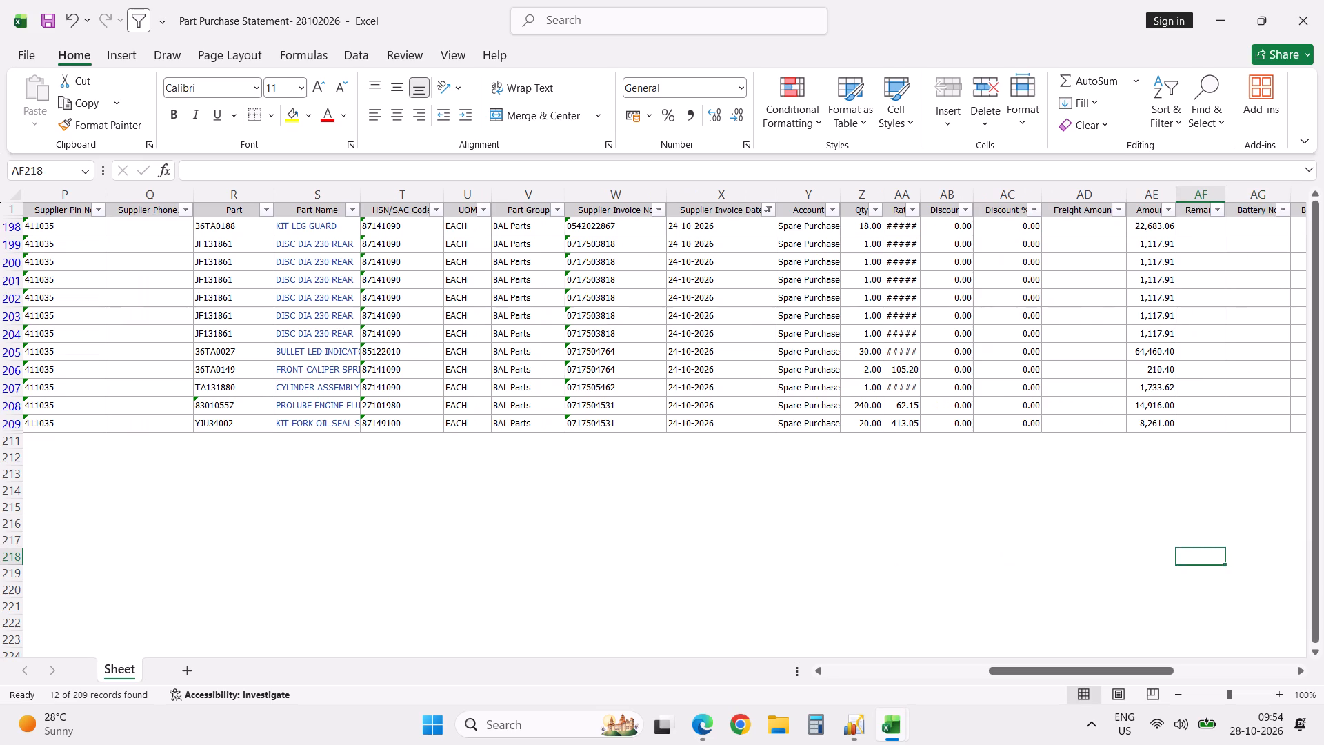
pyautogui.press('Left')
pyautogui.press('Up')
pyautogui.press('Up')
pyautogui.press('Up')
pyautogui.press('Up')
pyautogui.press('Up')
pyautogui.press('Up')
pyautogui.press('Up')
pyautogui.press('Up')
pyautogui.press('Up')
pyautogui.press('Up')
pyautogui.press('Up')
pyautogui.press('Up')
pyautogui.press('Up')
pyautogui.press('Up')
pyautogui.press('Up')
pyautogui.press('Up')
pyautogui.press('Up')
pyautogui.press('Up')
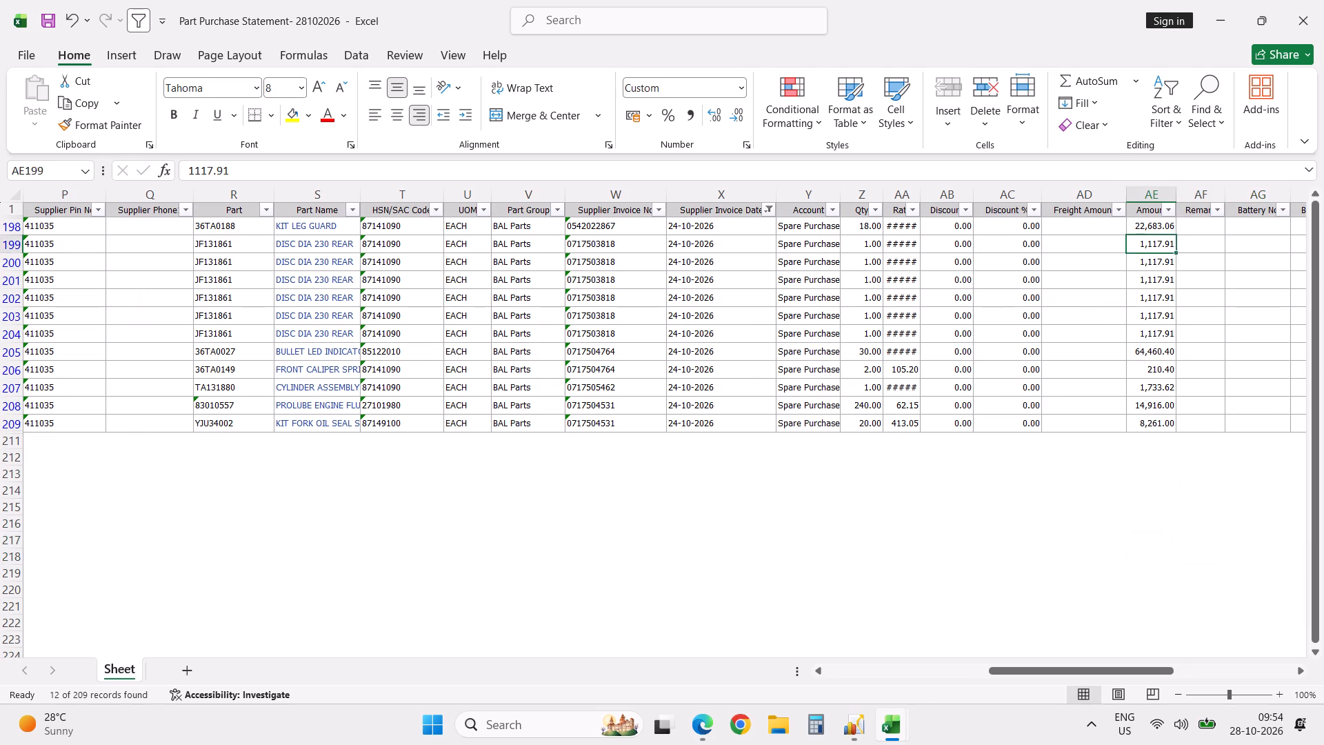
pyautogui.press('Up')
pyautogui.hotkey('shift', 'Down')
pyautogui.hotkey('shift', 'Down')
pyautogui.hotkey('shift', 'Down')
pyautogui.hotkey('shift', 'Down')
pyautogui.hotkey('shift', 'Down')
pyautogui.hotkey('shift', 'Down')
pyautogui.hotkey('shift', 'Down')
pyautogui.hotkey('shift', 'Down')
pyautogui.hotkey('shift', 'Down')
pyautogui.hotkey('shift', 'Down')
pyautogui.hotkey('shift', 'Down')
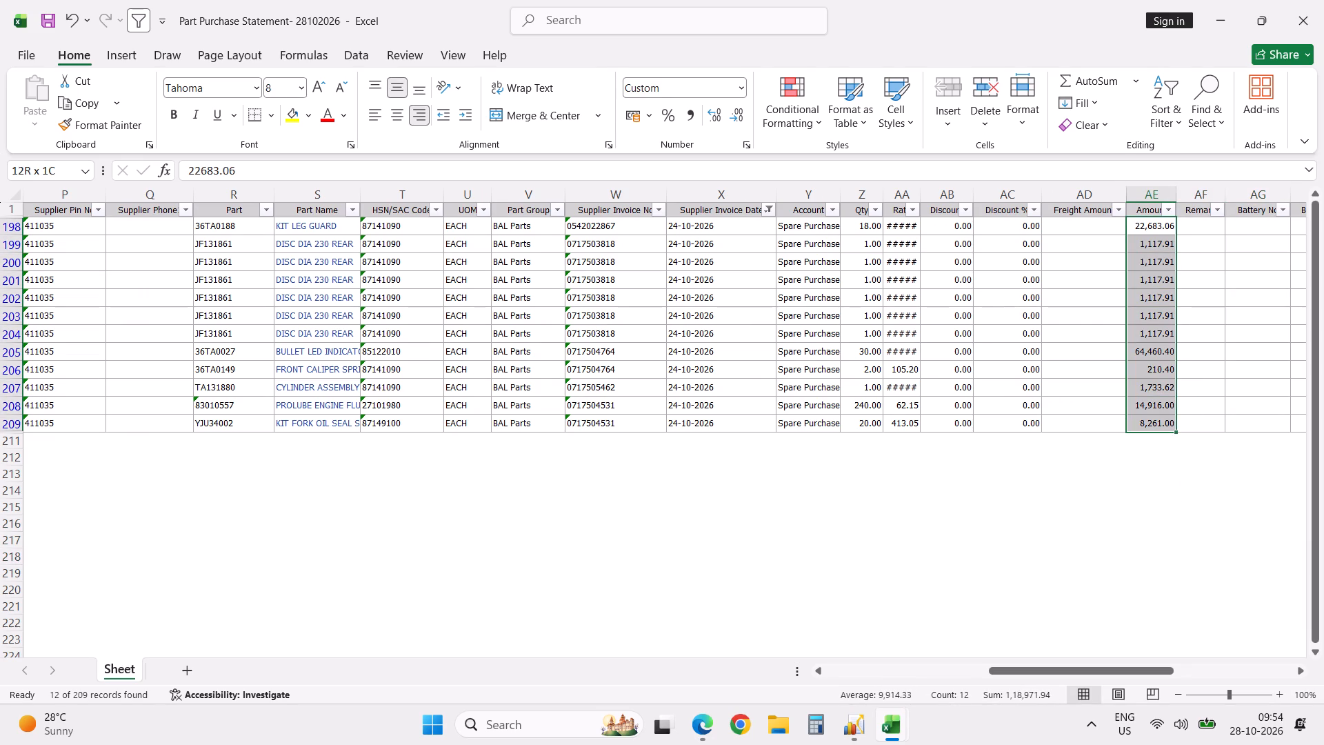
pyautogui.doubleClick(740, 110)
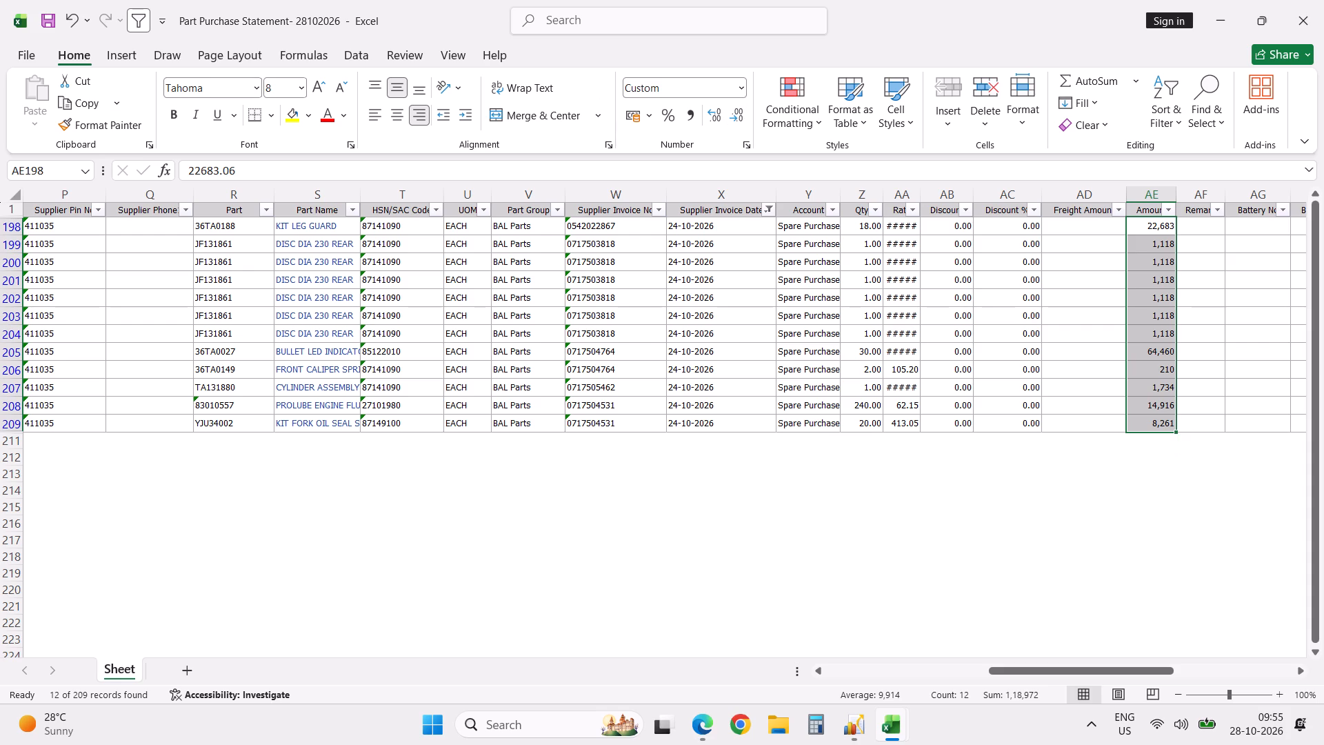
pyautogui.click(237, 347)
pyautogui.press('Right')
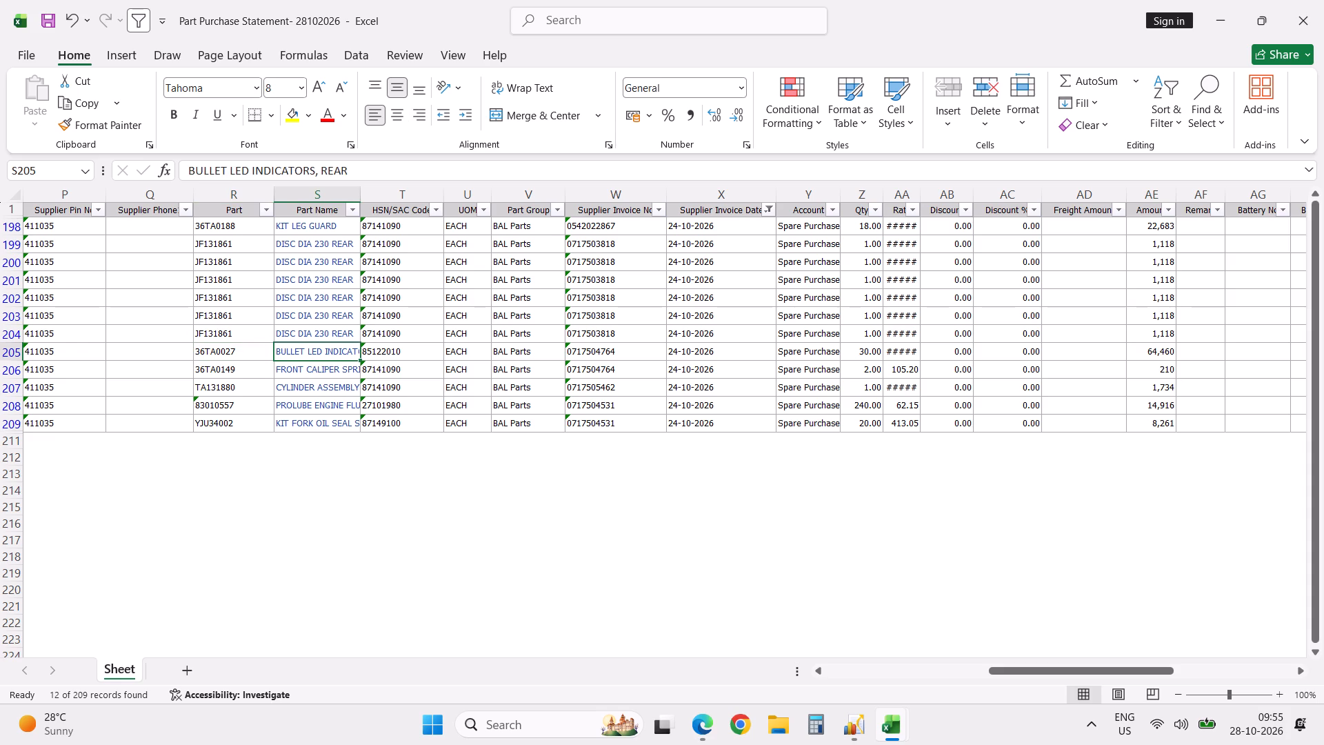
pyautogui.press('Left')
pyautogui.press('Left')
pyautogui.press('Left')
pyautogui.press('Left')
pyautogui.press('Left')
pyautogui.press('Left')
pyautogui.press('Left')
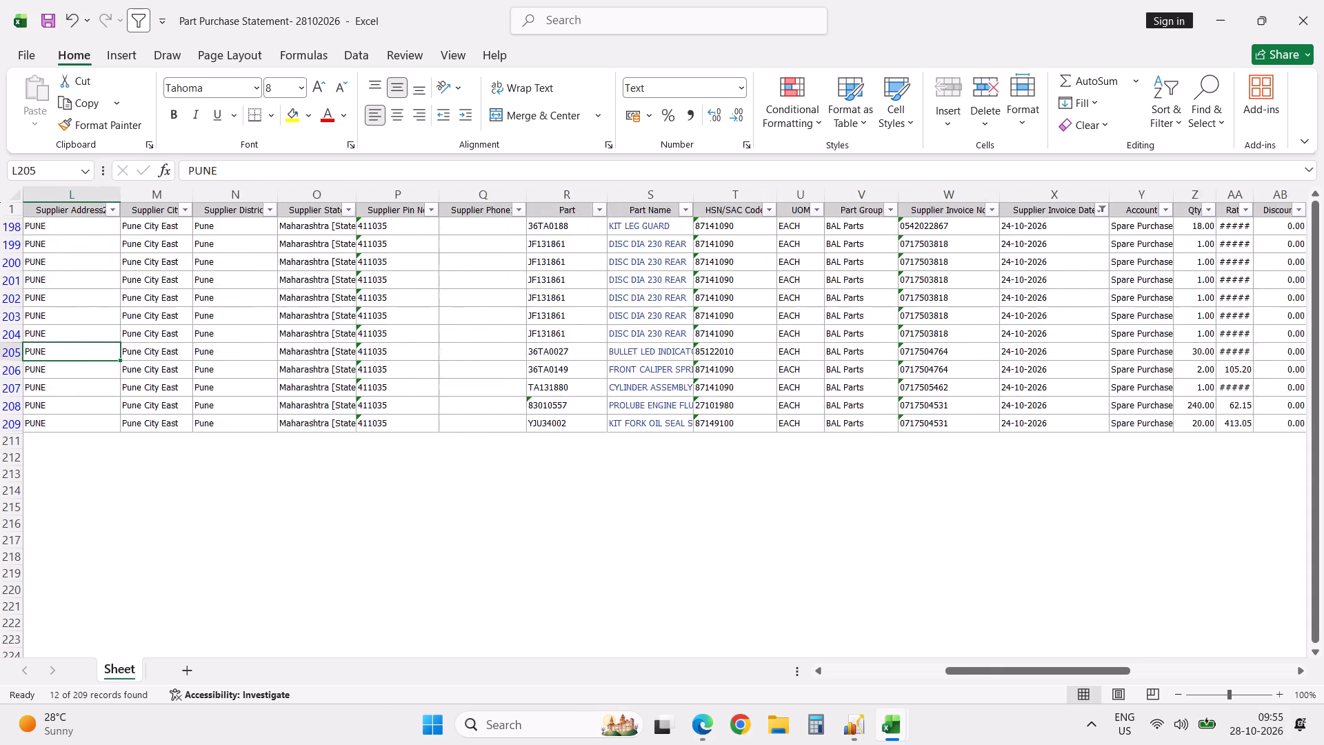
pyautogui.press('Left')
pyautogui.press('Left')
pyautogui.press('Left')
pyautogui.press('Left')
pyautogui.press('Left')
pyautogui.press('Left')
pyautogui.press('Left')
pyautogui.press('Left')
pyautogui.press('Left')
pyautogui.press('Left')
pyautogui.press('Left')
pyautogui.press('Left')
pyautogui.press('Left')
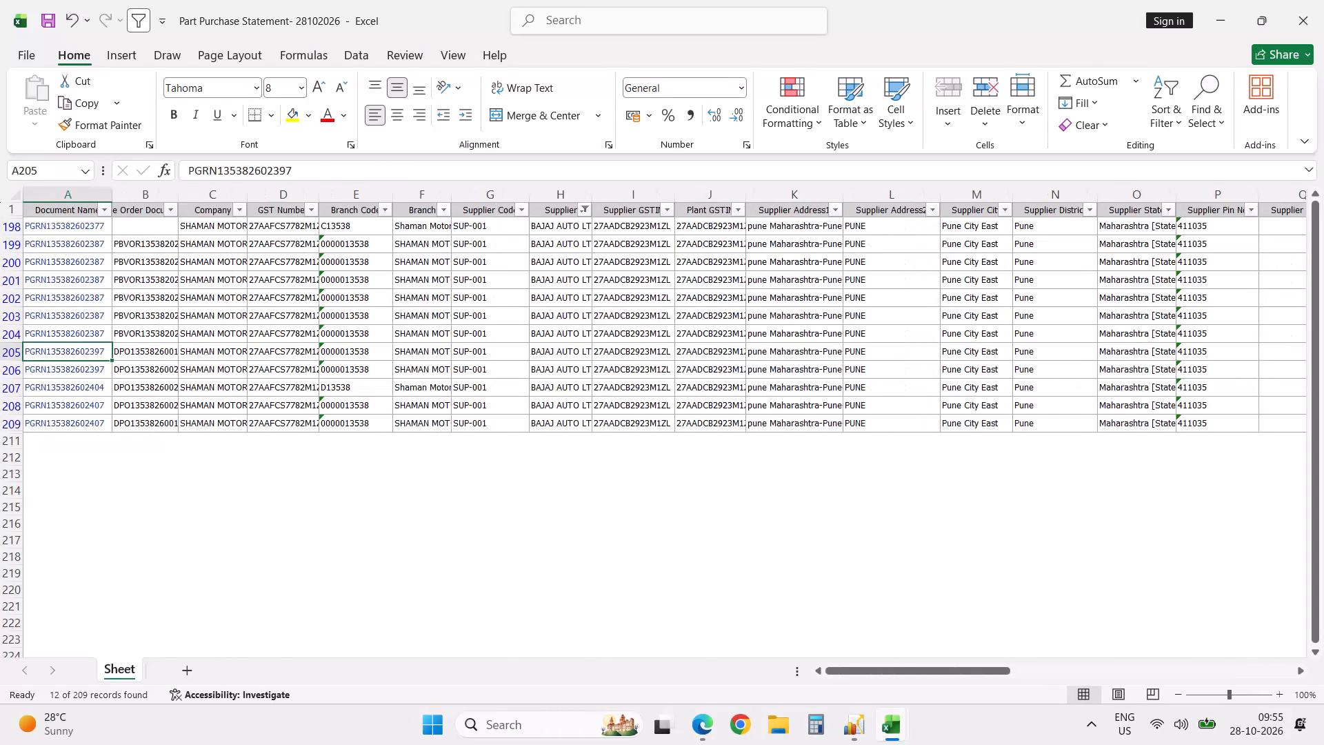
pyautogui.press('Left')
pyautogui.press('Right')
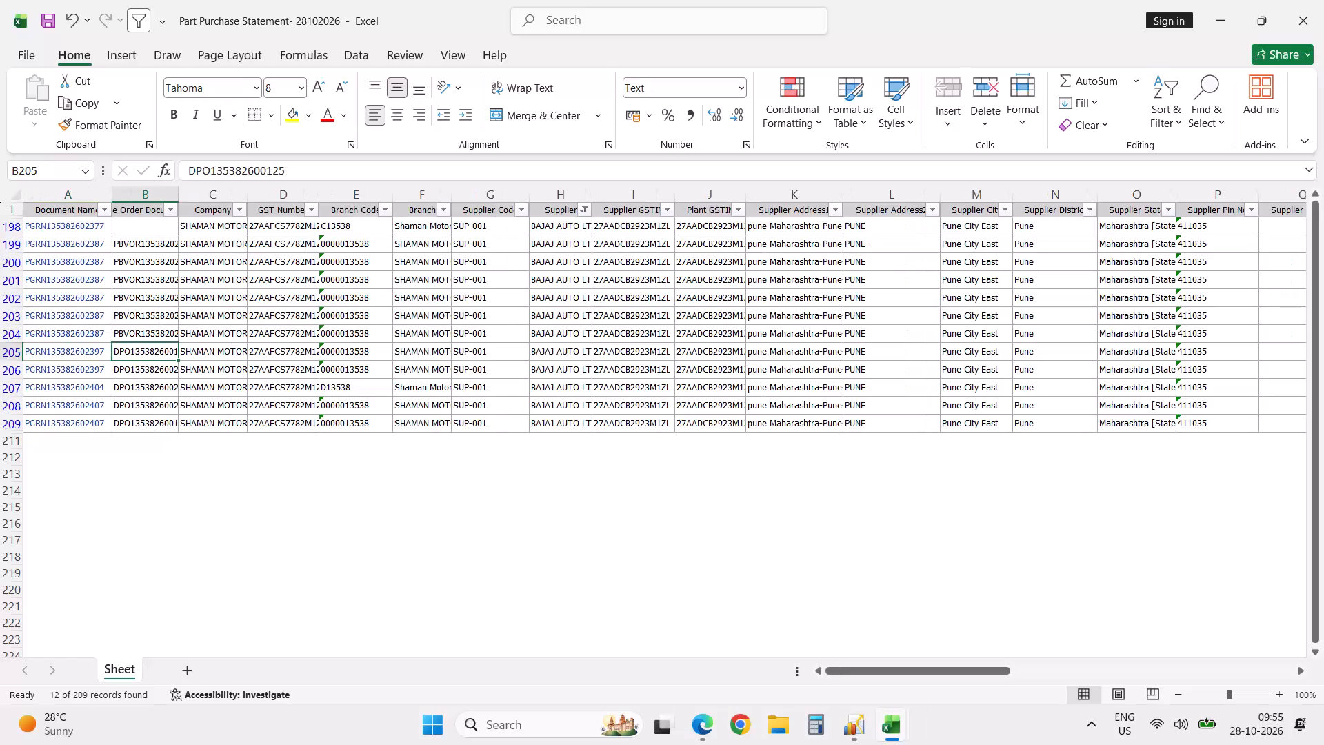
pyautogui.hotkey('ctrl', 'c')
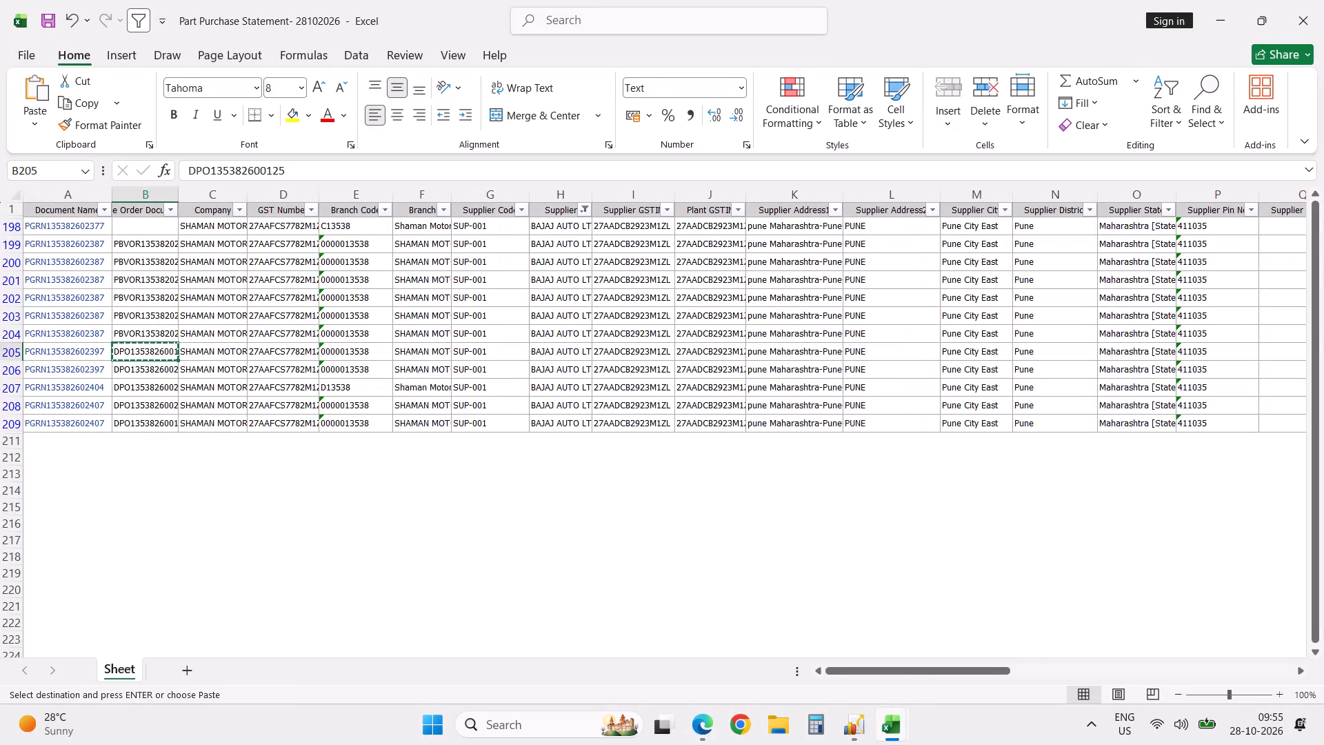
# Open the recent workbook Part Purchase Order Statement-18102026.
pyautogui.click(853, 722)
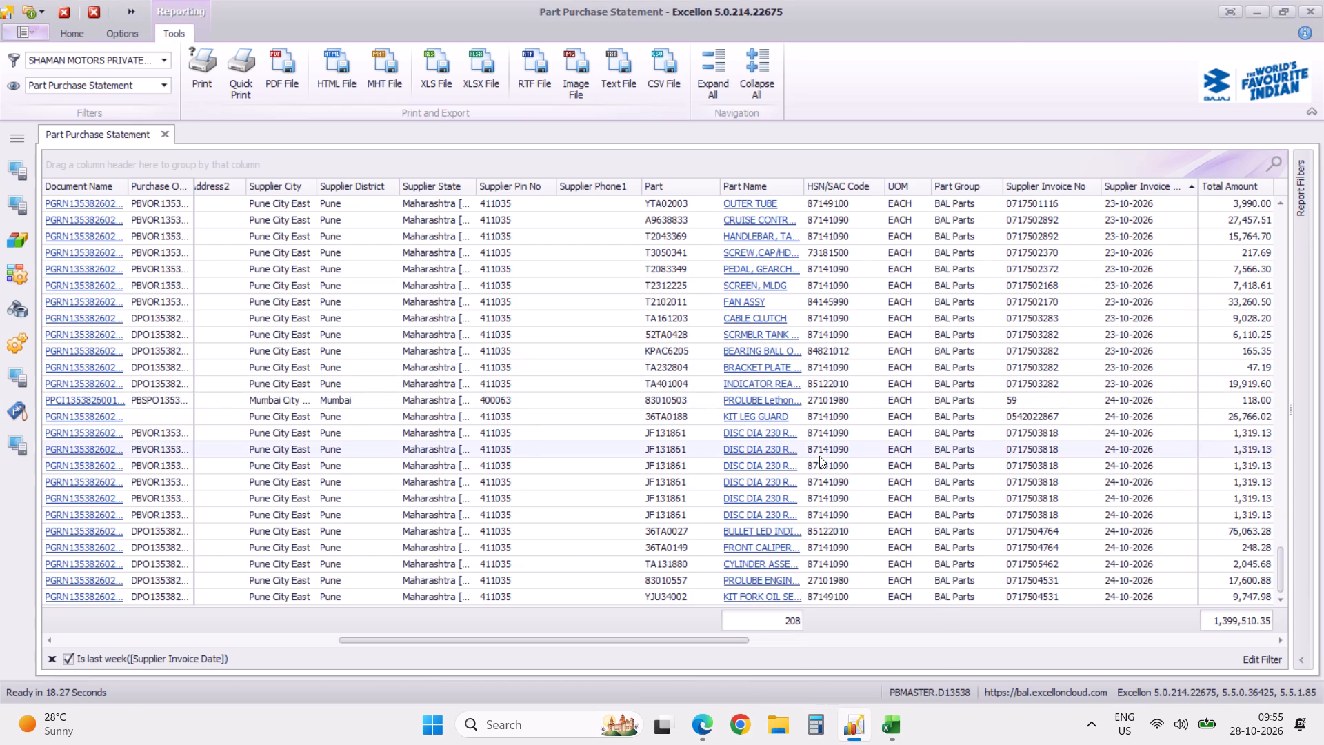
pyautogui.hotkey('alt', 'Tab')
pyautogui.hotkey('alt', 'f')
pyautogui.press('o')
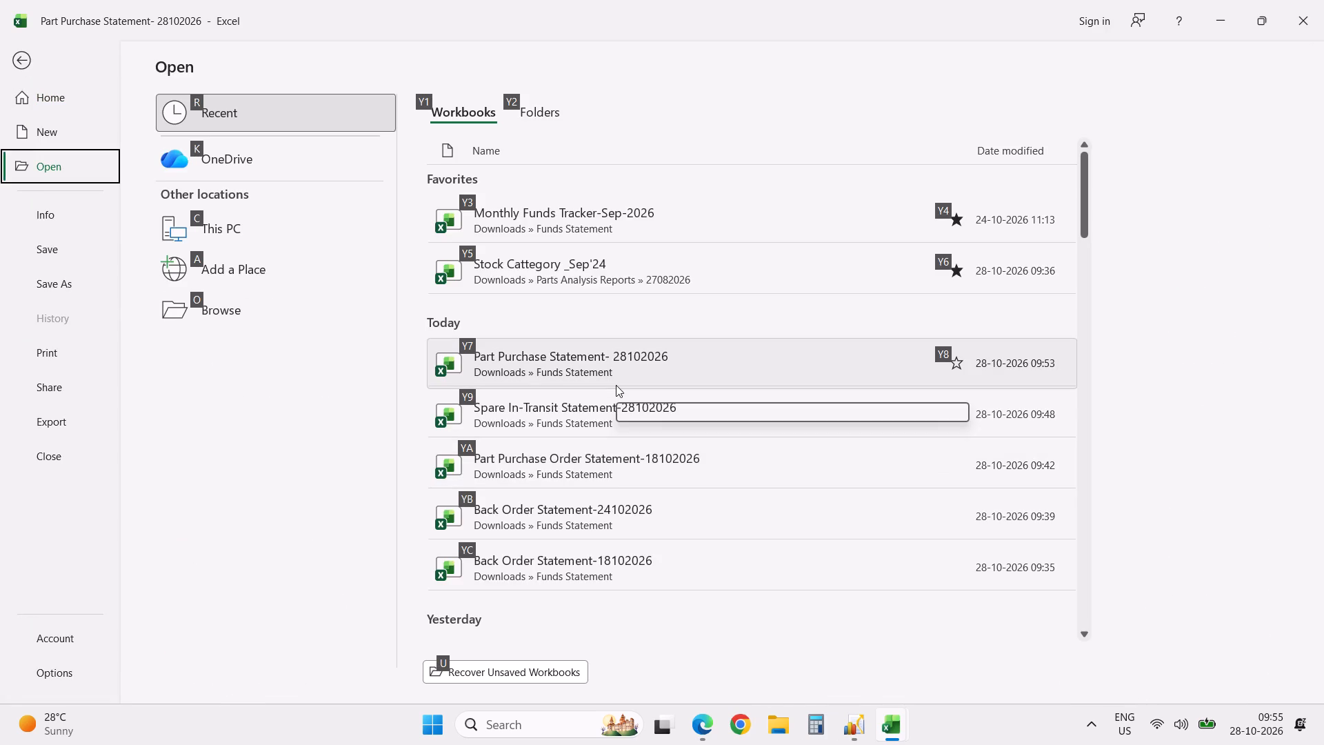
pyautogui.doubleClick(606, 458)
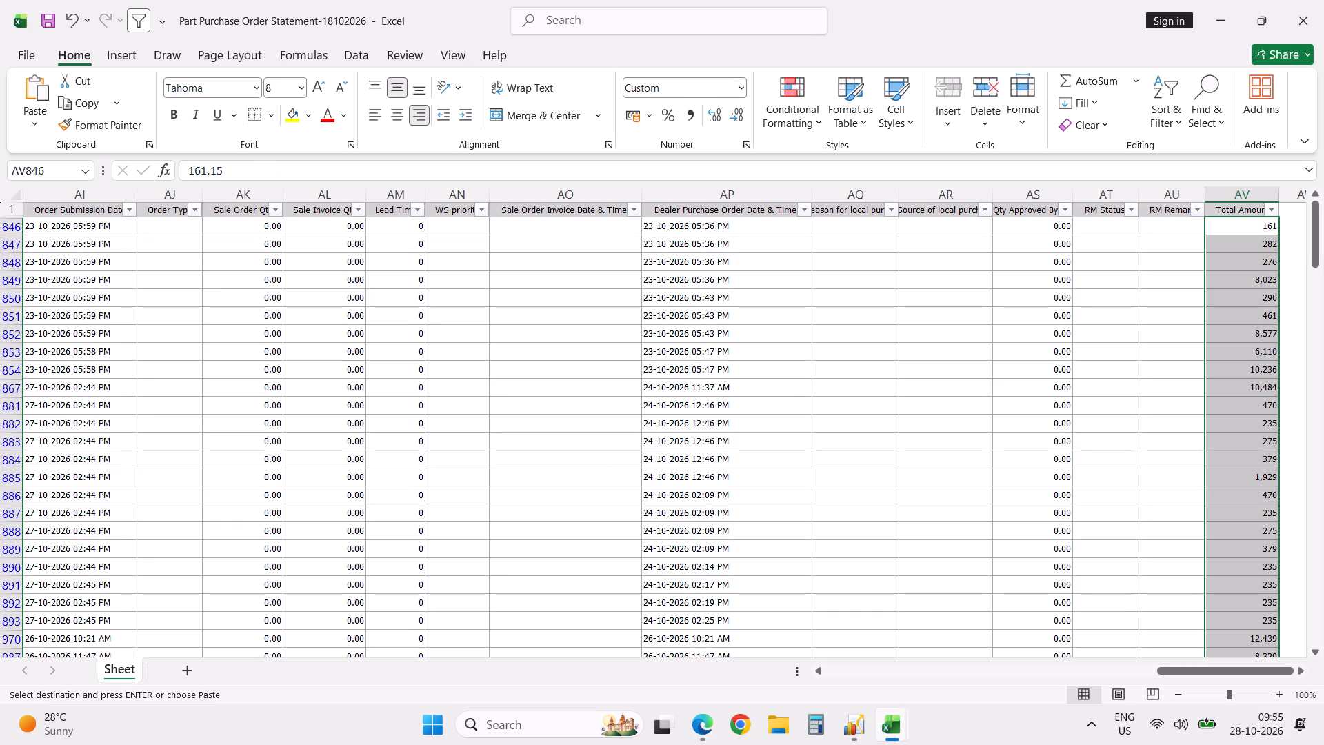
# Turn off filtering on the purchase order sheet so that all orders are listed.
pyautogui.click(606, 458)
pyautogui.write('dff')
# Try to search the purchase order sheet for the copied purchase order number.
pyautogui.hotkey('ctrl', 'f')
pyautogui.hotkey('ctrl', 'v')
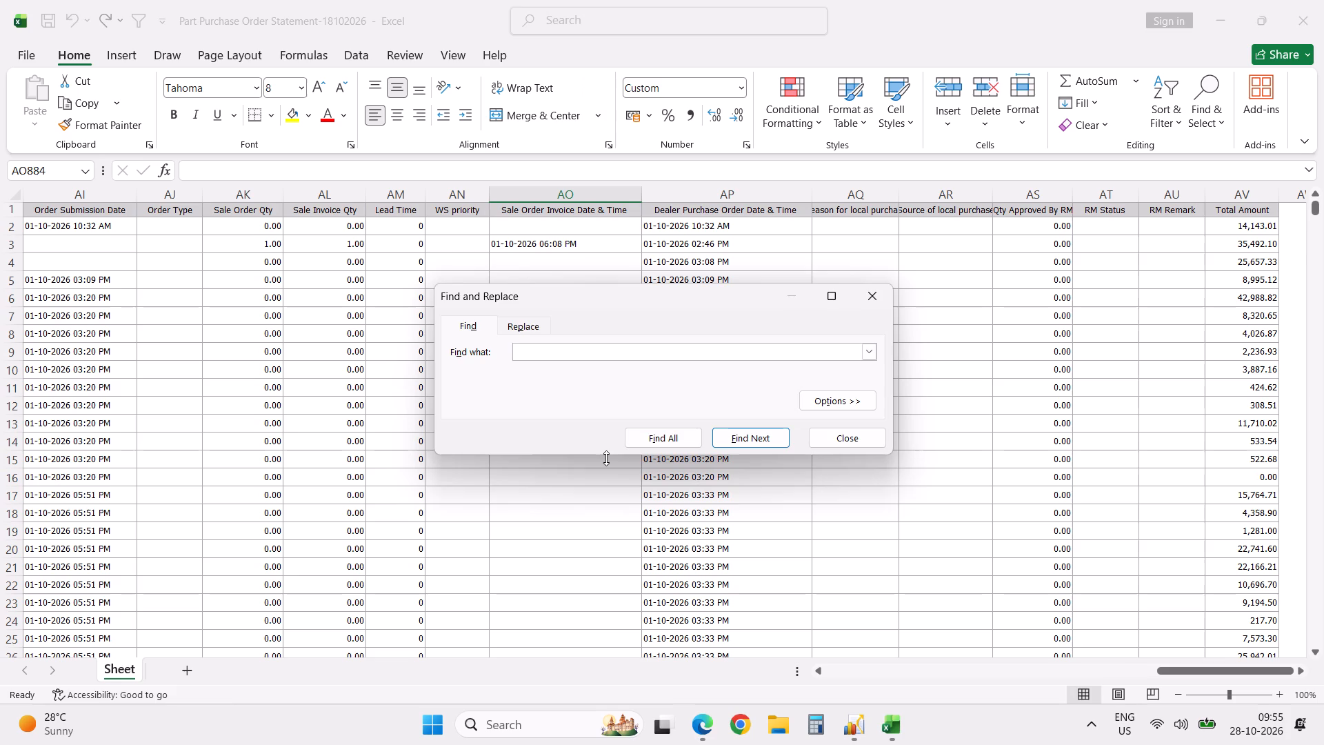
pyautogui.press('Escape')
pyautogui.hotkey('alt', 'Tab')
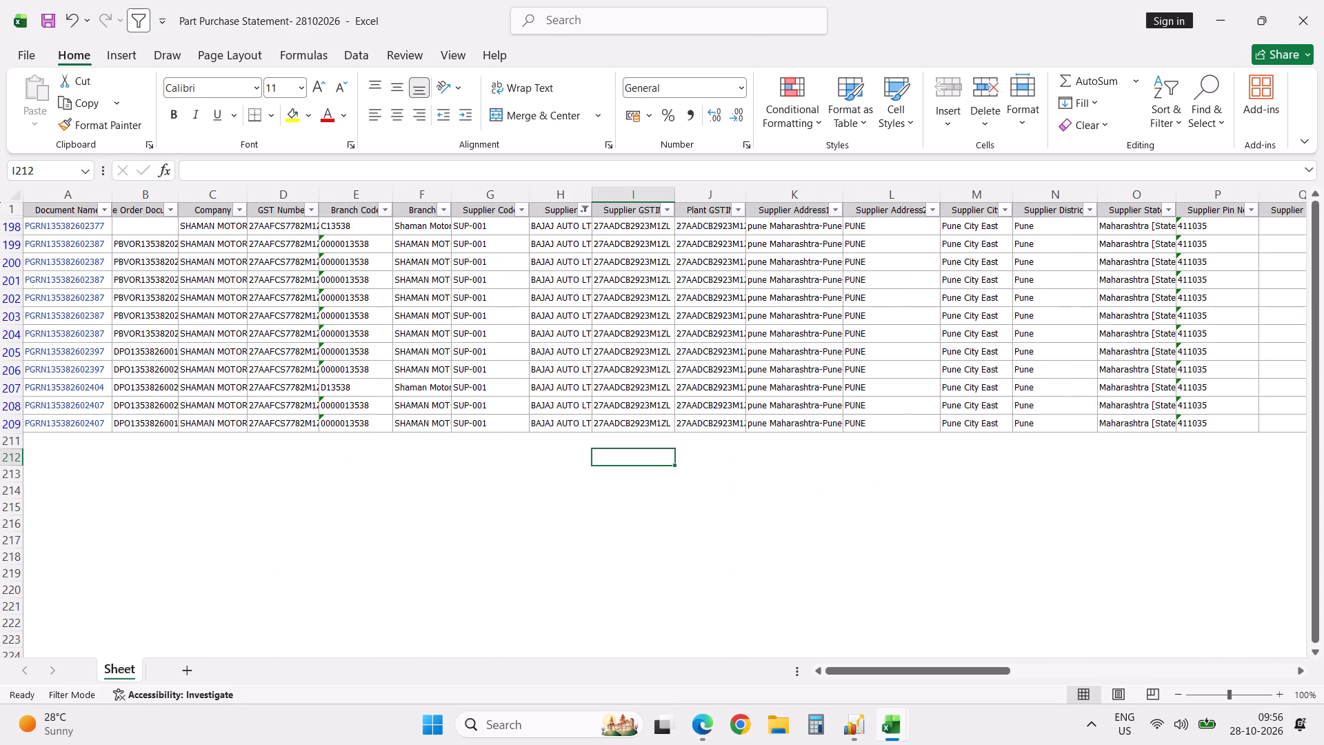
pyautogui.press('Right')
pyautogui.press('Right')
pyautogui.press('Right')
pyautogui.press('Right')
pyautogui.press('Right')
pyautogui.press('Right')
pyautogui.press('Right')
pyautogui.press('Right')
pyautogui.press('Right')
pyautogui.press('Right')
pyautogui.press('Right')
pyautogui.press('Right')
pyautogui.press('Right')
pyautogui.press('Right')
pyautogui.press('Right')
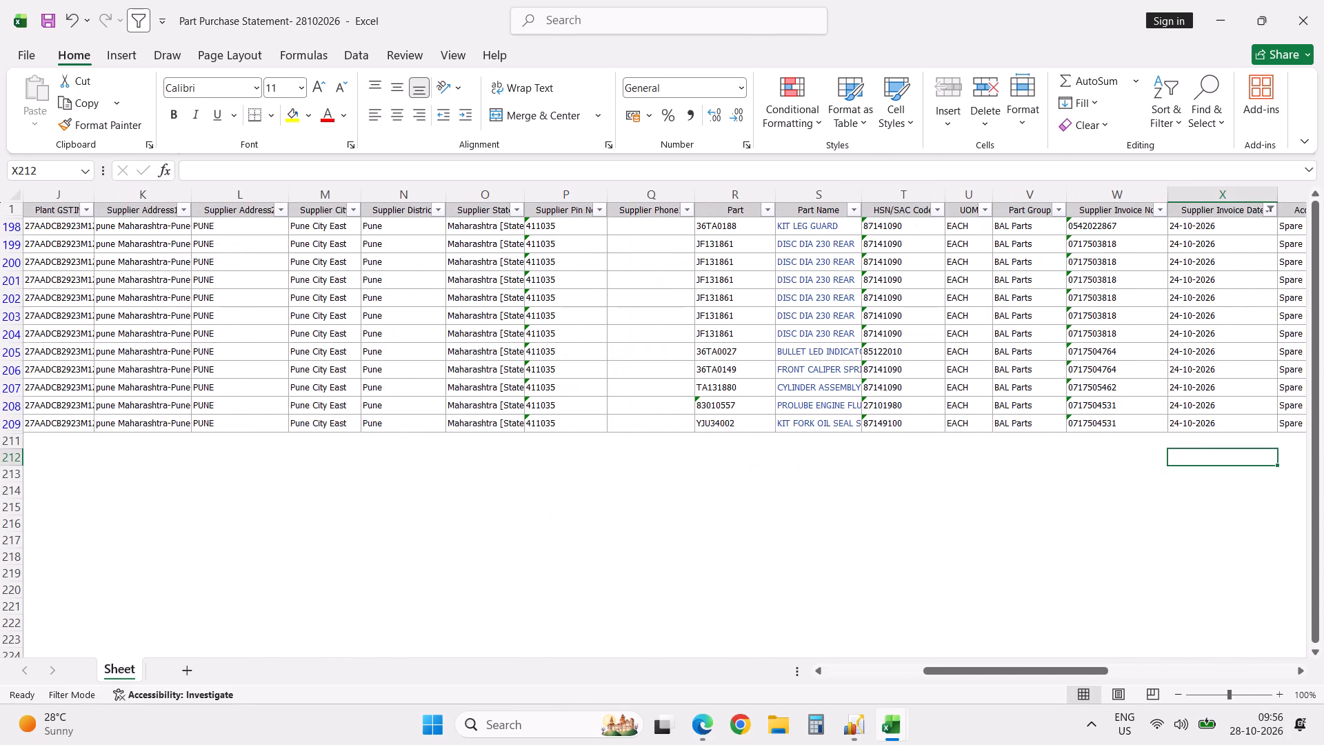
pyautogui.click(749, 347)
pyautogui.press('Left')
pyautogui.press('Left')
pyautogui.press('Left')
pyautogui.press('Left')
pyautogui.press('Left')
pyautogui.press('Left')
pyautogui.press('Left')
pyautogui.press('Left')
pyautogui.press('Left')
pyautogui.press('Left')
pyautogui.press('Left')
pyautogui.press('Left')
pyautogui.press('Left')
pyautogui.press('Left')
pyautogui.press('Left')
pyautogui.press('Left')
pyautogui.press('Left')
pyautogui.press('Left')
pyautogui.press('Left')
pyautogui.press('Left')
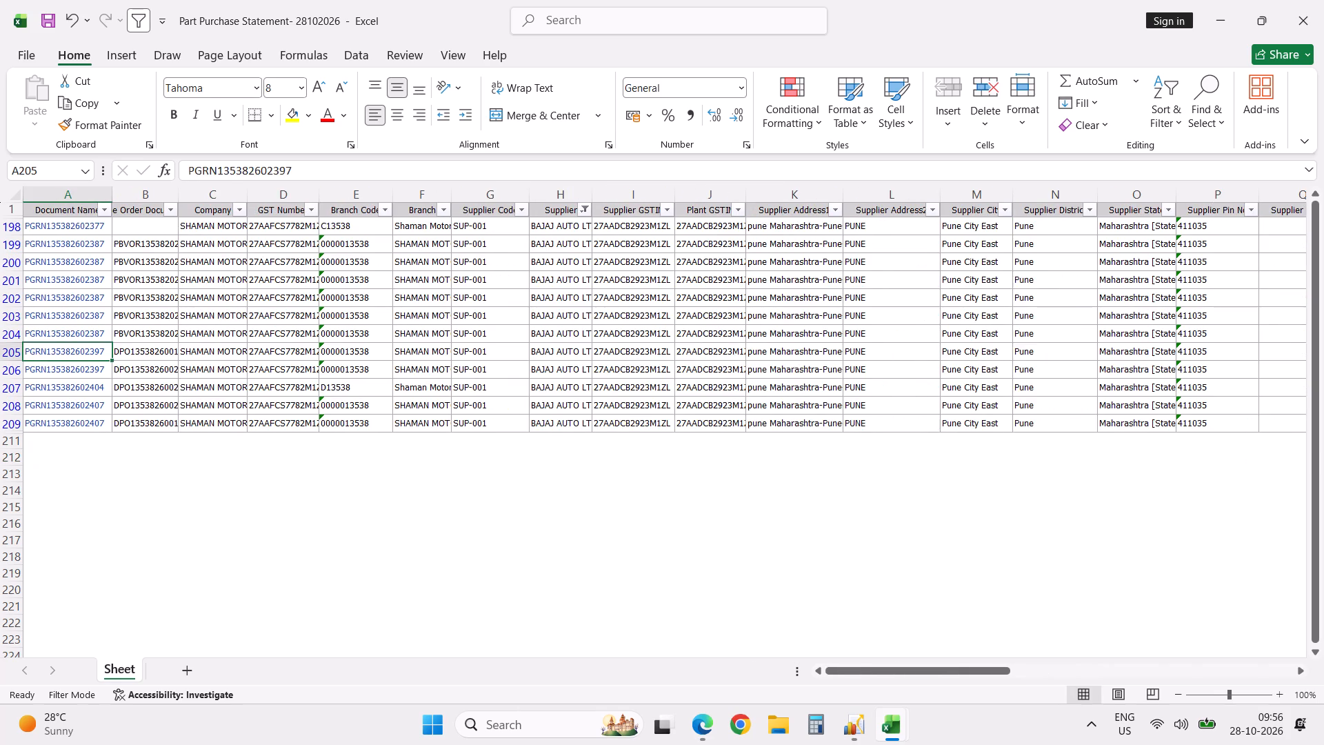
pyautogui.hotkey('ctrl', 'c')
pyautogui.press('Right')
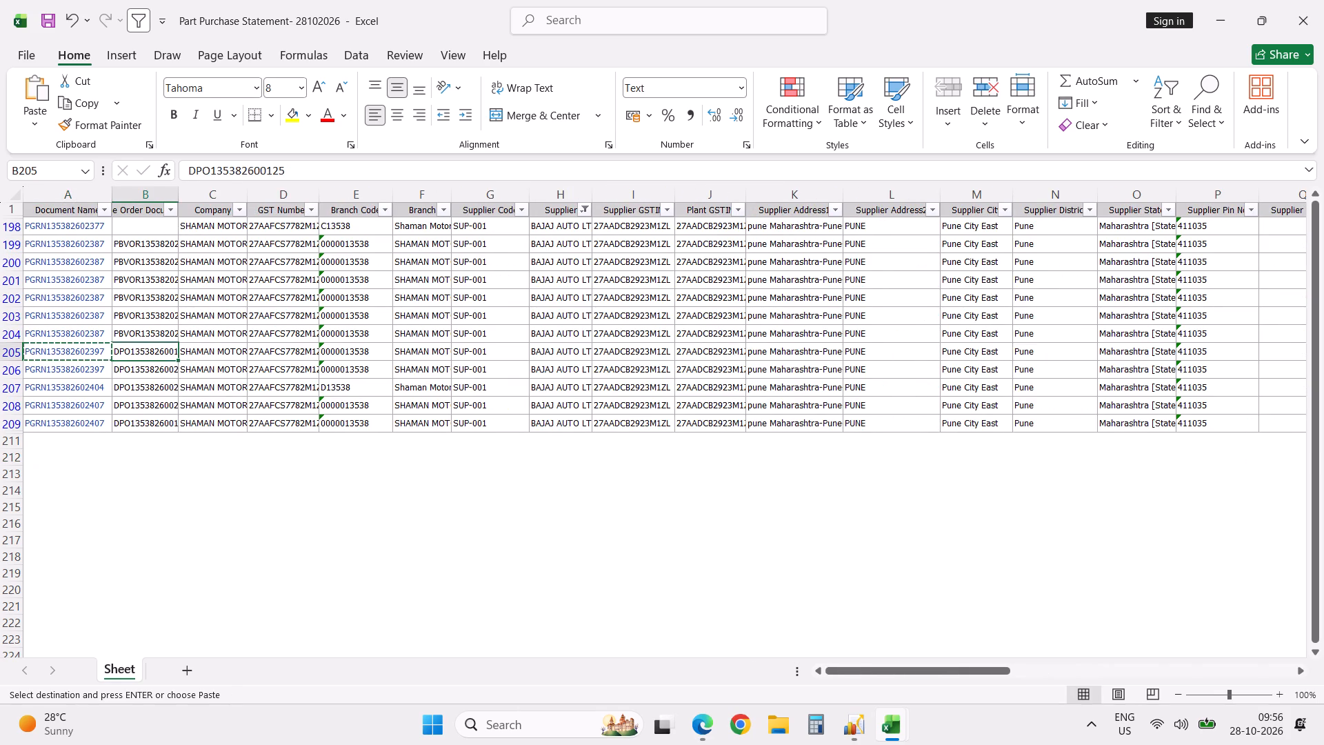
pyautogui.hotkey('ctrl', 'c')
pyautogui.hotkey('alt', 'Tab')
pyautogui.hotkey('ctrl', 'f')
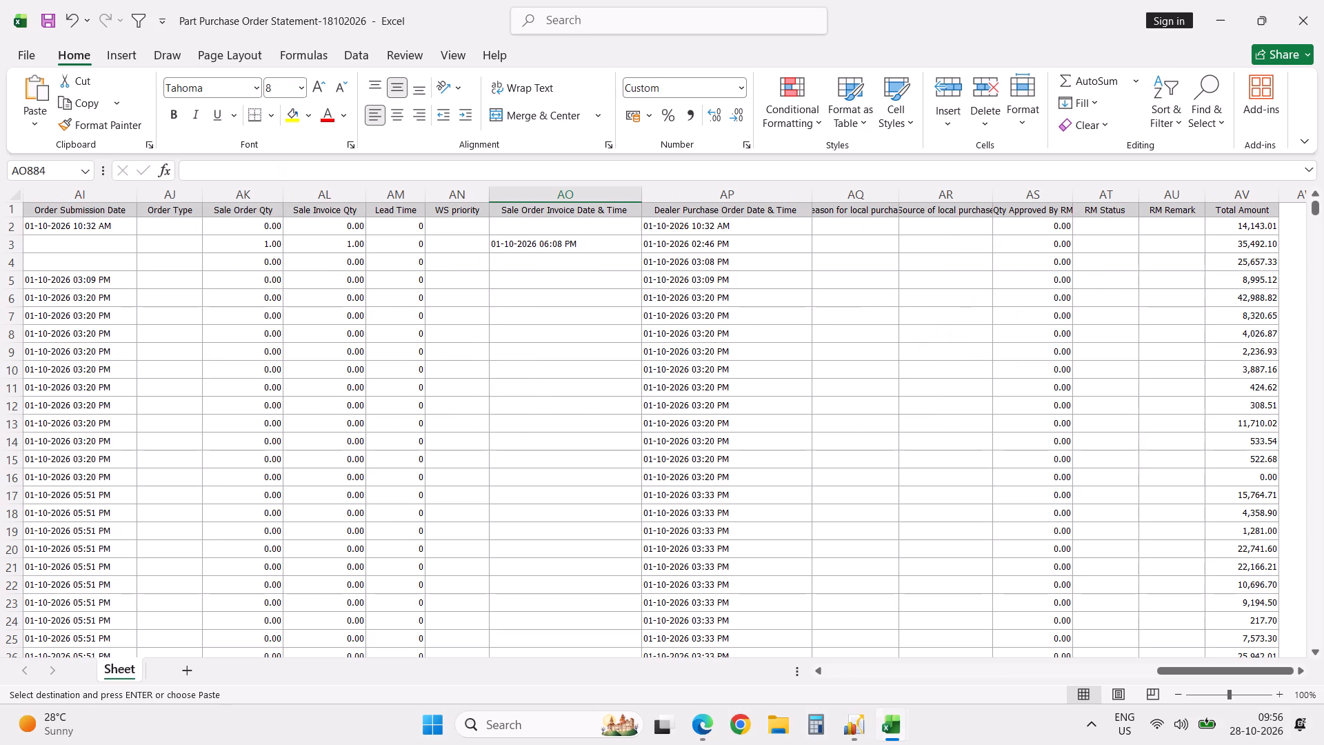
pyautogui.hotkey('ctrl', 'v')
pyautogui.press('Return')
pyautogui.press('Return')
pyautogui.press('Escape')
pyautogui.press('Escape')
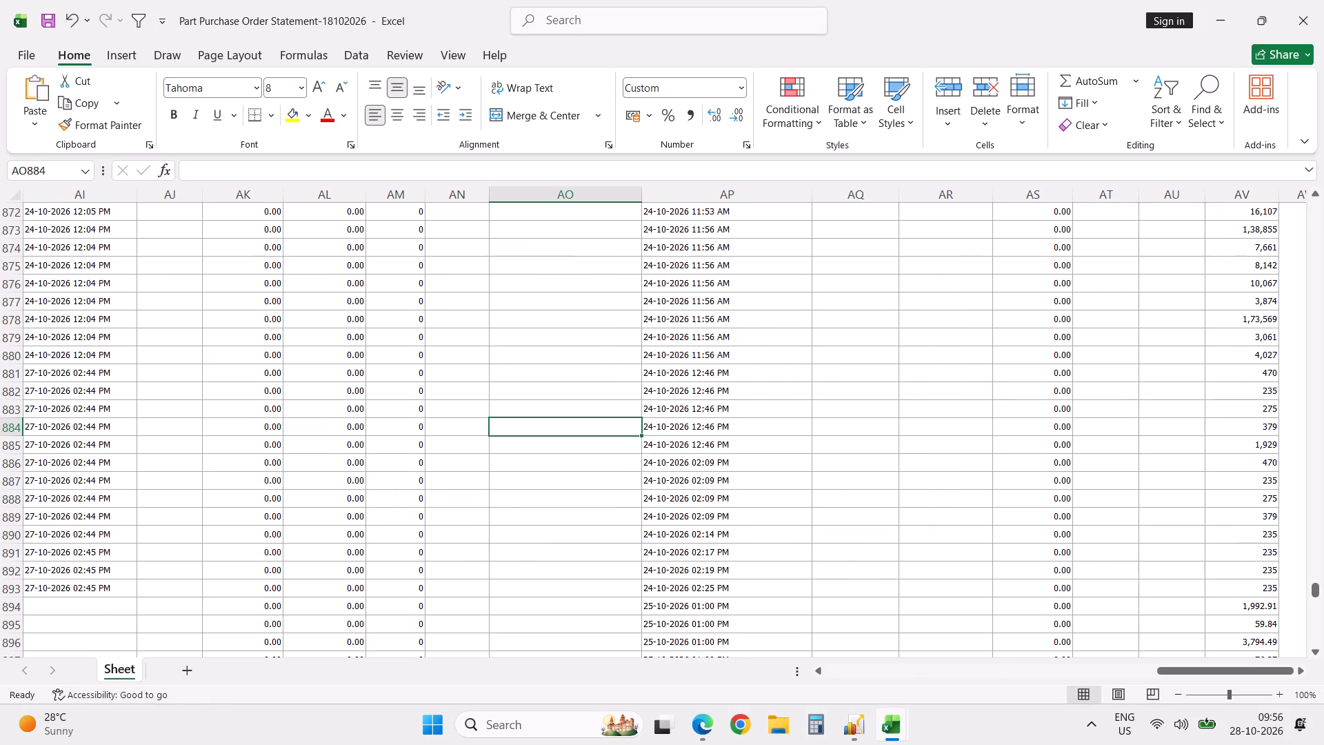
# Look back through the document names in the Part Purchase Order Statement sheet up to its first order row.
pyautogui.hotkey('ctrl', 'Left')
pyautogui.press('Left')
pyautogui.press('Left')
pyautogui.press('Left')
pyautogui.press('Left')
pyautogui.press('Left')
pyautogui.press('Left')
pyautogui.press('Left')
pyautogui.press('Left')
pyautogui.press('Left')
pyautogui.press('Left')
pyautogui.press('Left')
pyautogui.press('Left')
pyautogui.press('Left')
pyautogui.press('Left')
pyautogui.press('Left')
pyautogui.press('Left')
pyautogui.press('Left')
pyautogui.press('Left')
pyautogui.press('Left')
pyautogui.press('Left')
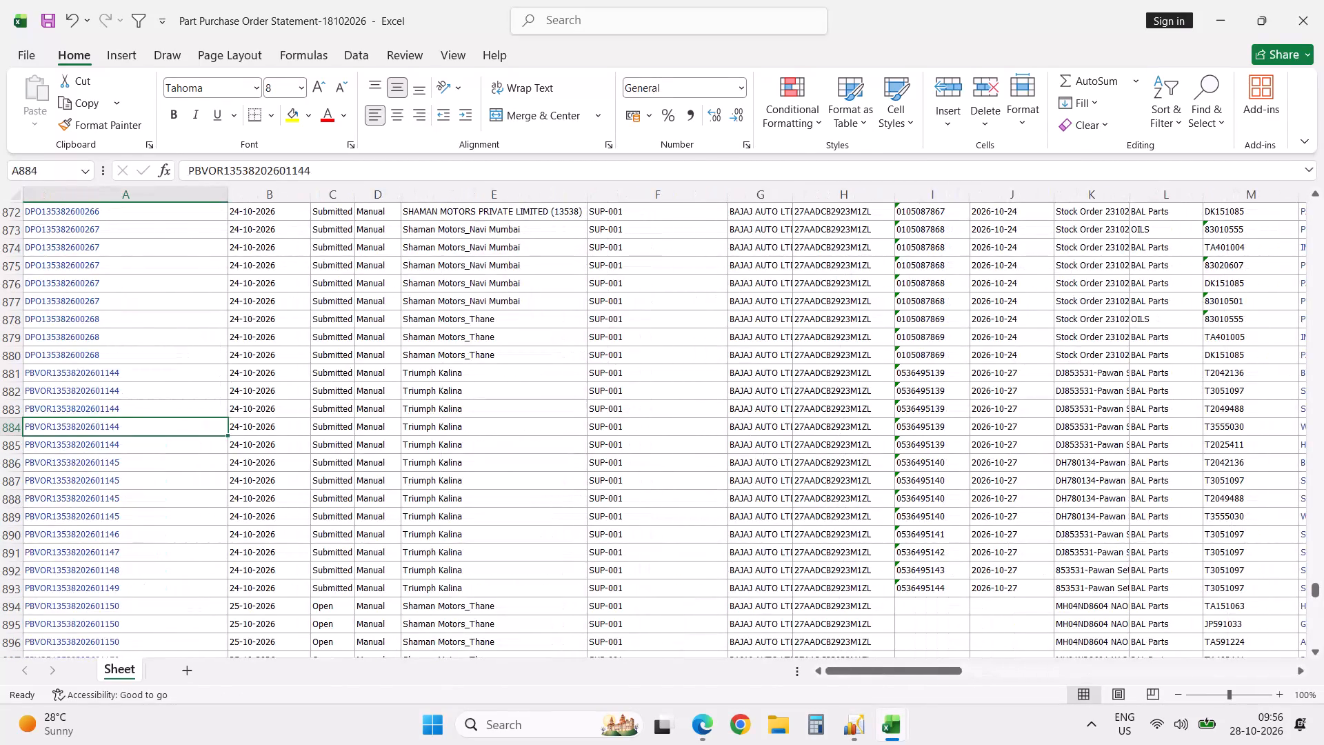
pyautogui.press('Up')
pyautogui.press('Up')
pyautogui.press('Up')
pyautogui.press('Up')
pyautogui.press('Up')
pyautogui.press('Up')
pyautogui.press('Up')
pyautogui.press('Up')
pyautogui.press('Up')
pyautogui.press('Up')
pyautogui.press('Up')
pyautogui.press('Up')
pyautogui.press('Up')
pyautogui.press('Up')
pyautogui.press('Up')
pyautogui.press('Up')
pyautogui.press('Up')
pyautogui.press('Up')
pyautogui.press('Up')
pyautogui.press('Up')
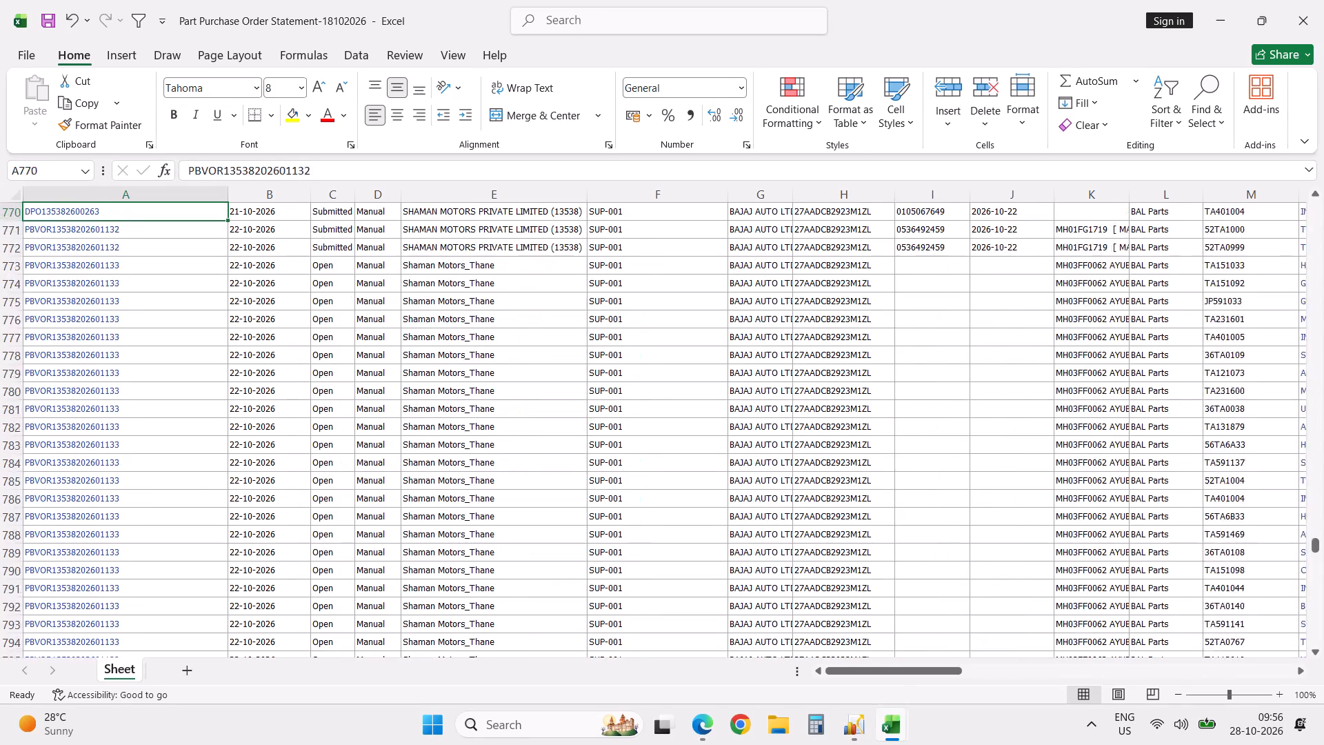
pyautogui.hotkey('ctrl', 'Up')
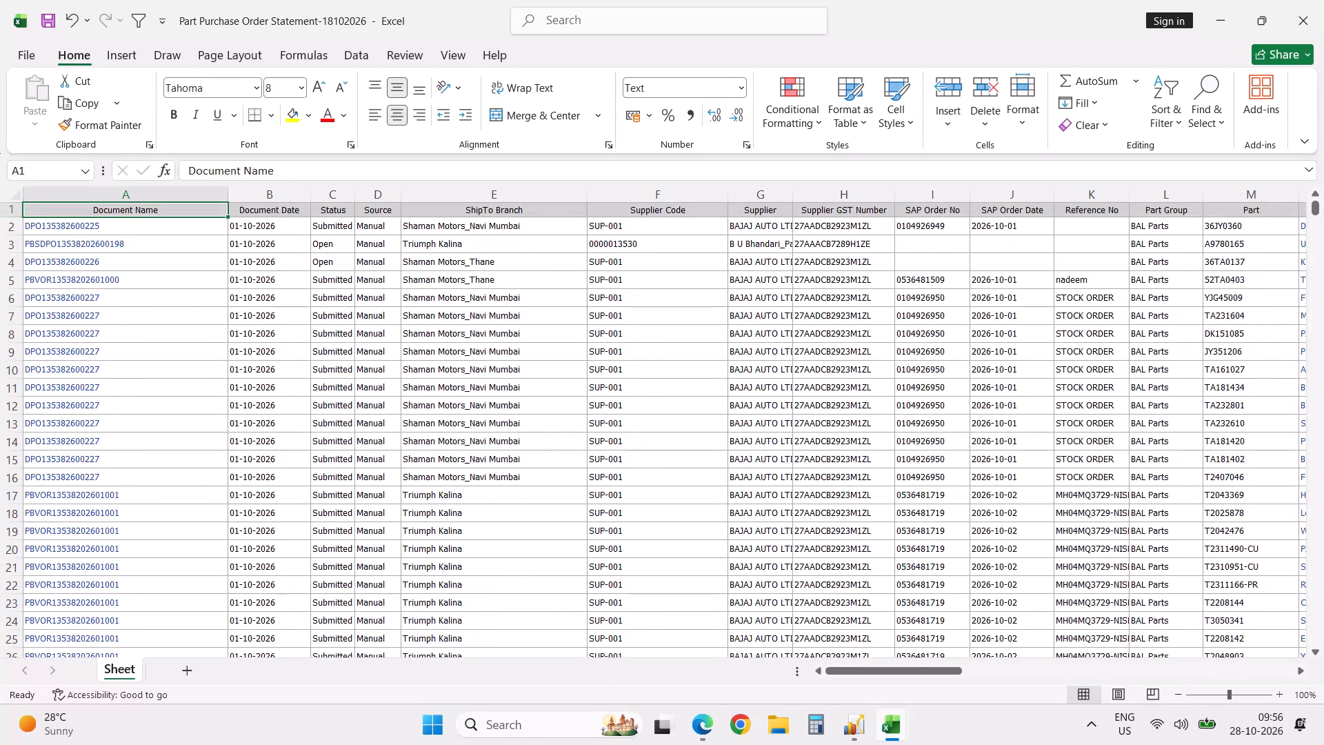
pyautogui.press('Down')
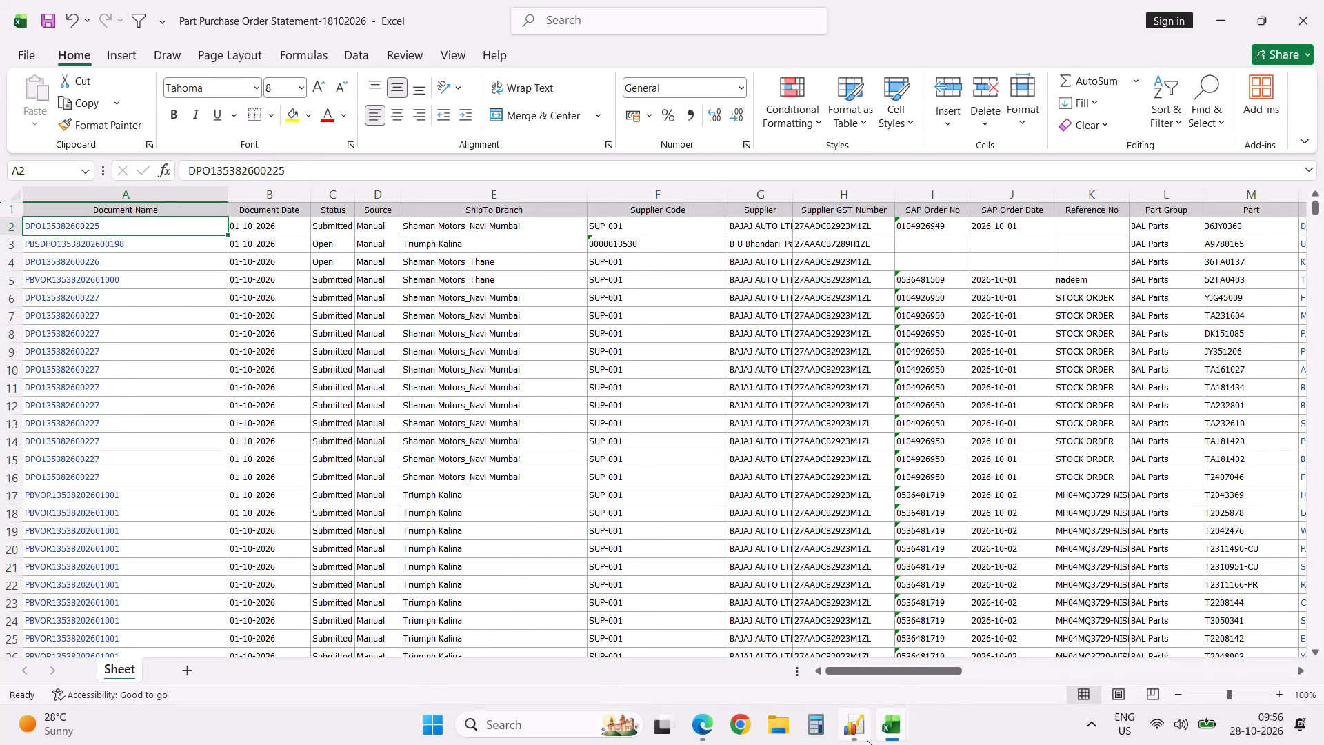
# Switch to Excellon, close the Part Purchase Statement report and generate the Part Purchase Order Statement for Year To Date.
pyautogui.click(859, 728)
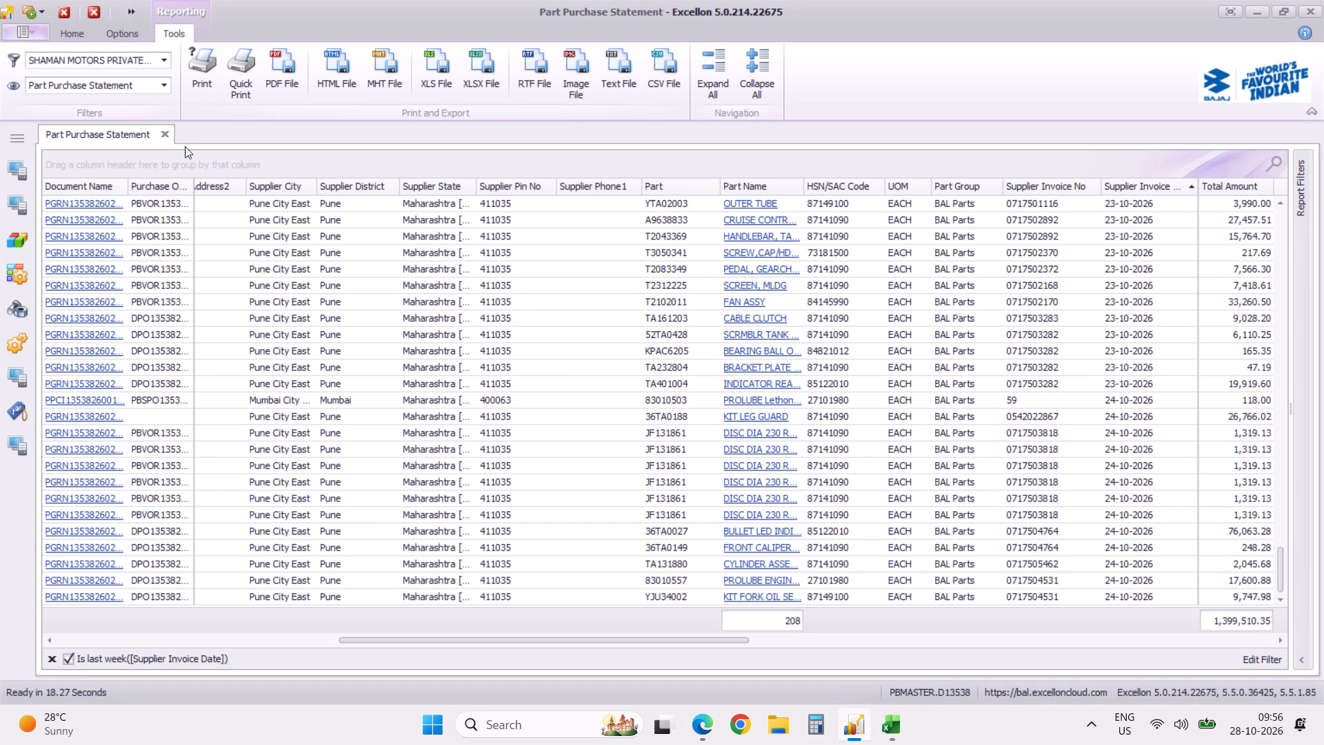
pyautogui.click(167, 136)
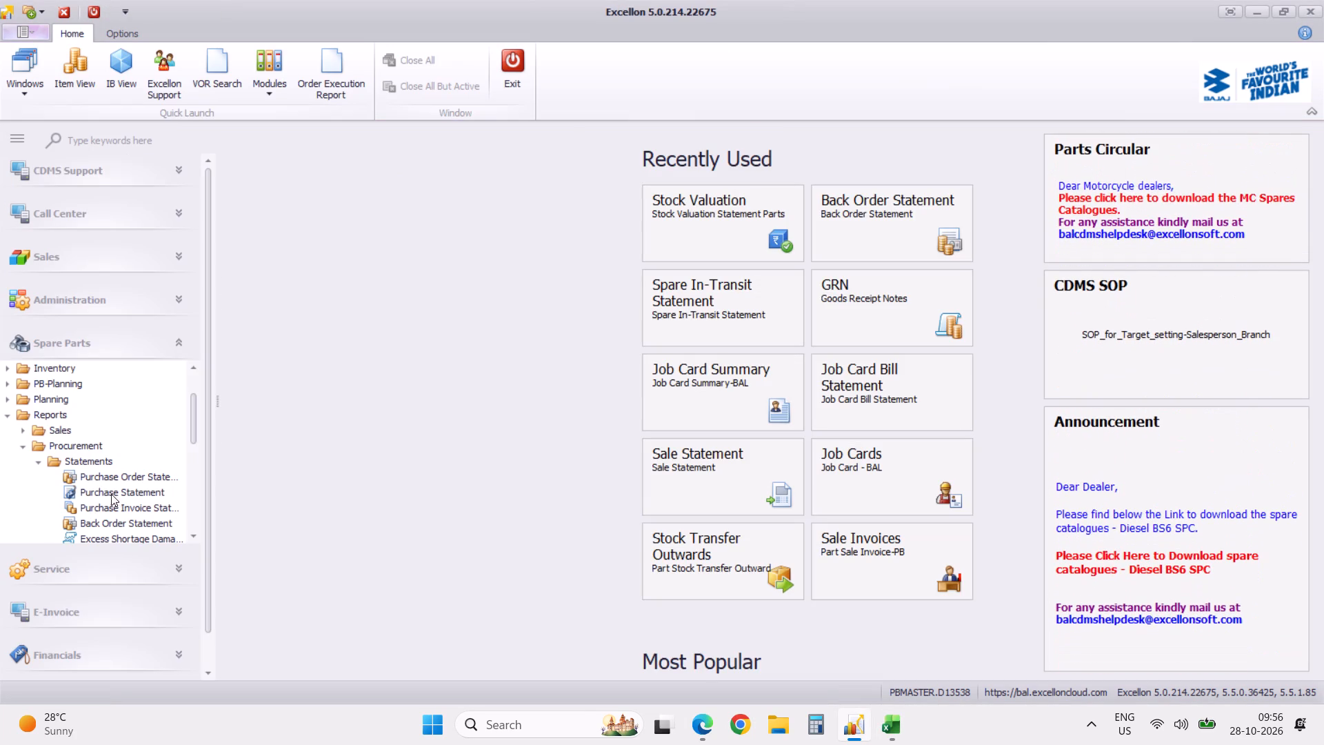
pyautogui.click(123, 476)
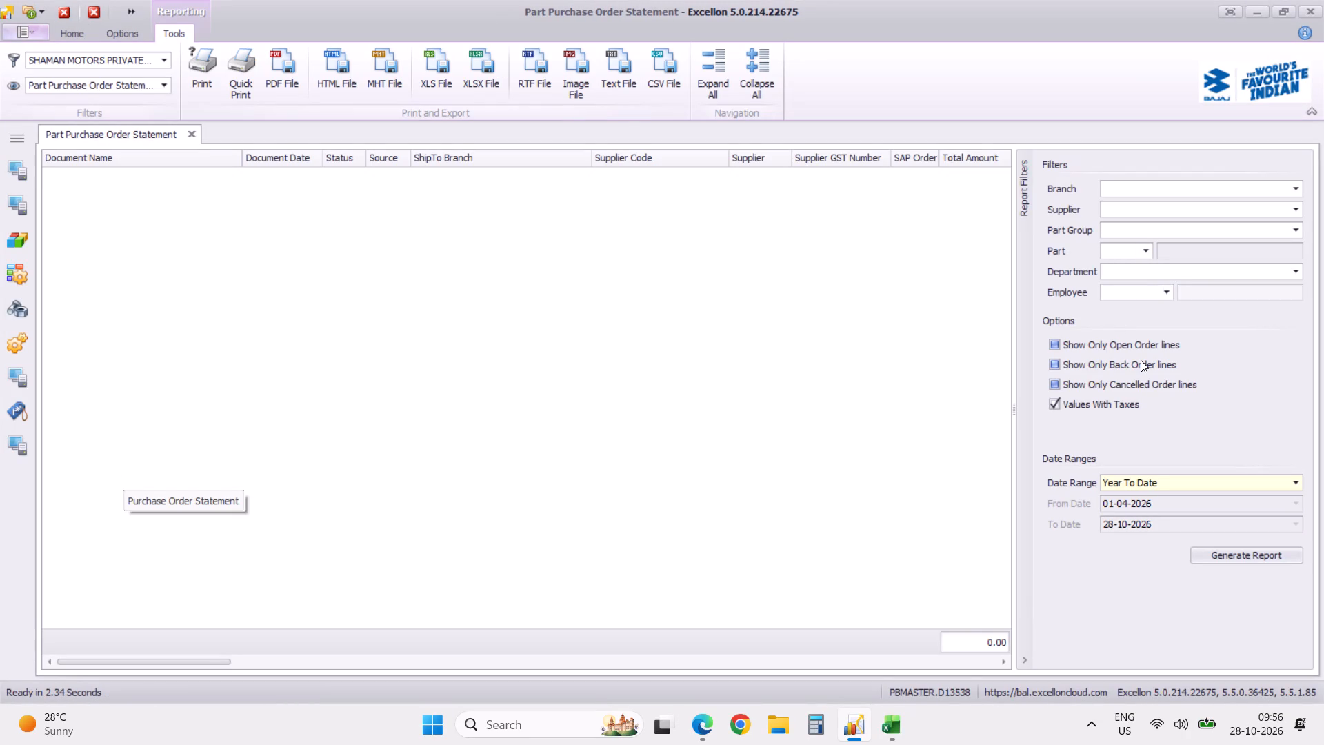
pyautogui.click(1245, 557)
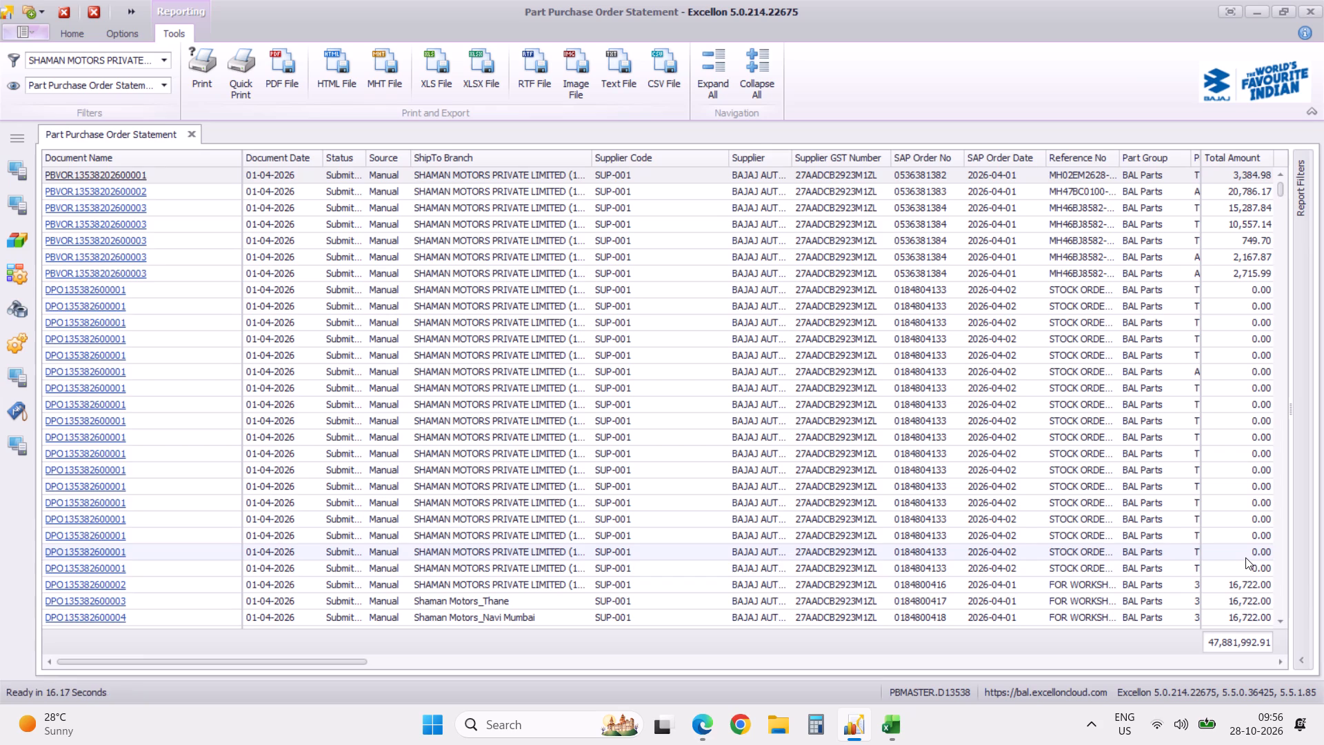
pyautogui.hotkey('ctrl', 'f')
pyautogui.hotkey('ctrl', 'v')
pyautogui.click(381, 442)
pyautogui.hotkey('ctrl', 'f')
pyautogui.hotkey('ctrl', 'v')
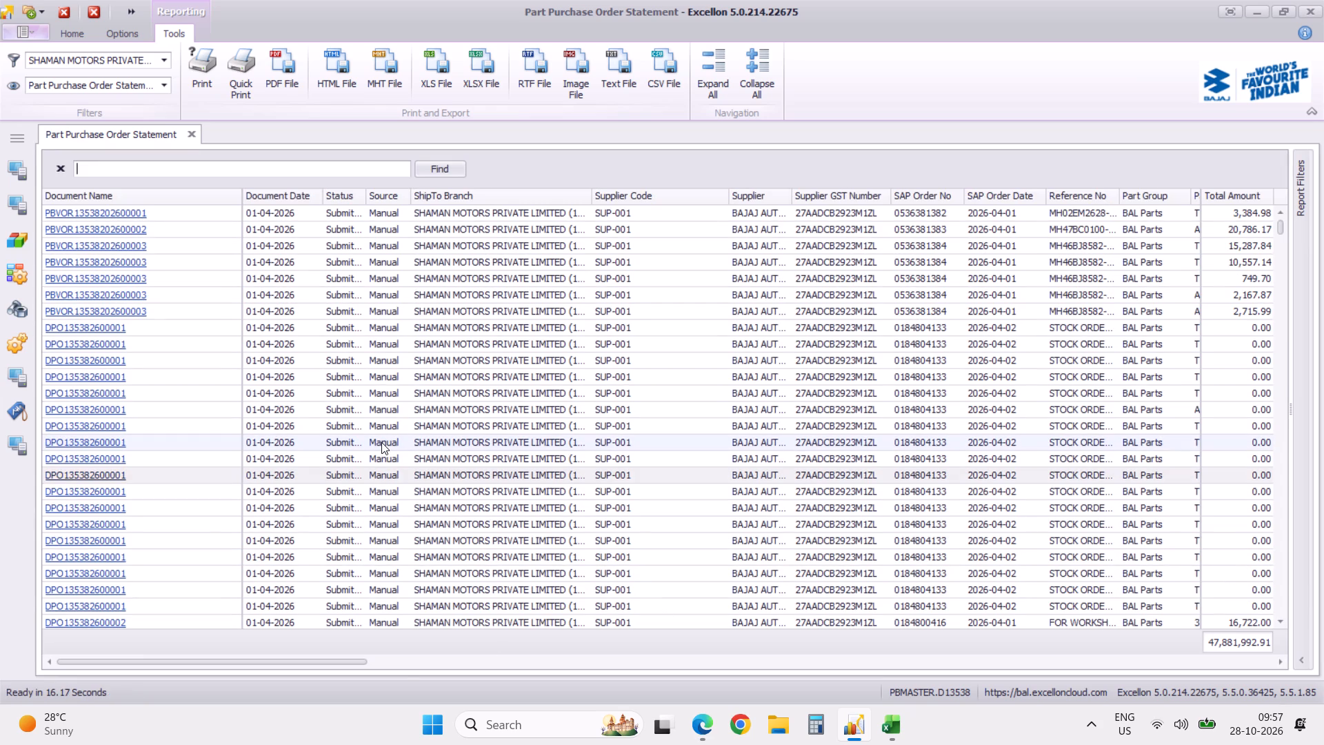
pyautogui.hotkey('ctrl', 'v')
pyautogui.hotkey('alt', 'Tab')
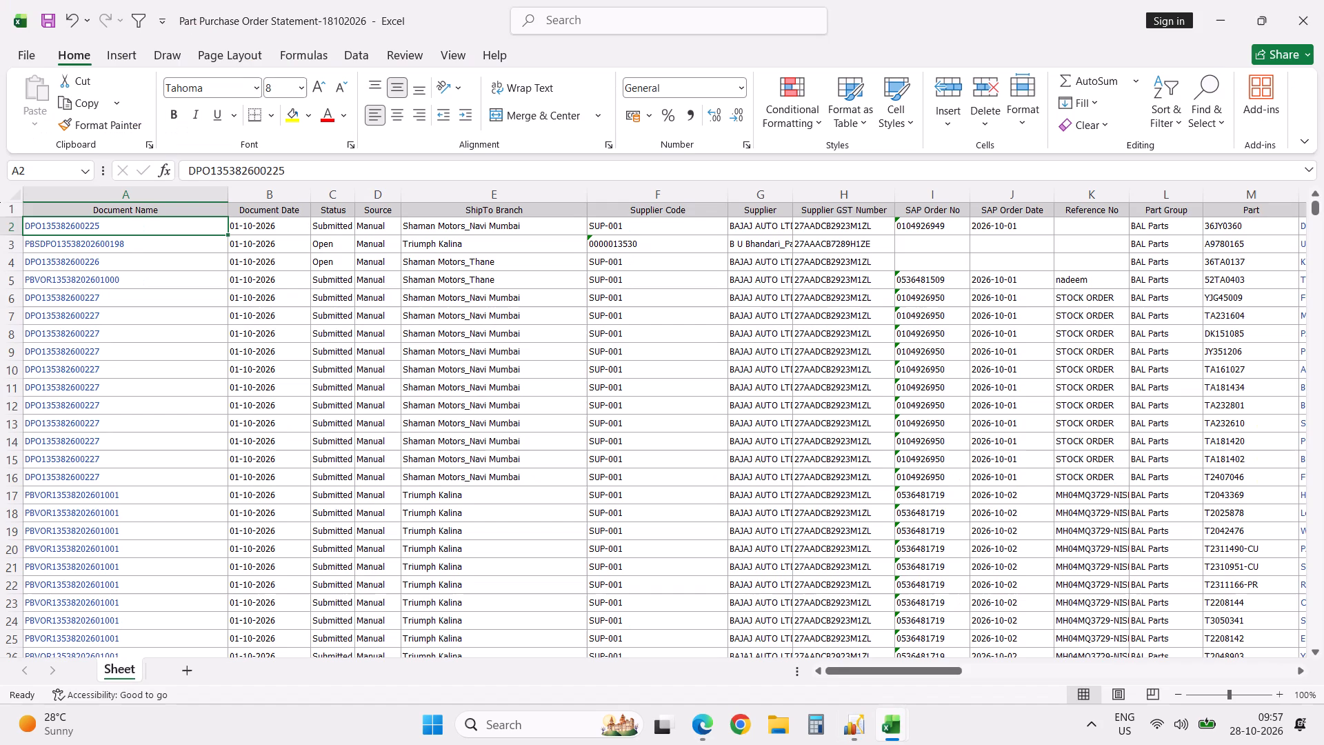
pyautogui.hotkey('ctrl', 'f')
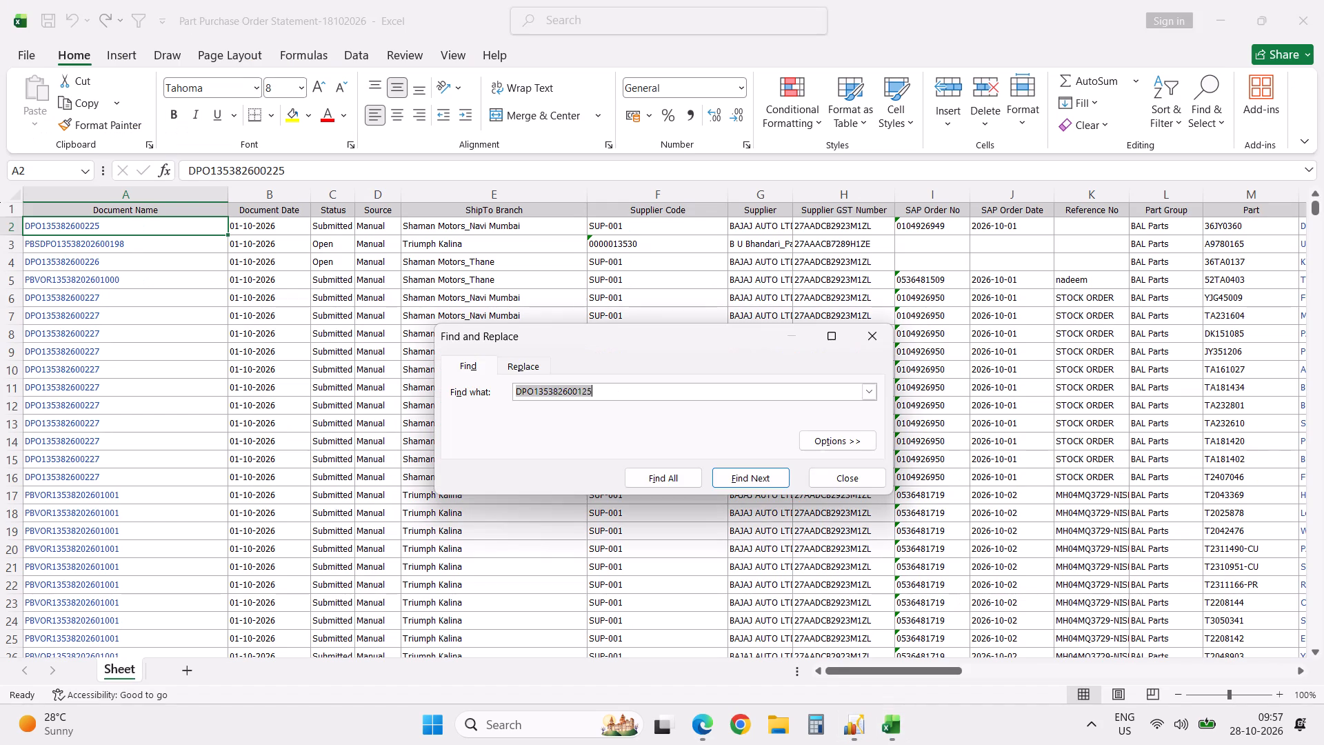
pyautogui.hotkey('ctrl', 'c')
pyautogui.press('Escape')
pyautogui.hotkey('alt', 'Tab')
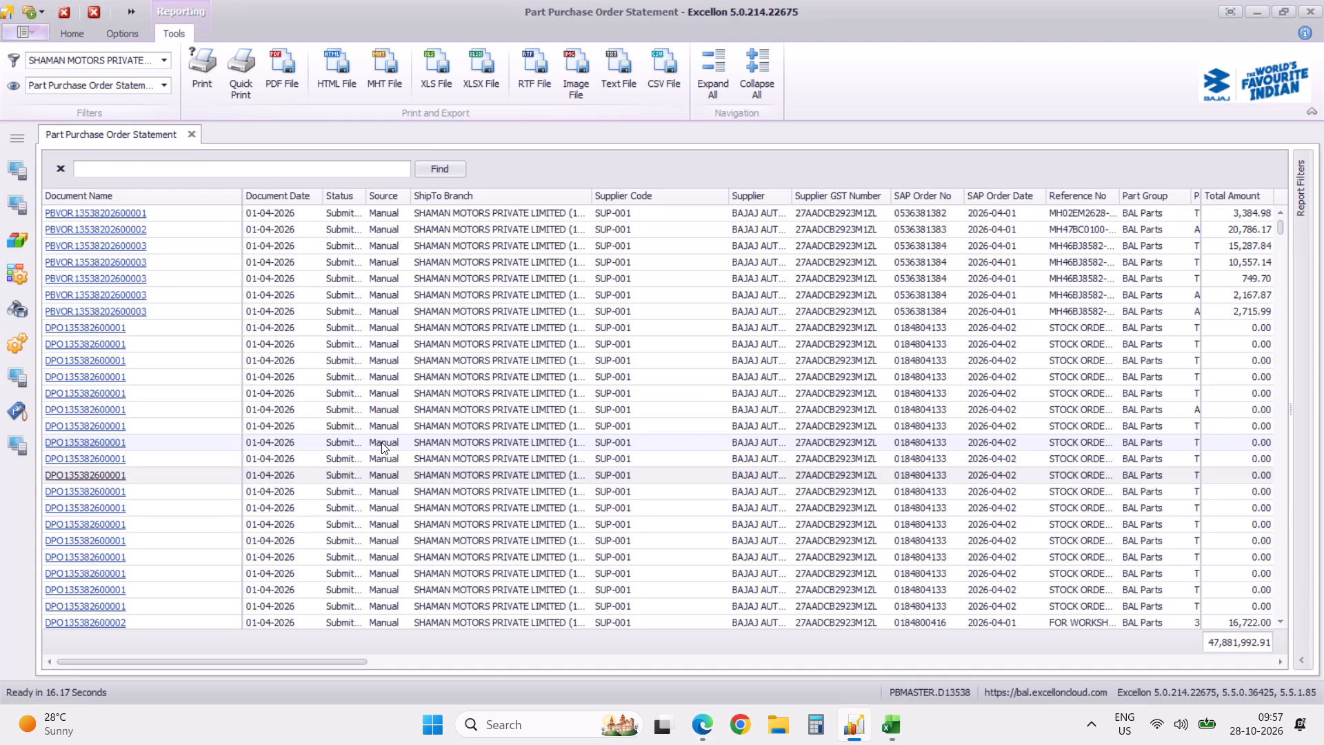
pyautogui.hotkey('ctrl', 'v')
pyautogui.click(441, 173)
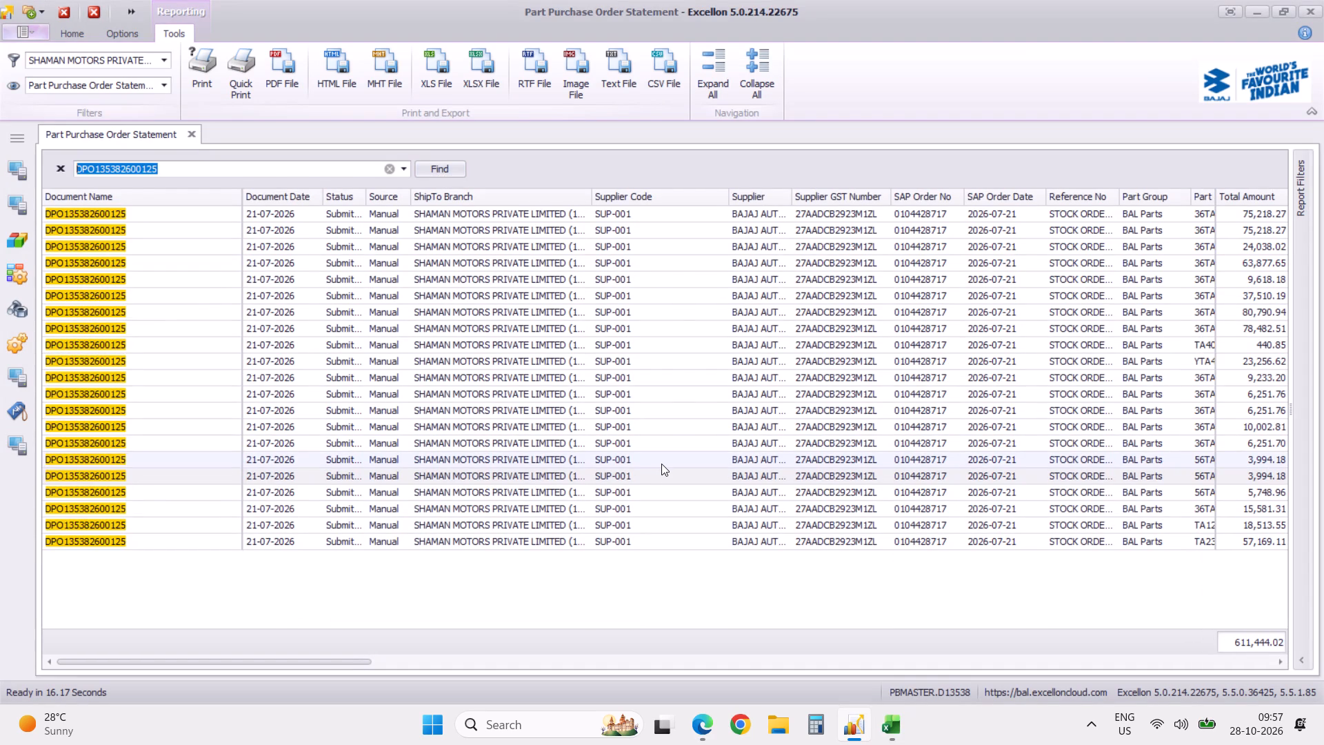
# Widen the Part Name column of the order report to read the ordered part names.
pyautogui.hscroll(20, 661, 464)
pyautogui.hscroll(1, 661, 464)
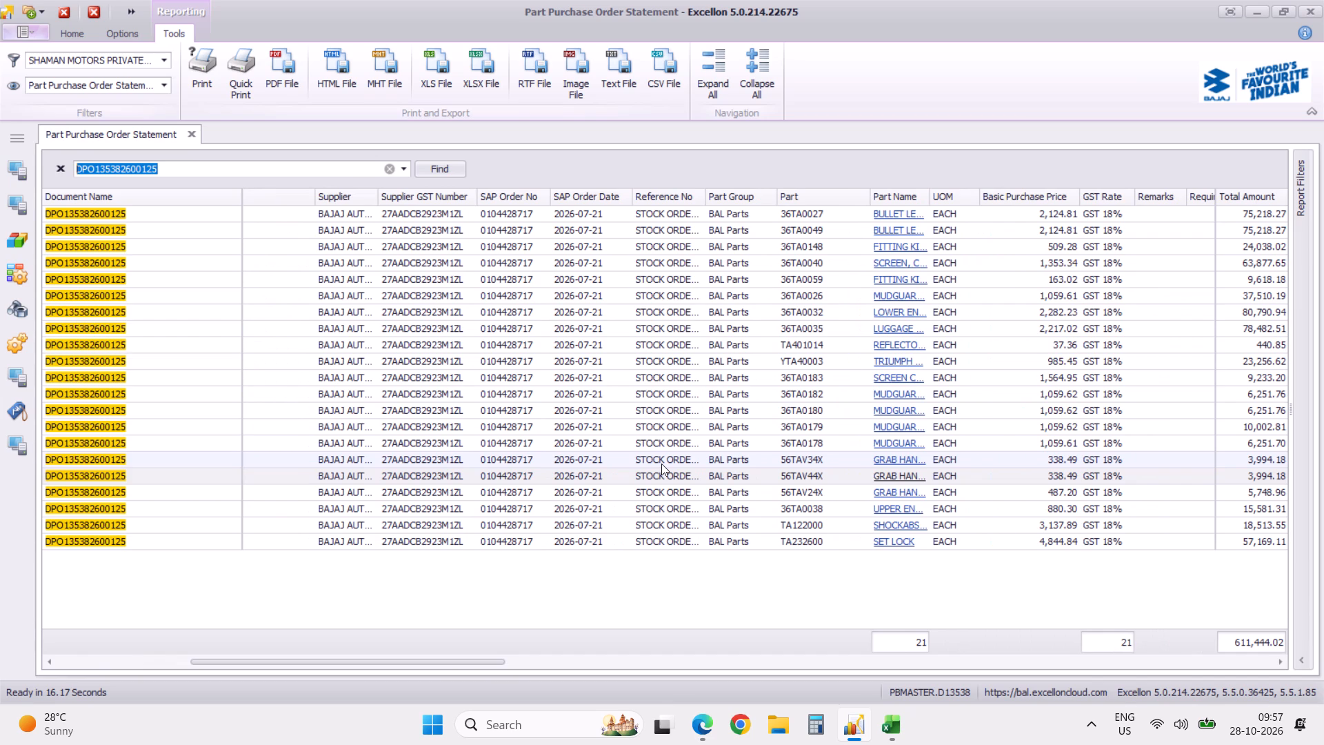
pyautogui.moveTo(929, 191); pyautogui.dragTo(968, 193)
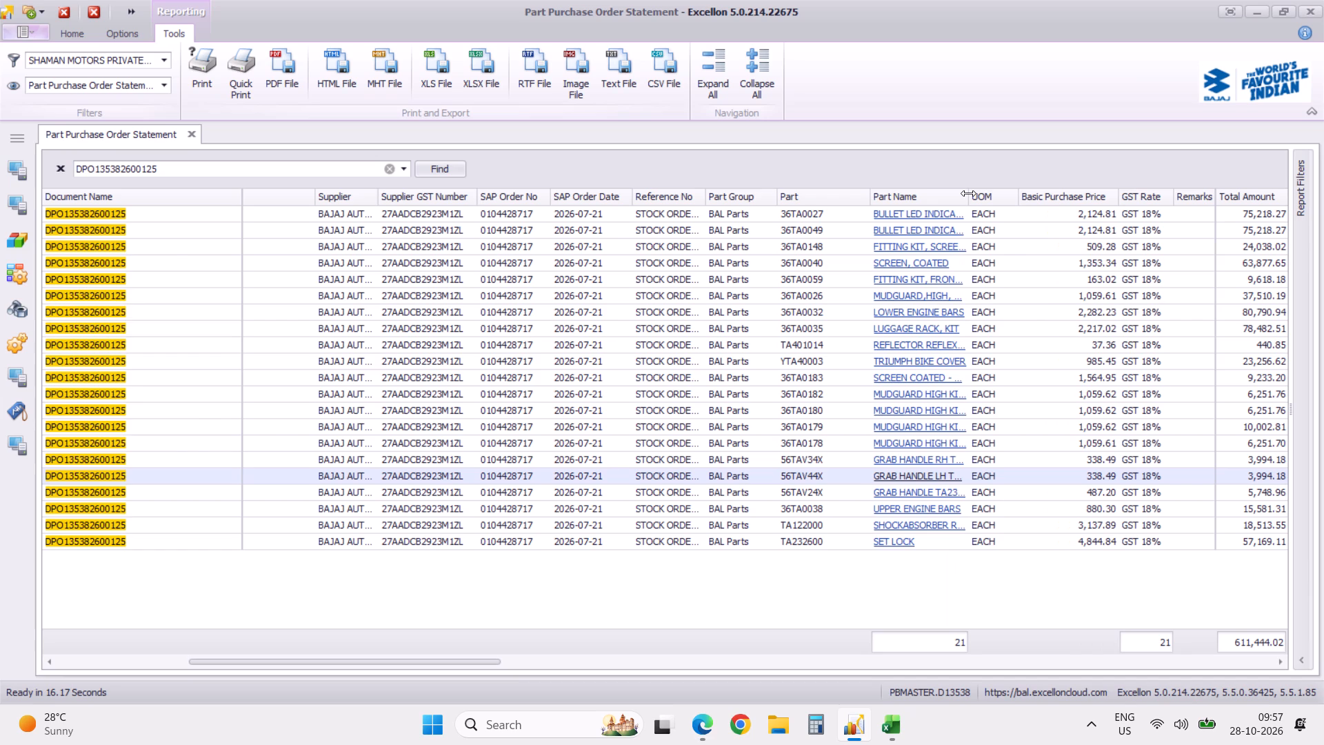
pyautogui.hotkey('alt', 'Tab')
pyautogui.hotkey('ctrl', 'f')
pyautogui.press('Return')
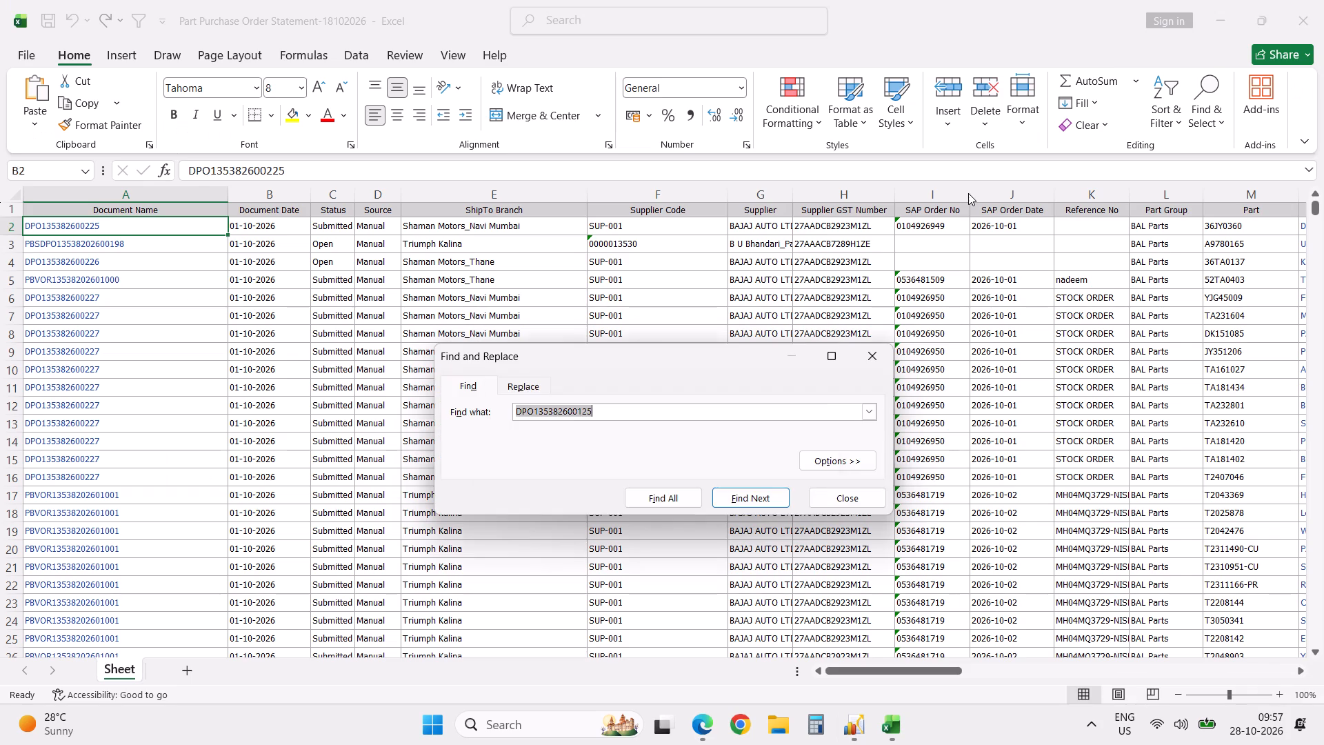
pyautogui.press('Return')
pyautogui.press('Escape')
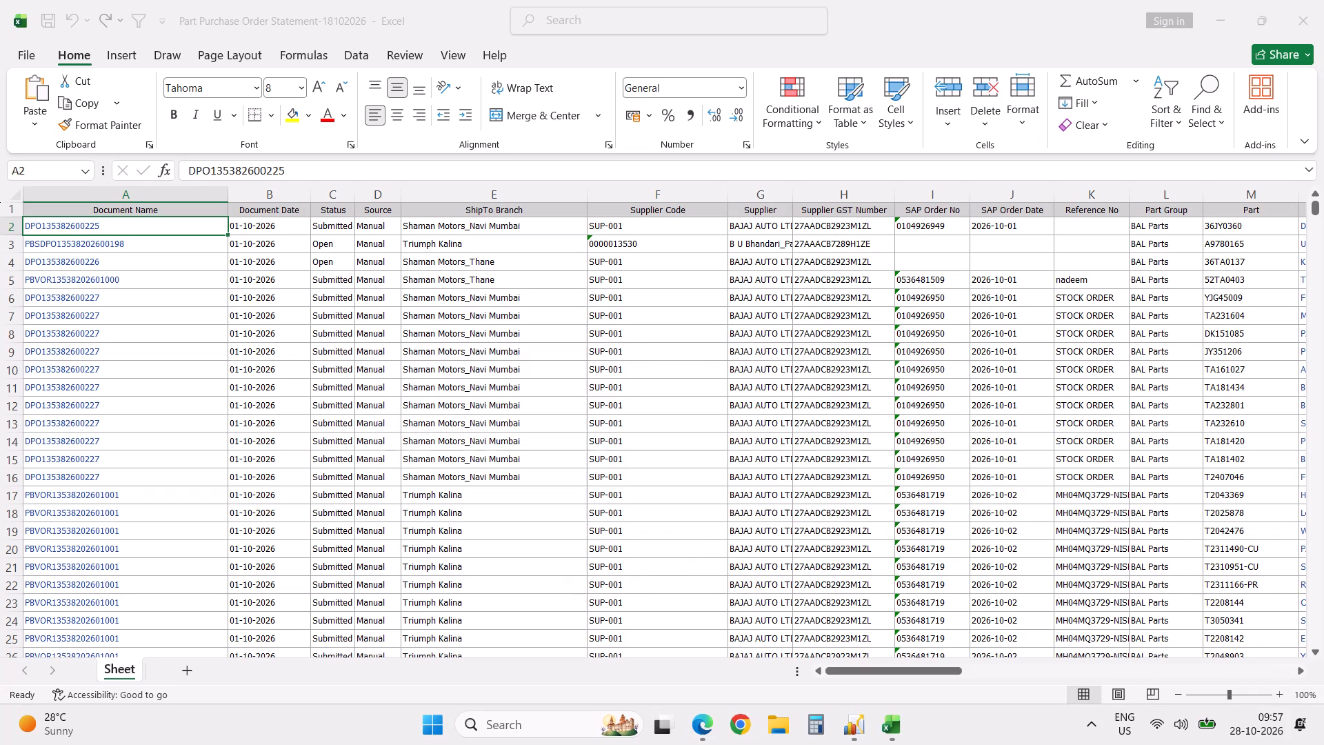
# Close the Part Purchase Order Statement-18102026 workbook without saving changes.
pyautogui.click(1306, 23)
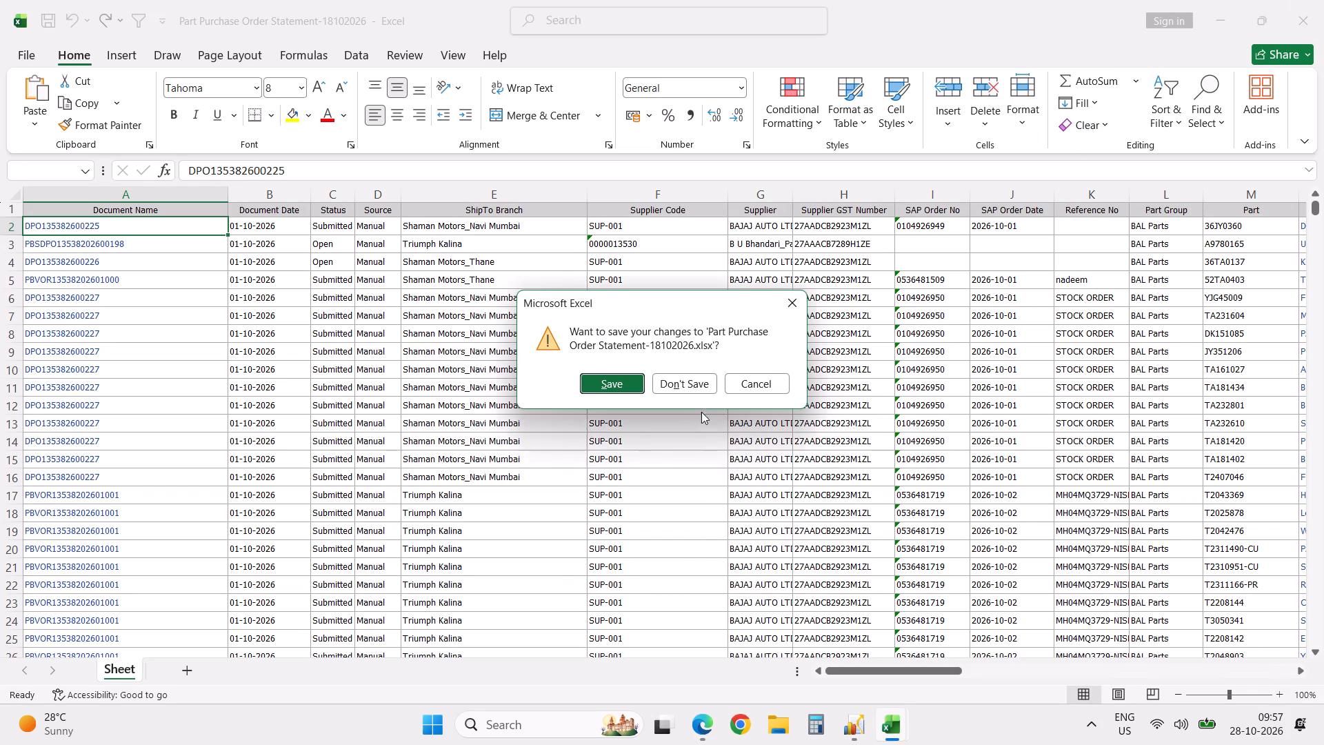
pyautogui.click(685, 386)
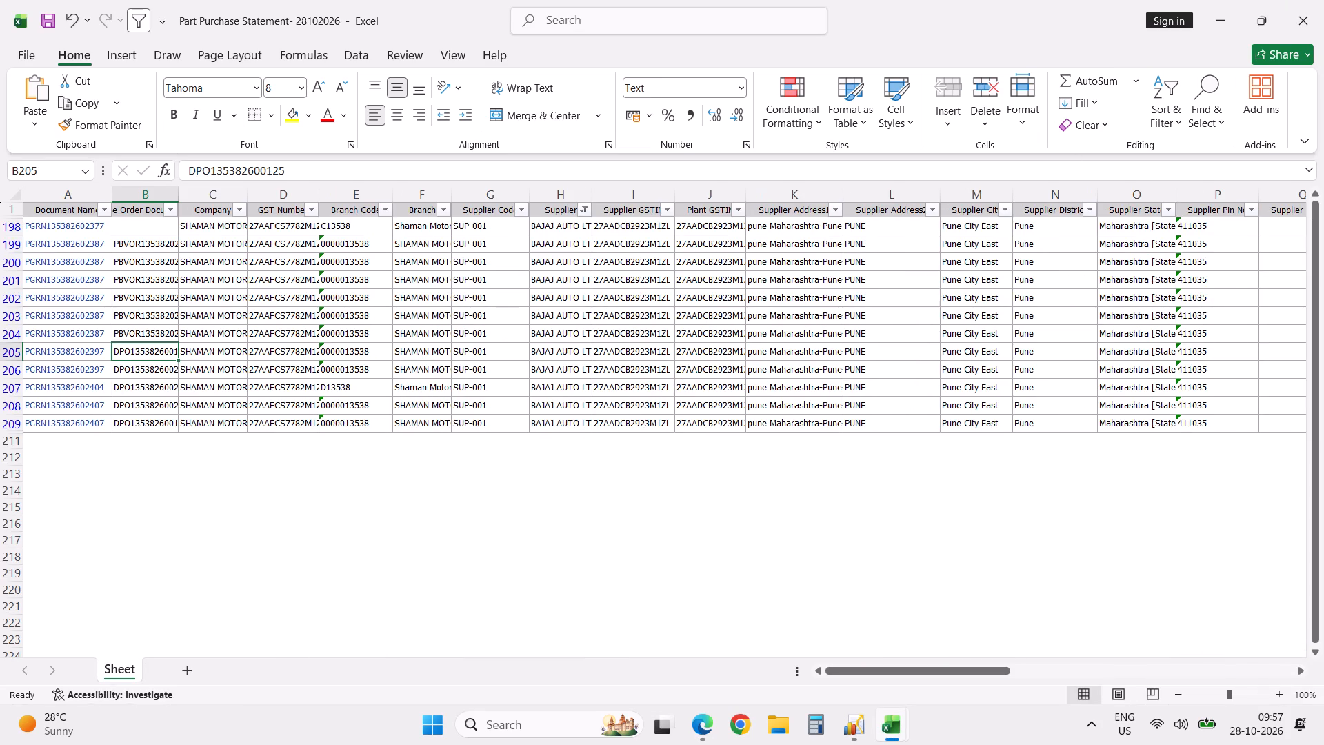
pyautogui.hotkey('ctrl', 'f')
pyautogui.press('Return')
pyautogui.press('Escape')
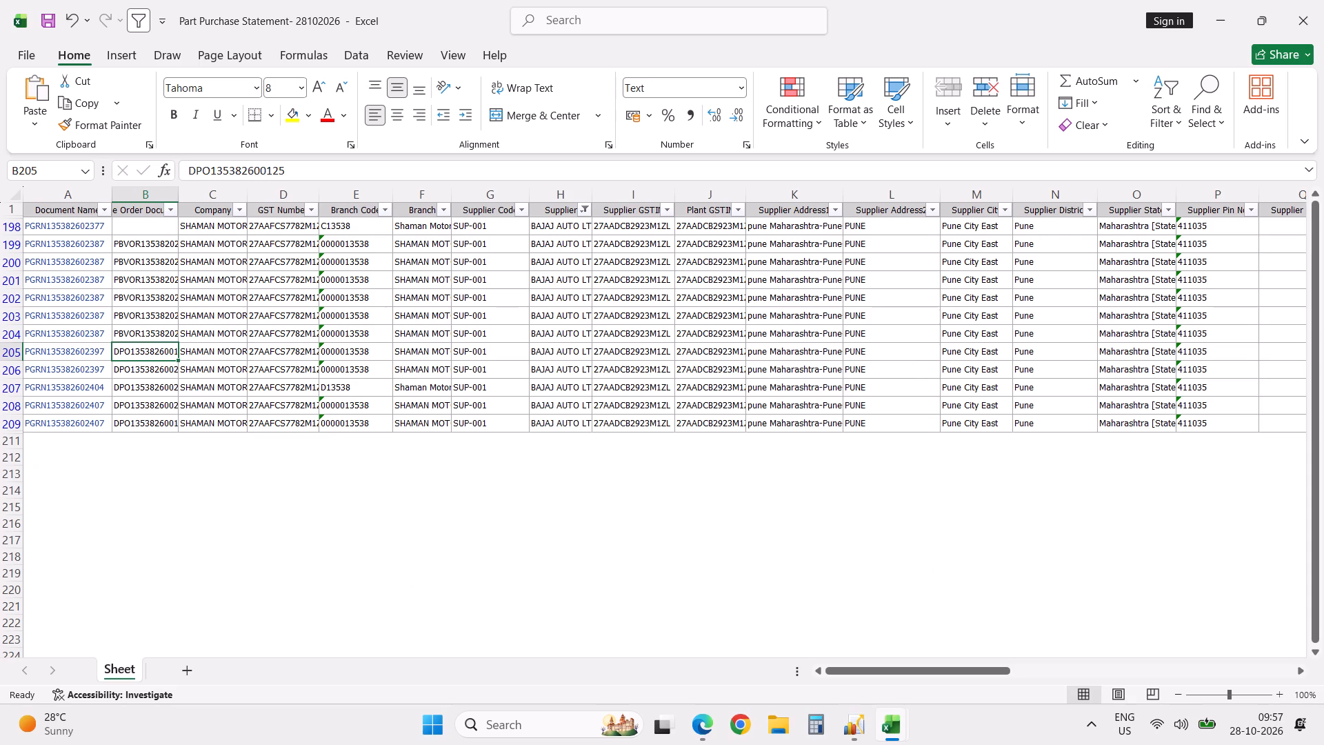
pyautogui.press('Right')
pyautogui.press('Right')
pyautogui.press('Right')
pyautogui.press('Right')
pyautogui.press('Right')
pyautogui.press('Right')
pyautogui.press('Right')
pyautogui.press('Right')
pyautogui.press('Right')
pyautogui.press('Right')
pyautogui.press('Right')
pyautogui.press('Right')
pyautogui.press('Right')
pyautogui.press('Right')
pyautogui.press('Right')
pyautogui.press('Right')
pyautogui.press('Right')
pyautogui.press('Right')
pyautogui.press('Right')
pyautogui.press('Right')
pyautogui.press('Right')
pyautogui.press('Right')
pyautogui.press('Right')
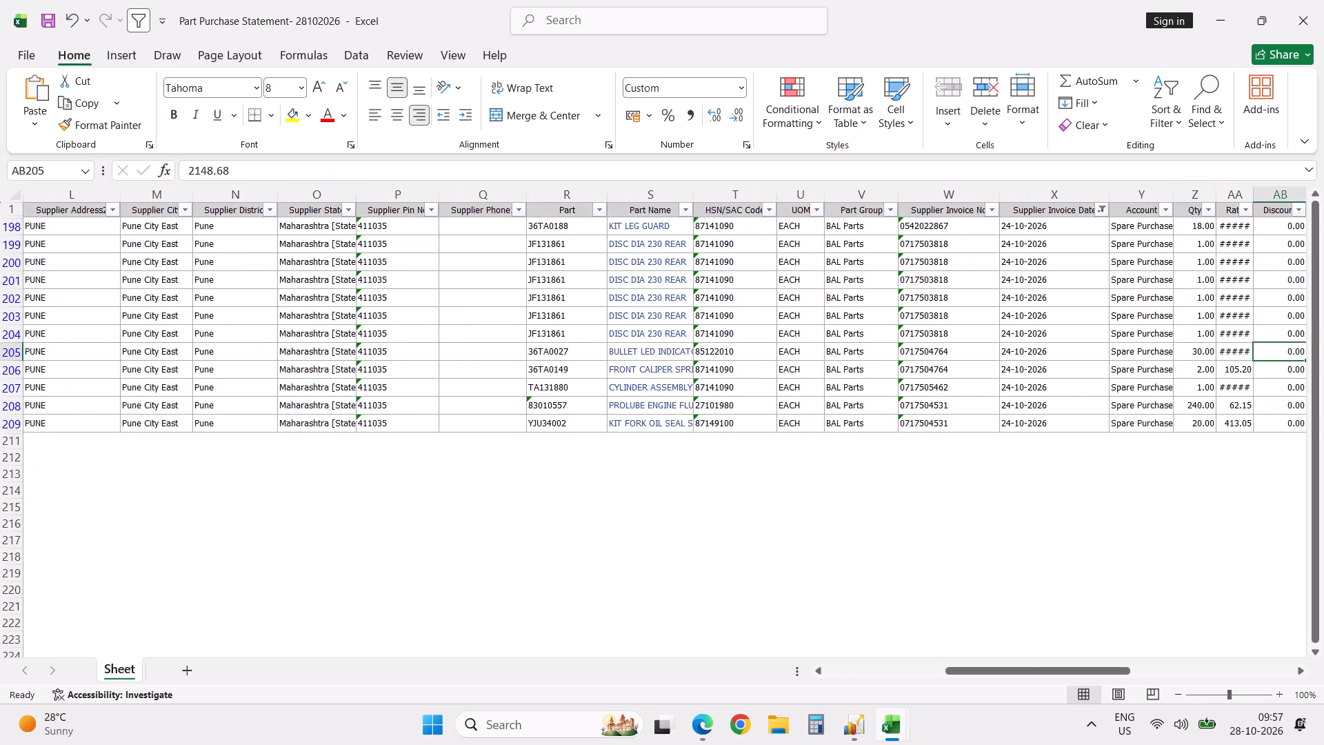
pyautogui.press('Right')
pyautogui.press('Right')
pyautogui.press('Right')
pyautogui.press('Right')
pyautogui.press('Right')
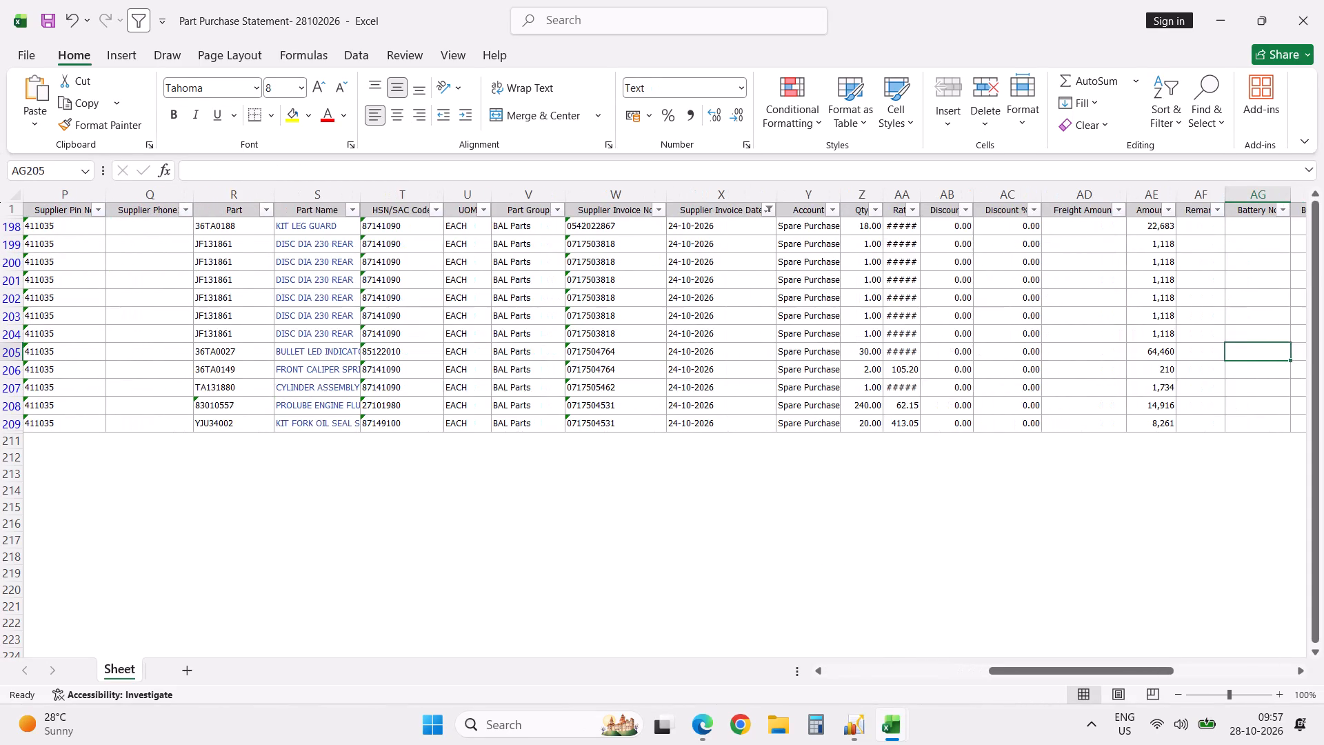
pyautogui.press('Left')
pyautogui.press('Left')
pyautogui.press('Left')
pyautogui.press('Left')
pyautogui.press('Left')
pyautogui.press('Left')
pyautogui.press('Left')
pyautogui.press('Left')
pyautogui.press('Left')
pyautogui.press('Left')
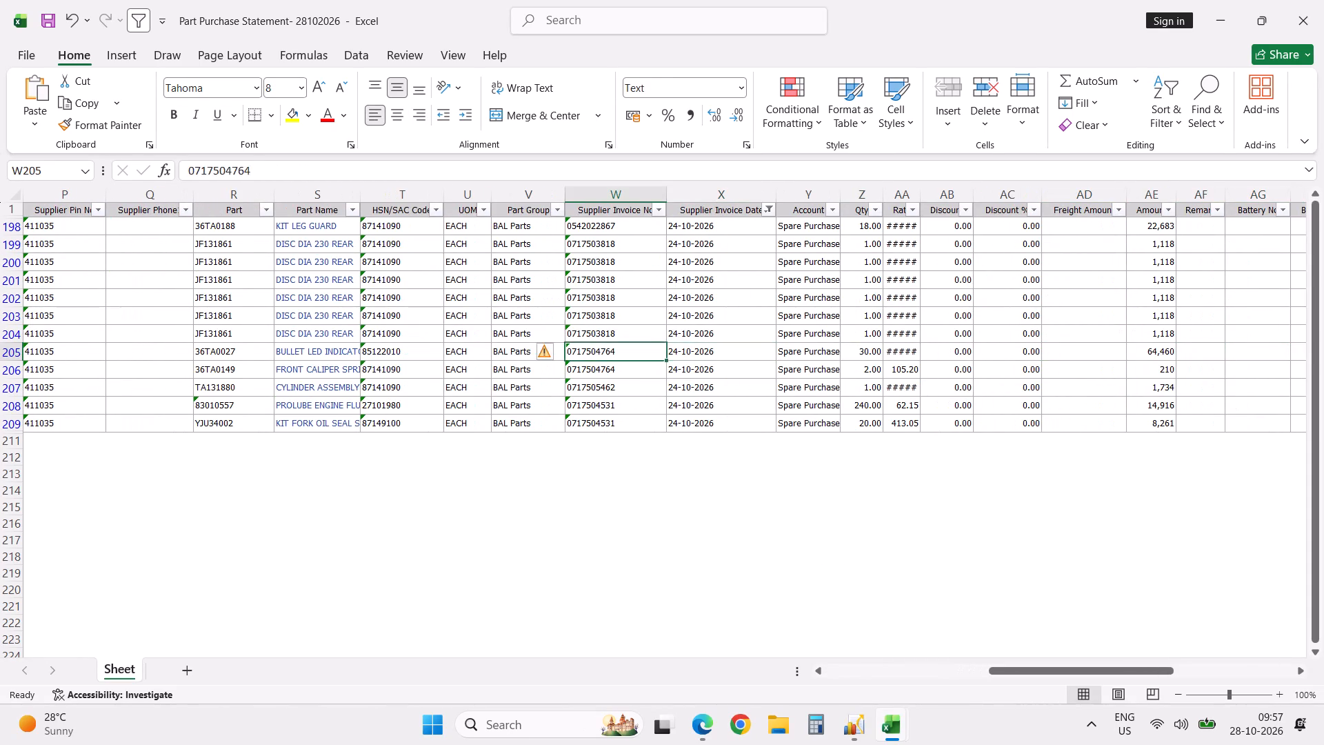
pyautogui.press('Left')
pyautogui.press('Left')
pyautogui.press('Left')
pyautogui.press('Left')
pyautogui.press('Left')
# Open the New AMC_ABC_Oct 2026 workbook from the Daily Order and PNA folder in Downloads.
pyautogui.hotkey('alt', 'f')
pyautogui.press('o')
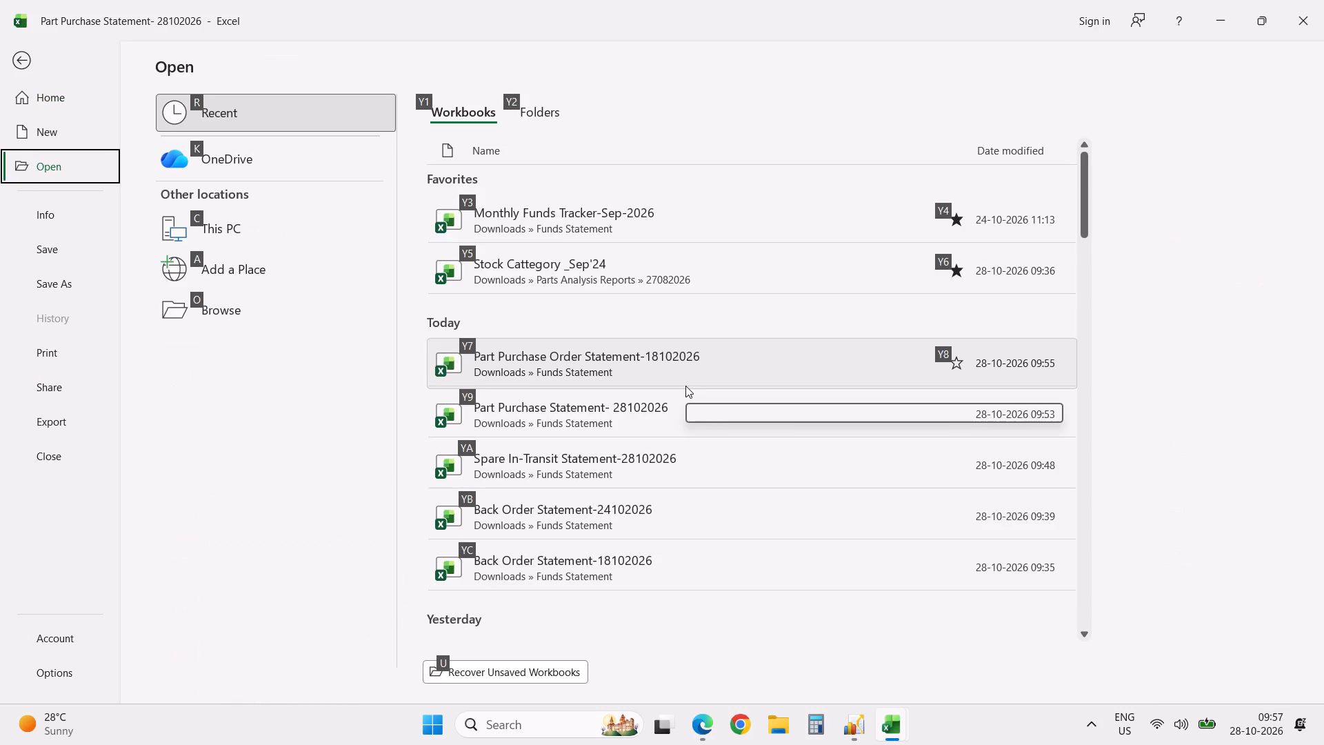
pyautogui.scroll(-3, 685, 386)
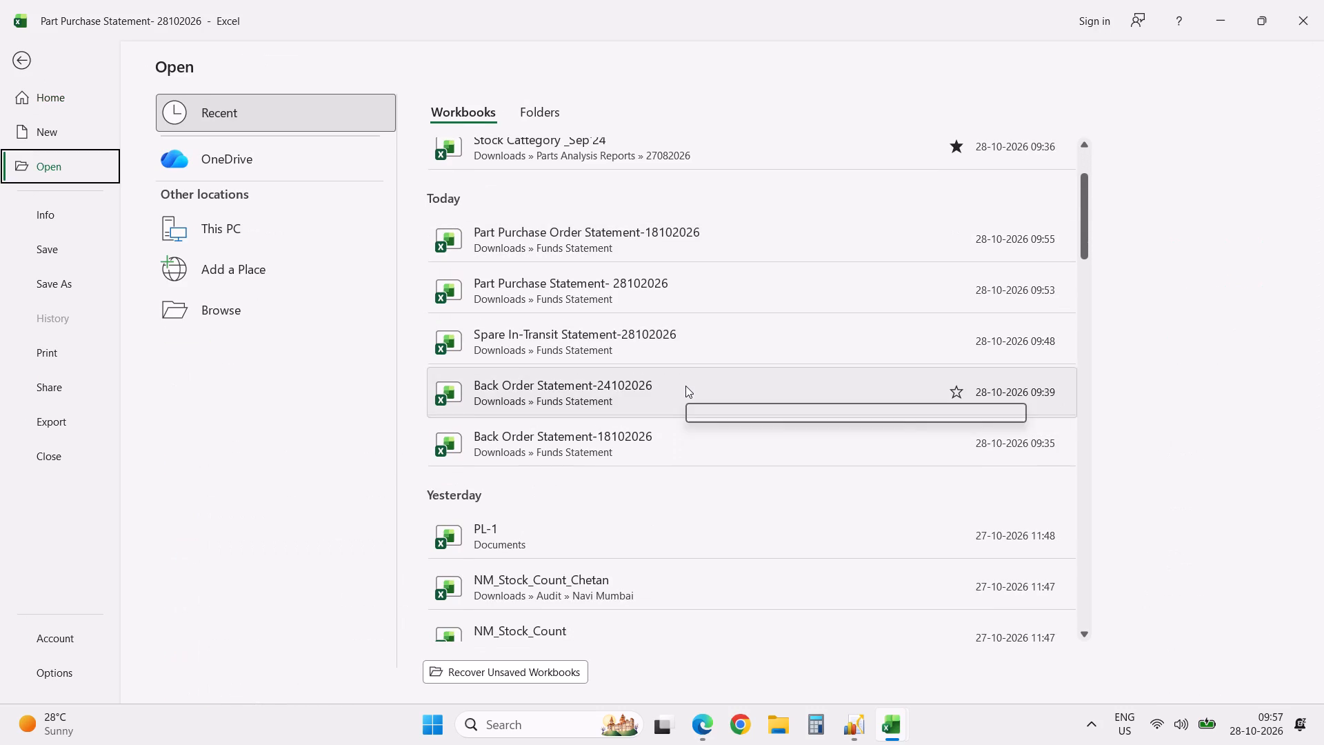
pyautogui.click(237, 320)
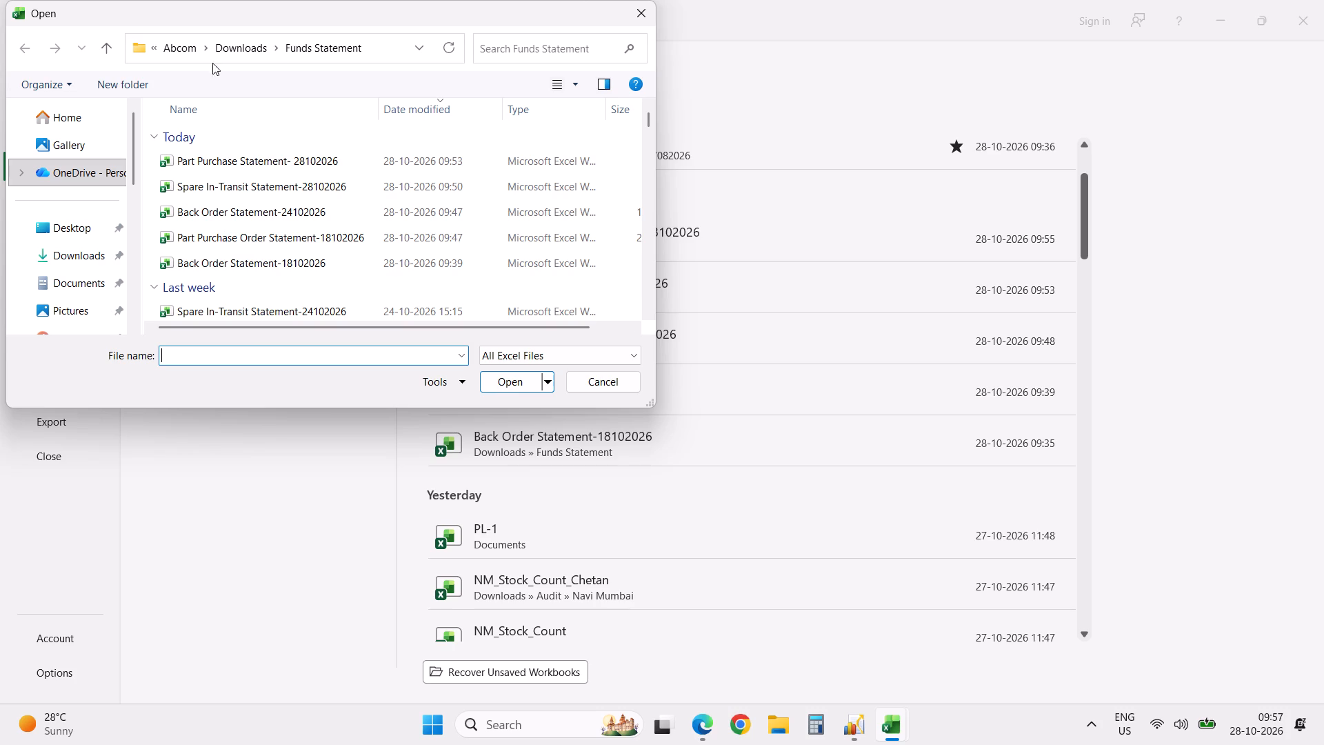
pyautogui.click(236, 50)
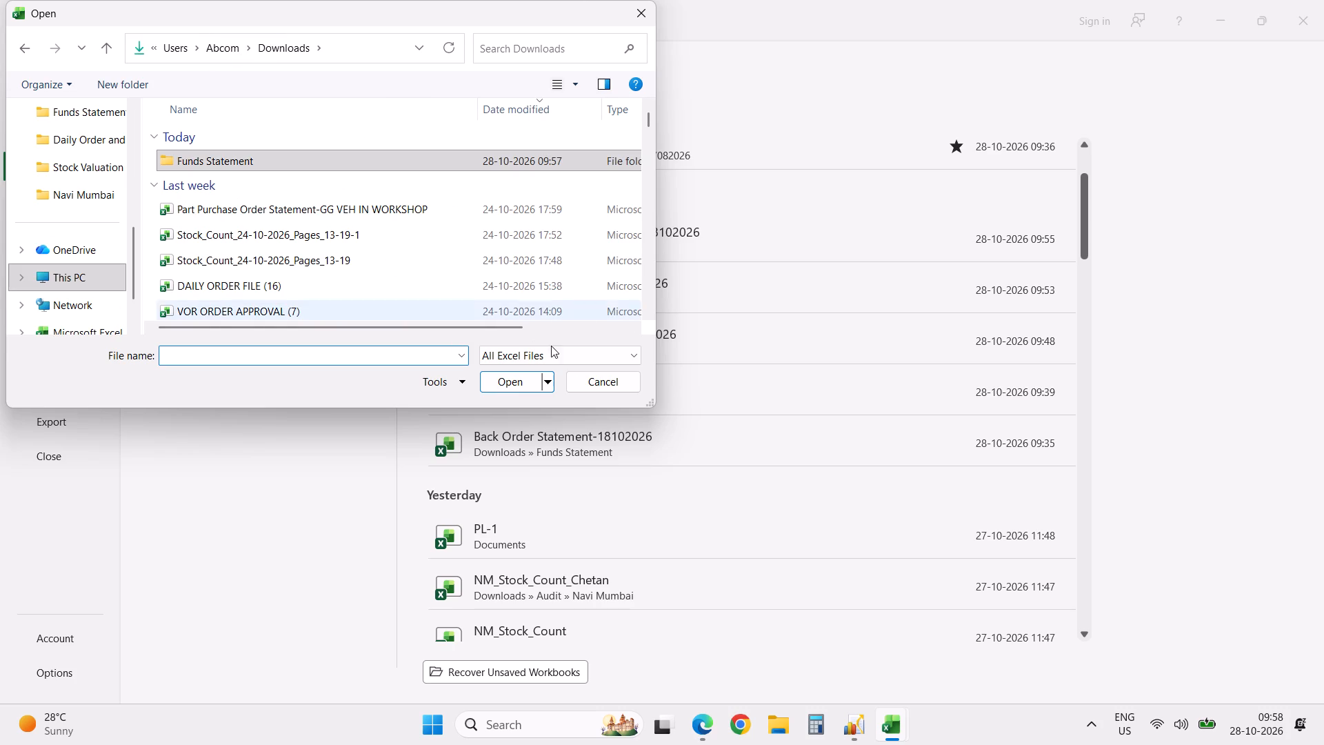
pyautogui.write('da')
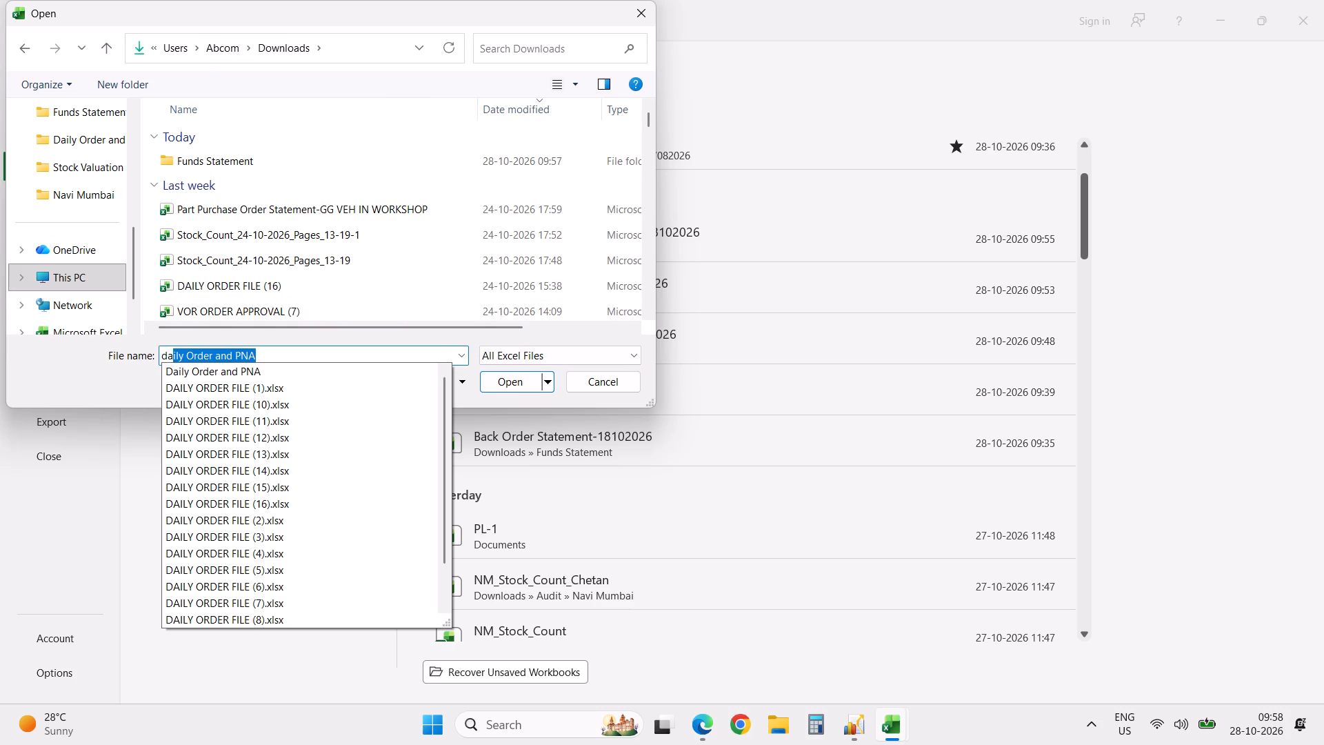
pyautogui.press('Return')
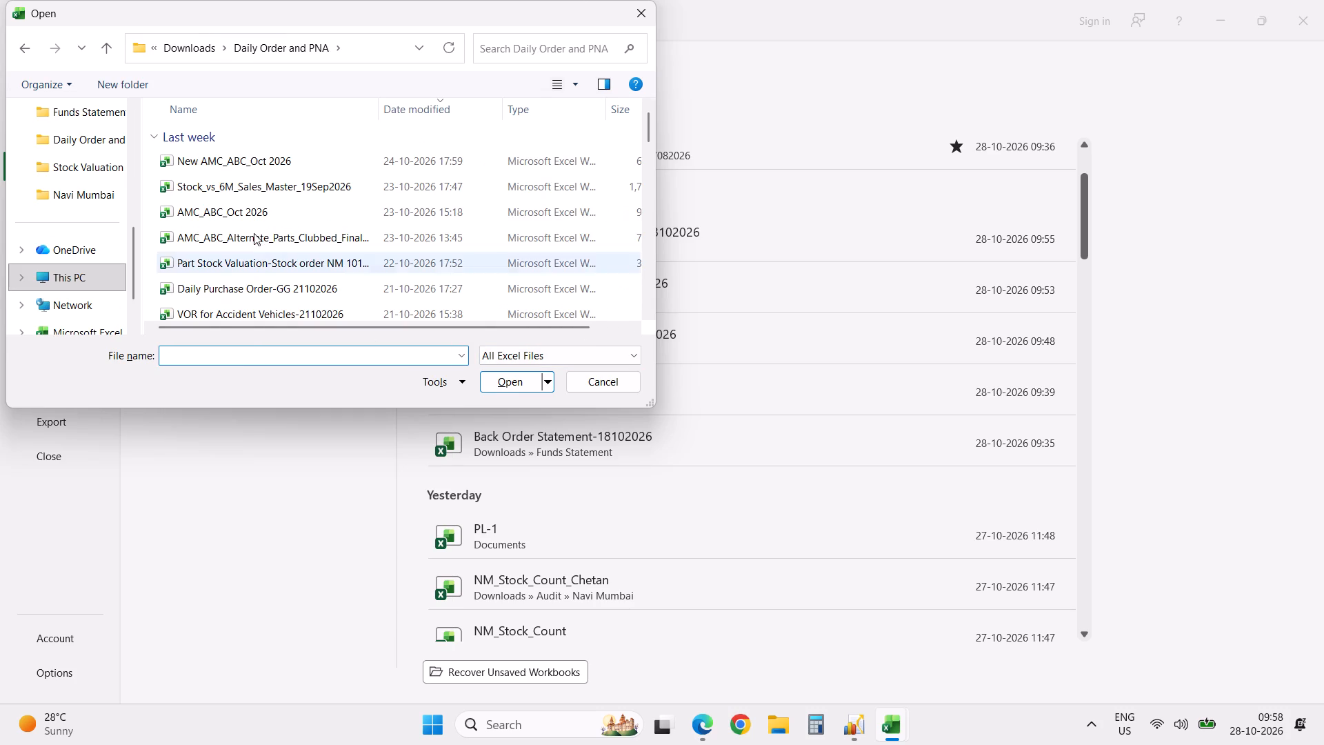
pyautogui.doubleClick(259, 163)
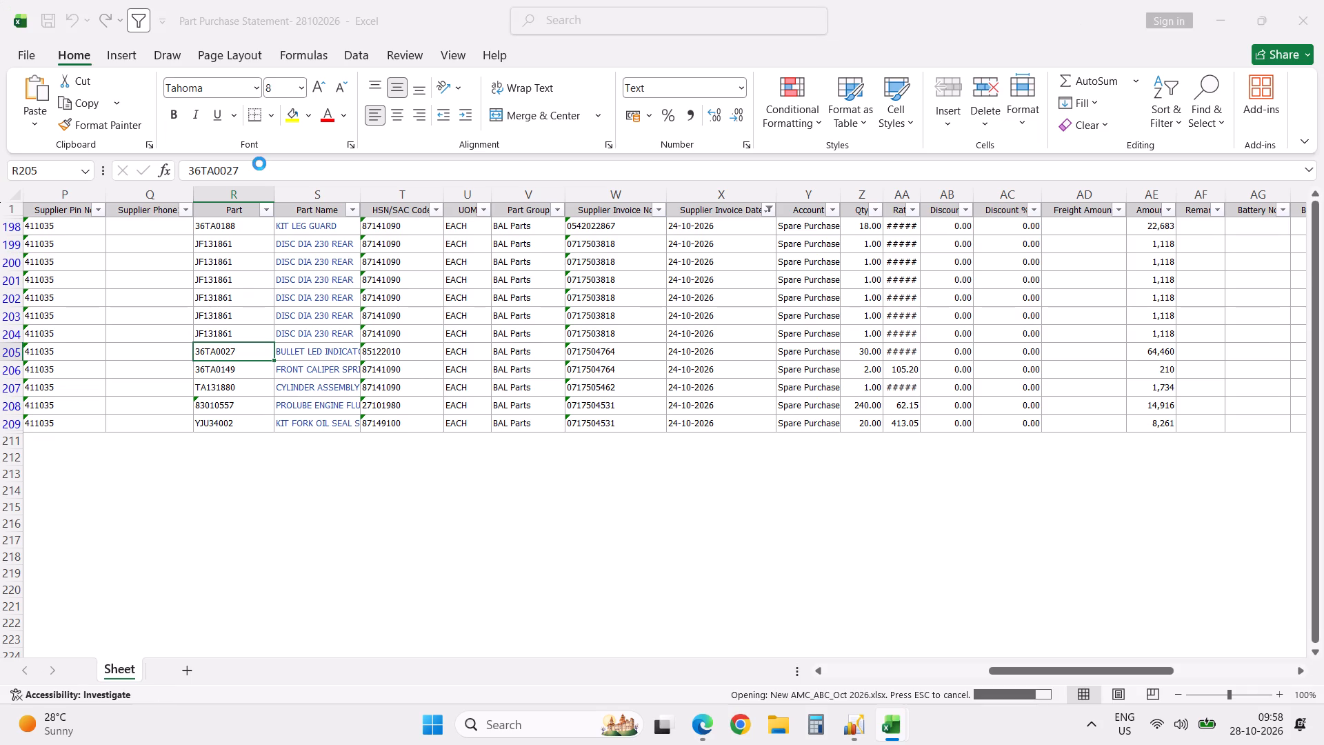
pyautogui.hotkey('ctrl', 'f')
pyautogui.hotkey('ctrl', 'v')
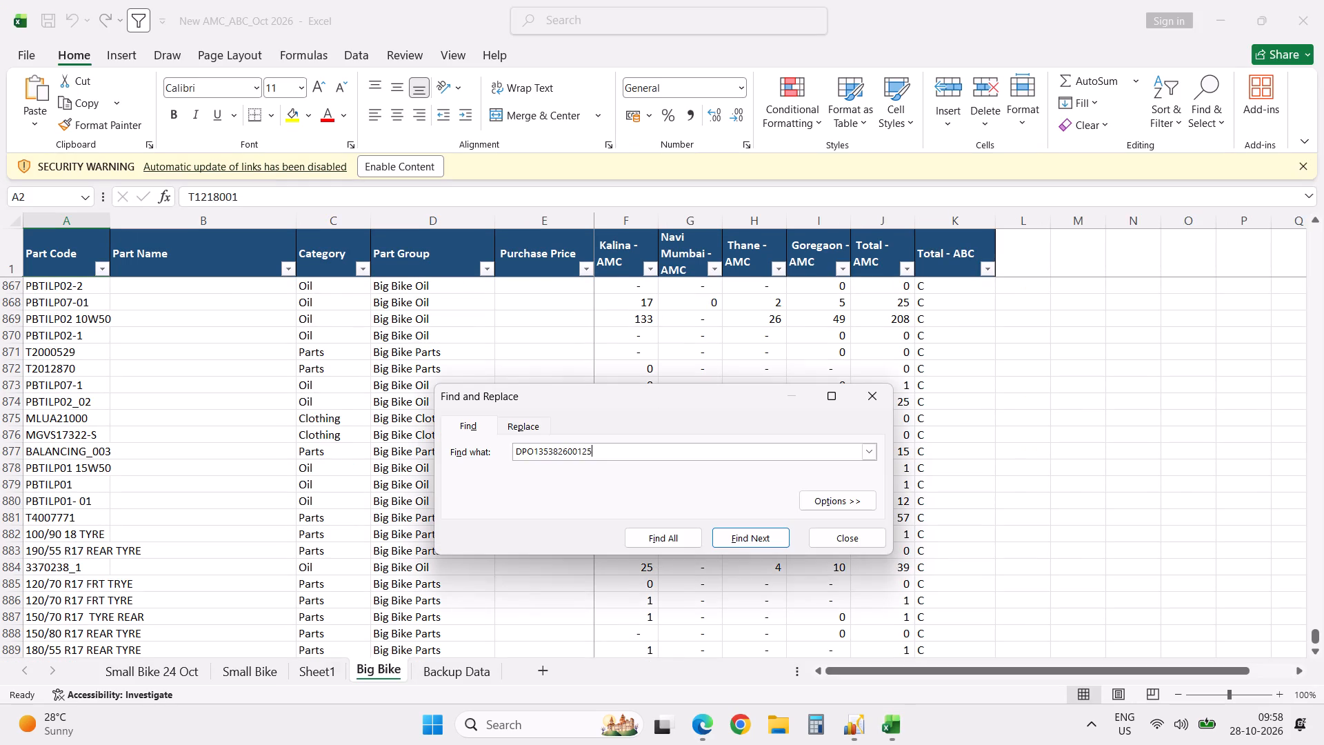
pyautogui.press('Return')
pyautogui.press('Return')
pyautogui.press('Escape')
# Copy part number 36TA0027 from the Part Purchase Statement and search the Big Bike sheet of New AMC_ABC_Oct 2026 for it.
pyautogui.hotkey('alt', 'Tab')
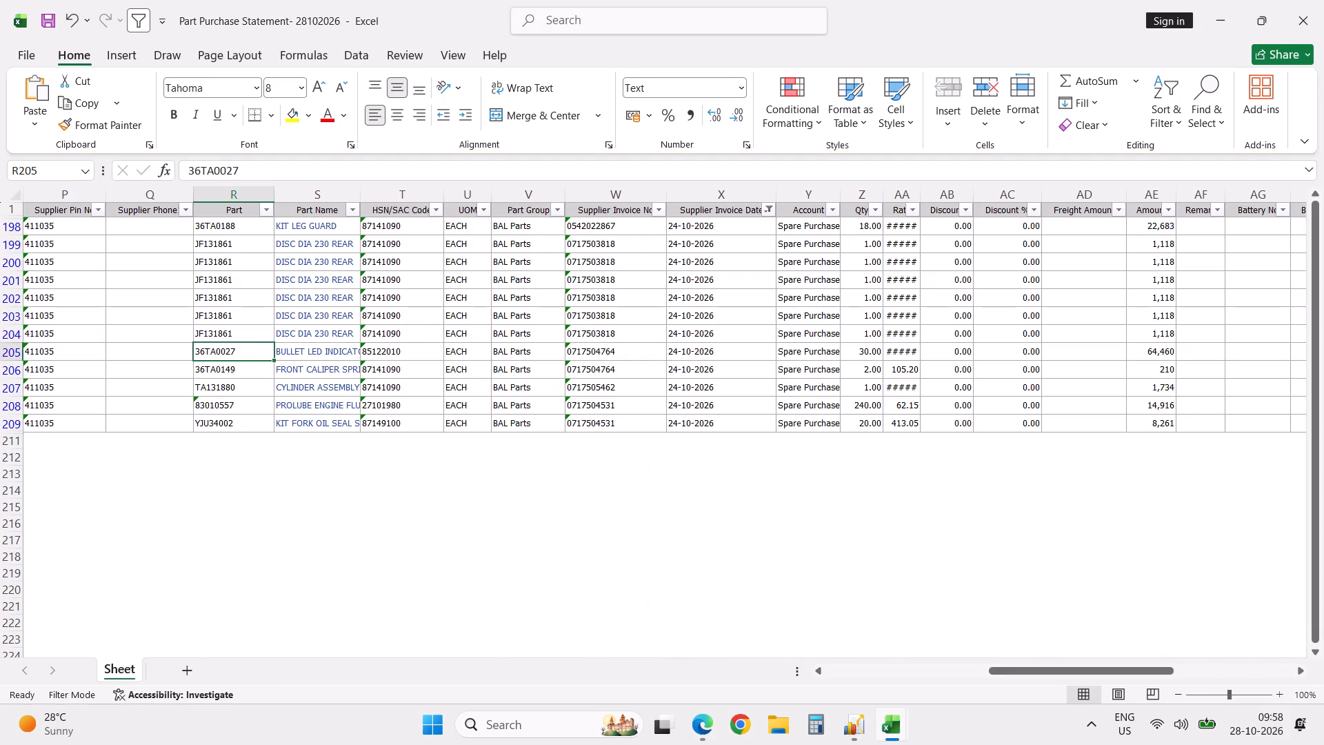
pyautogui.hotkey('ctrl', 'c')
pyautogui.hotkey('alt', 'Tab')
pyautogui.hotkey('ctrl', 'f')
pyautogui.hotkey('ctrl', 'v')
pyautogui.press('Return')
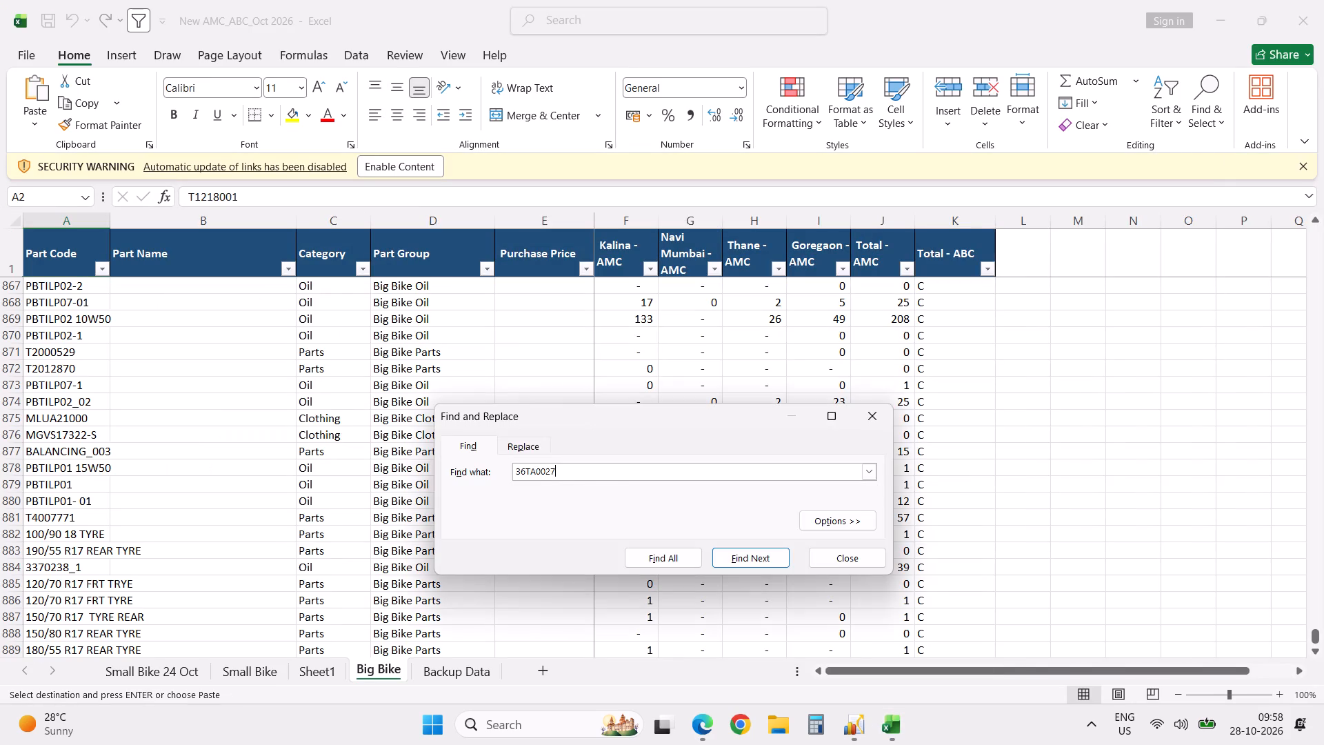
pyautogui.press('Return')
pyautogui.press('Escape')
pyautogui.press('Escape')
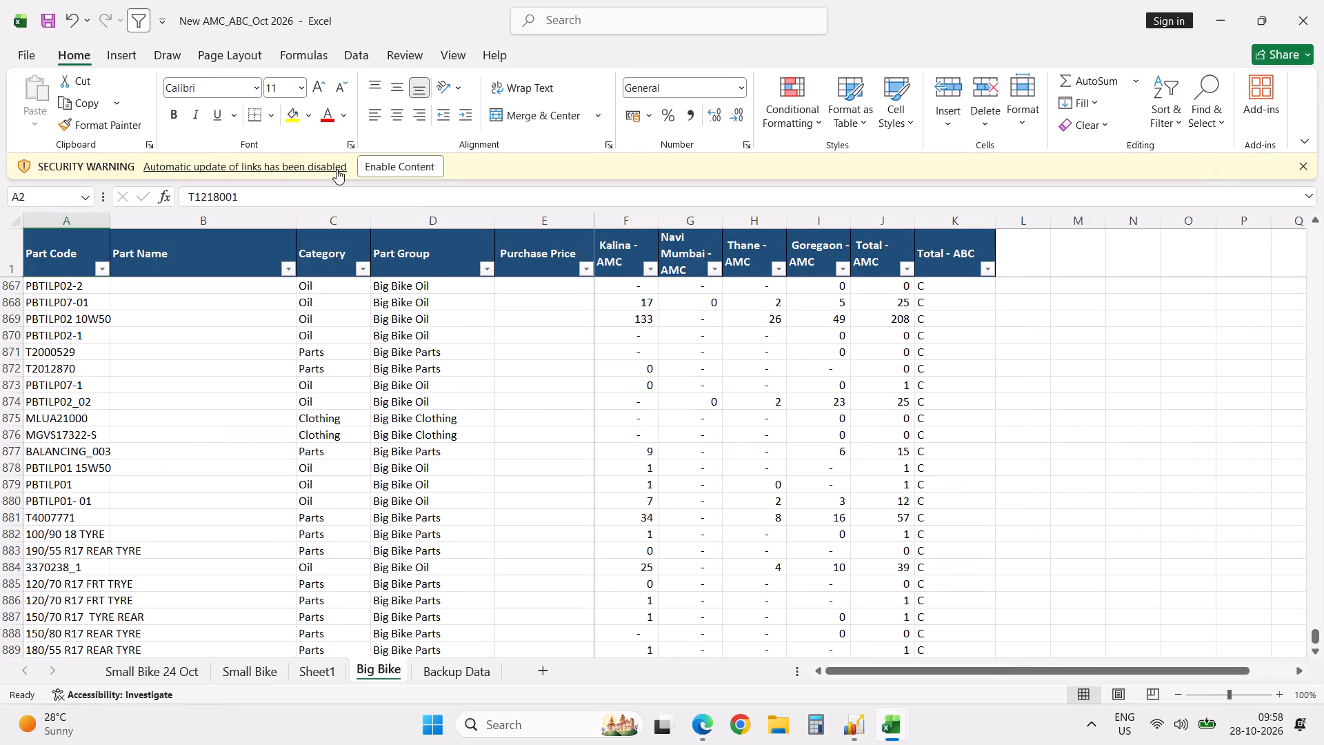
# Enable the blocked content in New AMC_ABC_Oct 2026.
pyautogui.click(380, 160)
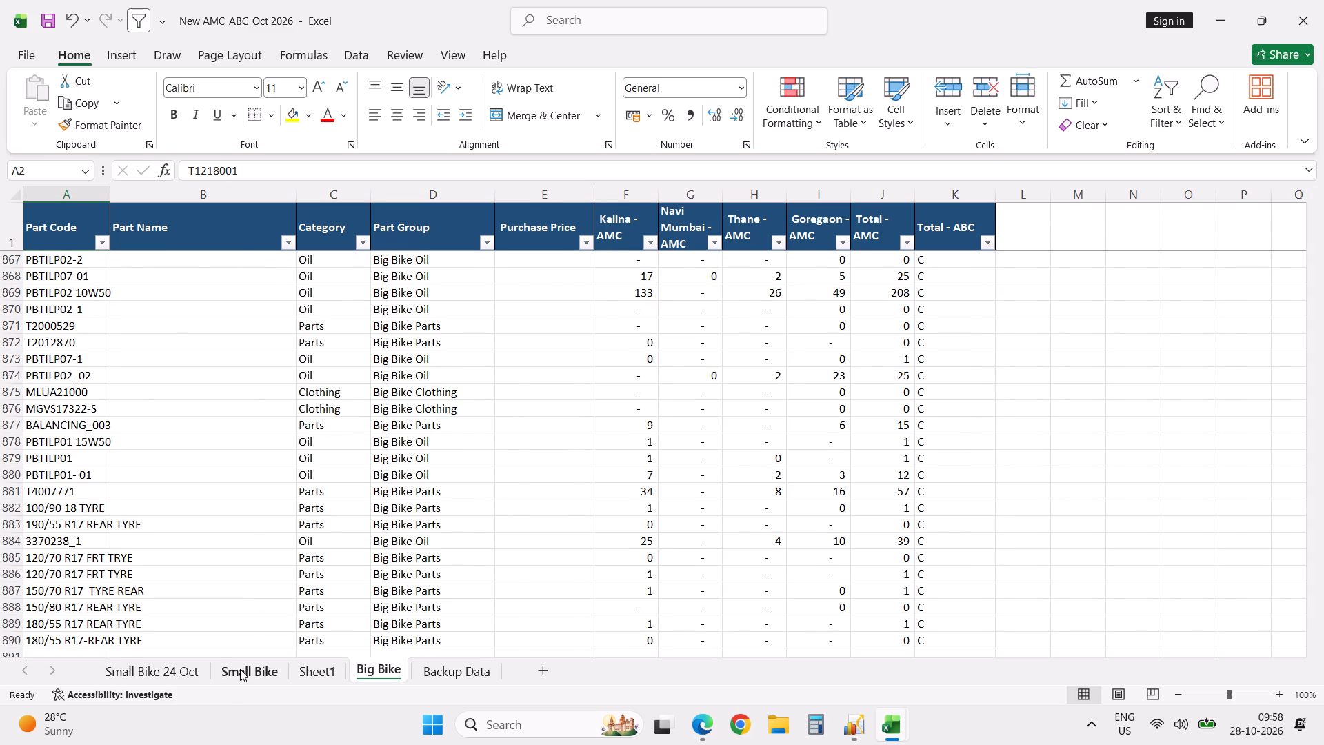
# Remove the filters from the Small Bike sheet so that all part rows are shown.
pyautogui.click(240, 669)
pyautogui.click(329, 505)
pyautogui.write('dff')
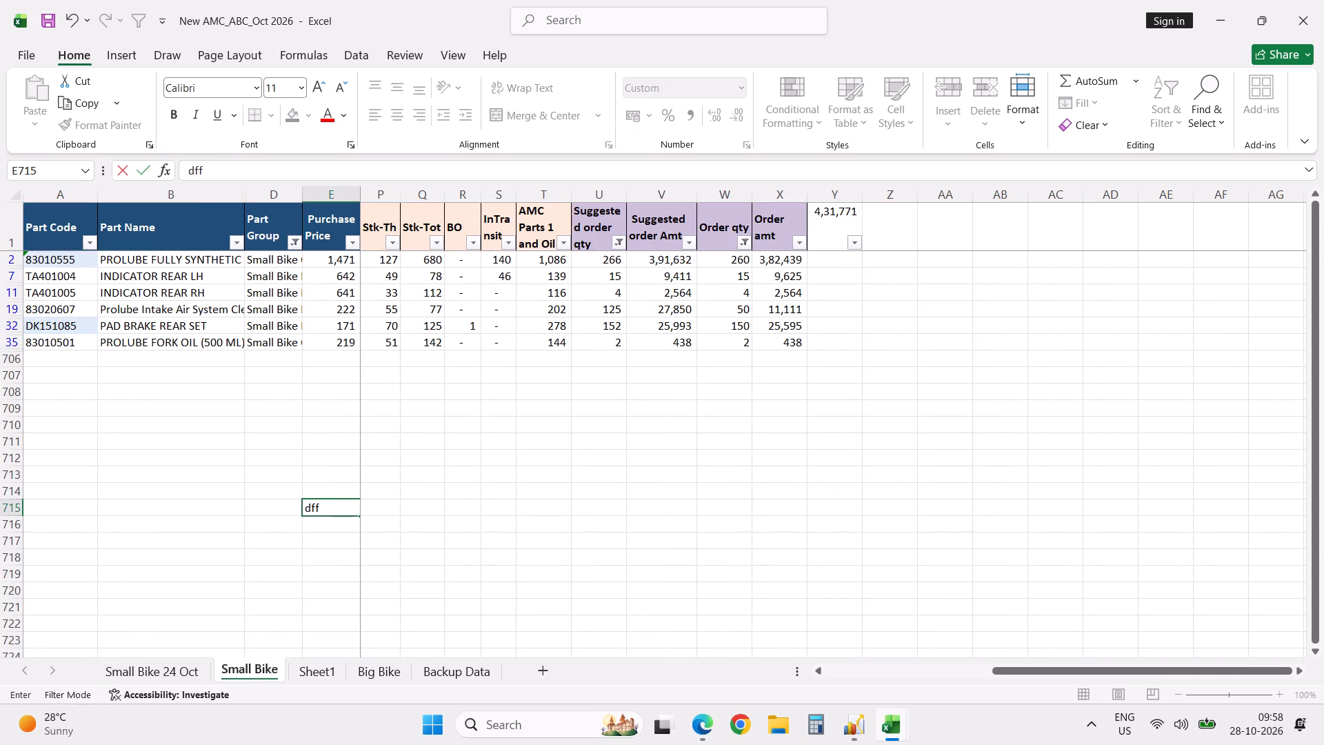
pyautogui.press('Escape')
pyautogui.hotkey('alt', 'd')
pyautogui.write('ff')
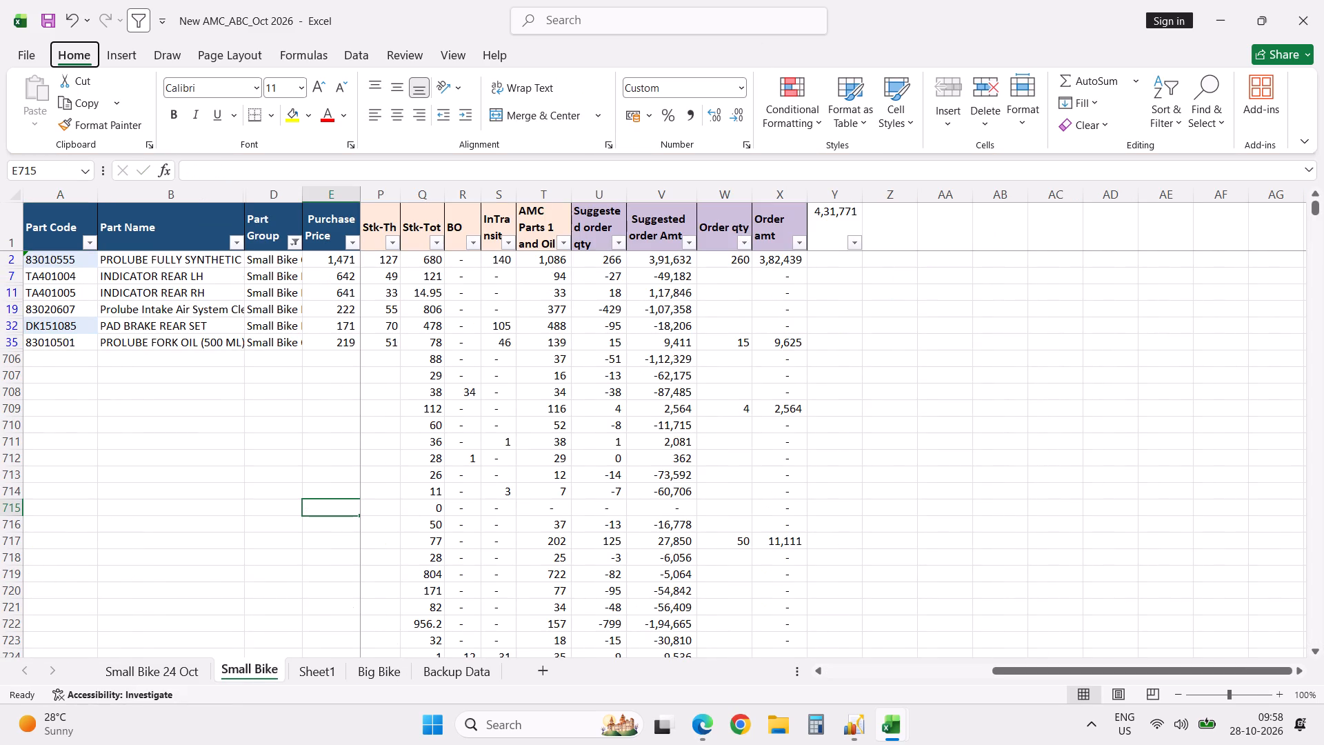
# Search the Small Bike sheet for part number 36TA0027 and select its whole row.
pyautogui.hotkey('ctrl', 'f')
pyautogui.press('Return')
pyautogui.press('Escape')
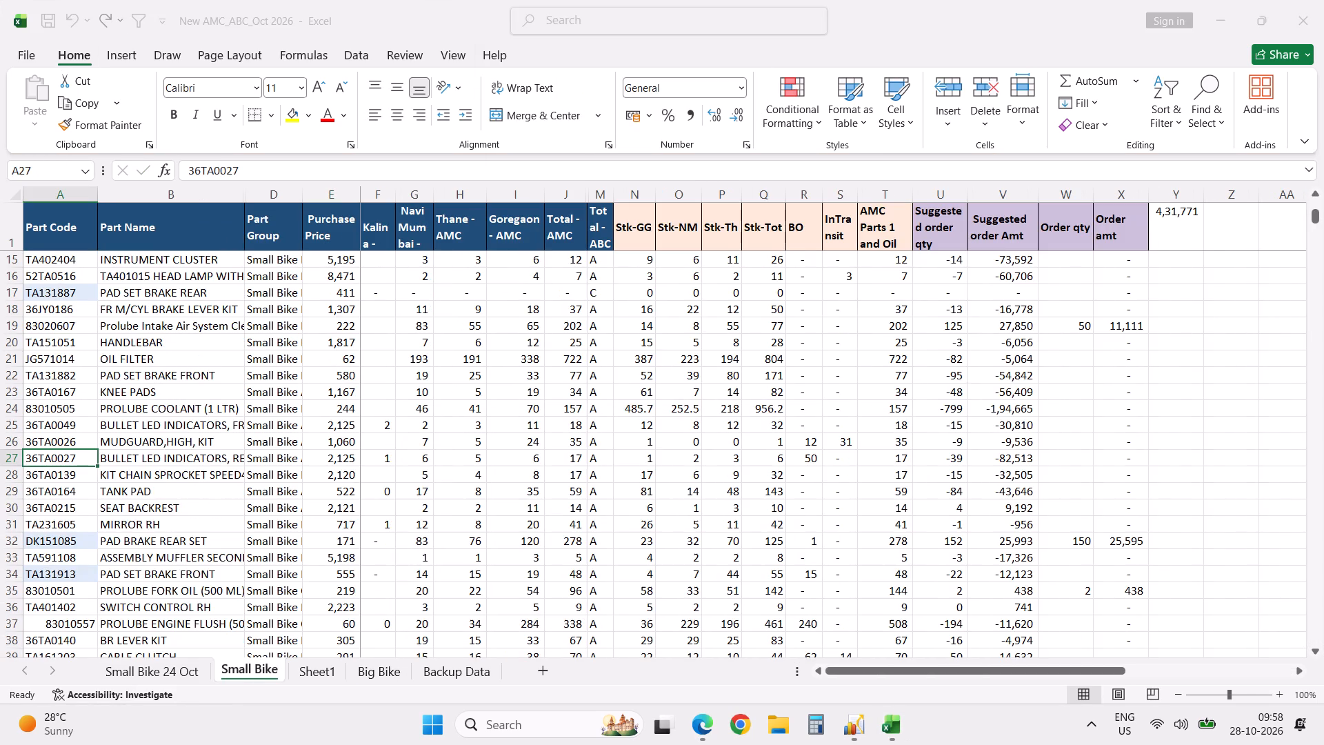
pyautogui.hotkey('shift', 'space')
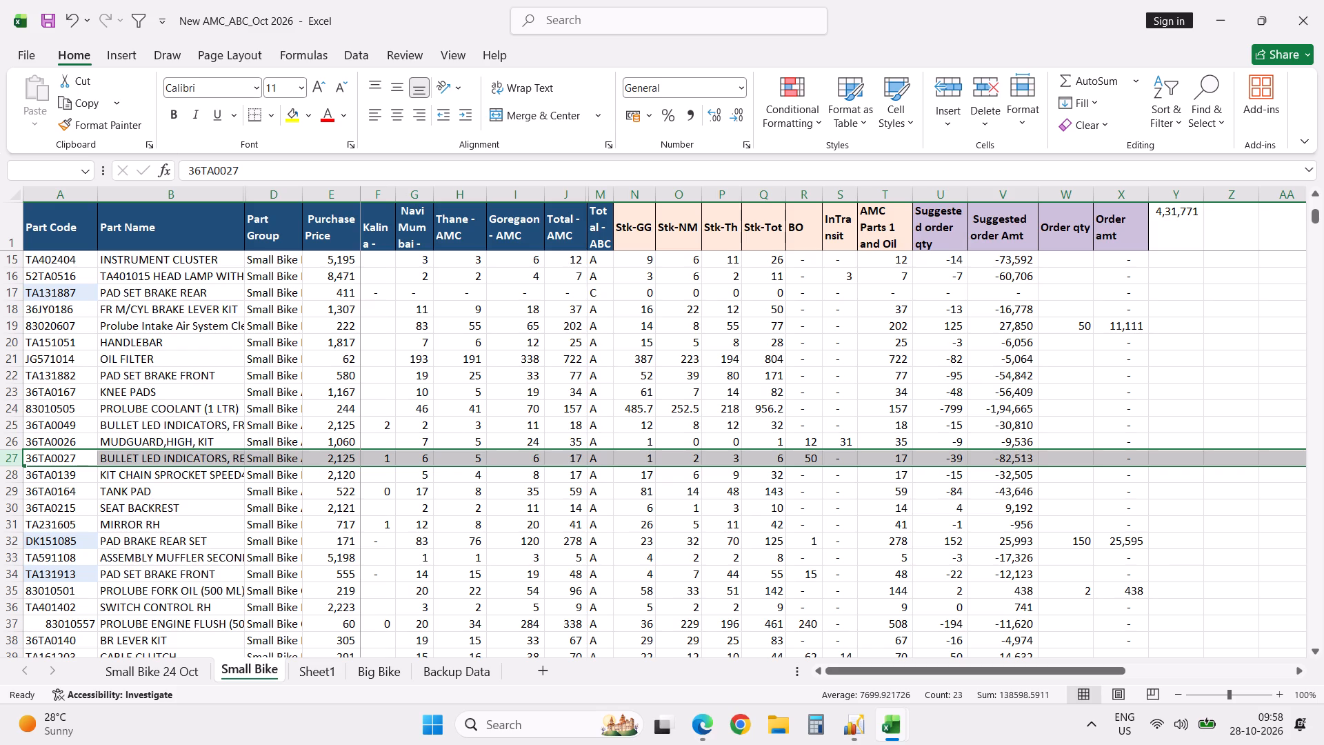
# Examine the 36TA0027 row from its back order, in-transit and AMC figures back through the stock and branch AMC columns to the part code.
pyautogui.click(808, 460)
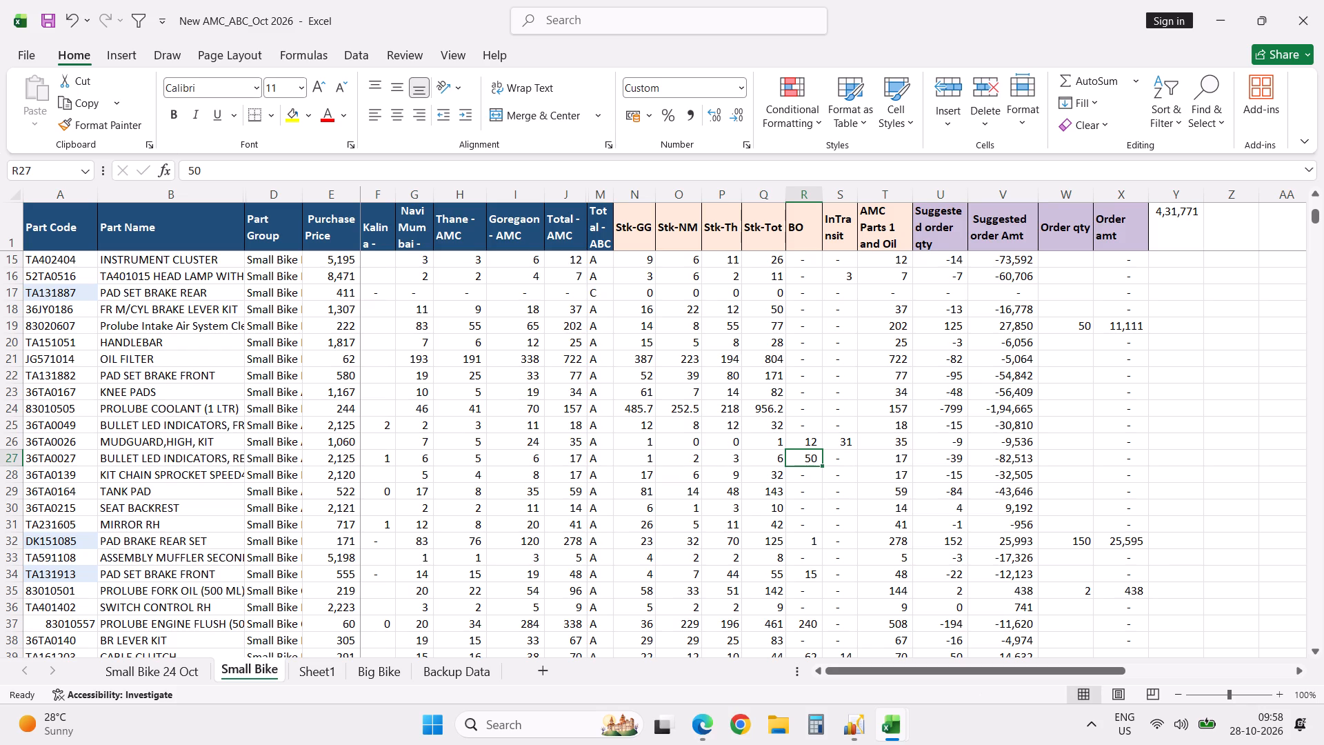
pyautogui.press('Right')
pyautogui.press('Right')
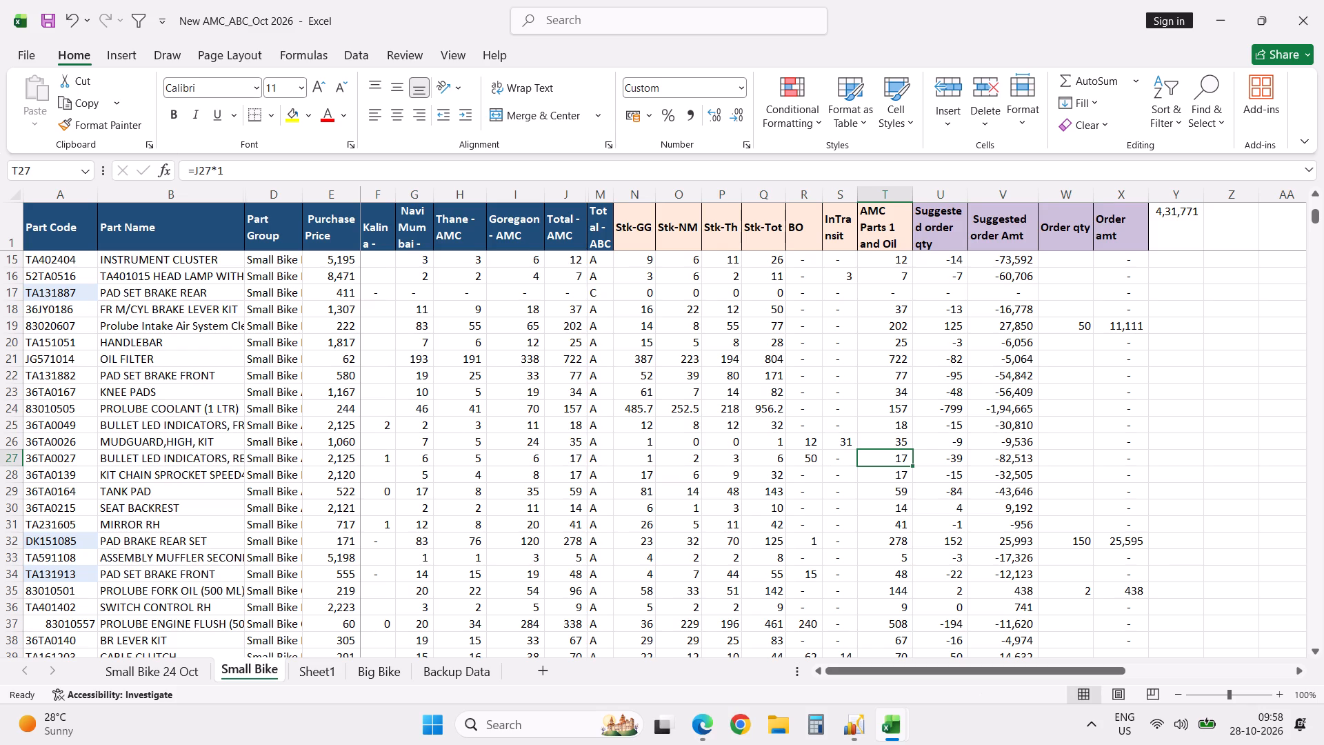
pyautogui.press('Left')
pyautogui.press('Left')
pyautogui.press('Left')
pyautogui.press('Left')
pyautogui.press('Left')
pyautogui.press('Left')
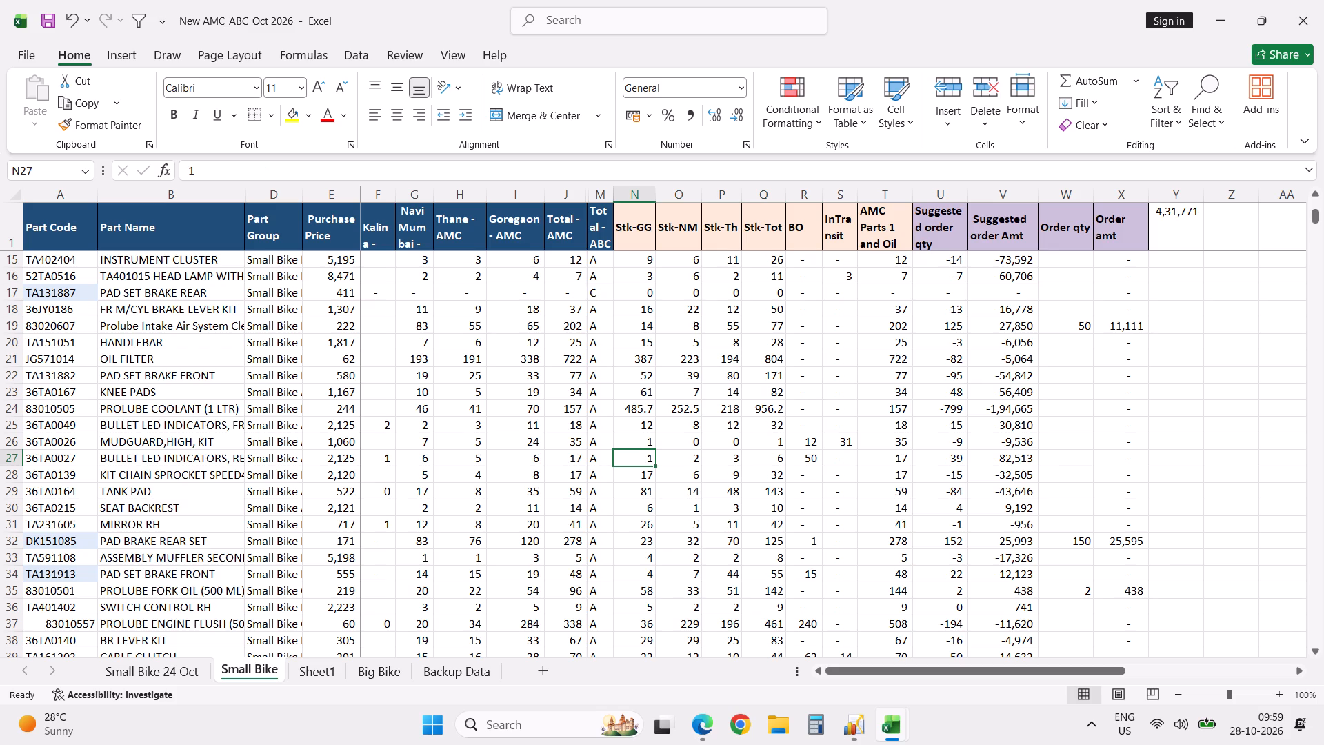
pyautogui.press('Left')
pyautogui.press('Left')
pyautogui.press('Left')
pyautogui.press('Left')
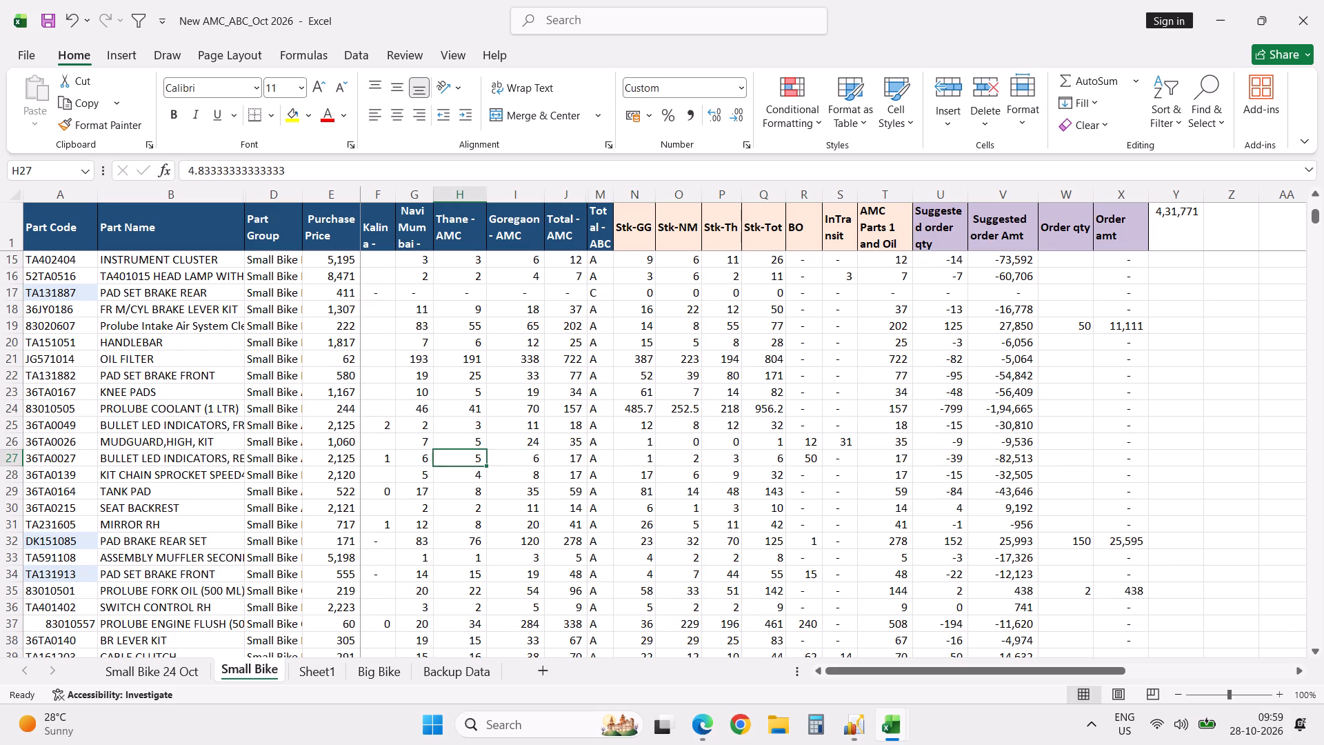
pyautogui.press('Left')
pyautogui.press('Left')
pyautogui.press('Left')
pyautogui.press('Left')
pyautogui.press('Left')
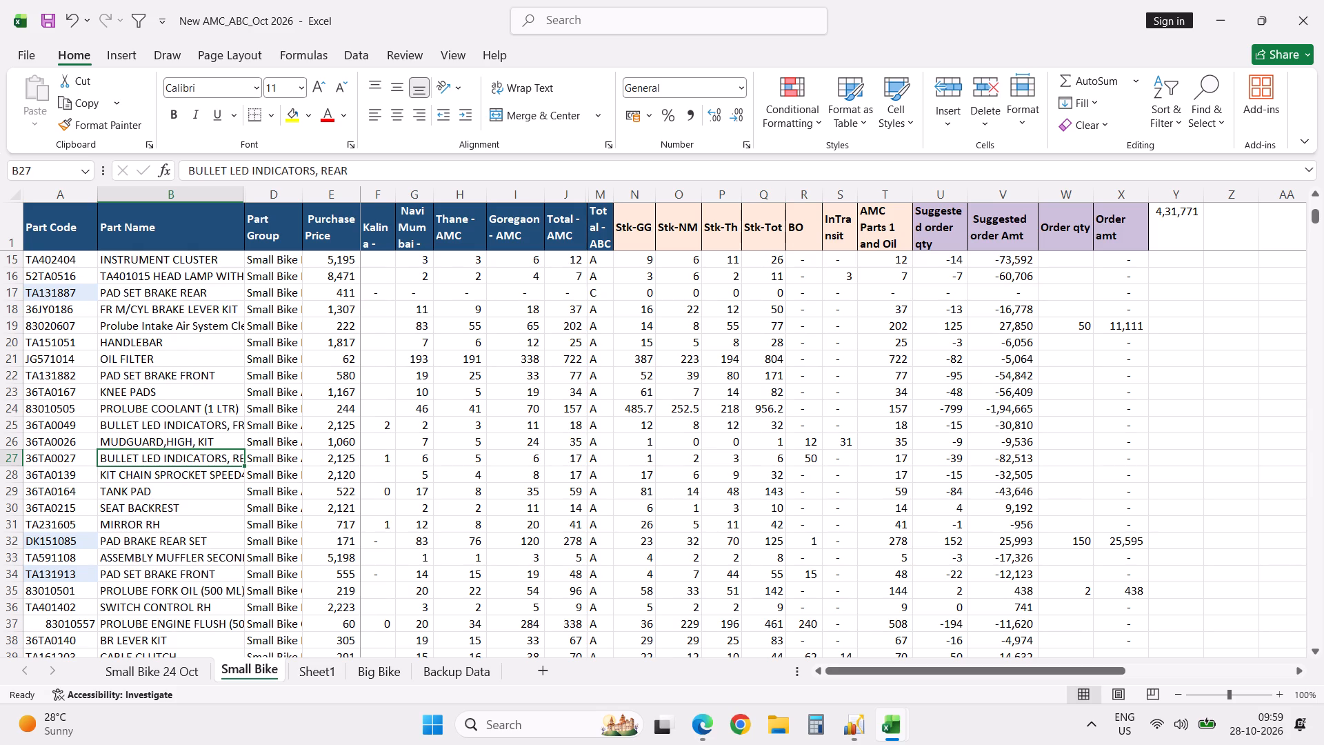
pyautogui.press('Left')
pyautogui.press('Left')
# Review the 36TA0027 row again from the part name across the branch AMC figures to the Stk-NM stock.
pyautogui.press('Right')
pyautogui.press('Right')
pyautogui.press('Right')
pyautogui.press('Right')
pyautogui.press('Right')
pyautogui.press('Right')
pyautogui.press('Right')
pyautogui.press('Right')
pyautogui.press('Right')
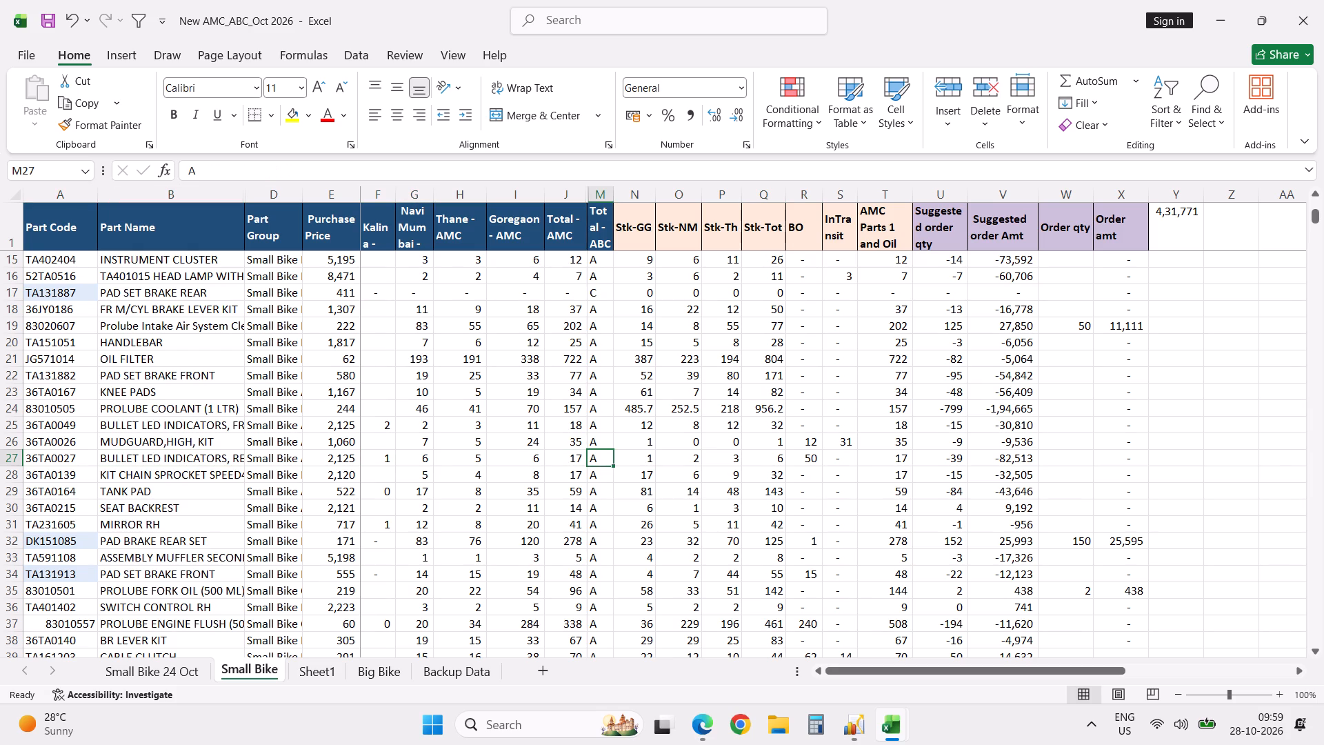
pyautogui.press('Right')
pyautogui.press('Right')
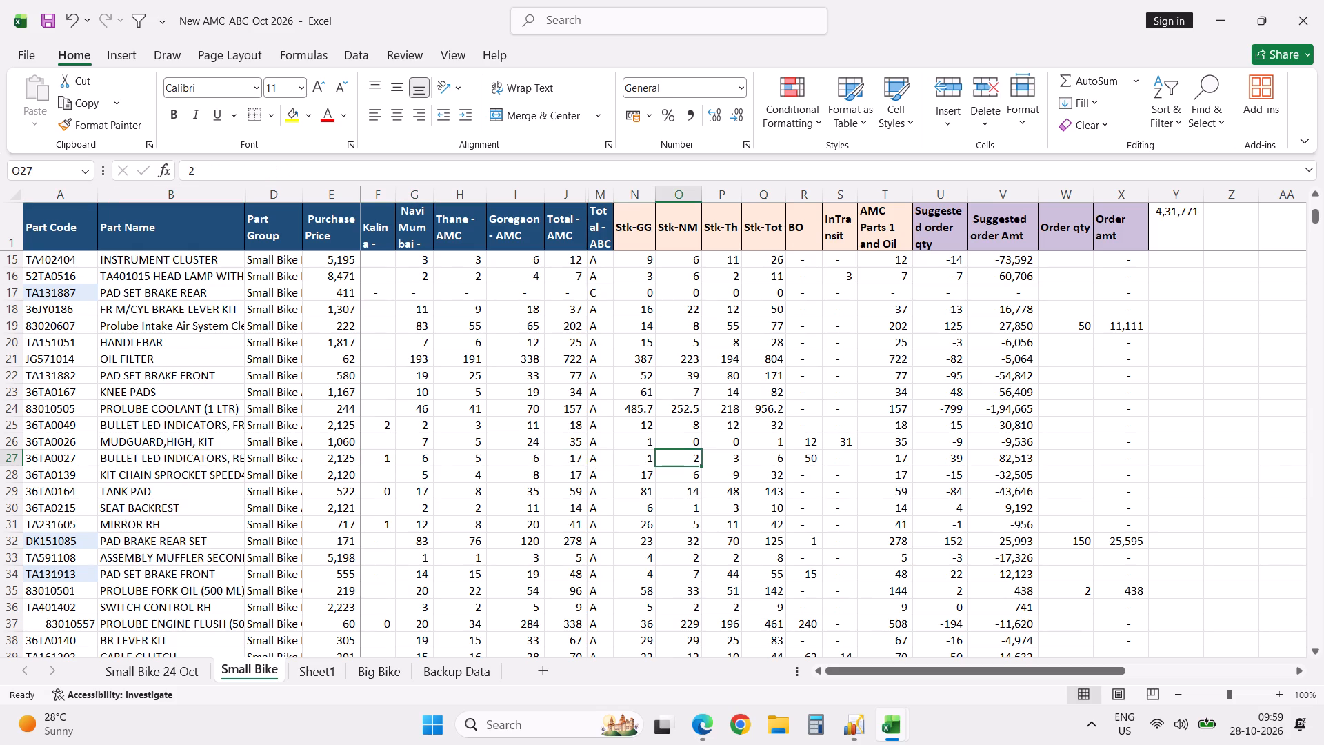
# Look at the Small Bike 24 Oct sheet, and back on Small Bike recheck the total and branch AMC values of 36TA0027.
pyautogui.click(154, 672)
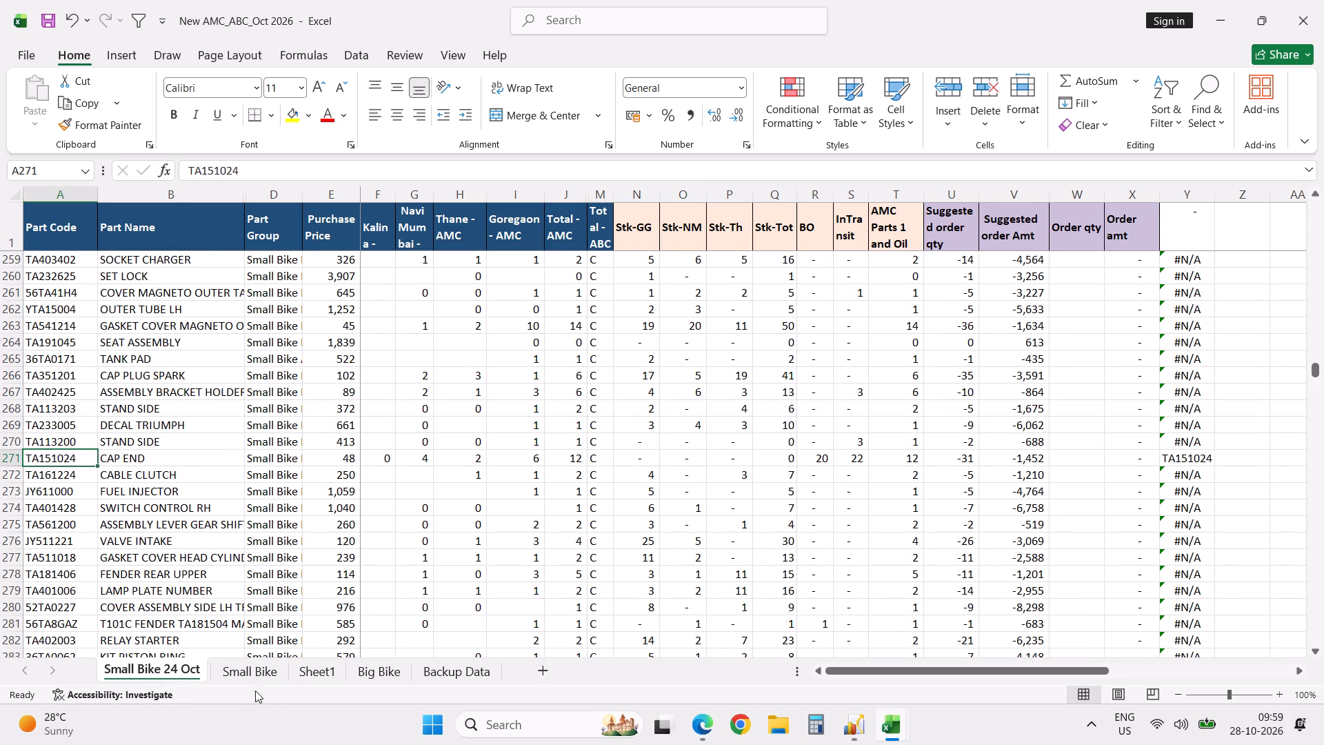
pyautogui.click(261, 673)
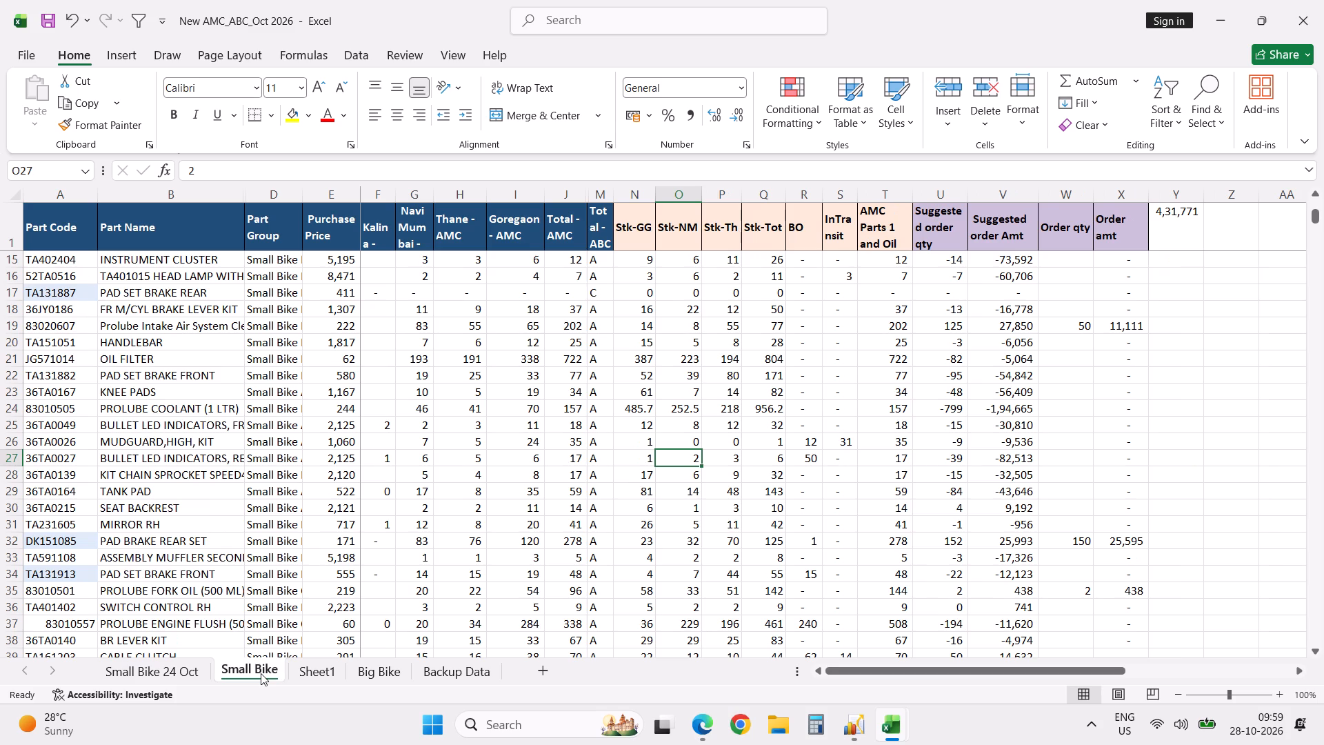
pyautogui.press('Left')
pyautogui.press('Left')
pyautogui.press('Left')
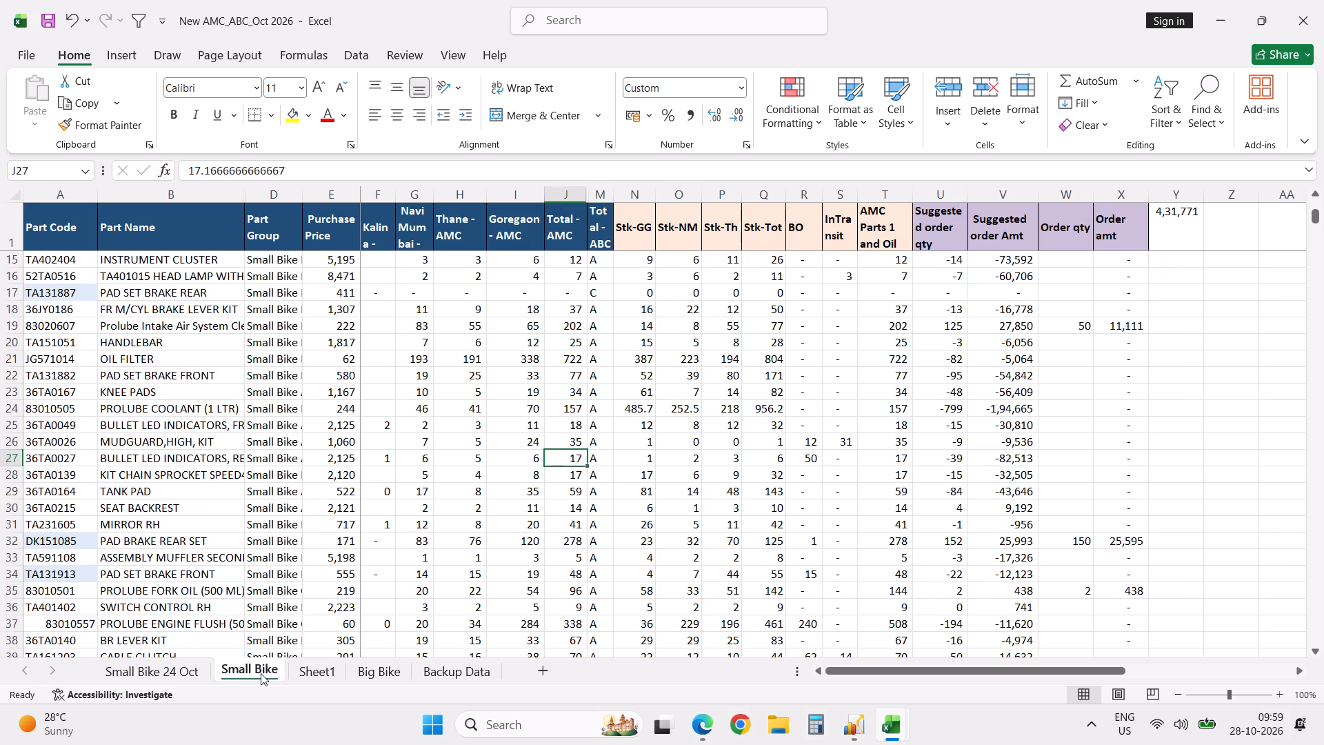
pyautogui.press('Left')
pyautogui.press('Left')
pyautogui.press('Left')
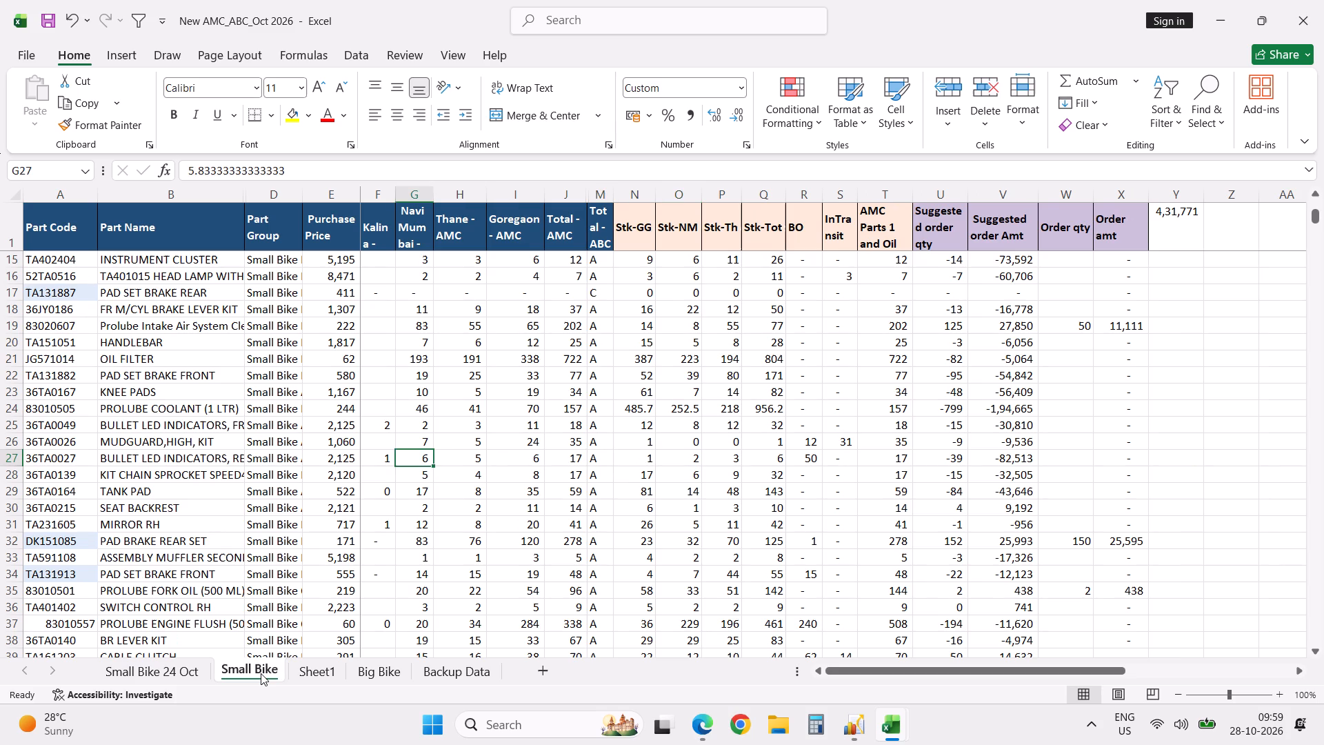
# Open the AMC_and_Dead_Stock_Apr-Sep_2026 workbook from the Daily Order and PNA folder in Downloads.
pyautogui.hotkey('alt', 'f')
pyautogui.press('o')
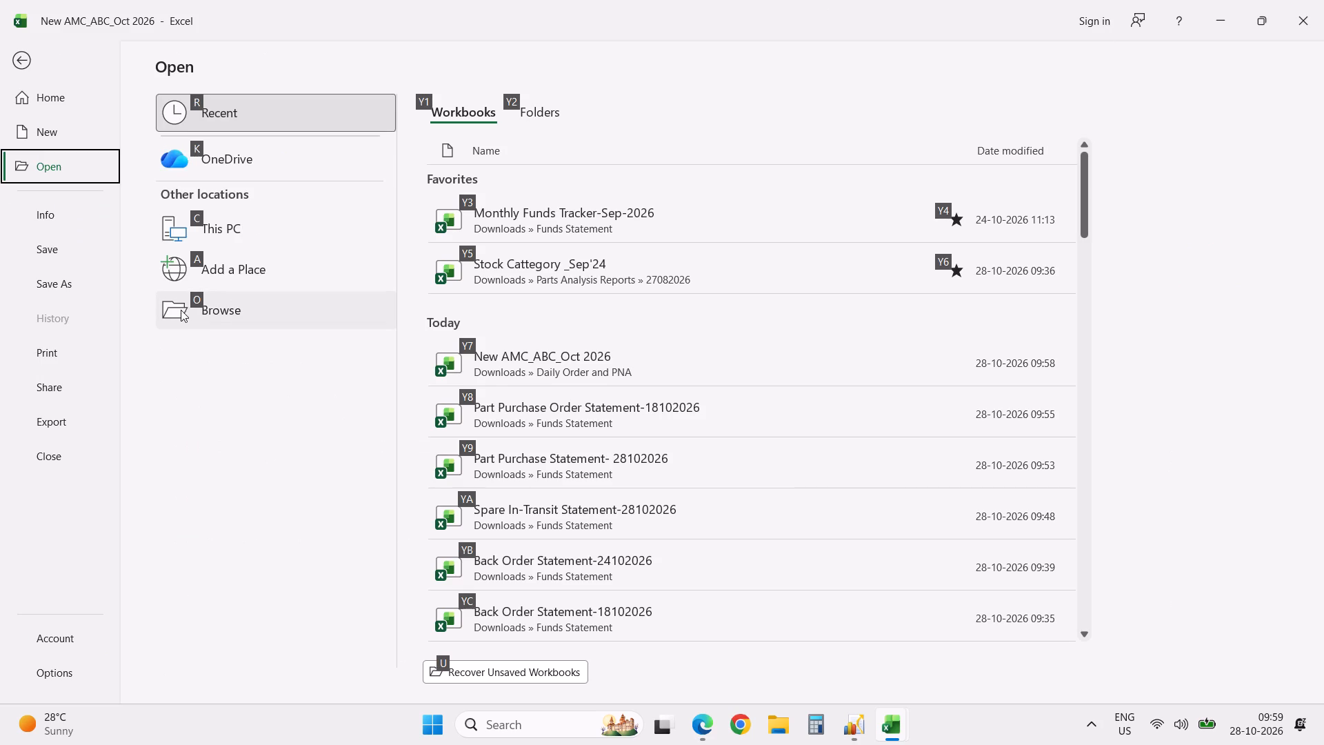
pyautogui.click(217, 312)
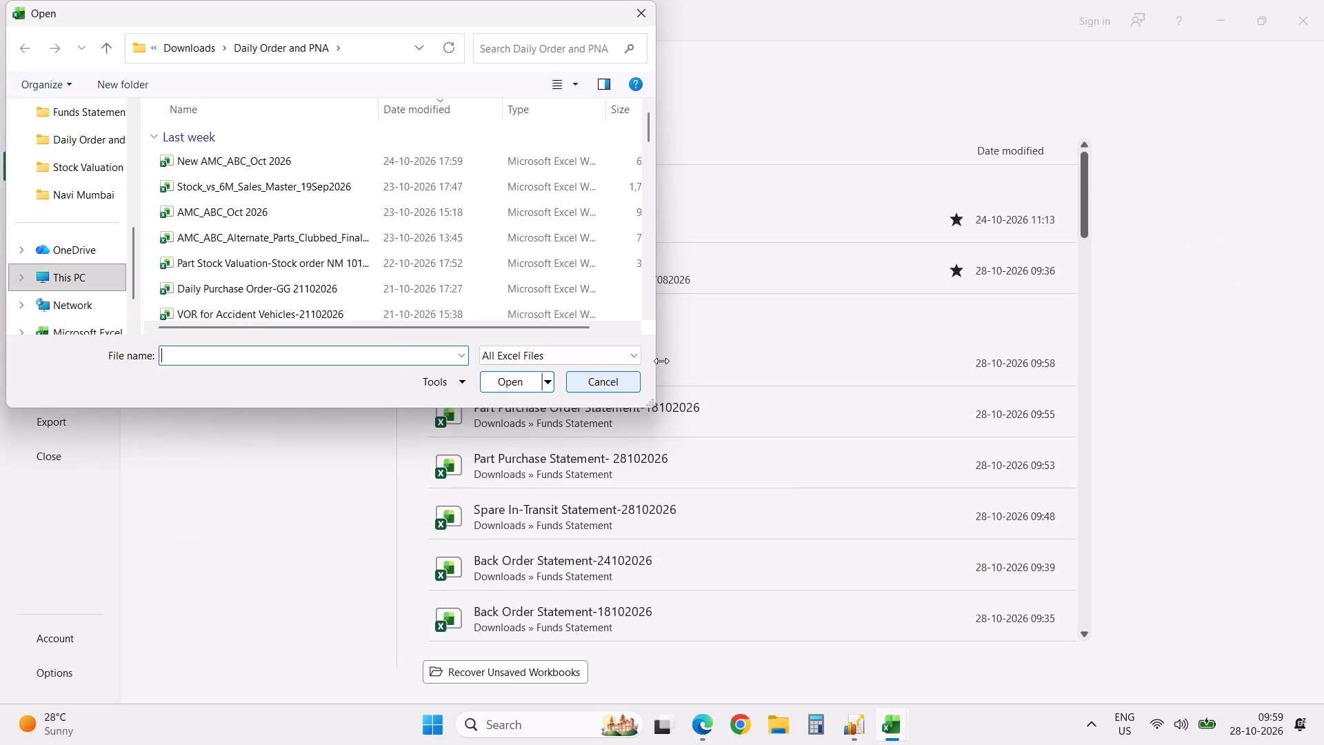
pyautogui.click(650, 312)
pyautogui.tripleClick(650, 312)
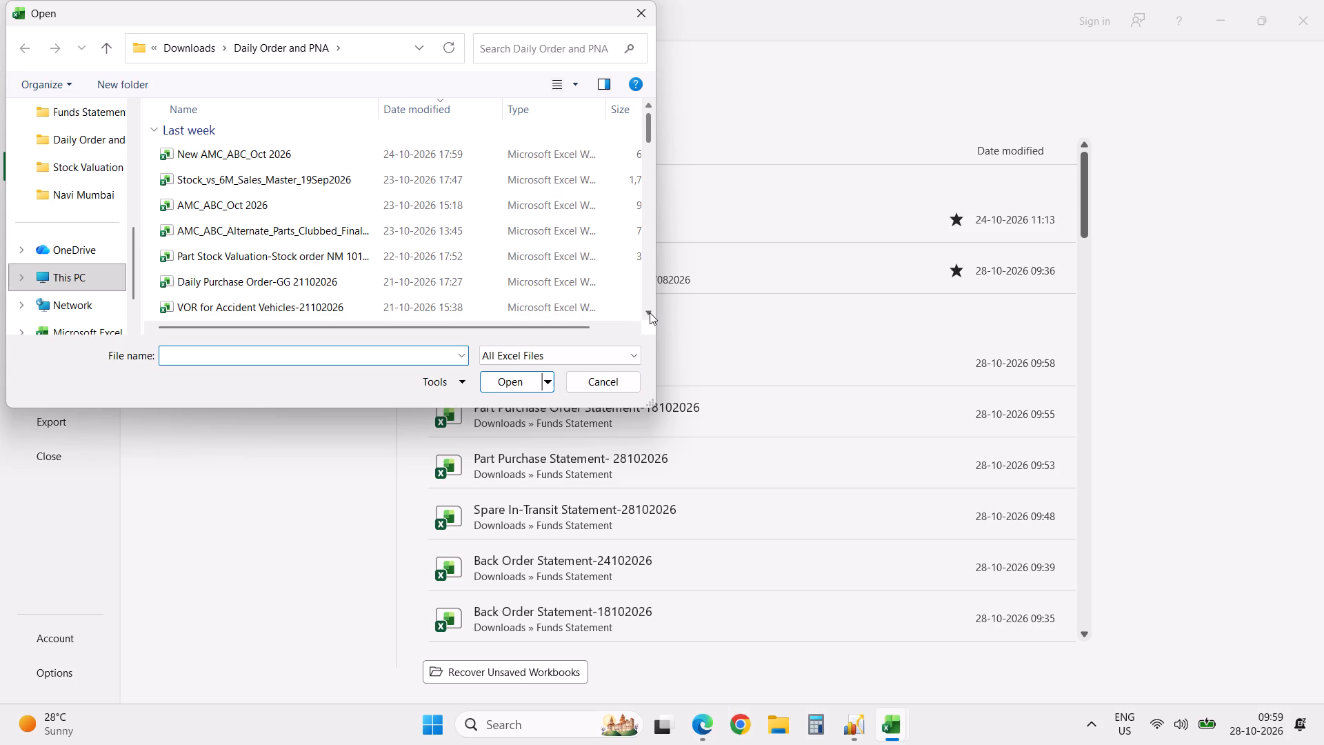
pyautogui.doubleClick(650, 312)
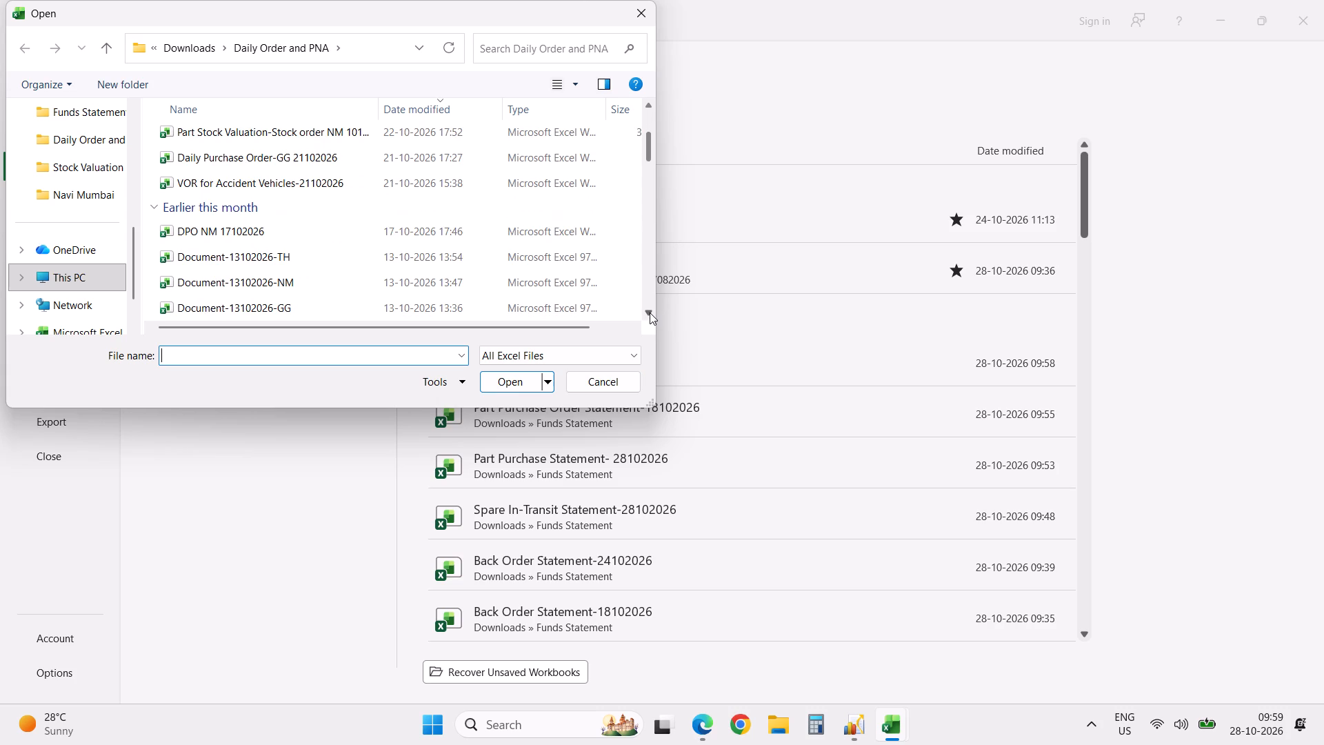
pyautogui.click(650, 312)
pyautogui.click(650, 312)
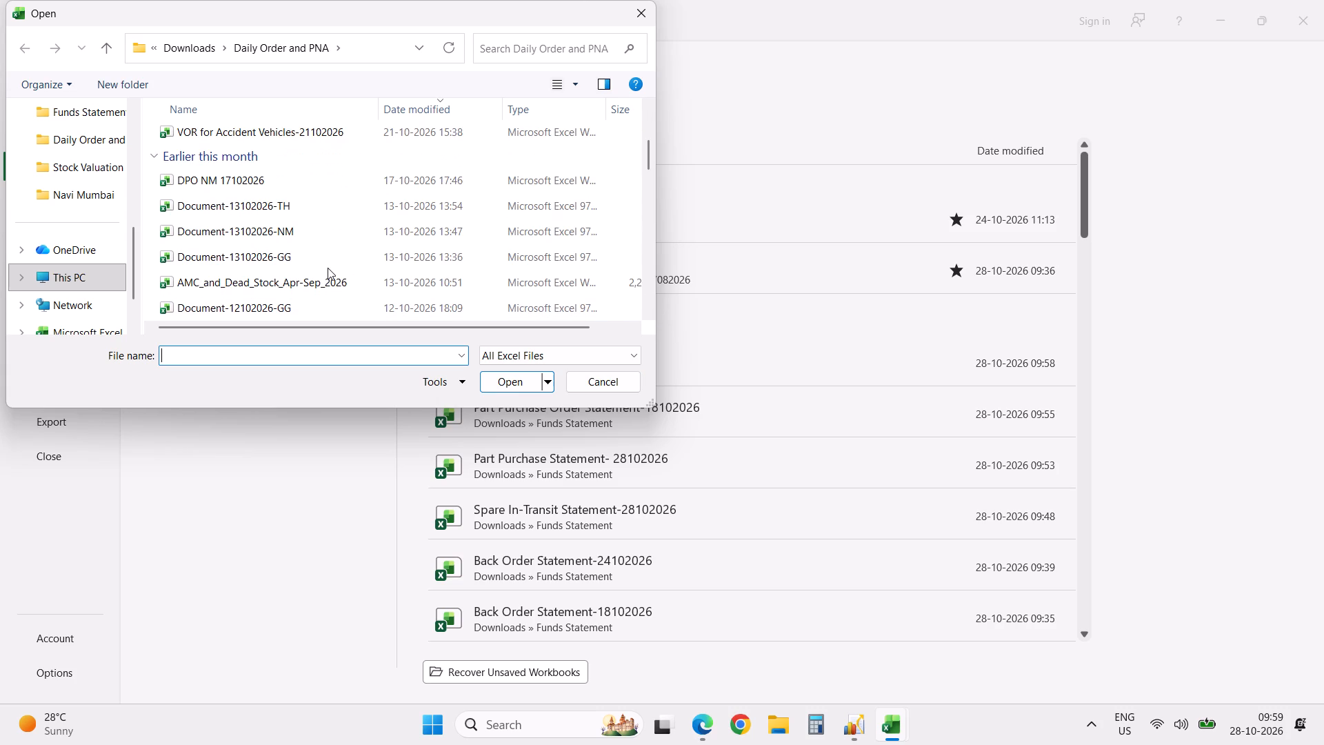
pyautogui.doubleClick(313, 283)
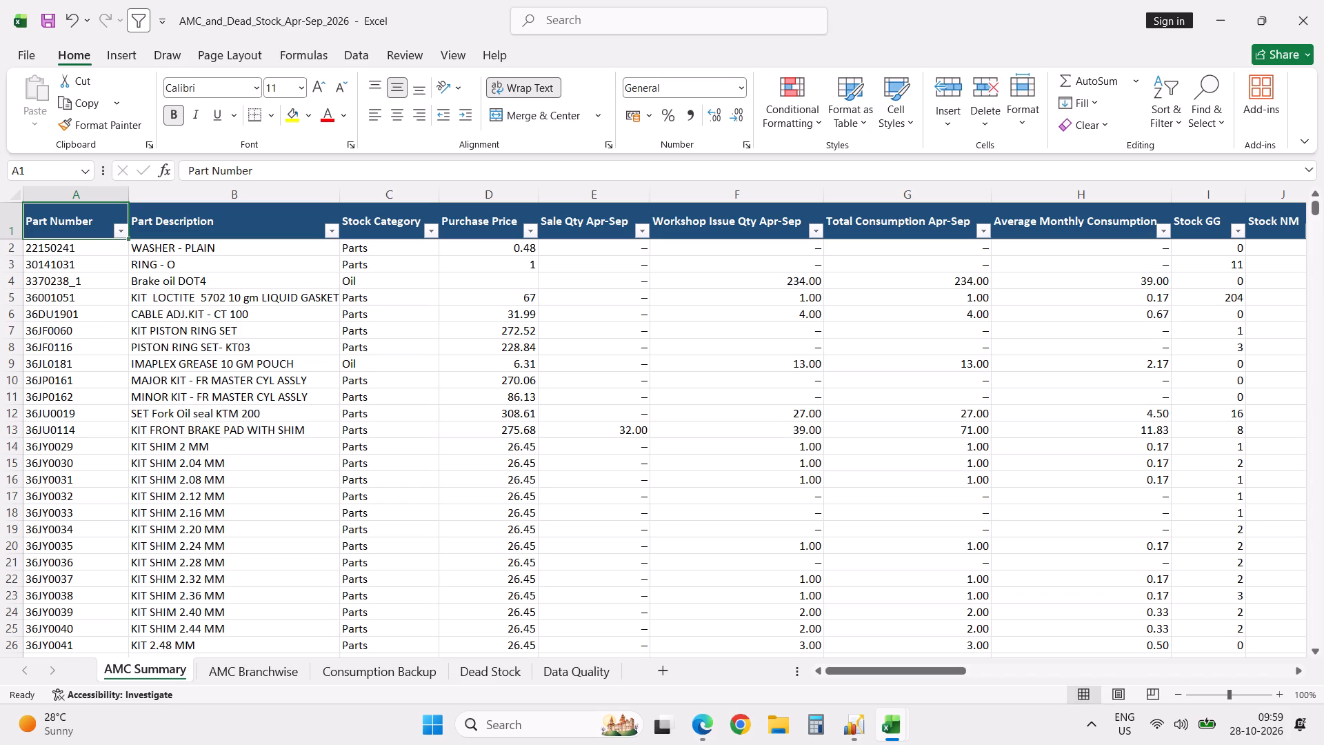
# Search the AMC Summary sheet for part number 36TA0027.
pyautogui.hotkey('ctrl', 'f')
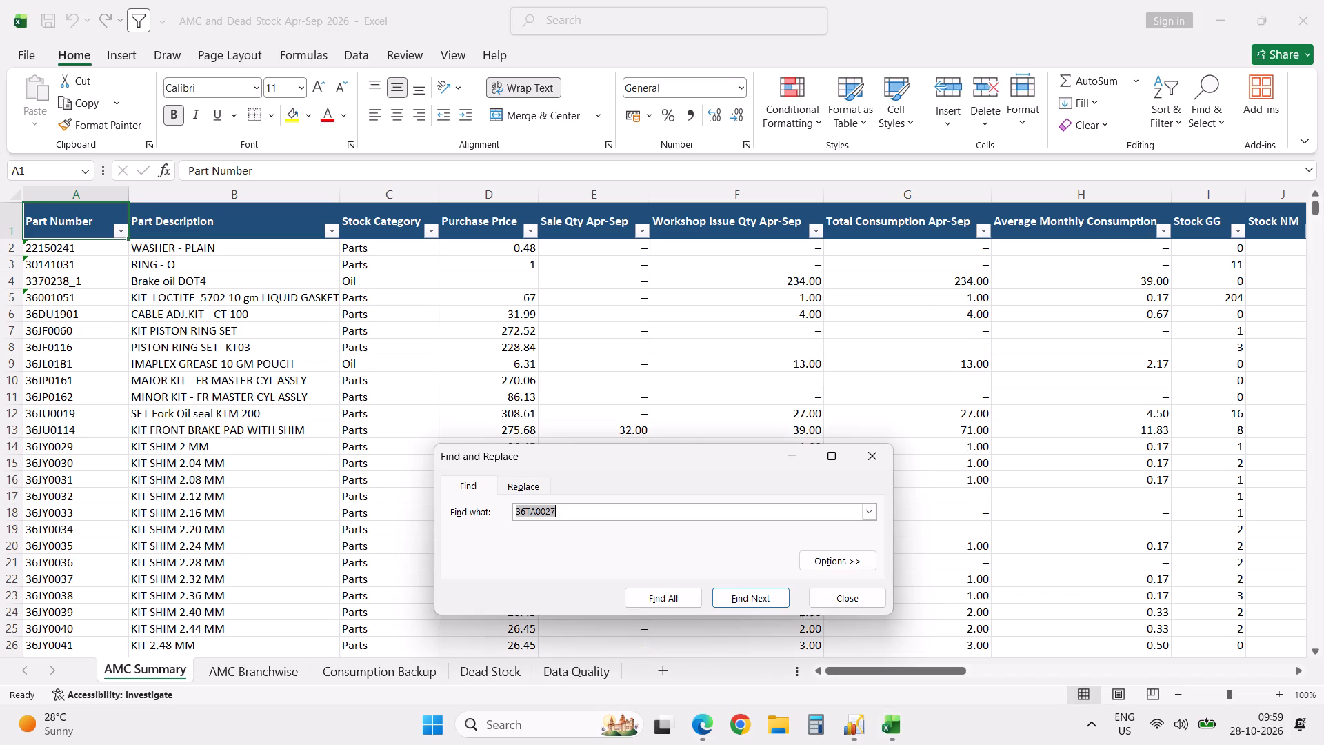
pyautogui.press('Return')
pyautogui.press('Escape')
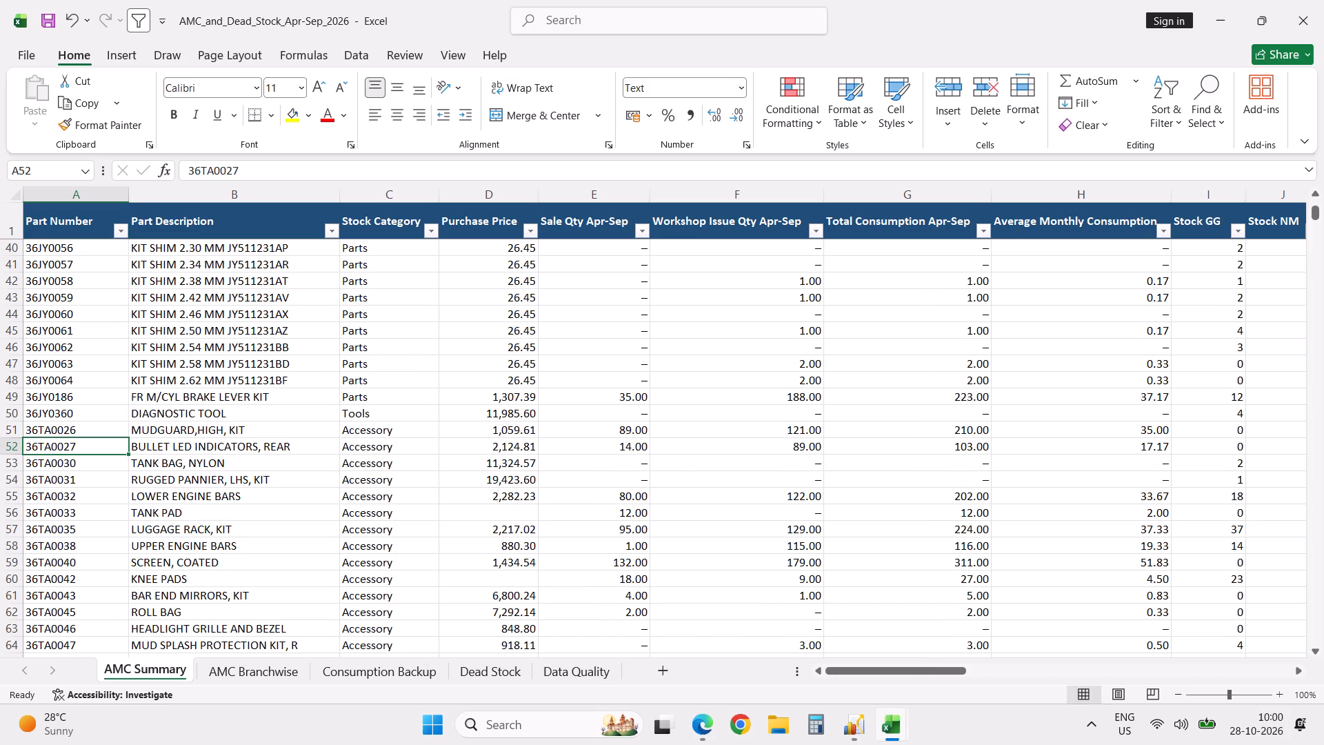
# Examine the consumption, branch stock, stock value, AMC and target figures for 36TA0027, and close the AMC_and_Dead_Stock workbook.
pyautogui.press('Right')
pyautogui.press('Right')
pyautogui.press('Right')
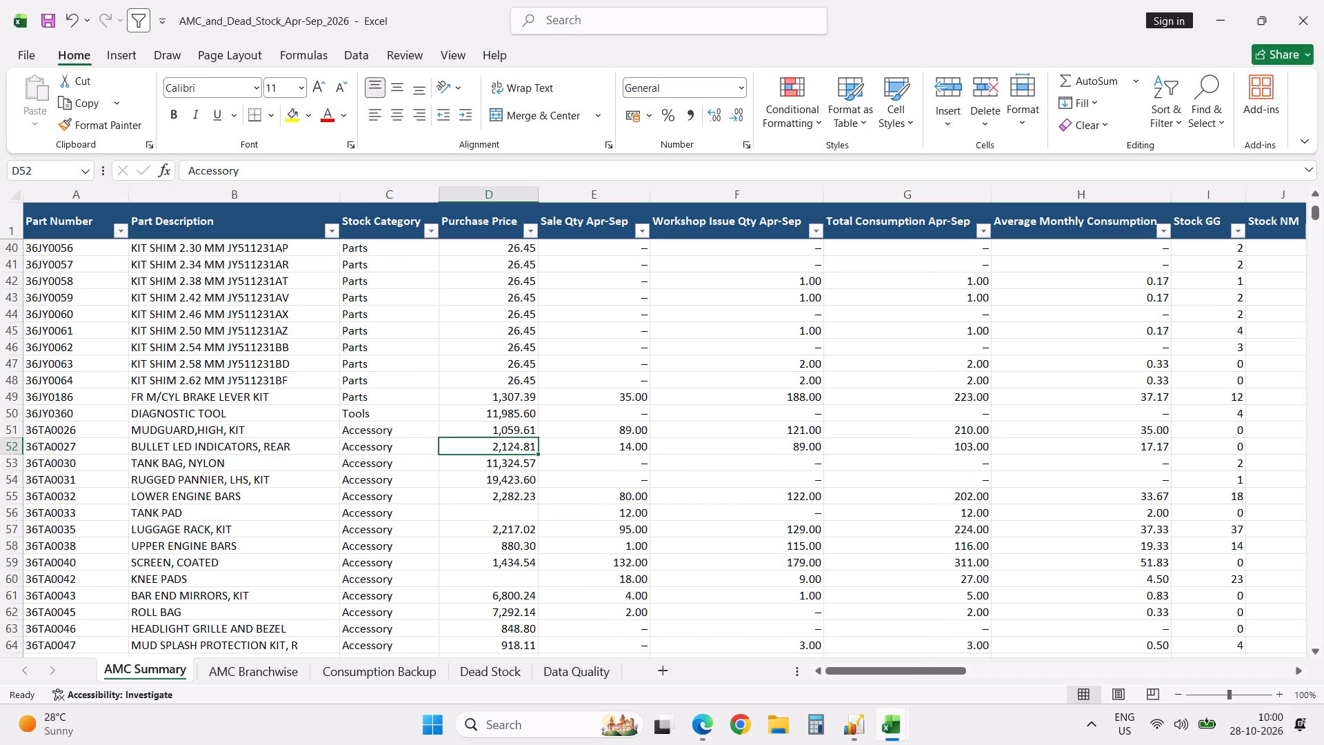
pyautogui.press('Right')
pyautogui.press('Right')
pyautogui.press('Right')
pyautogui.press('Right')
pyautogui.press('Right')
pyautogui.press('Right')
pyautogui.press('Right')
pyautogui.press('Right')
pyautogui.press('Right')
pyautogui.press('Right')
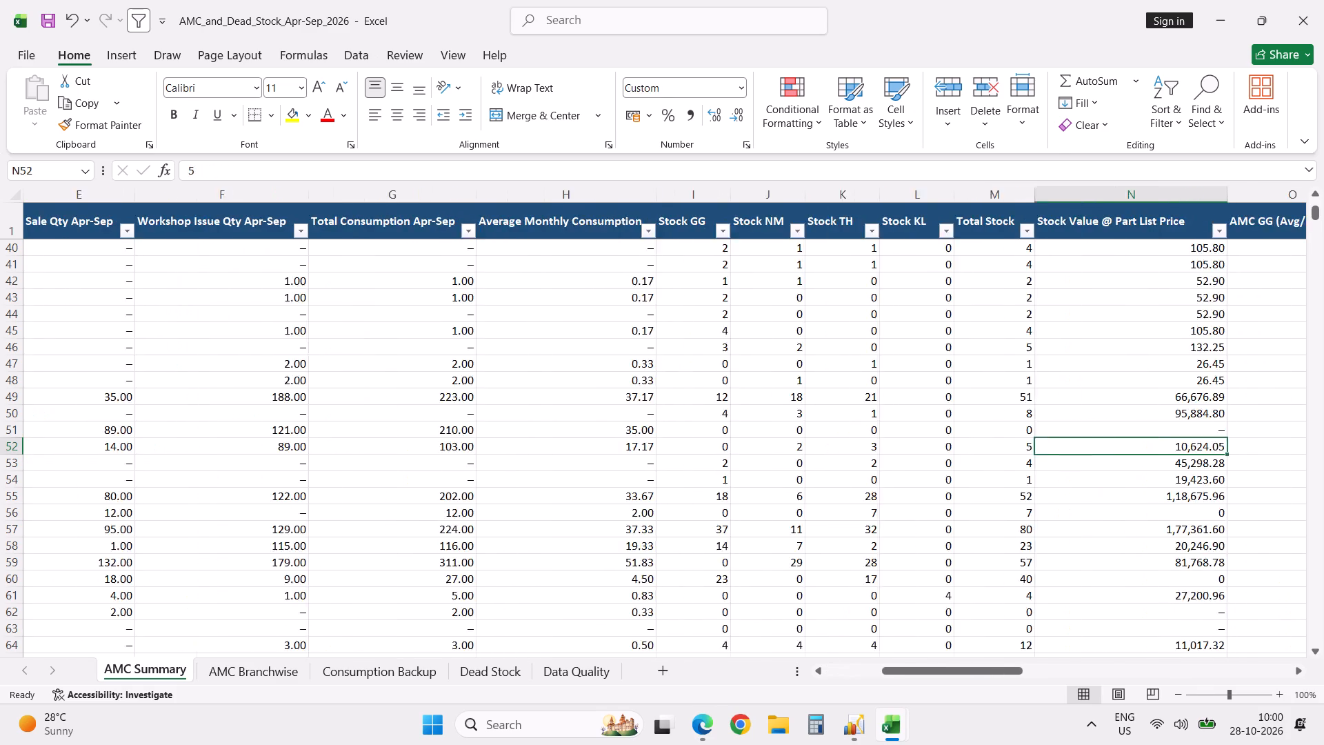
pyautogui.press('Right')
pyautogui.press('Right')
pyautogui.press('Right')
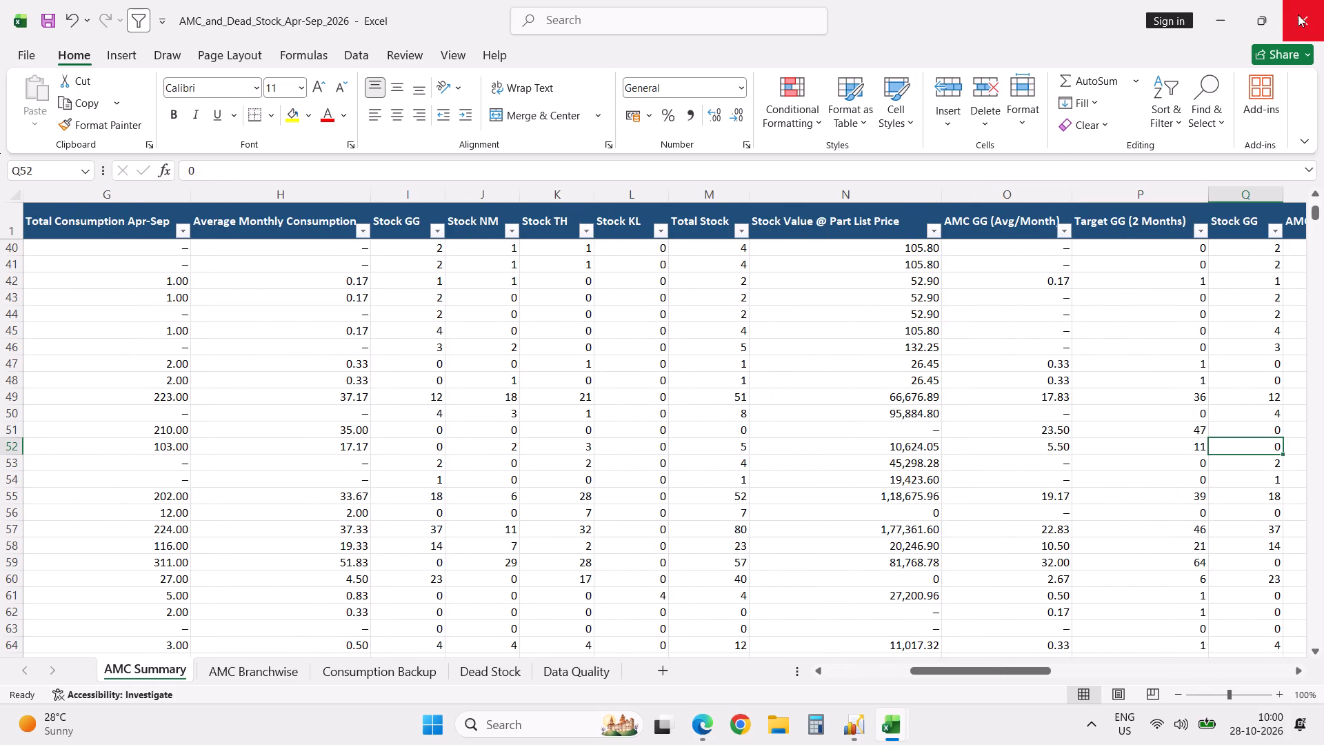
pyautogui.click(1297, 16)
# Return to the Part Purchase Statement and check the invoice, quantity and rate details of the 36TA0027 row.
pyautogui.hotkey('alt', 'Tab')
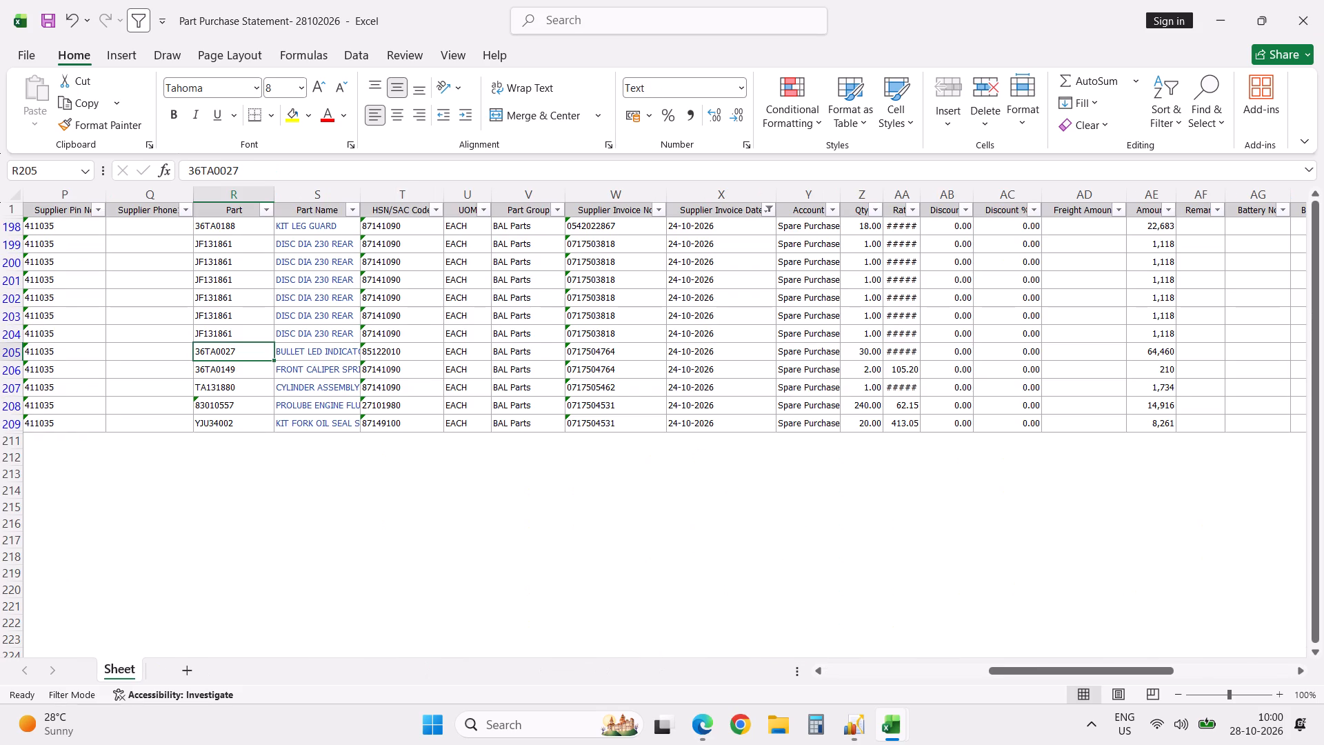
pyautogui.press('Right')
pyautogui.press('Right')
pyautogui.press('Right')
pyautogui.press('Right')
pyautogui.press('Right')
pyautogui.press('Right')
pyautogui.press('Right')
pyautogui.press('Right')
pyautogui.press('Right')
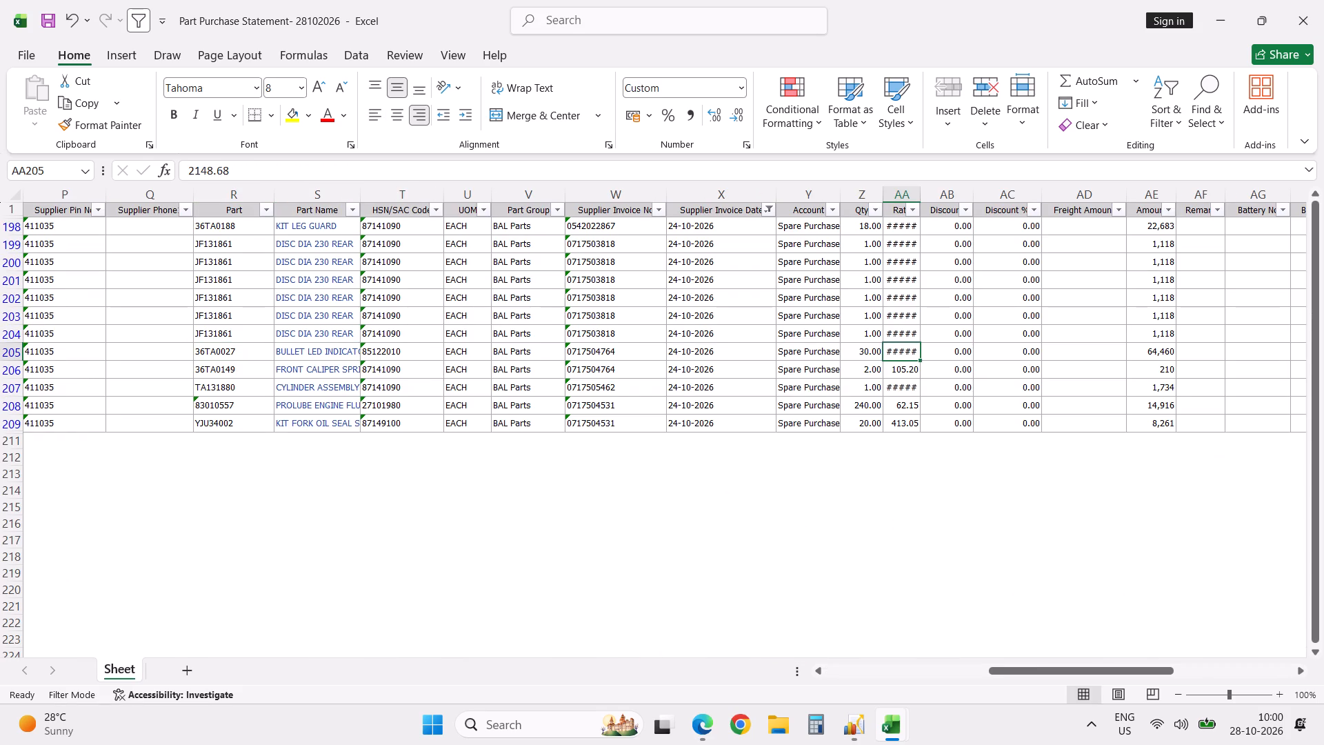
# Switch to Back Order Statement-18102026 and search its detail sheet for successive back order entries of part number 36TA0027.
pyautogui.click(889, 719)
pyautogui.click(615, 639)
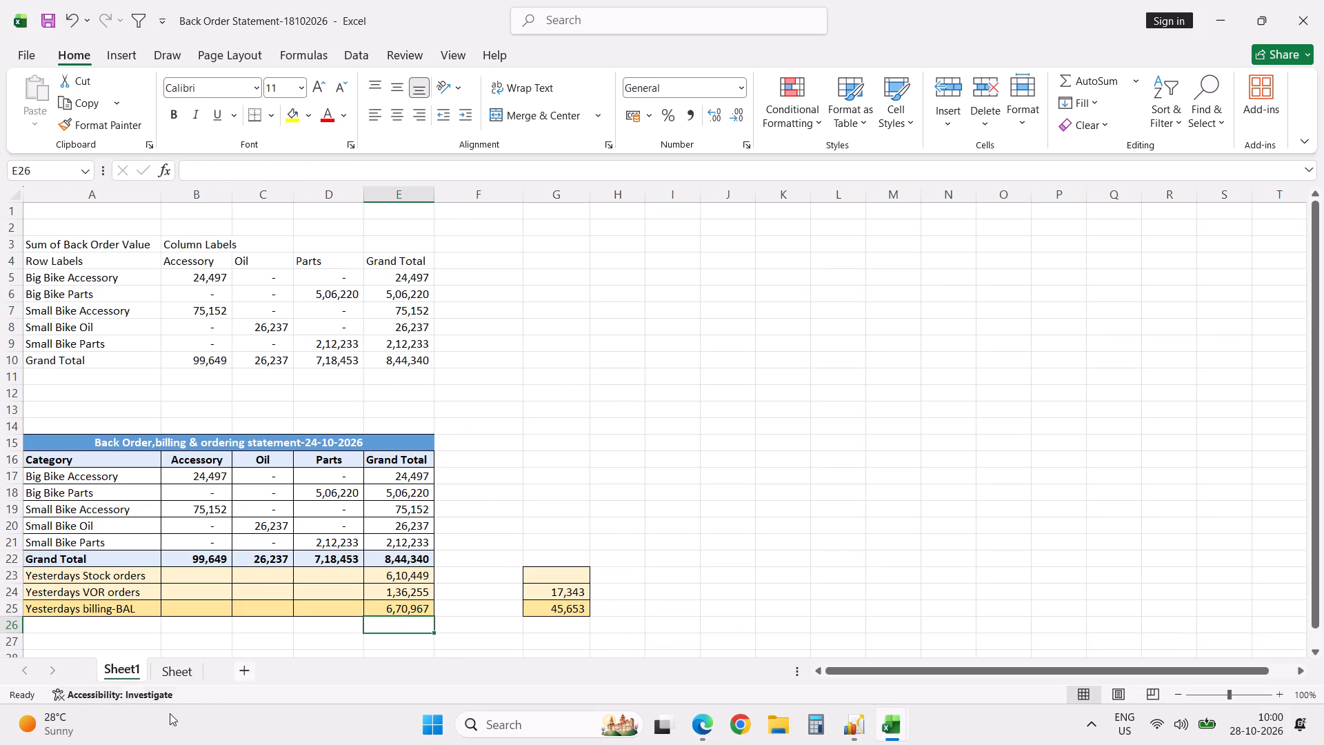
pyautogui.click(179, 675)
pyautogui.click(350, 499)
pyautogui.hotkey('ctrl', 'f')
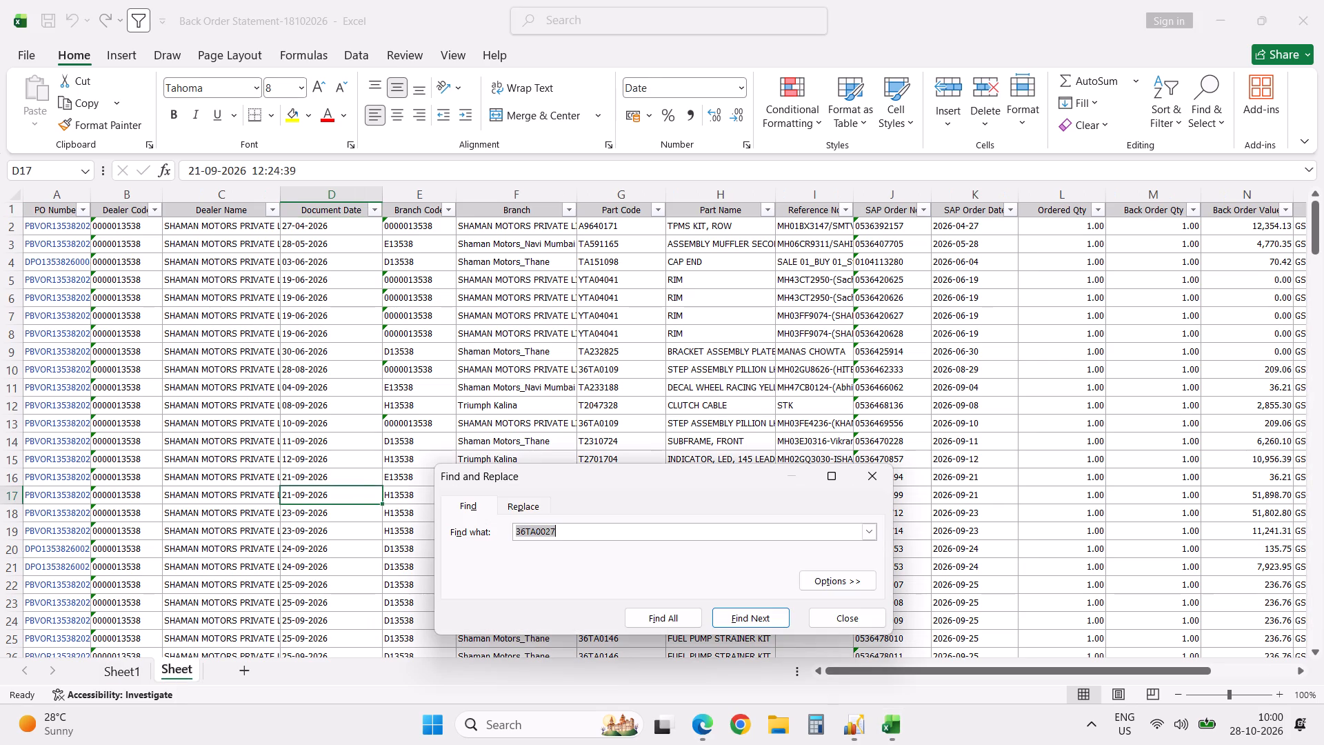
pyautogui.press('Return')
pyautogui.press('Return')
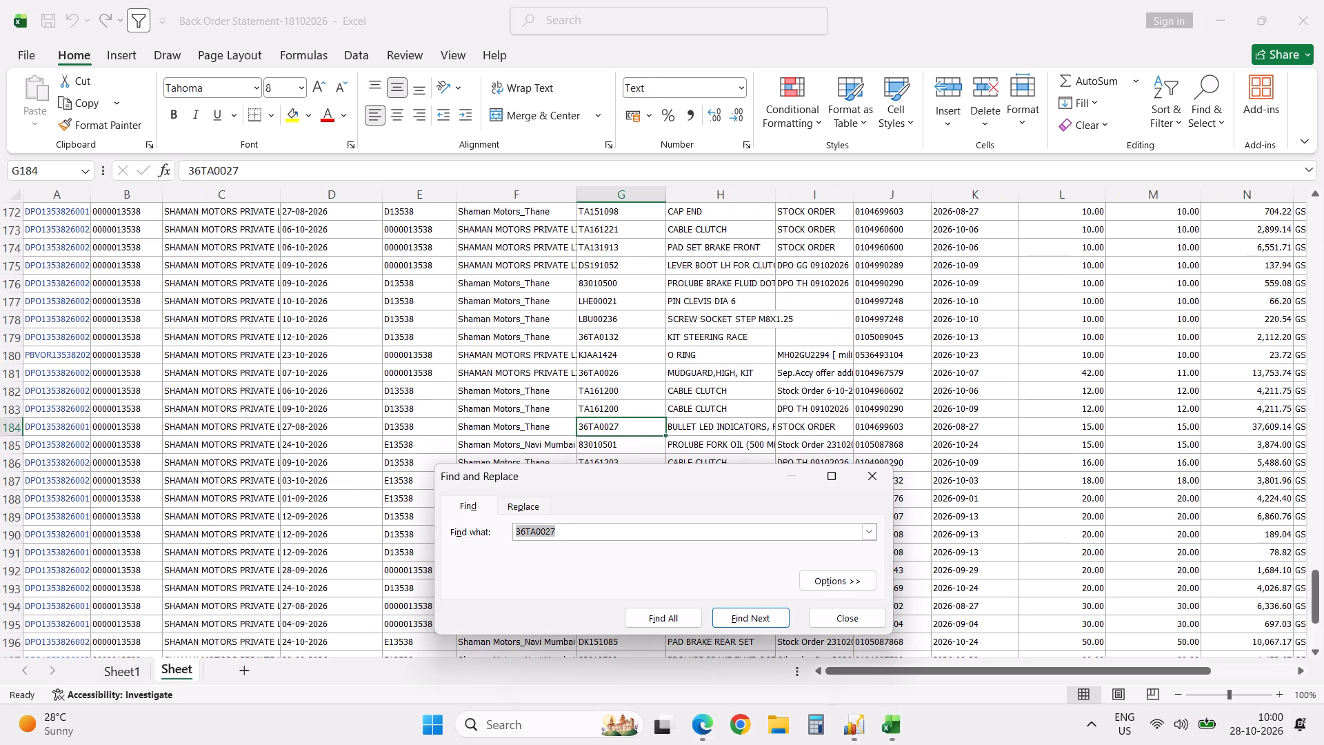
pyautogui.press('Return')
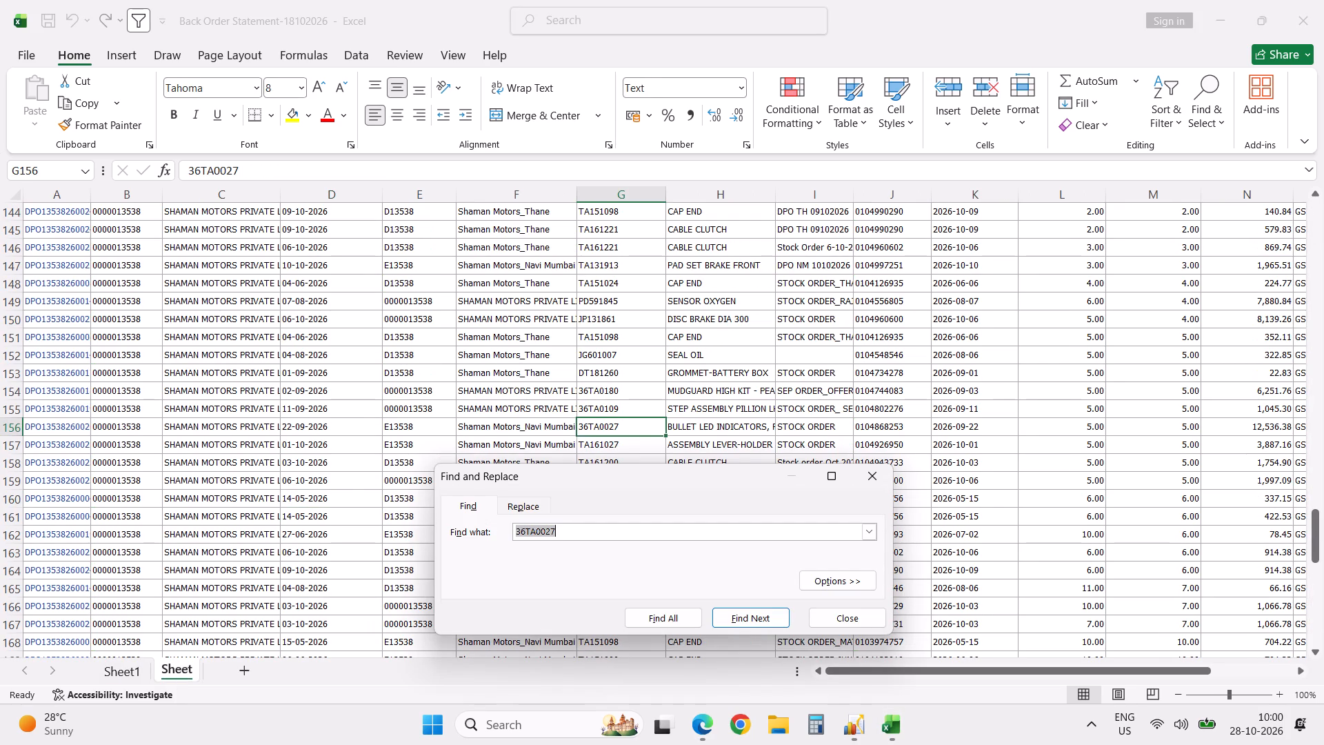
pyautogui.press('Escape')
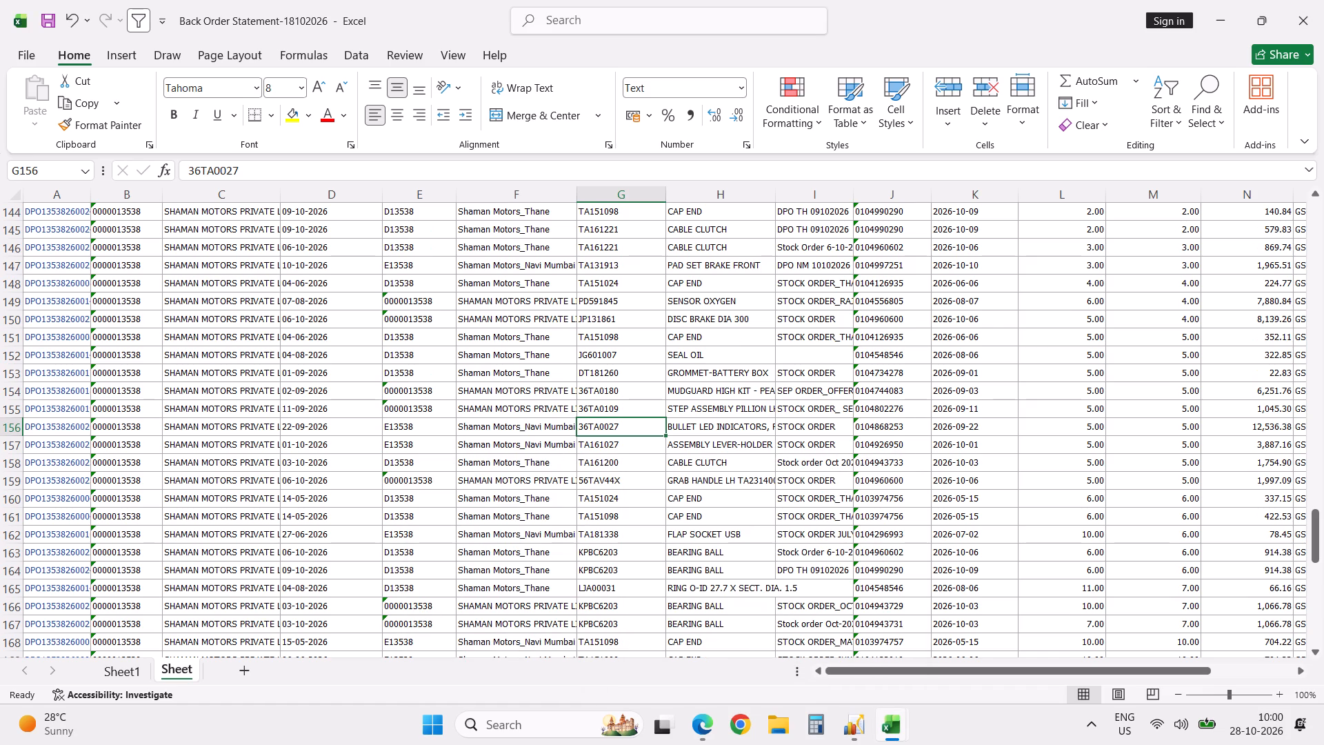
# Filter the back order detail sheet's Part Code column by 027.
pyautogui.press('Left')
pyautogui.hotkey('ctrl', 'Up')
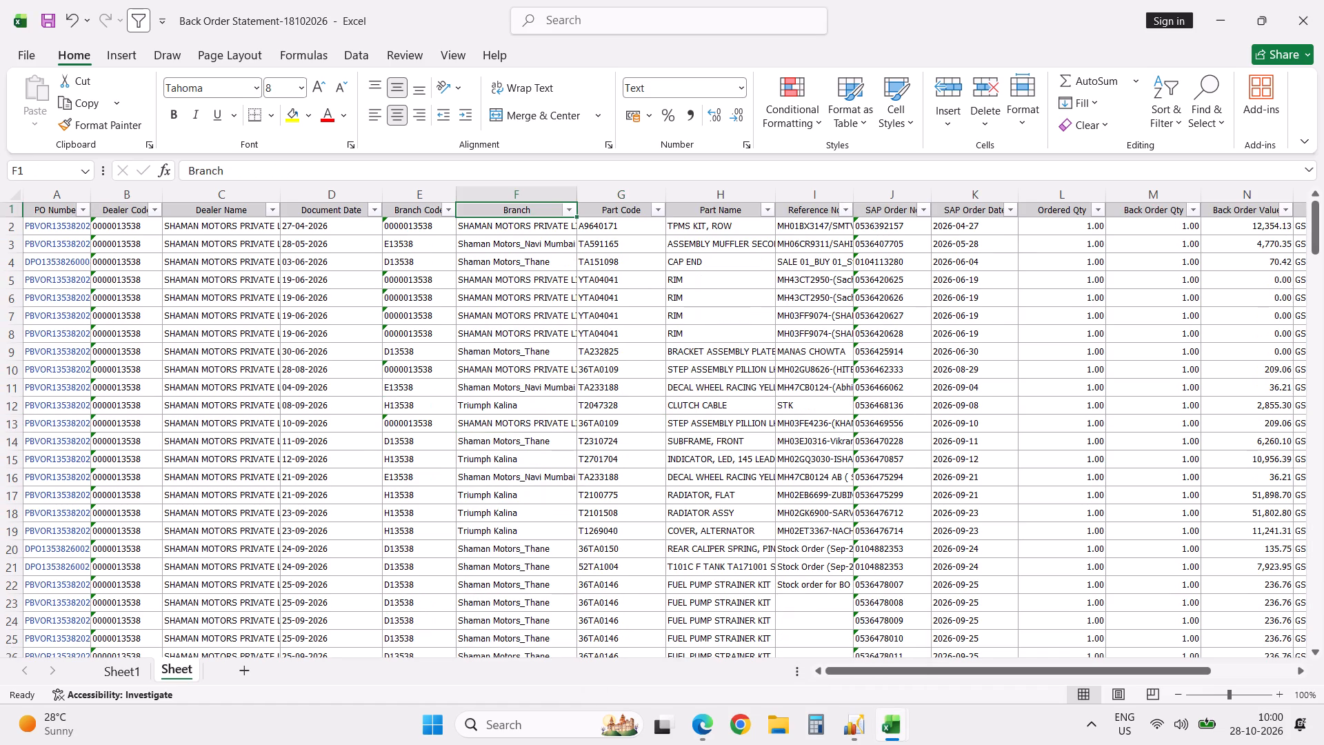
pyautogui.click(661, 213)
pyautogui.click(573, 414)
pyautogui.hotkey('ctrl', 'v')
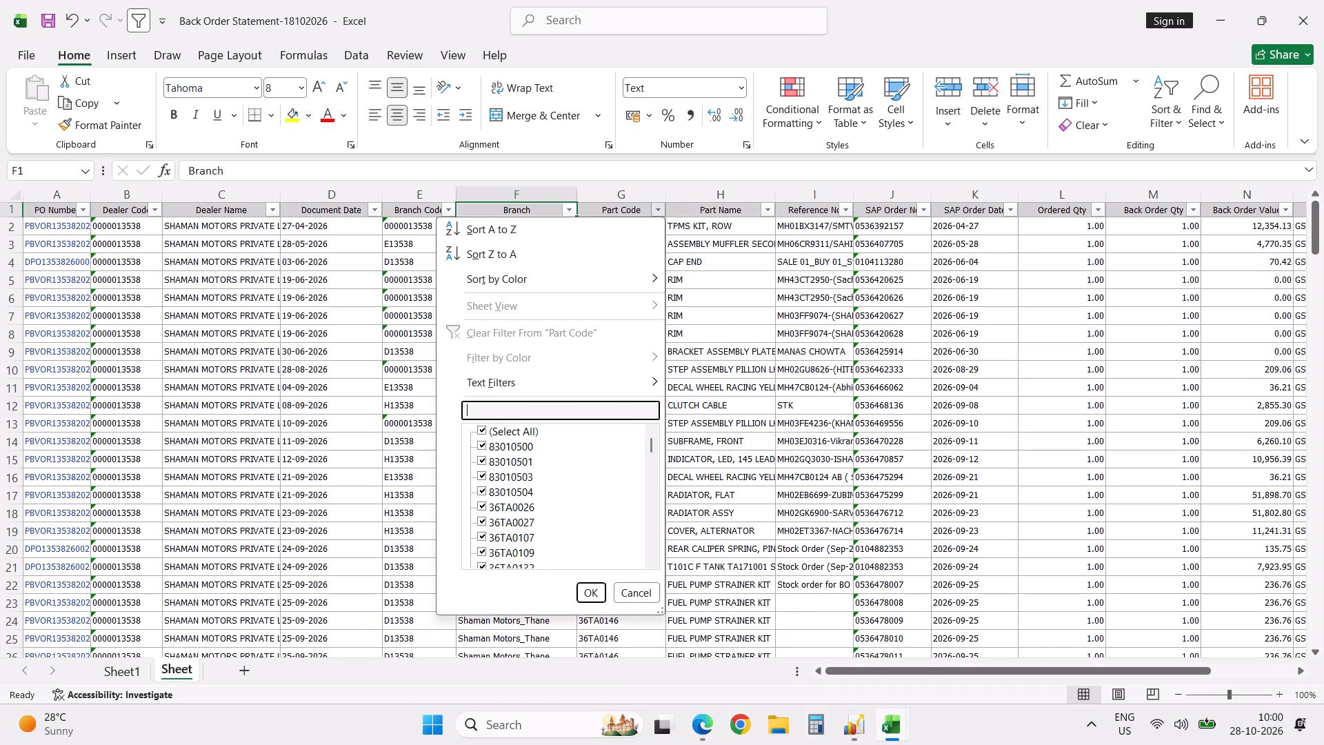
pyautogui.press('3')
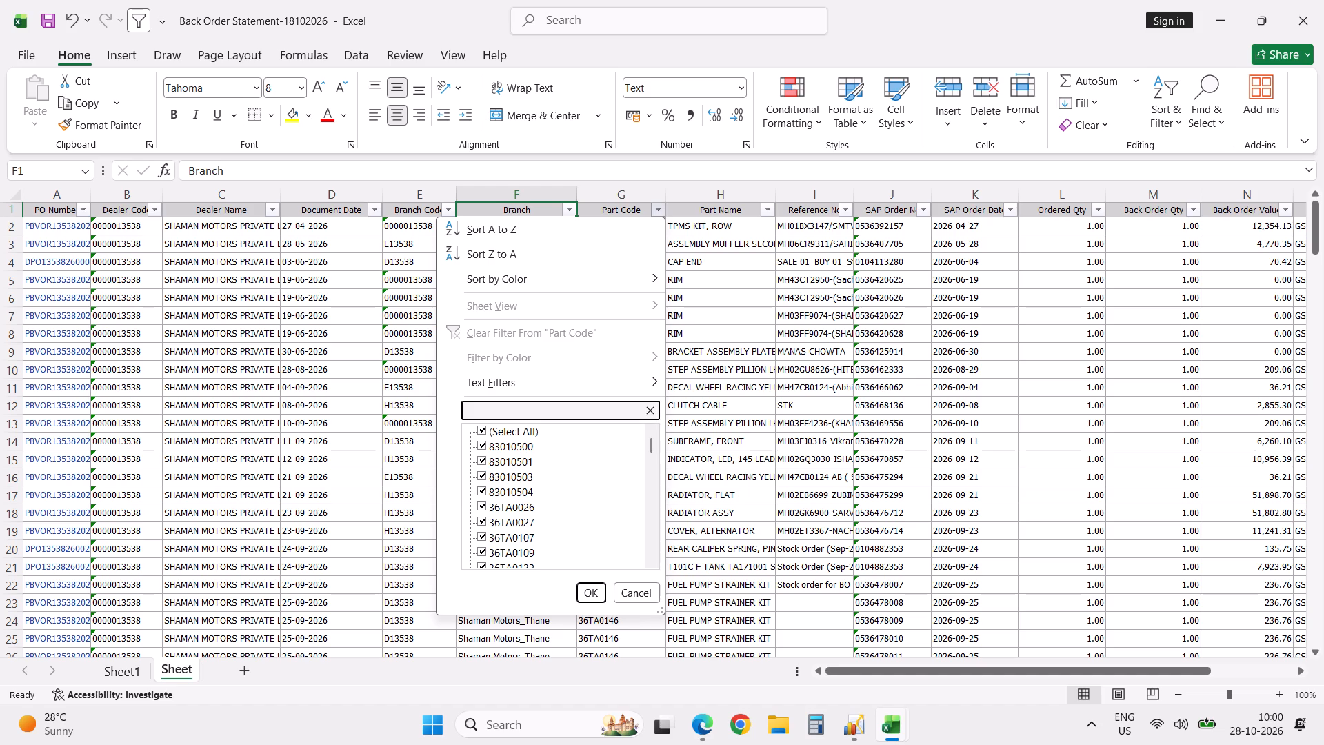
pyautogui.press('BackSpace')
pyautogui.write('027')
pyautogui.press('Return')
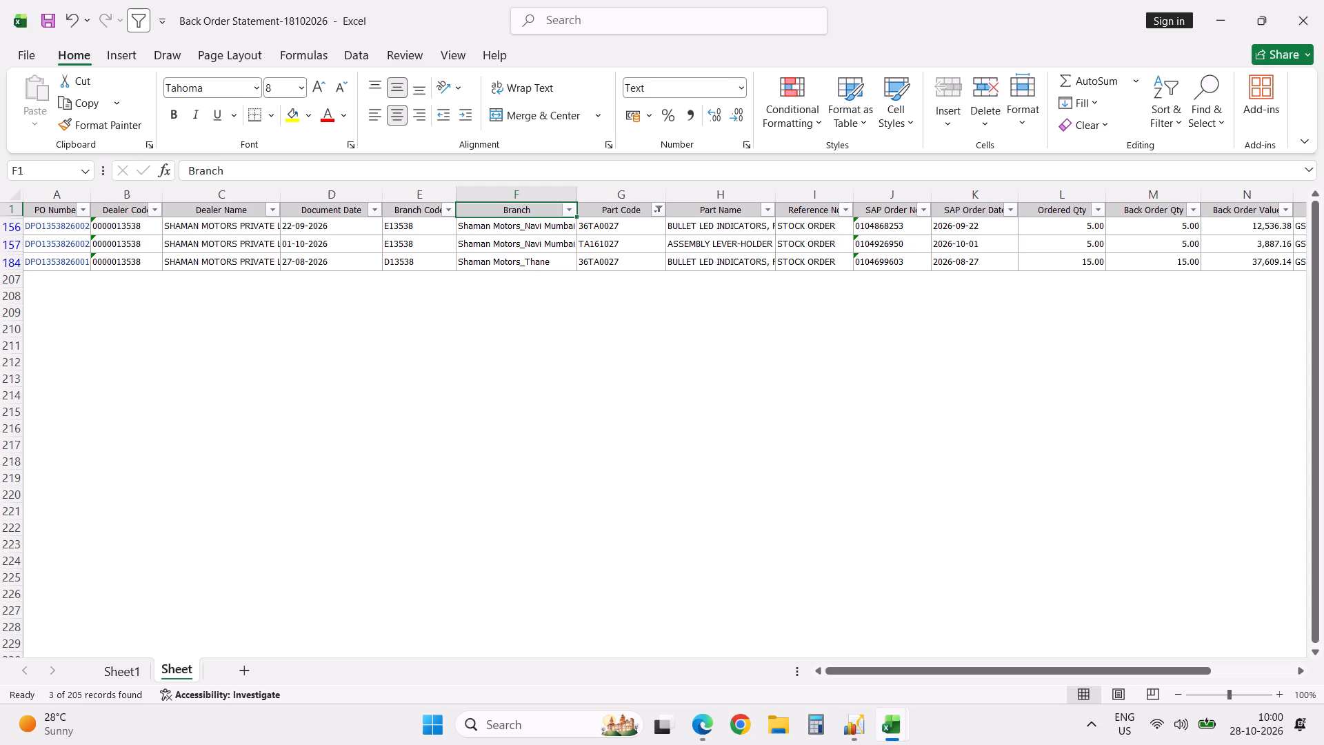
pyautogui.click(64, 230)
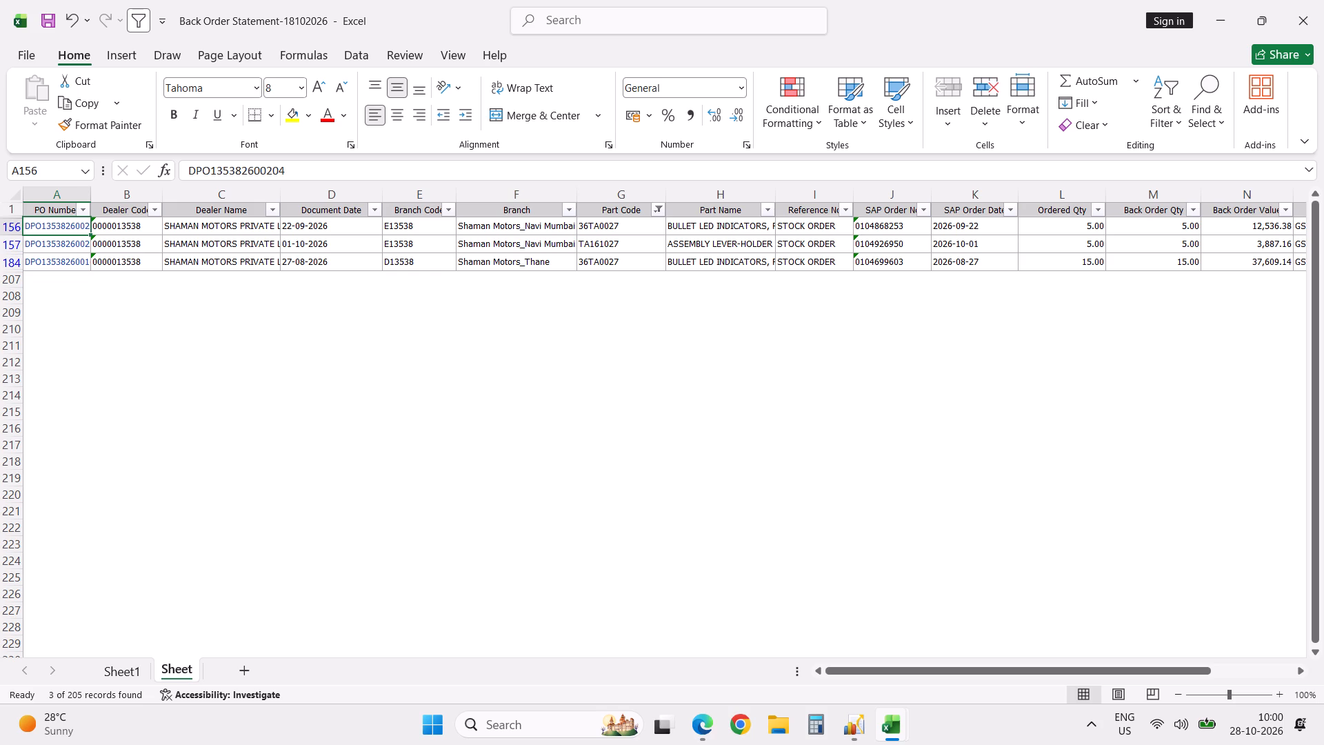
pyautogui.hotkey('ctrl', 'c')
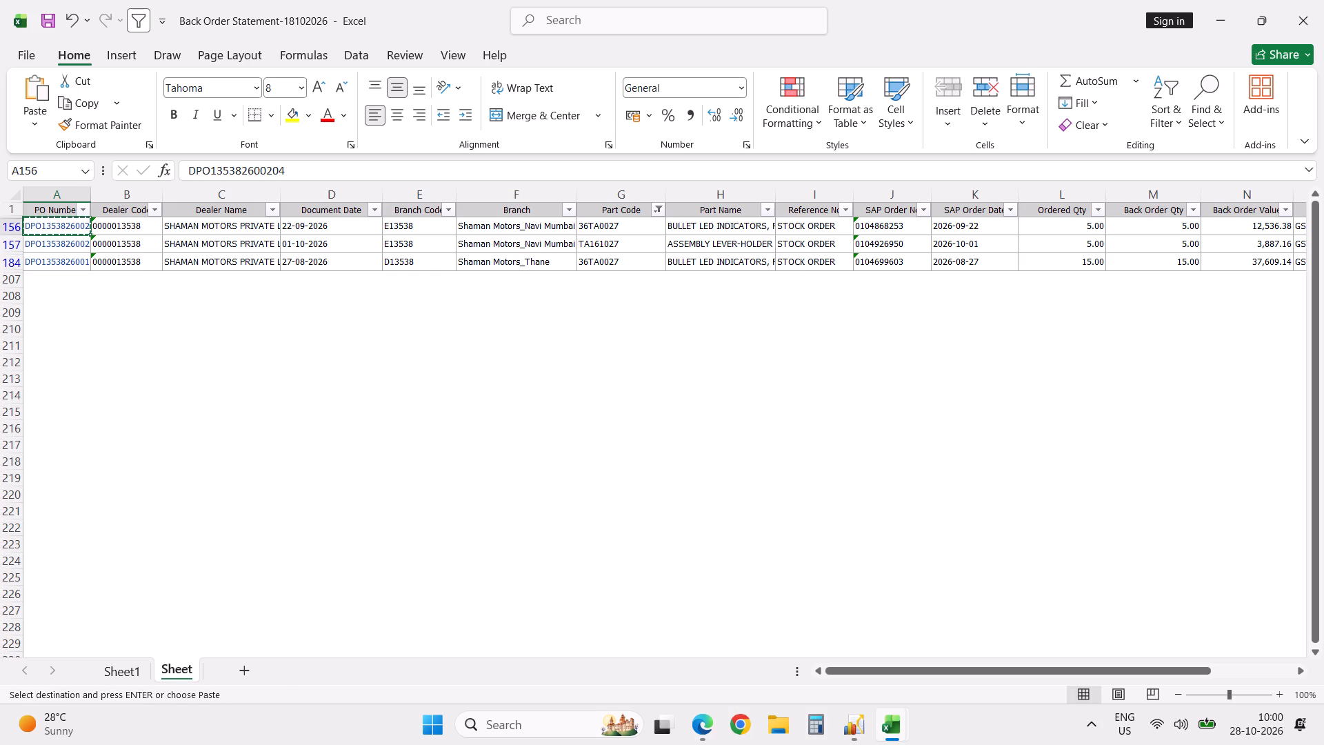
pyautogui.click(858, 727)
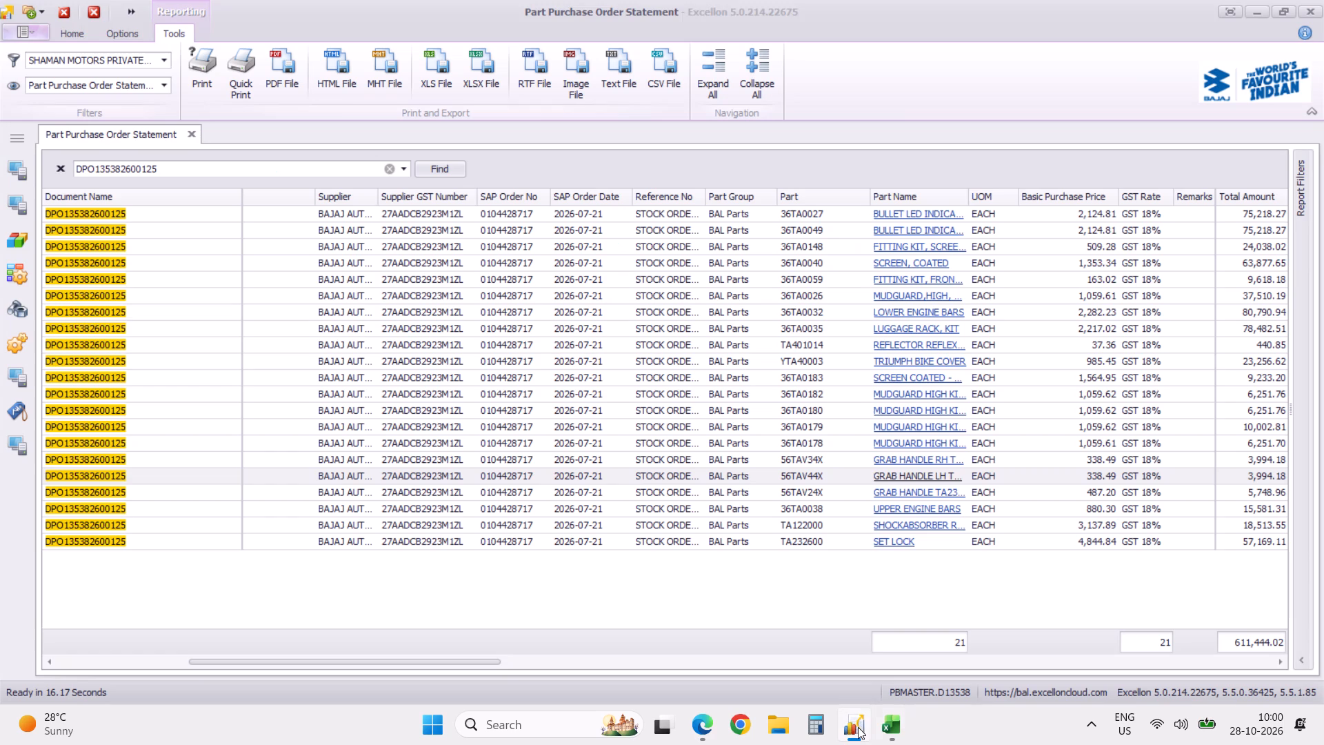
pyautogui.click(192, 136)
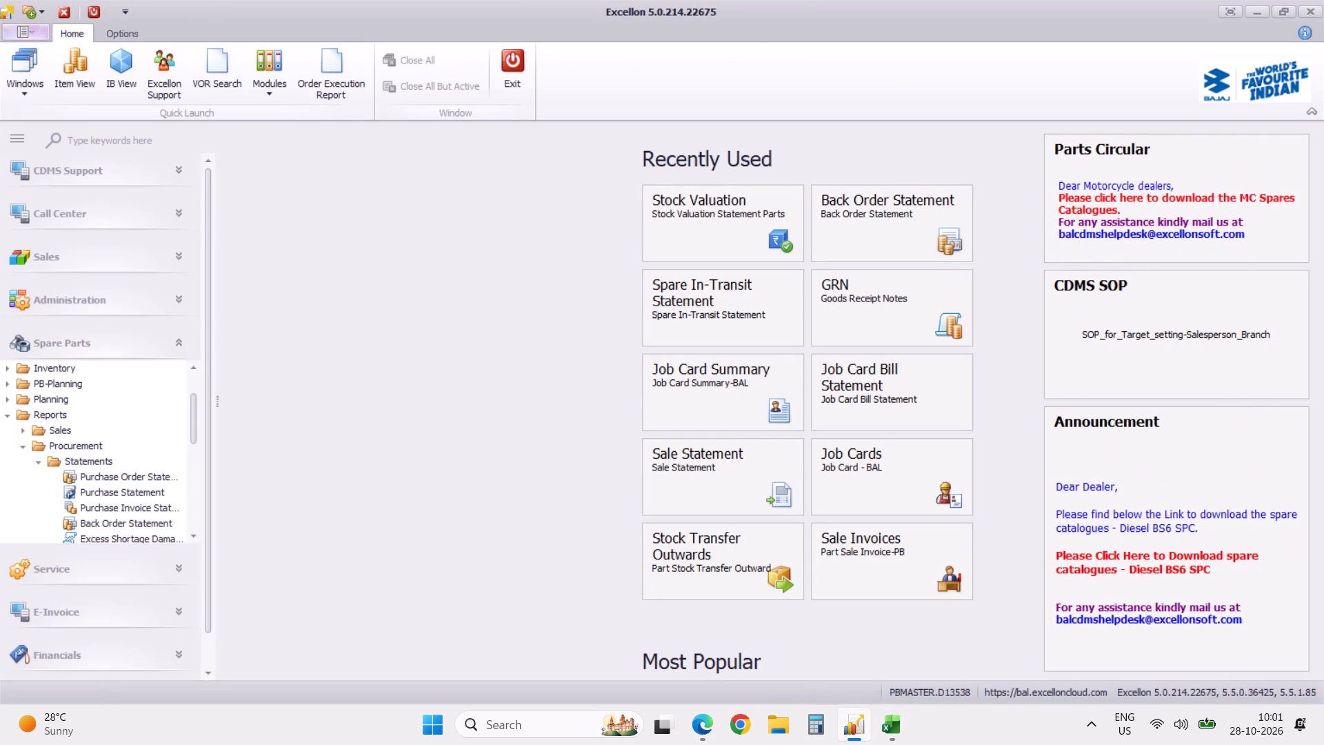
pyautogui.click(130, 141)
pyautogui.write('cance')
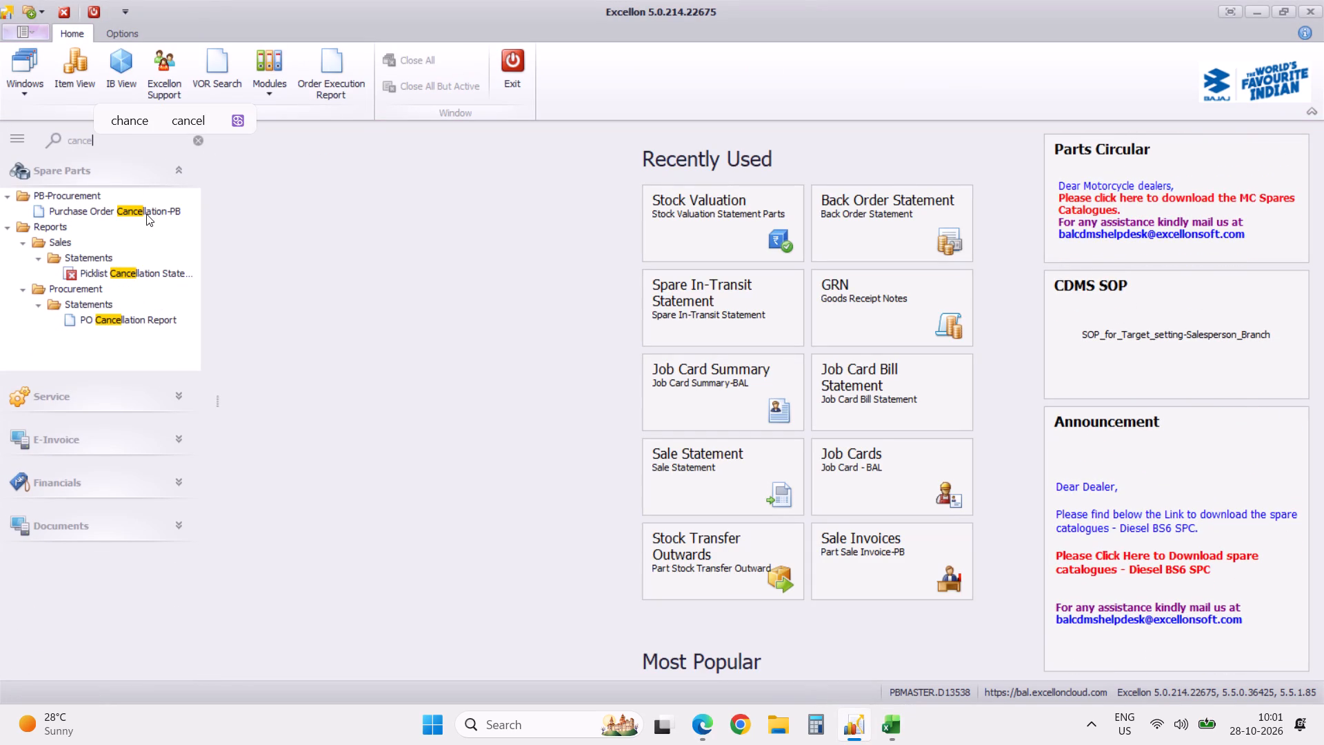
pyautogui.click(148, 213)
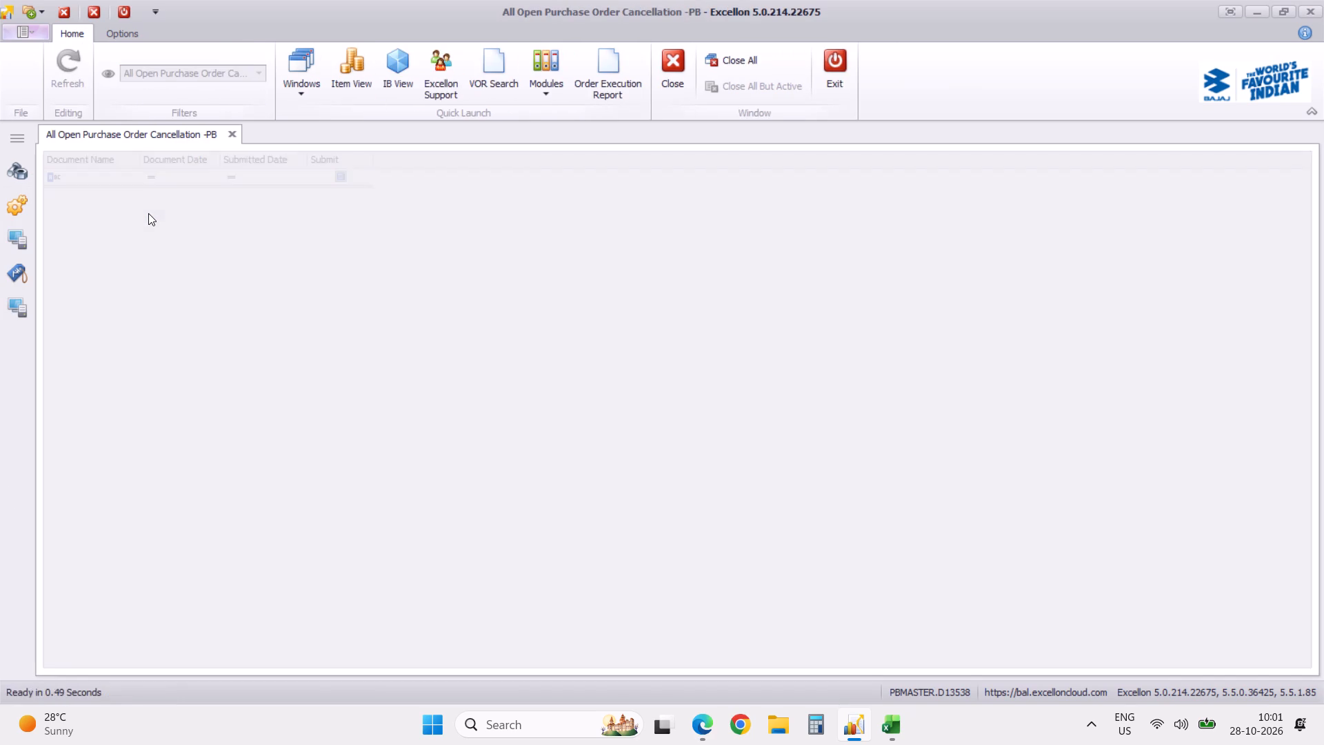
pyautogui.click(26, 73)
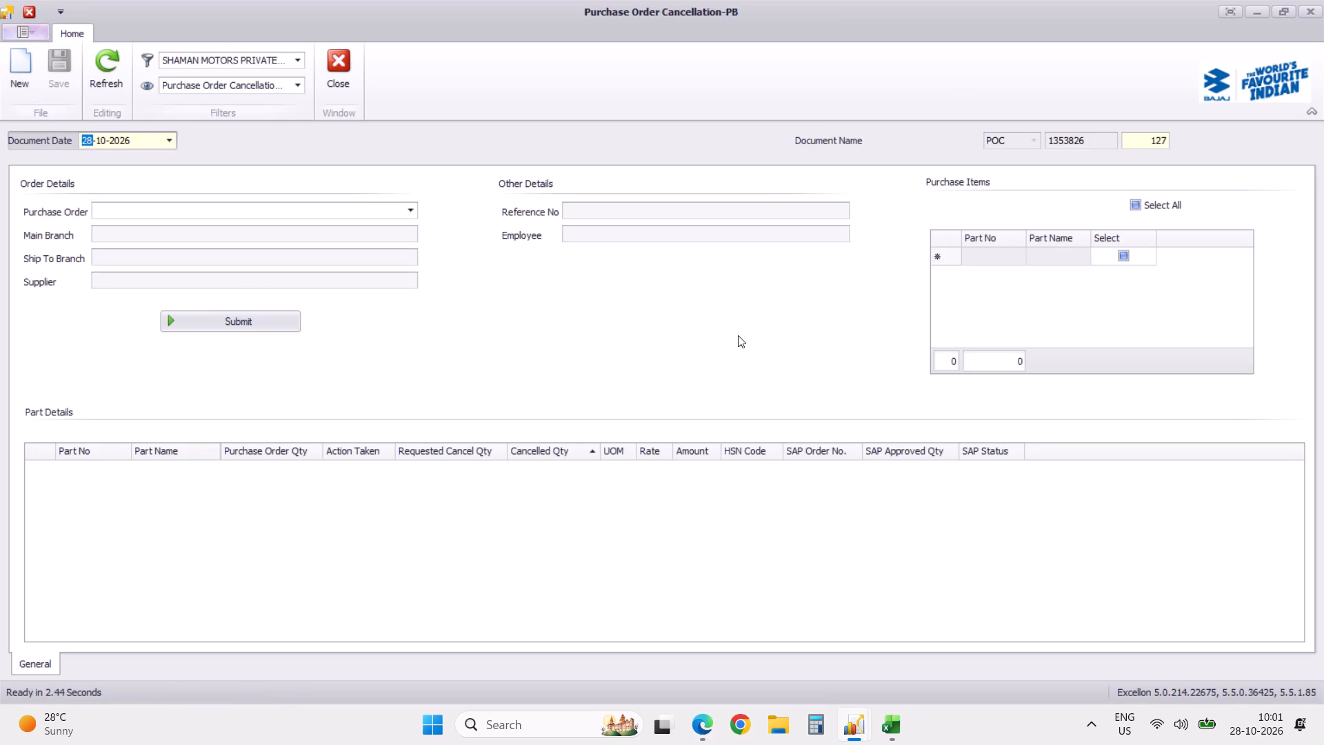
pyautogui.click(216, 210)
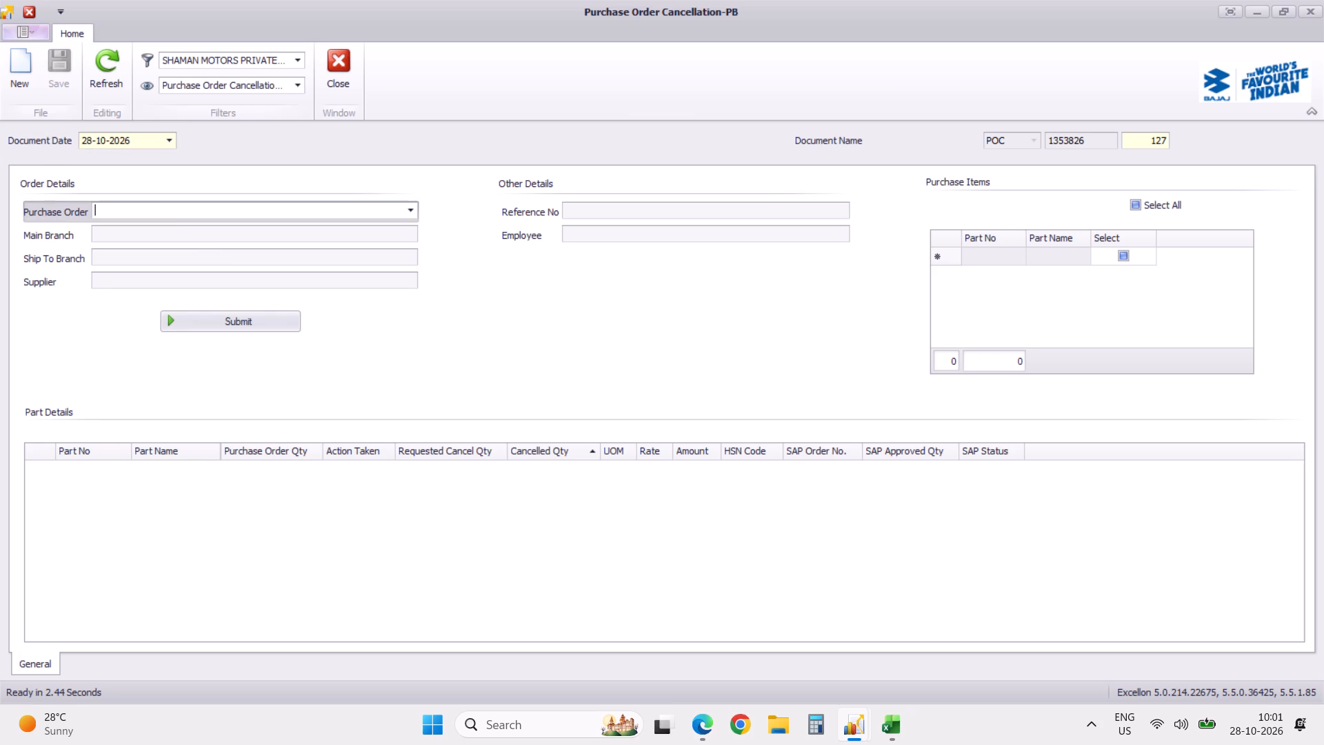
pyautogui.hotkey('ctrl', 'v')
pyautogui.press('Tab')
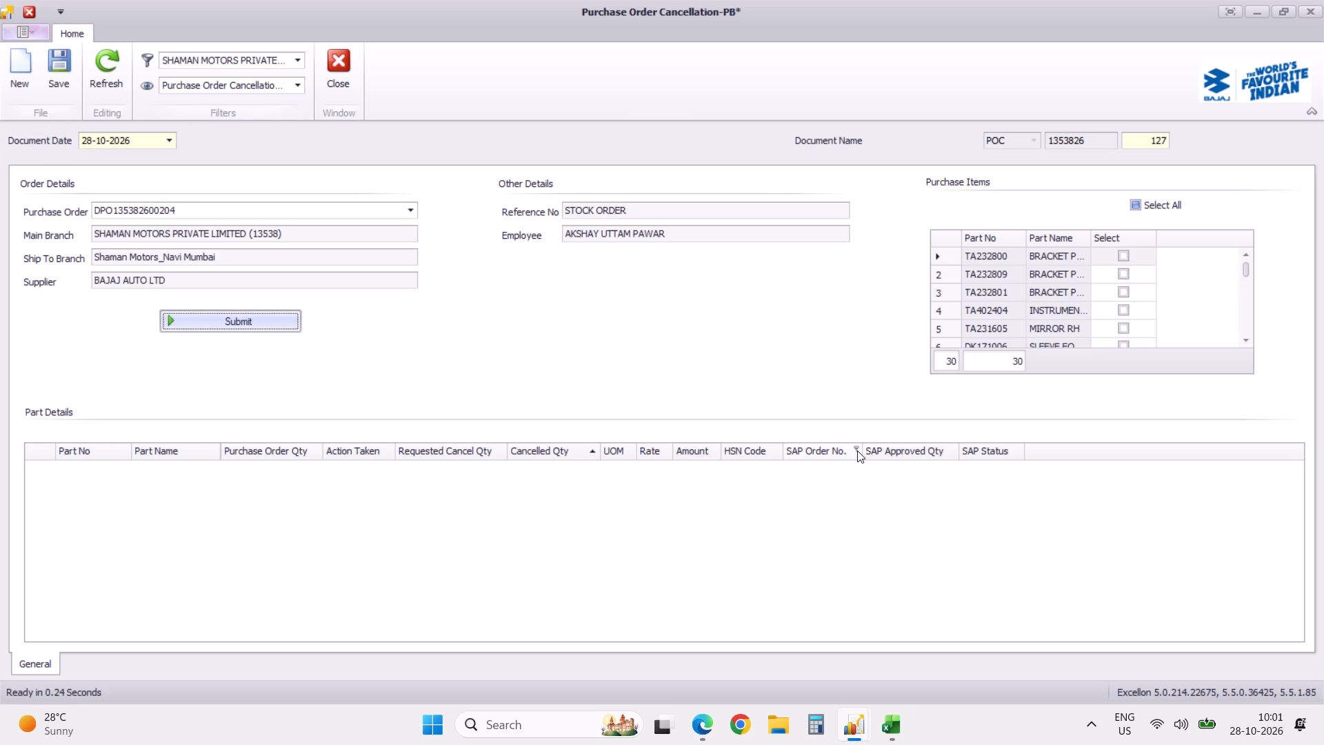
pyautogui.tripleClick(1250, 342)
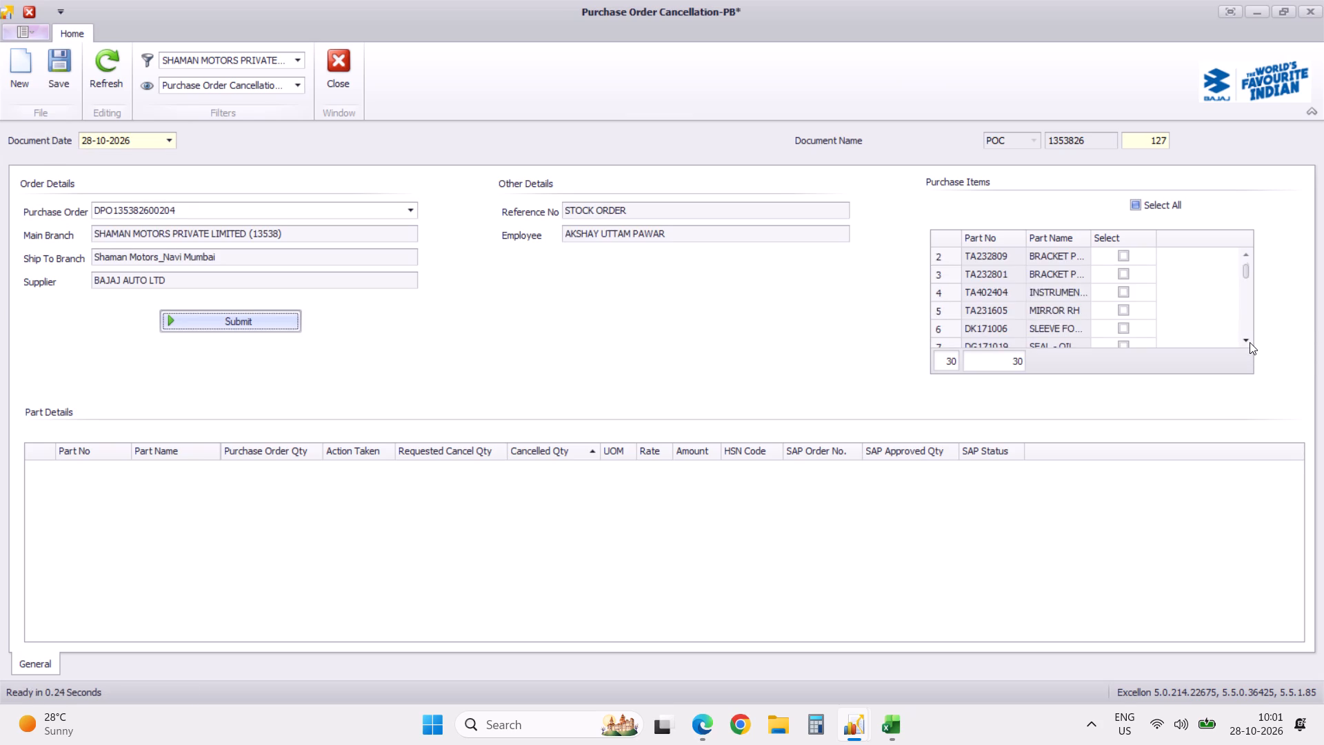
pyautogui.tripleClick(1250, 342)
pyautogui.tripleClick(1250, 342)
pyautogui.tripleClick(1250, 342)
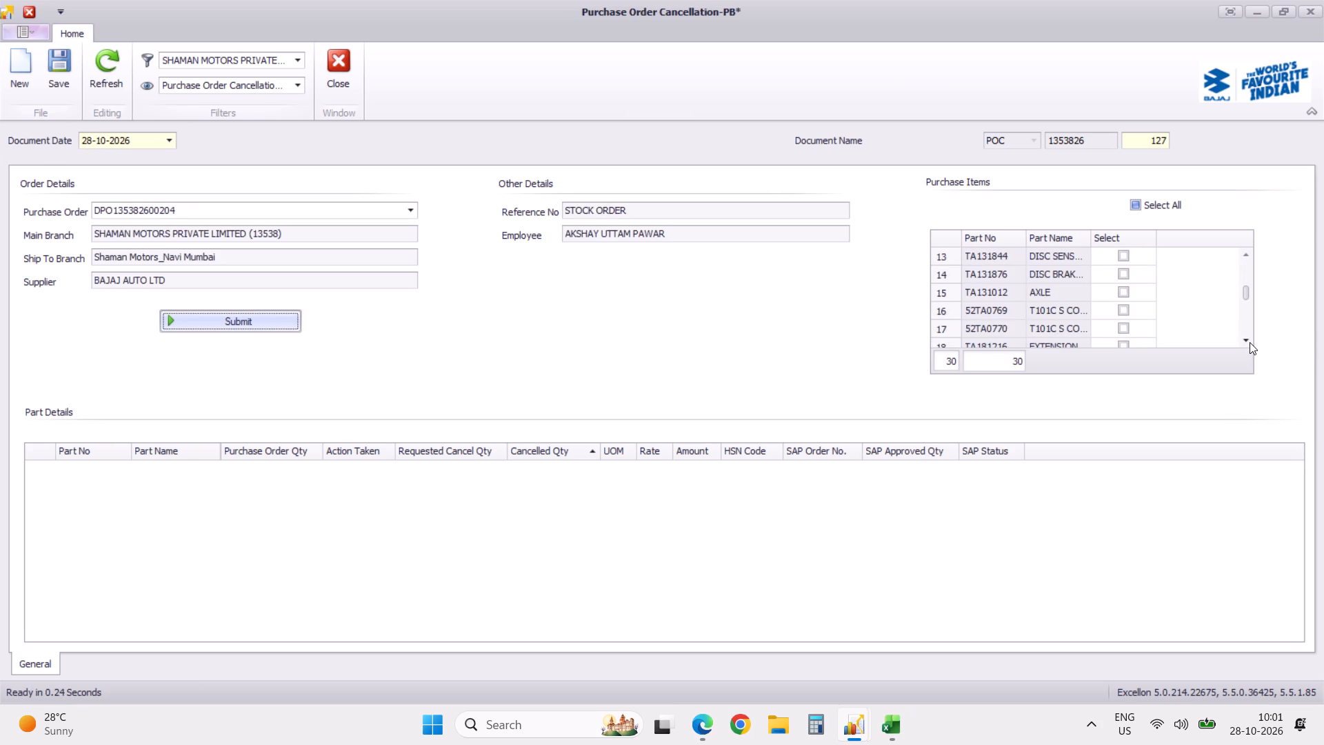
pyautogui.doubleClick(1250, 342)
pyautogui.tripleClick(1250, 342)
pyautogui.doubleClick(1250, 342)
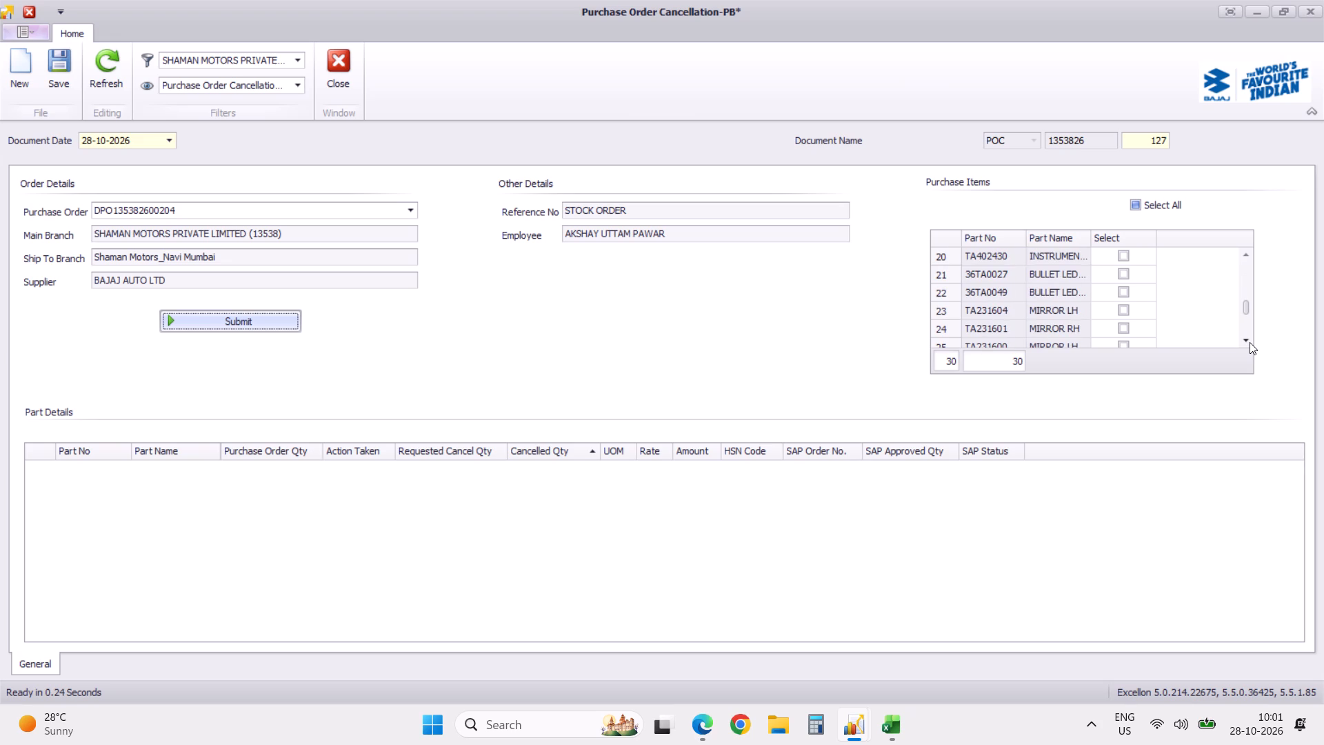
pyautogui.click(1125, 275)
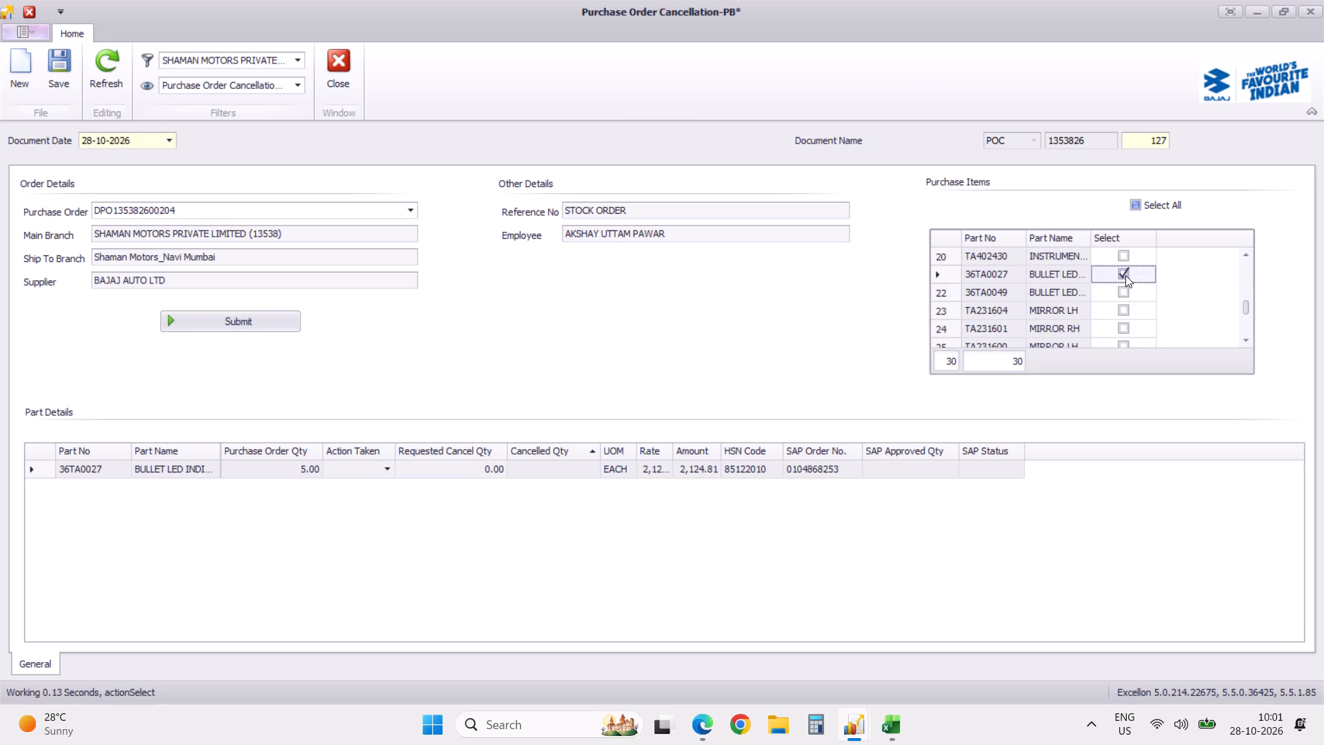
# Set the action taken for part 36TA0027 to Cancelled in the part details.
pyautogui.click(383, 478)
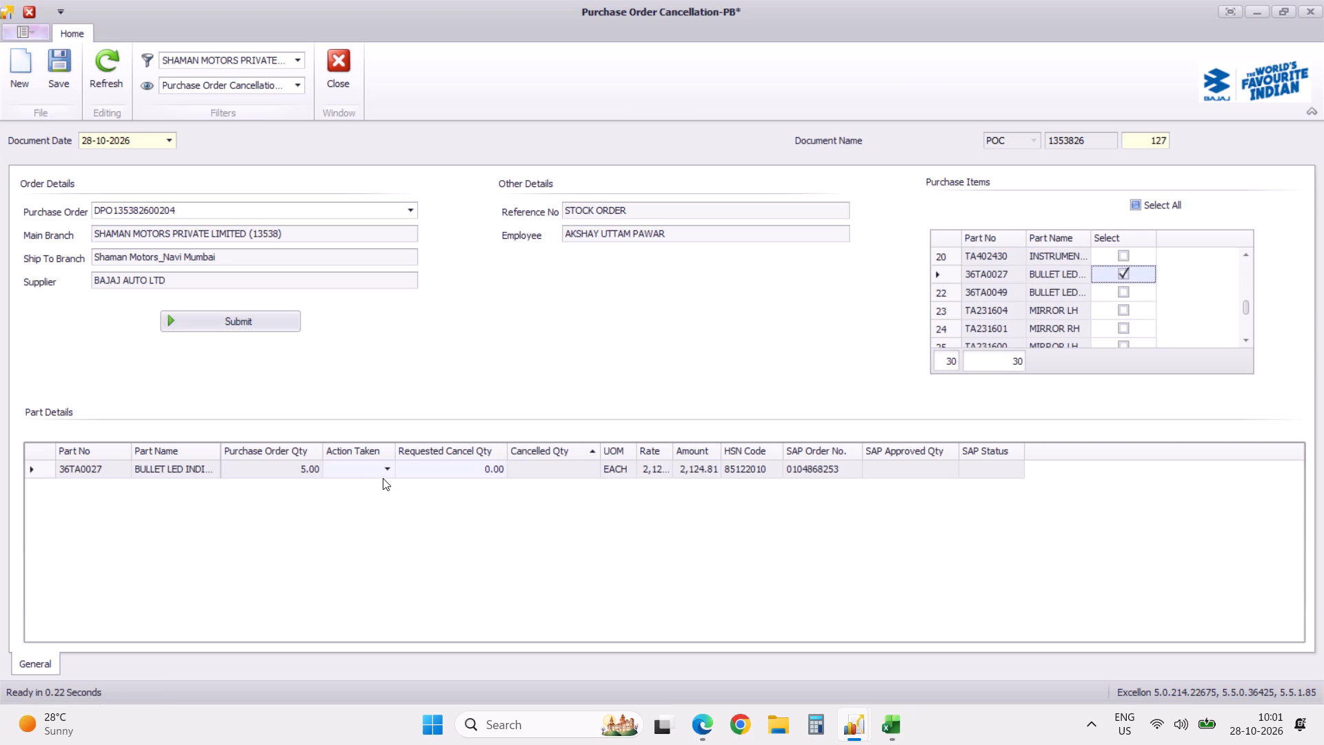
pyautogui.click(384, 475)
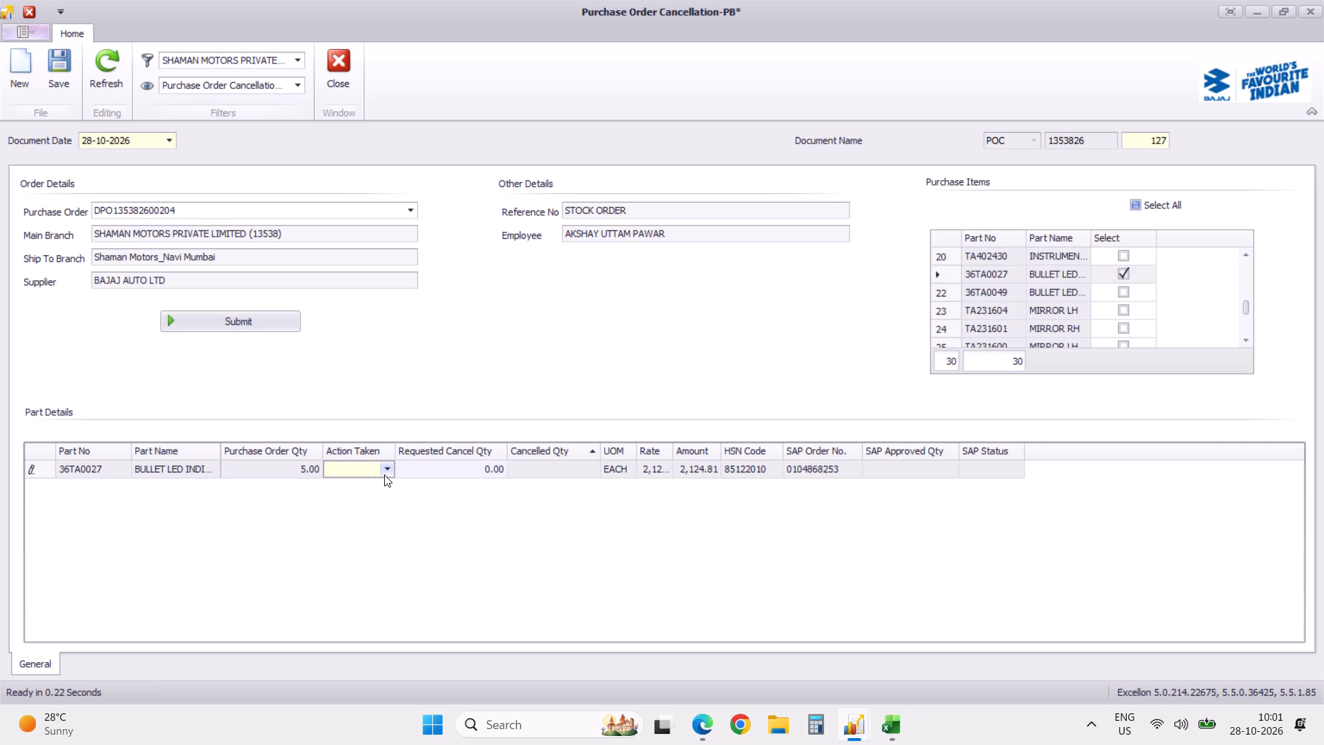
pyautogui.click(384, 475)
pyautogui.click(365, 509)
pyautogui.press('Tab')
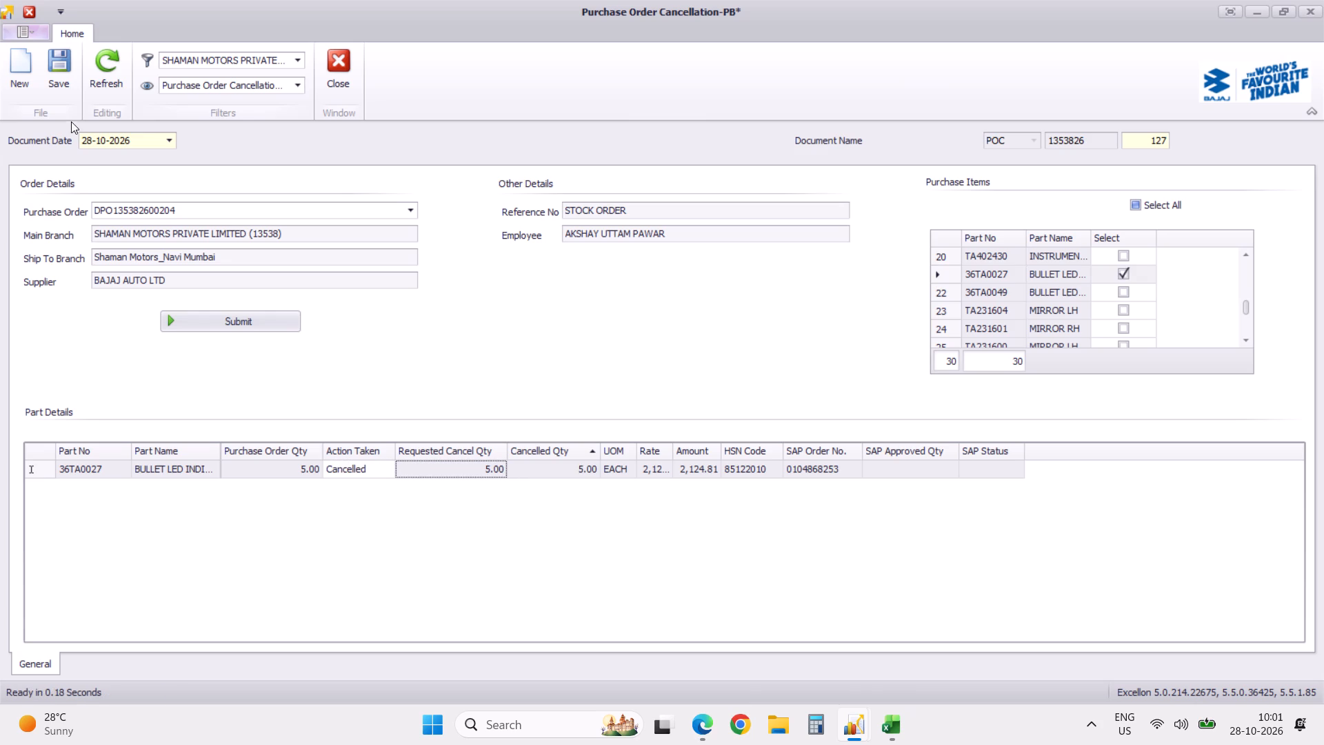
pyautogui.click(63, 83)
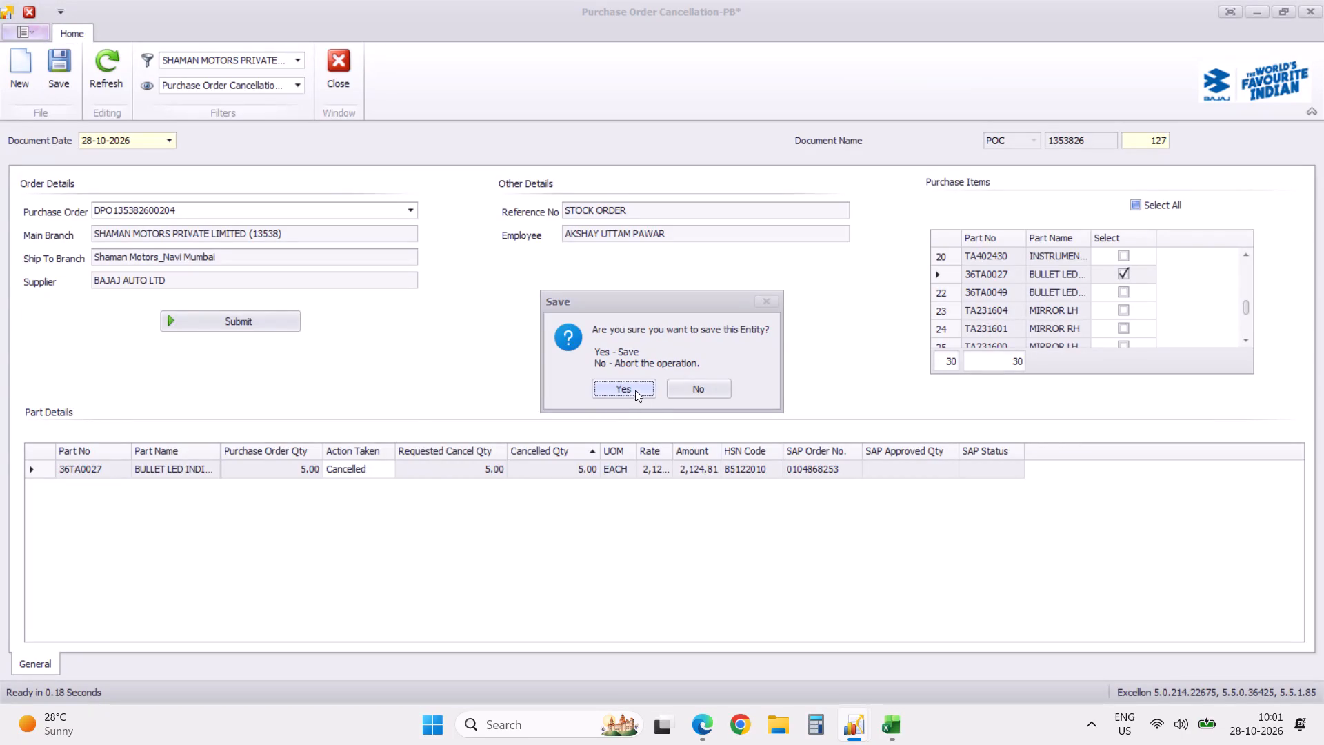
pyautogui.click(634, 388)
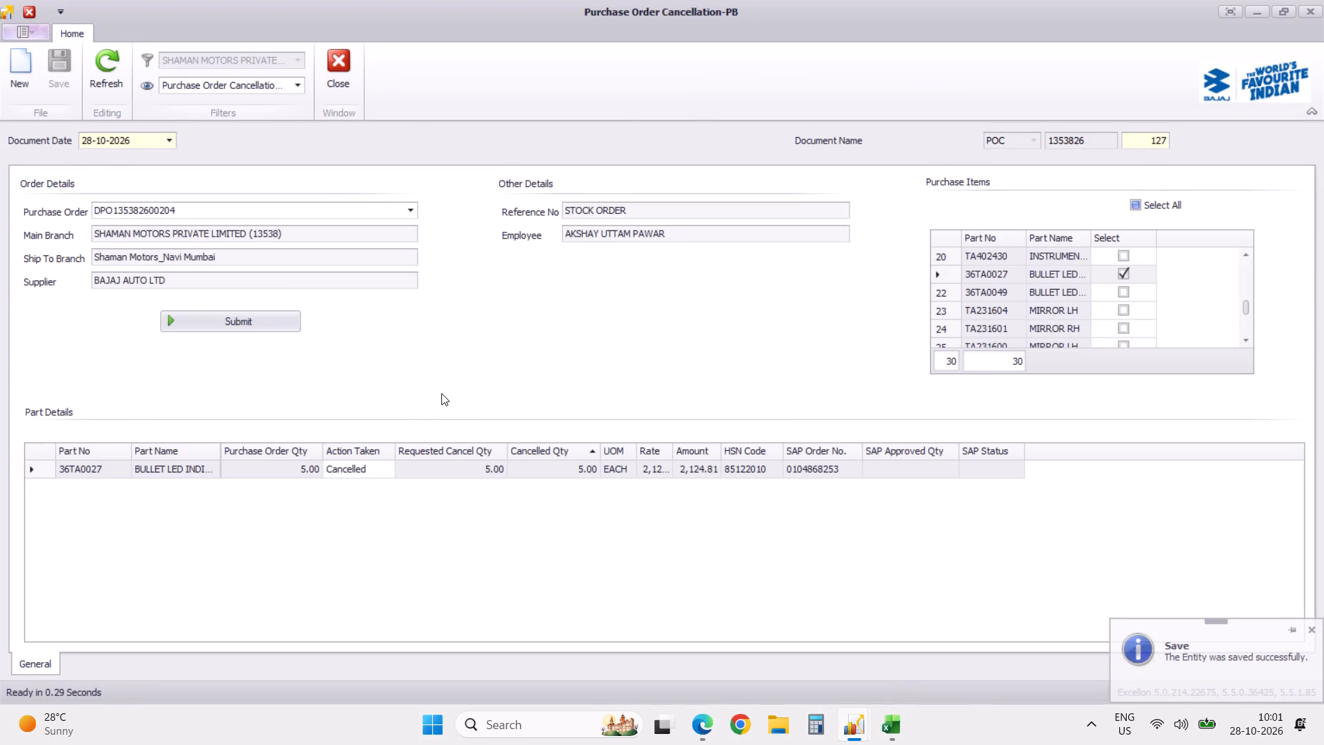
pyautogui.click(232, 316)
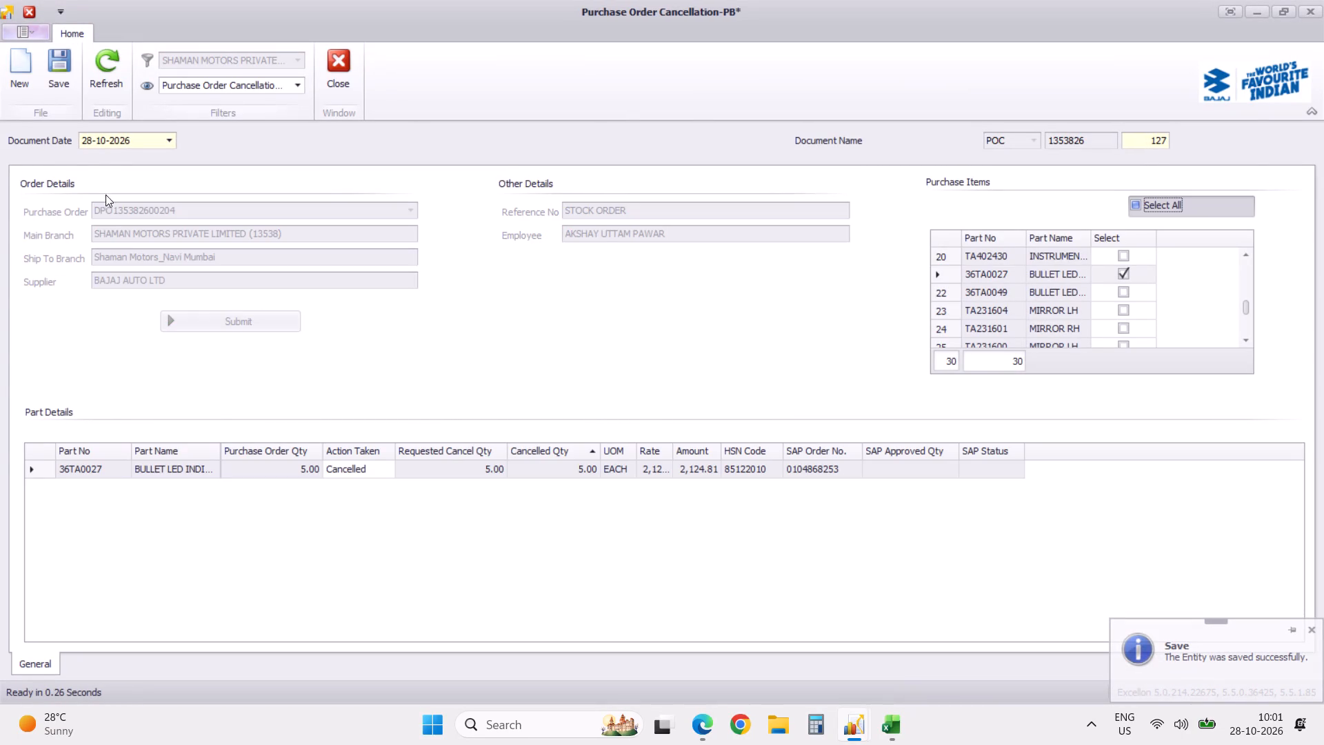
pyautogui.click(66, 74)
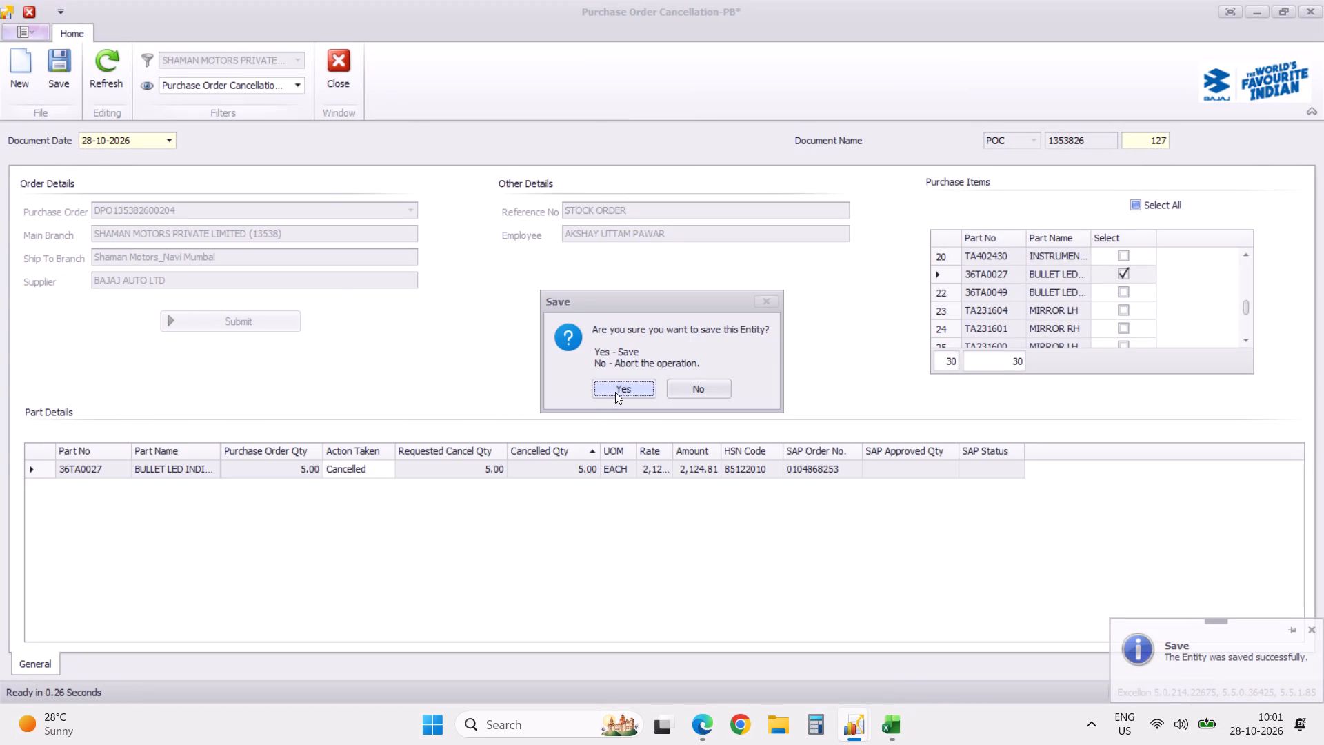
pyautogui.click(615, 392)
pyautogui.hotkey('alt', 'Tab')
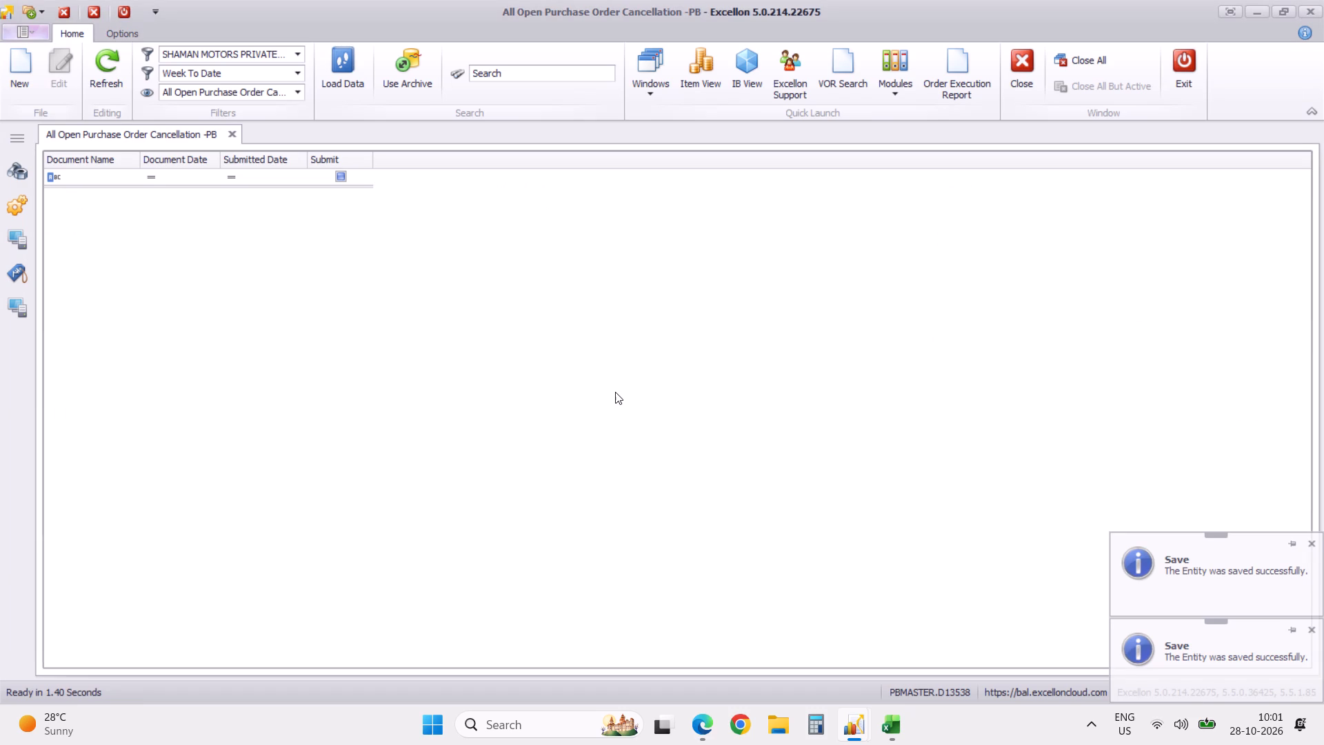
pyautogui.hotkey('alt', 'Tab')
pyautogui.hotkey('alt', 'Tab')
pyautogui.hotkey('alt', 'Tab')
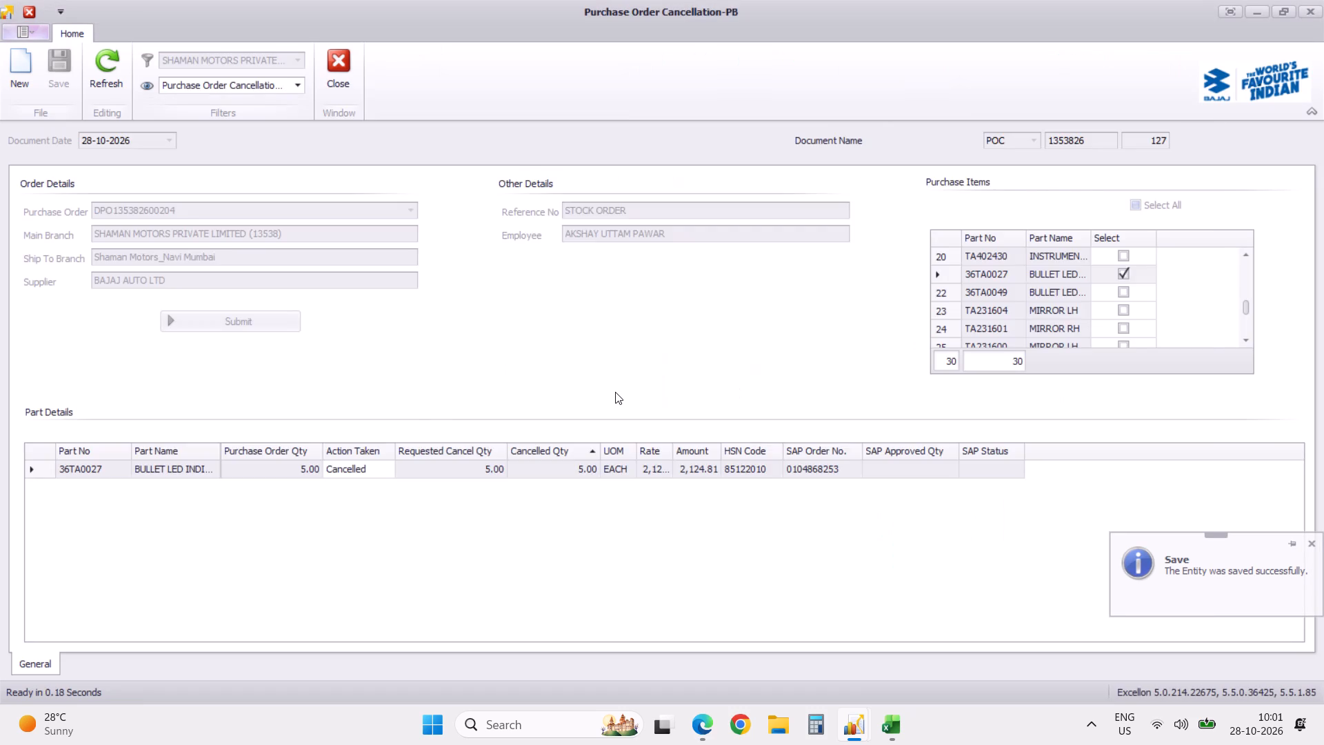
pyautogui.hotkey('alt', 'Tab')
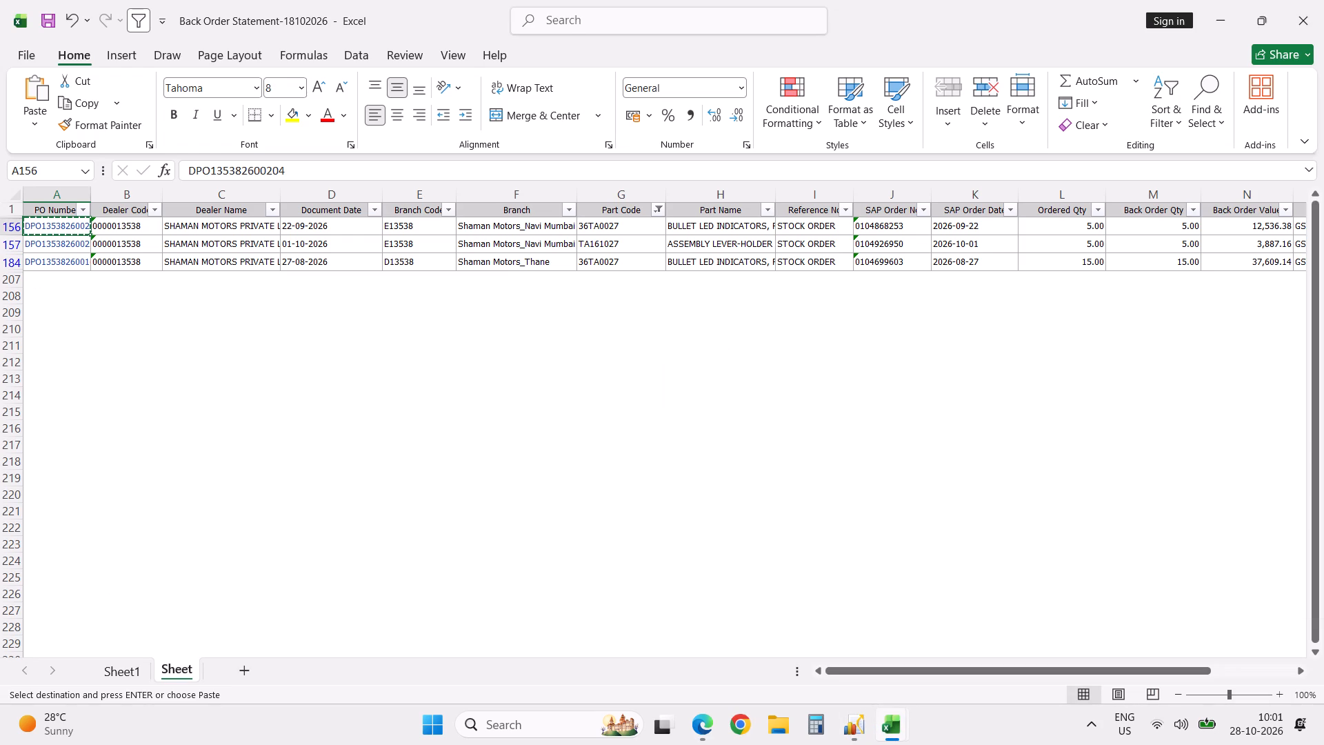
pyautogui.click(71, 253)
pyautogui.hotkey('ctrl', 'c')
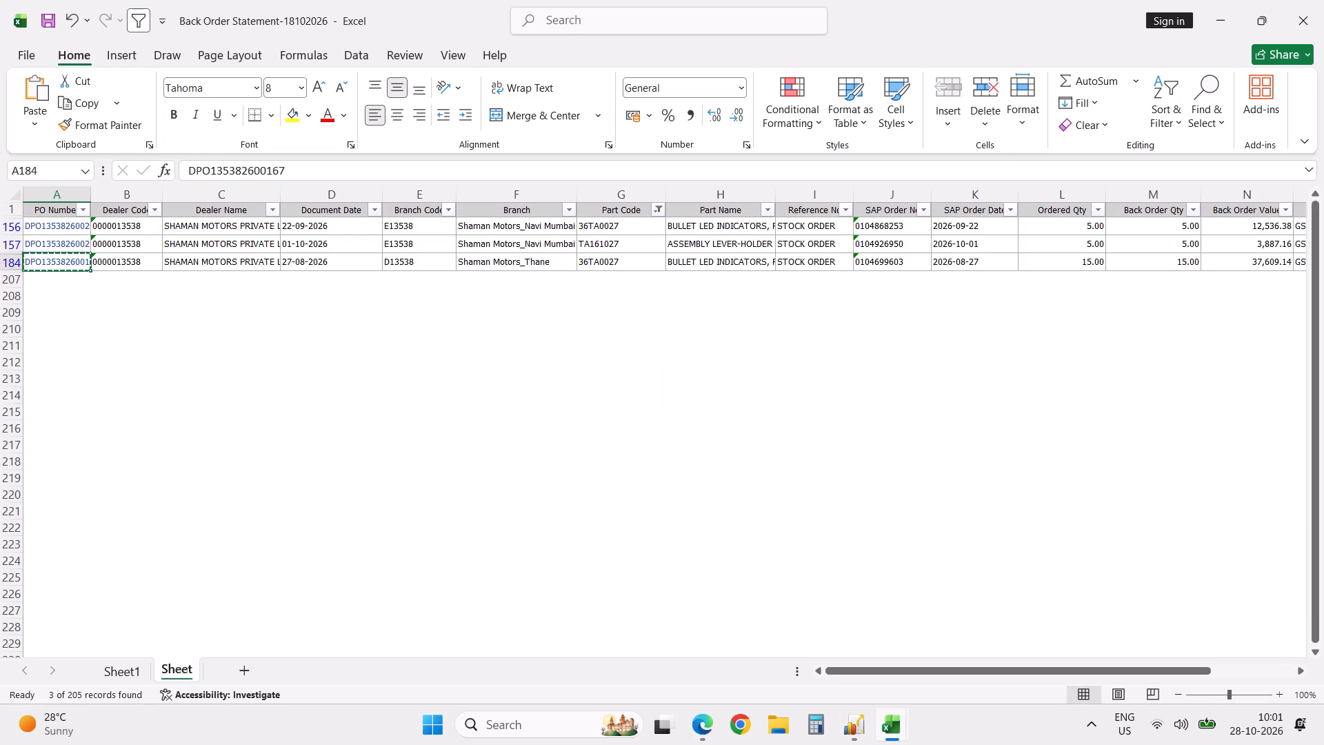
pyautogui.hotkey('alt', 'Tab')
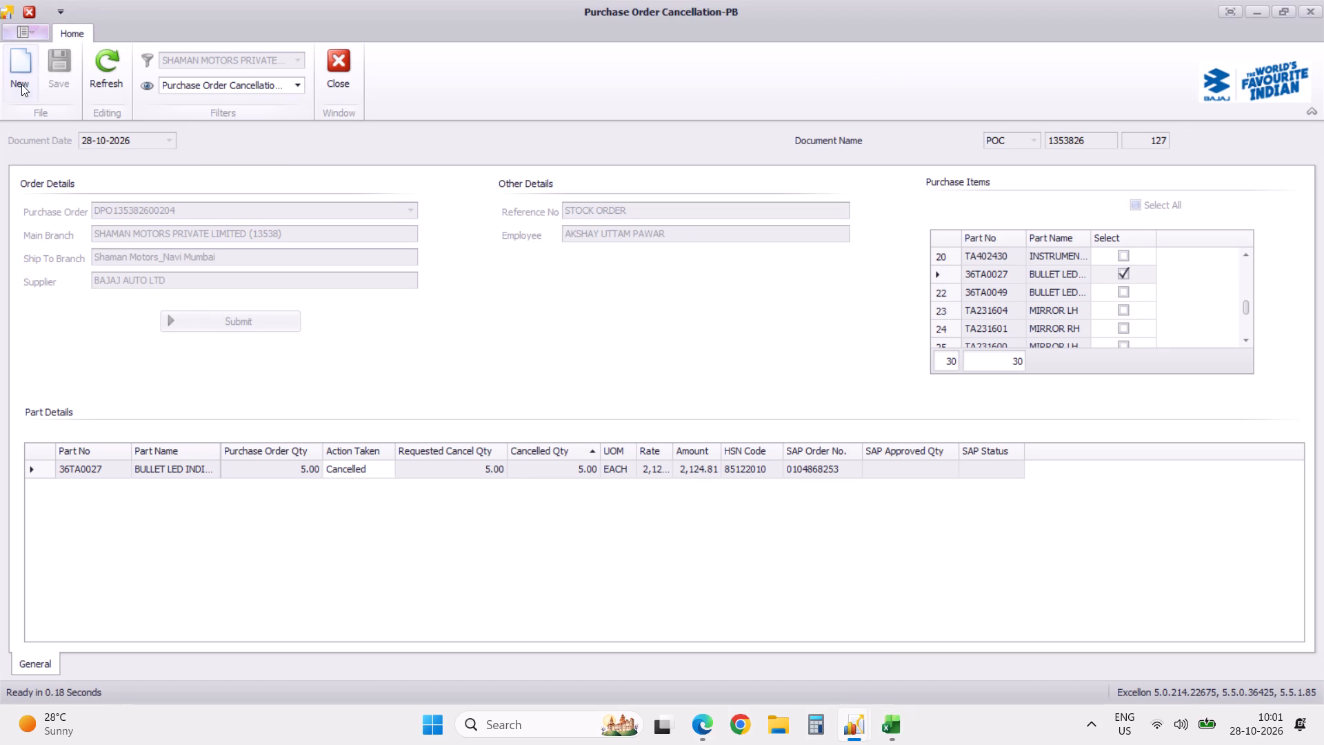
pyautogui.click(21, 84)
pyautogui.click(146, 211)
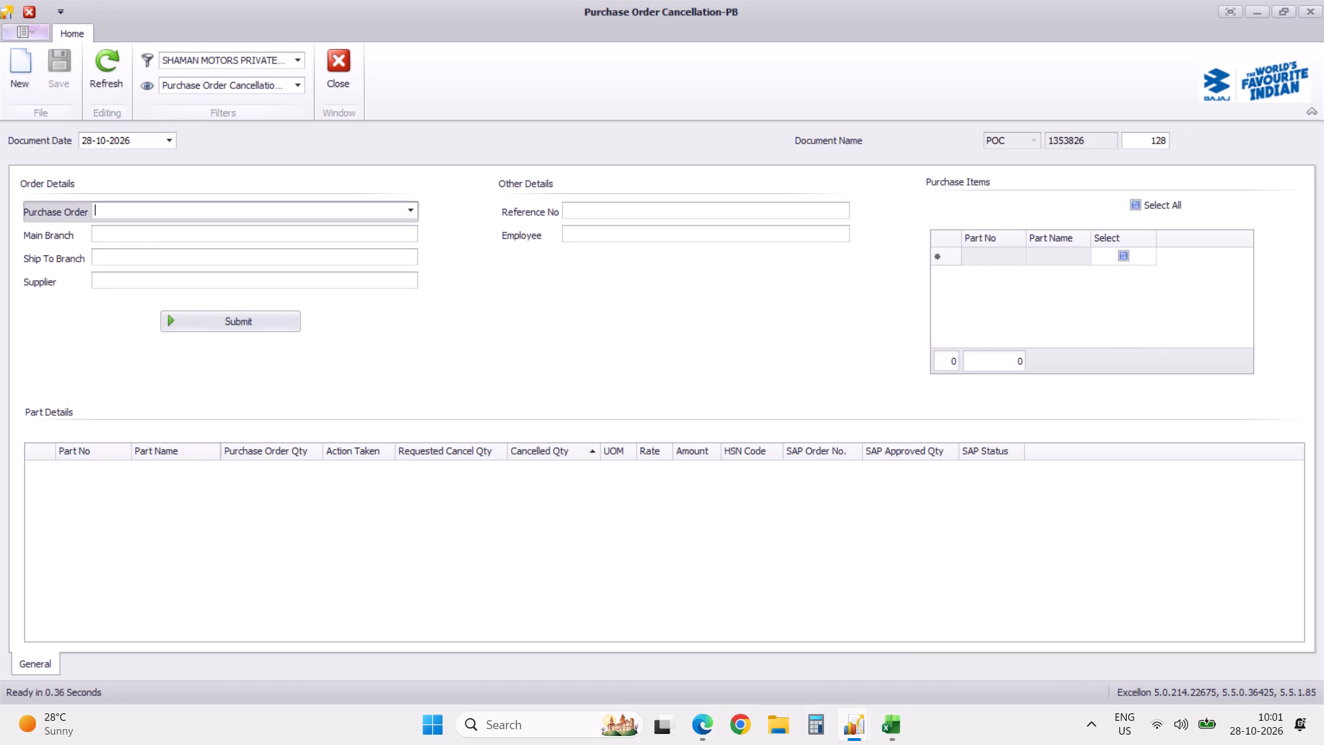
pyautogui.hotkey('ctrl', 'v')
pyautogui.press('Tab')
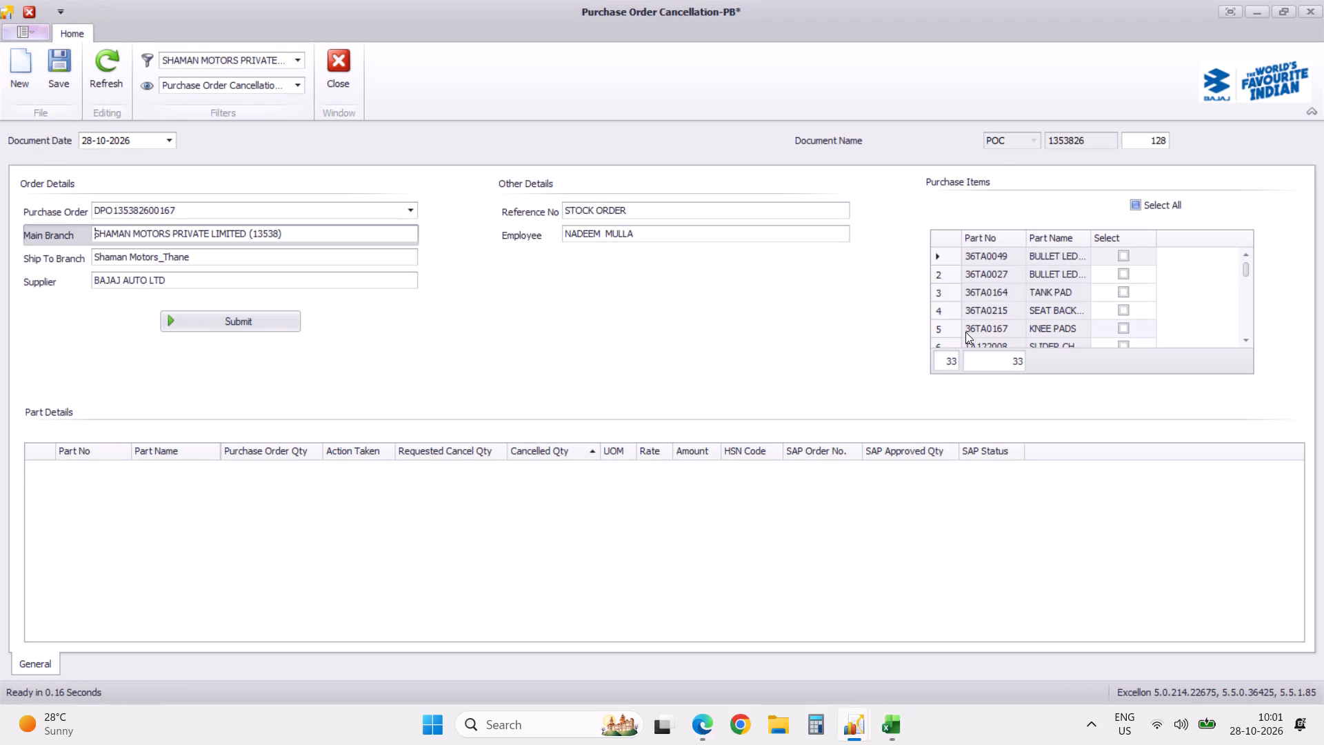
pyautogui.click(1127, 273)
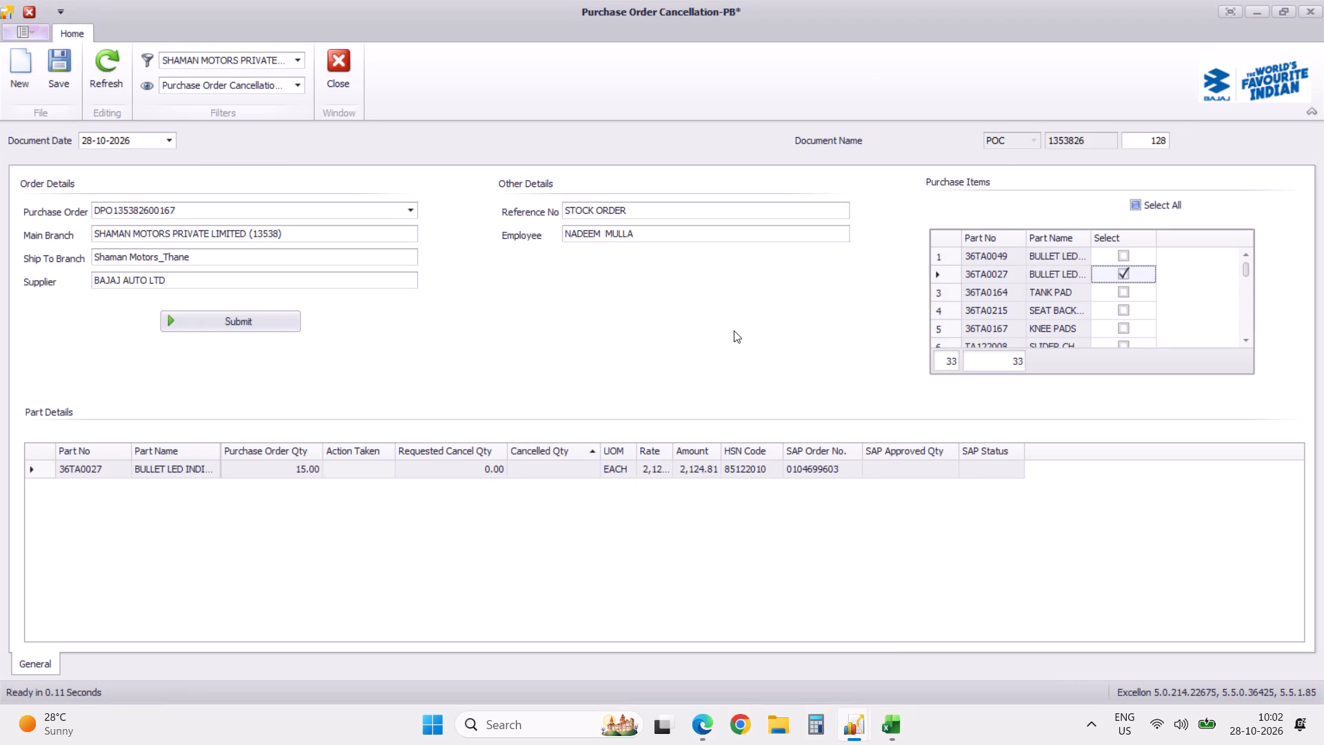
pyautogui.press('Tab')
pyautogui.click(361, 475)
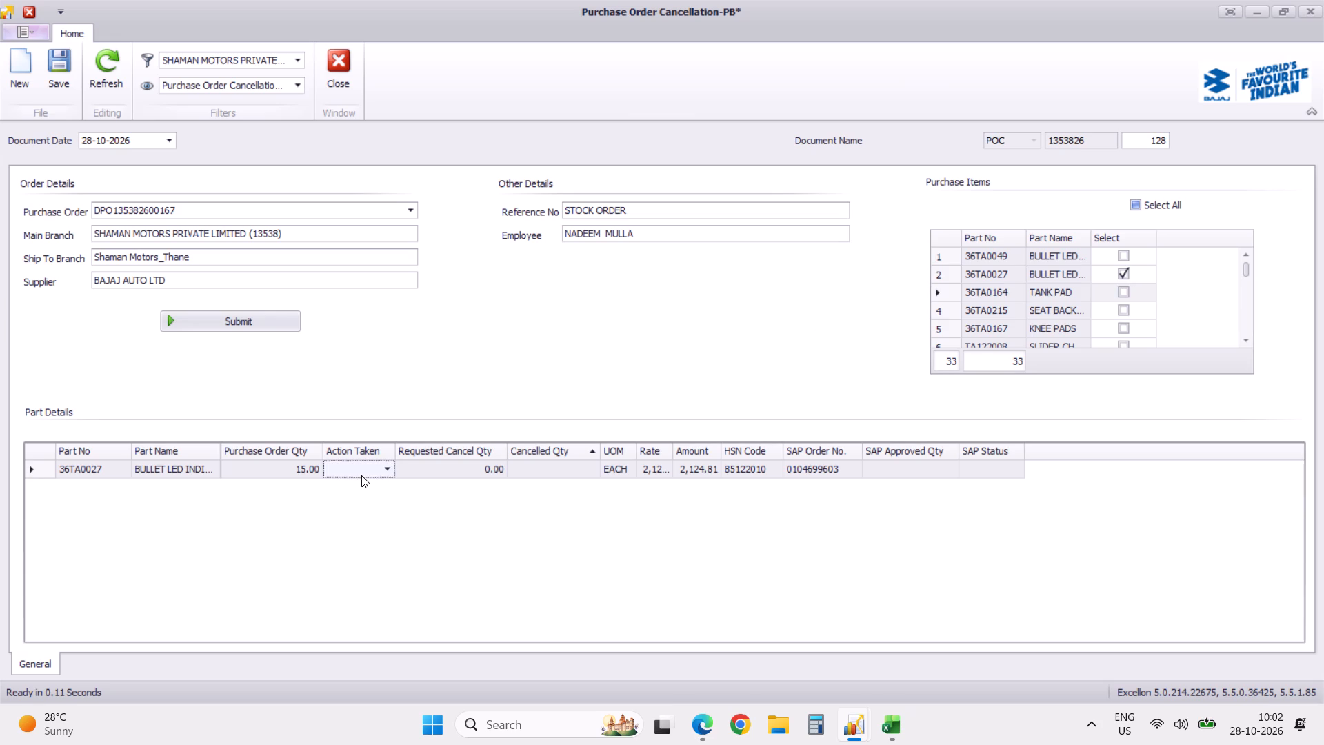
pyautogui.click(391, 468)
pyautogui.click(391, 468)
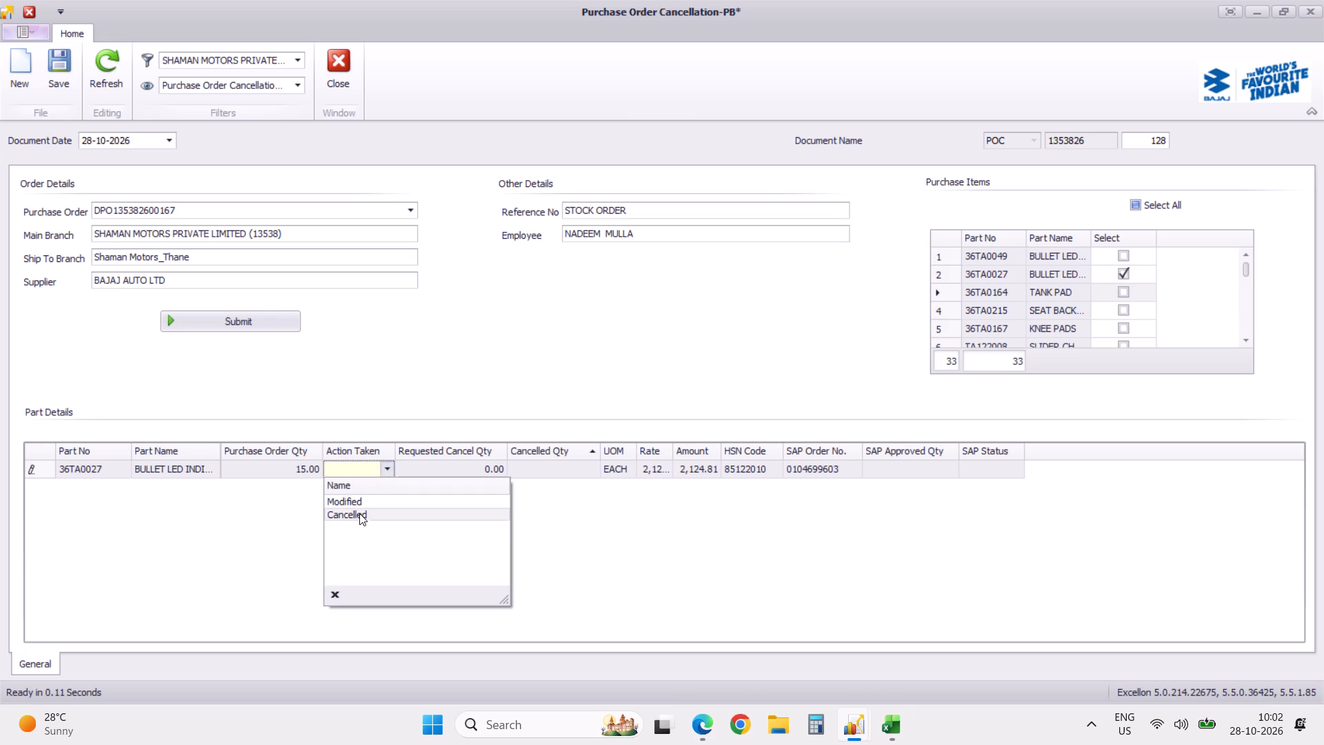
pyautogui.click(357, 519)
pyautogui.press('Tab')
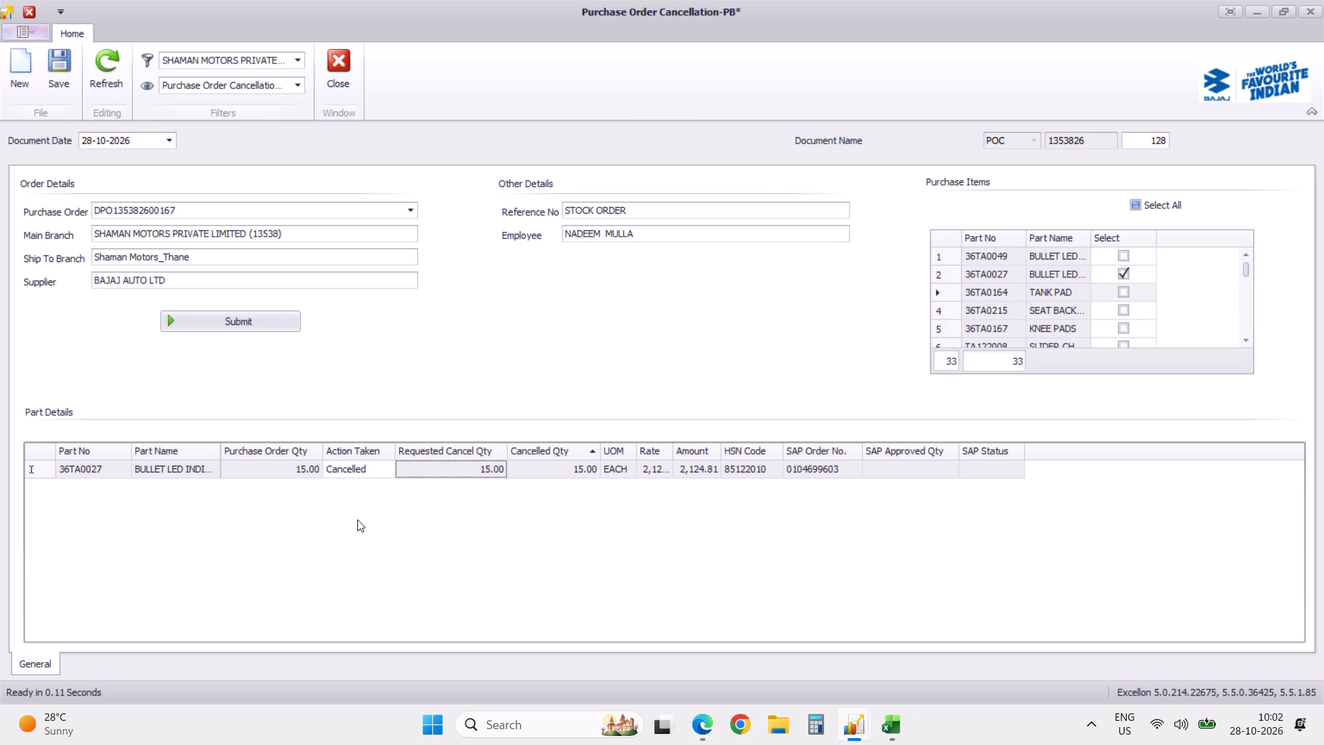
pyautogui.click(68, 75)
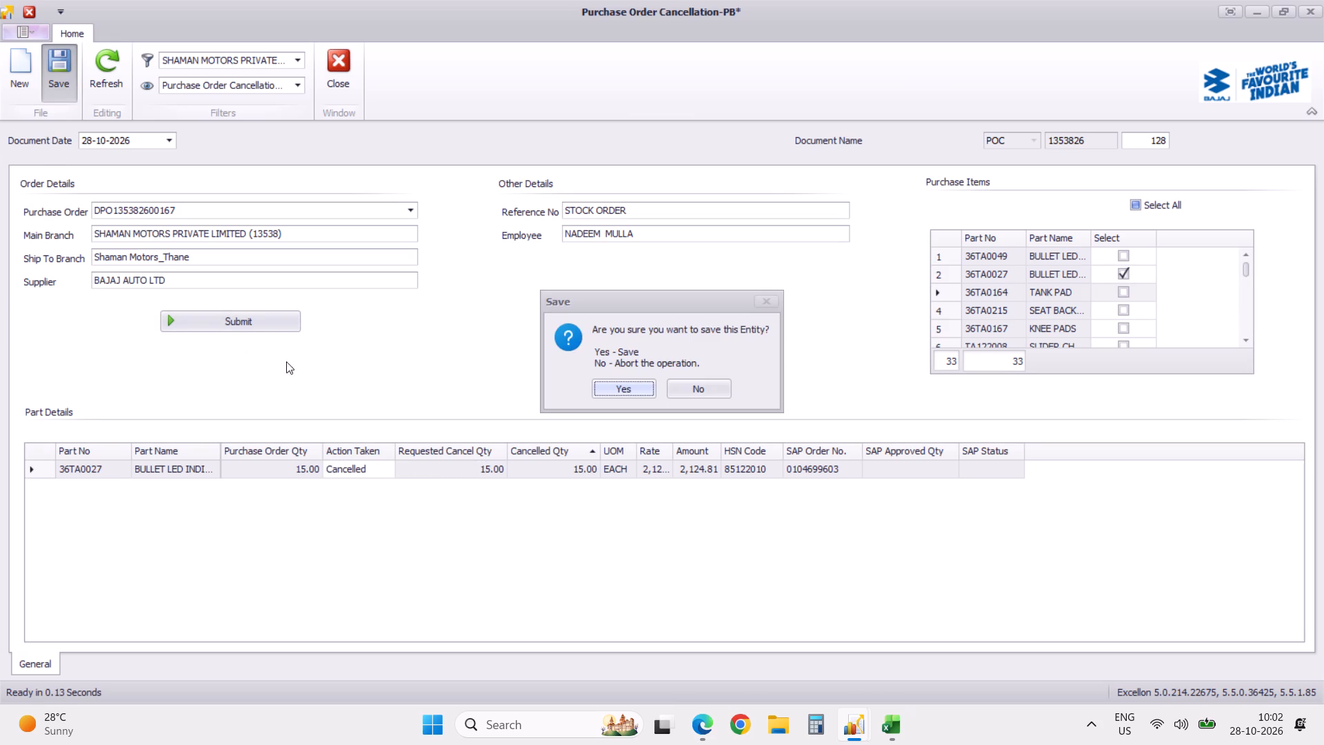
pyautogui.click(616, 381)
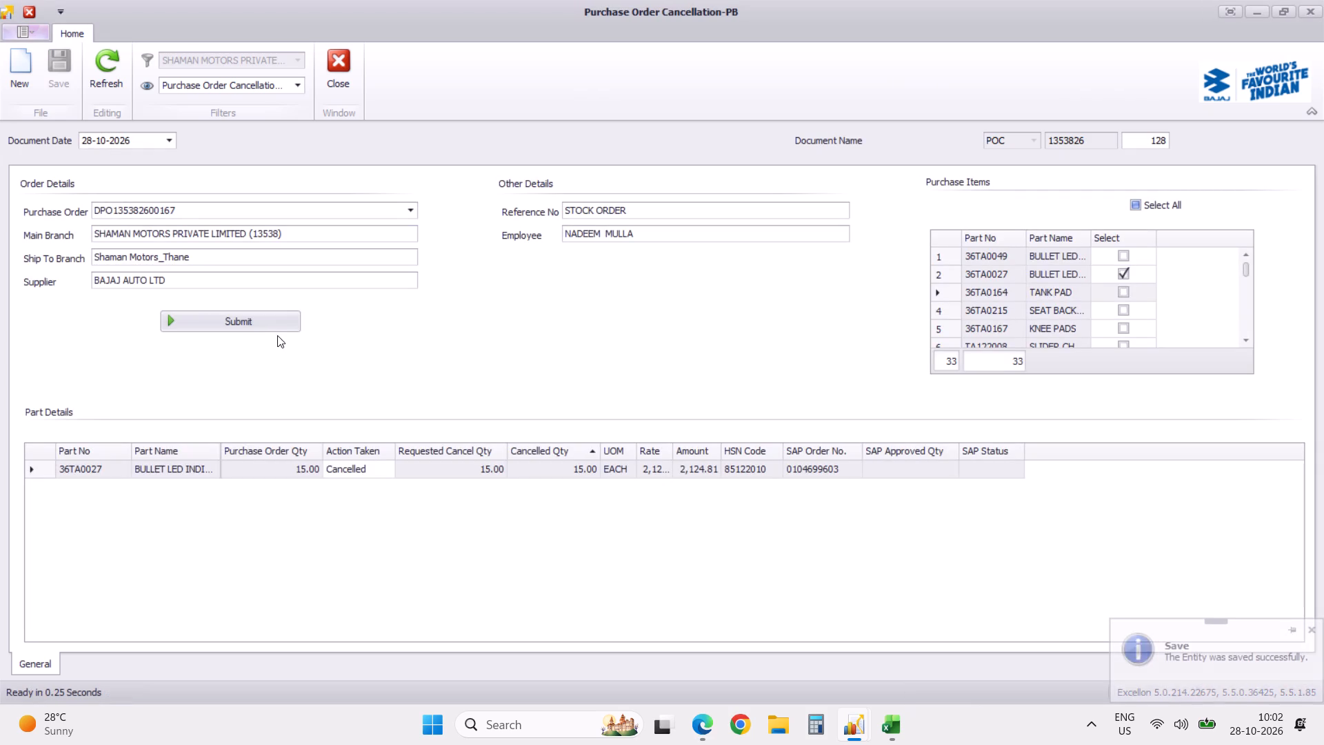
pyautogui.click(270, 326)
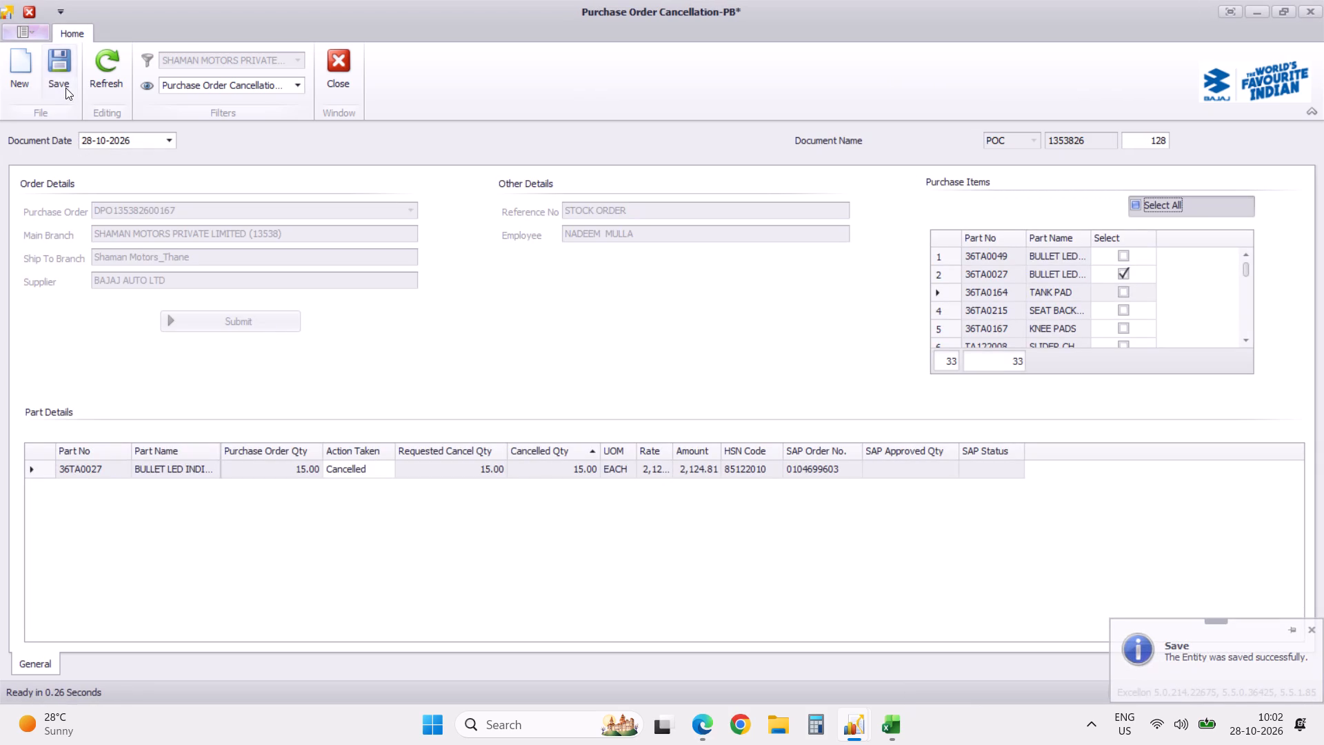
pyautogui.click(65, 86)
pyautogui.click(627, 395)
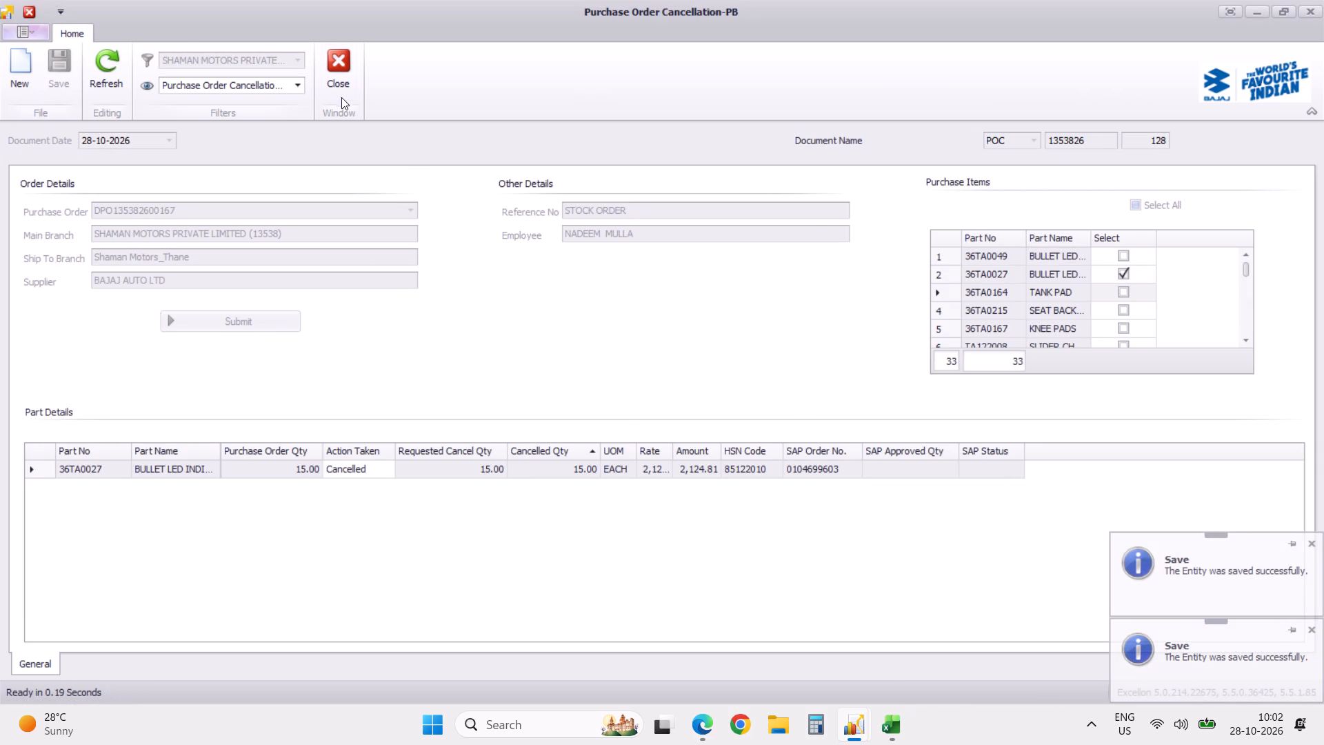
pyautogui.click(342, 74)
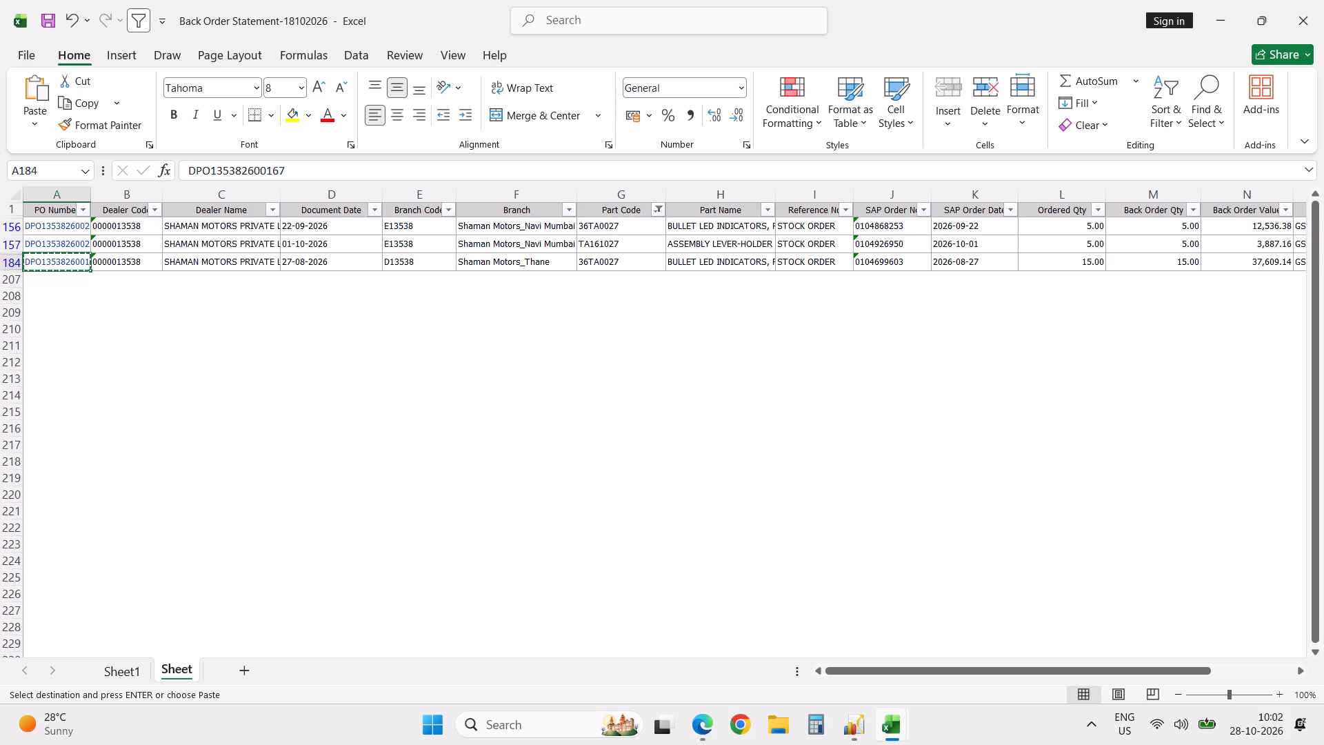
# Close the All Open Purchase Order Cancellation list in Excellon.
pyautogui.hotkey('alt', 'Tab')
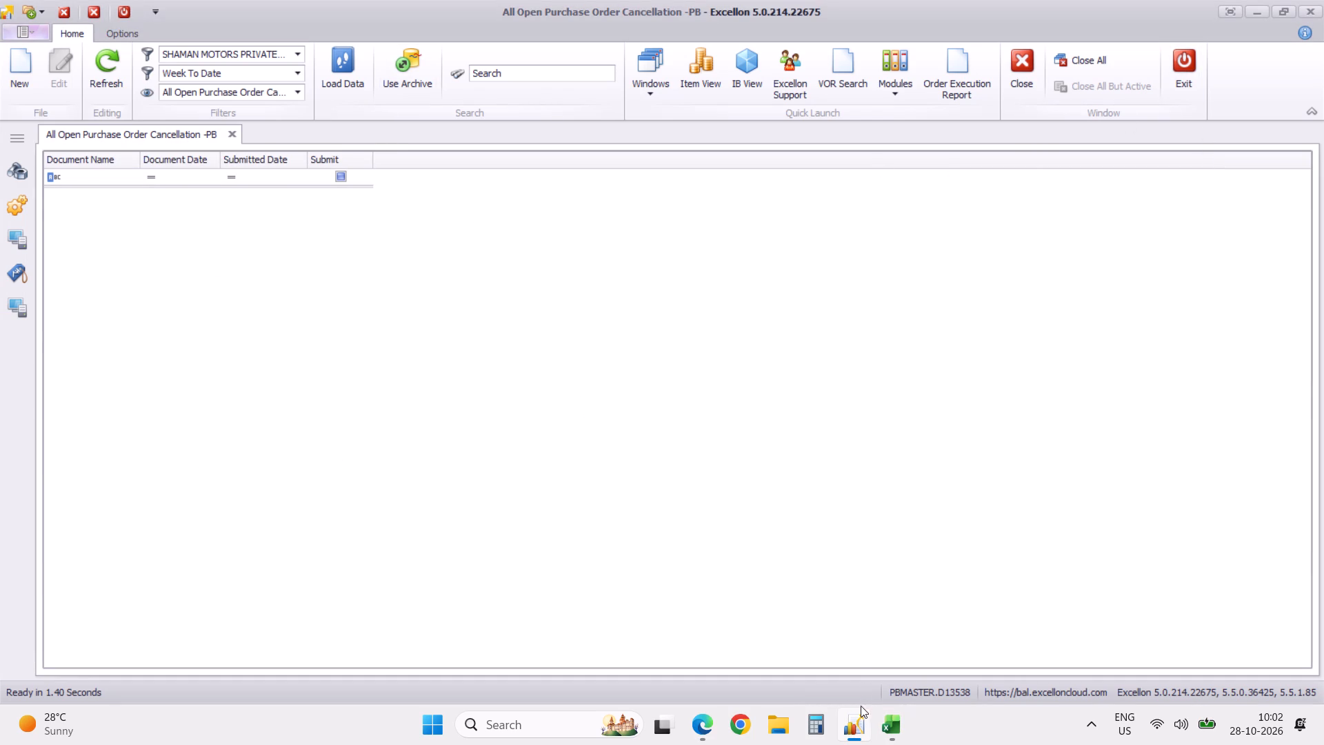
pyautogui.scroll(-10, 787, 524)
pyautogui.click(234, 132)
pyautogui.hotkey('alt', 'Tab')
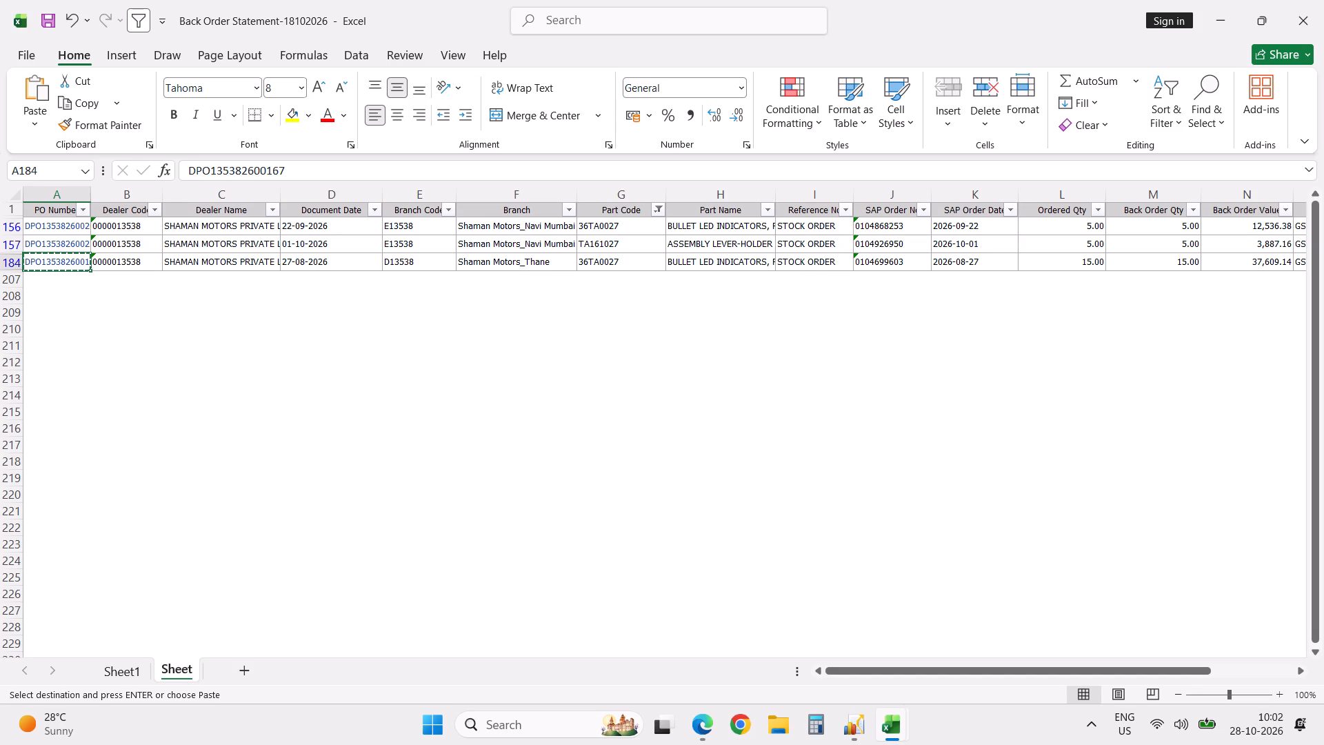
pyautogui.hotkey('alt', 'Tab')
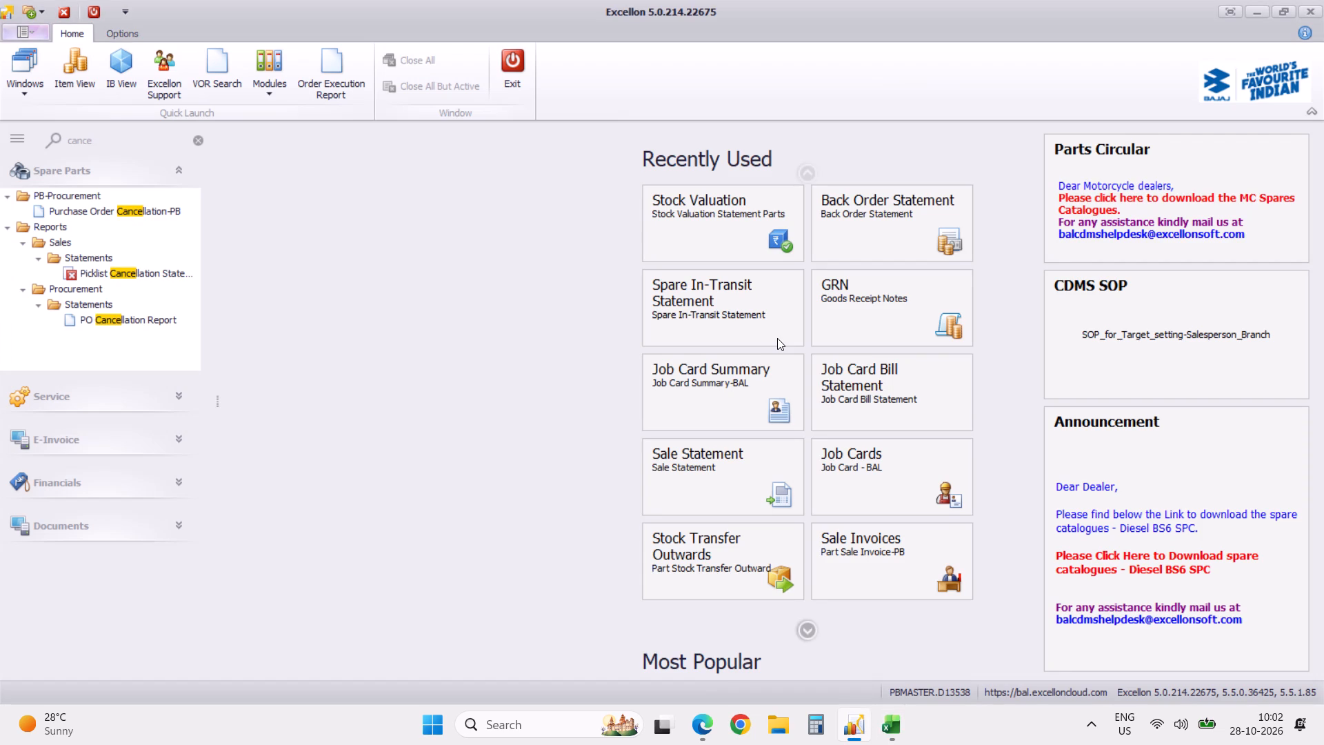
# Find the Dealers Spare Fund Visibility PB report and generate it for company SHAMAN MOTORS PRIVATE LIMITED (13538).
pyautogui.click(198, 142)
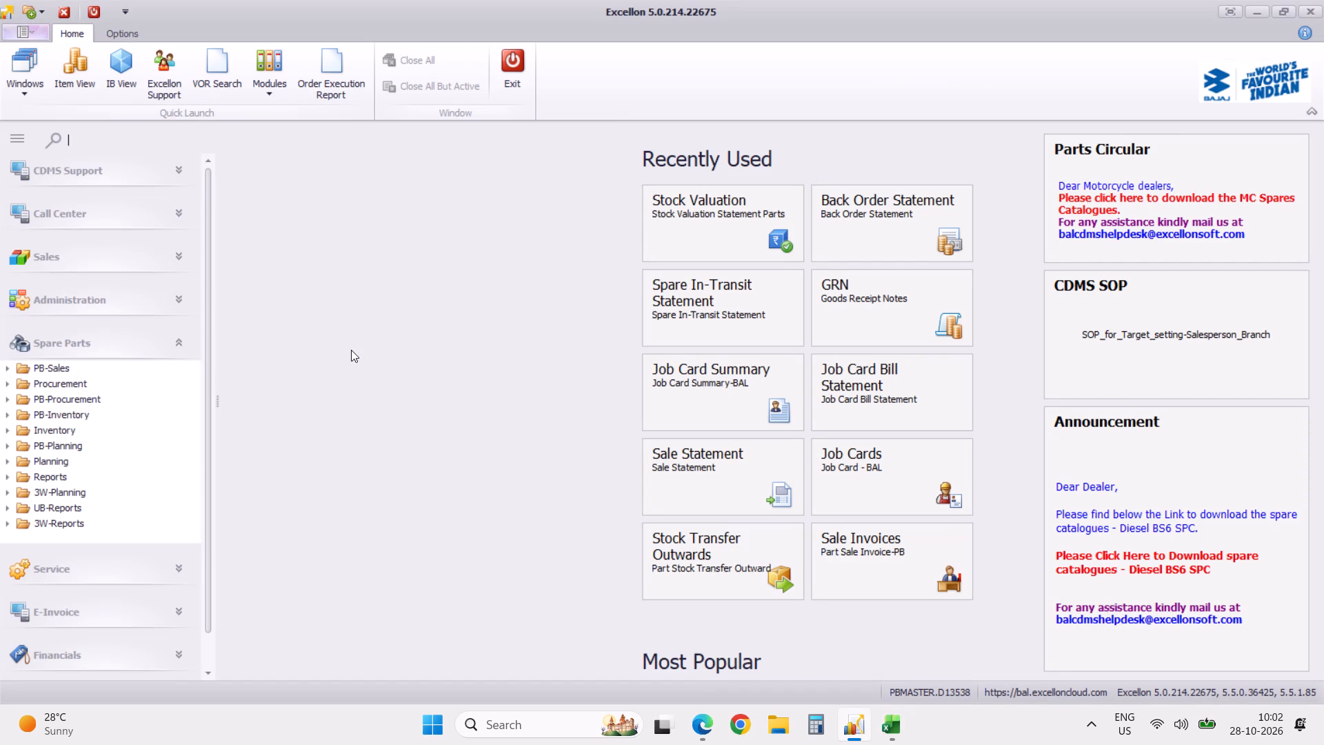
pyautogui.write('fund')
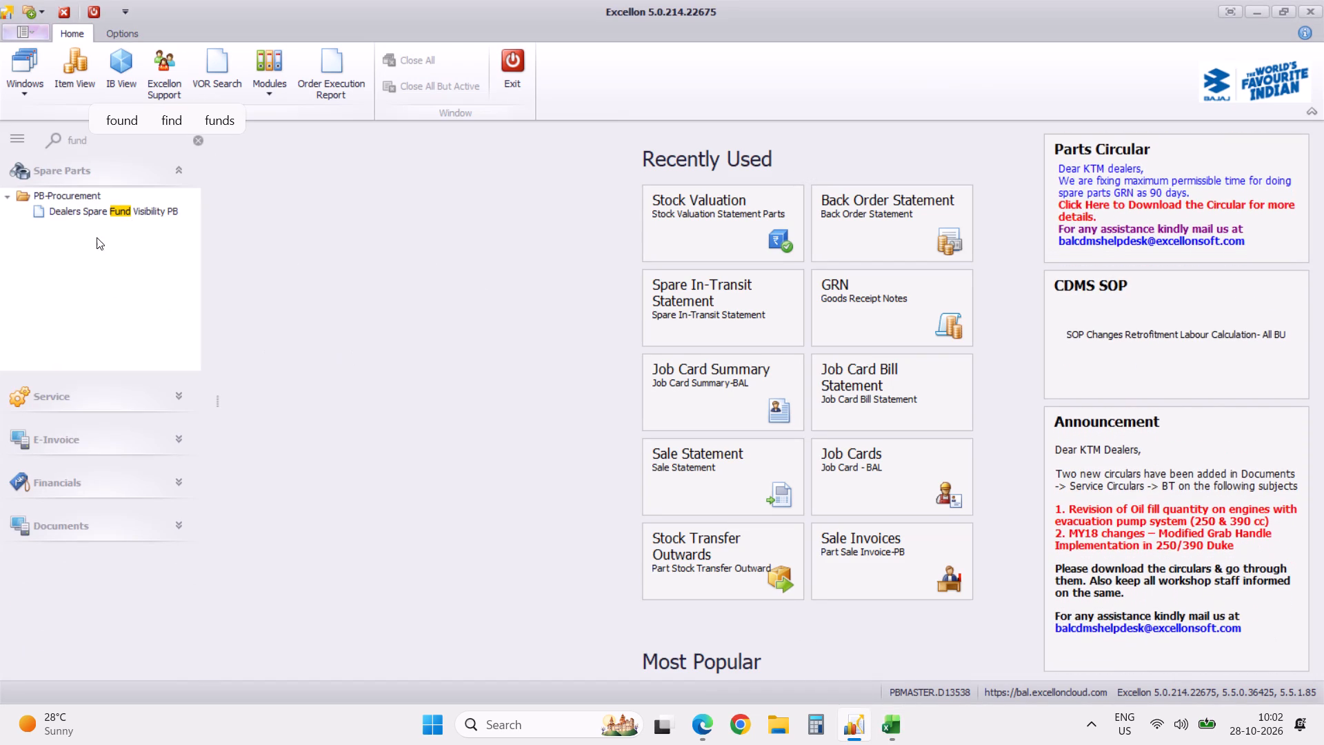
pyautogui.click(112, 214)
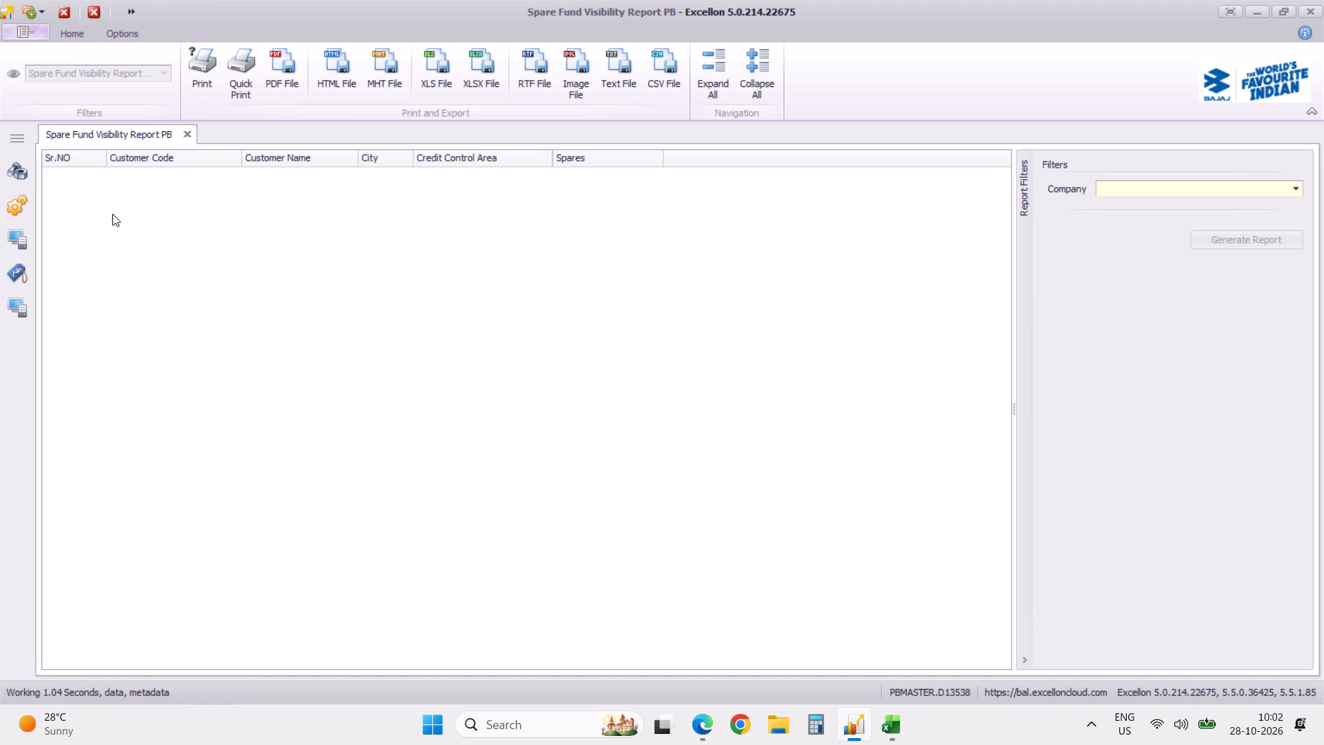
pyautogui.click(1294, 190)
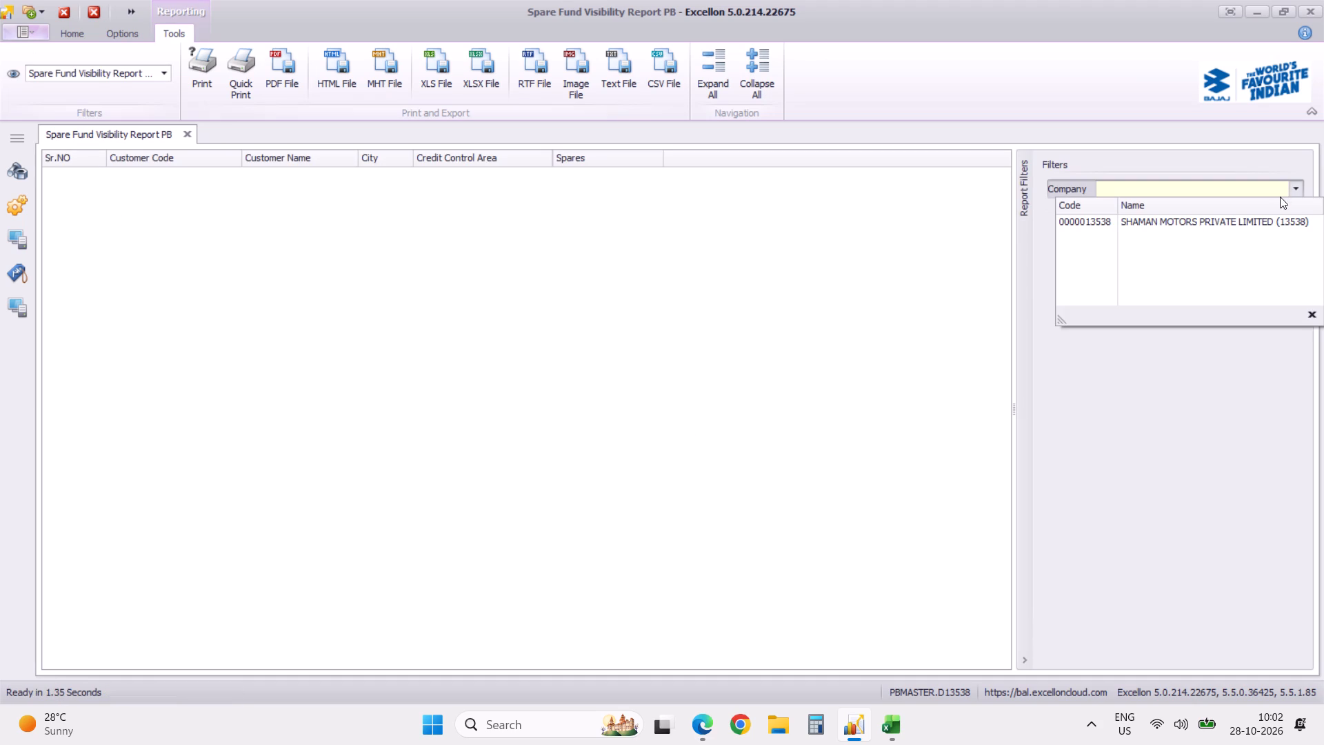
pyautogui.click(1269, 219)
pyautogui.click(1240, 244)
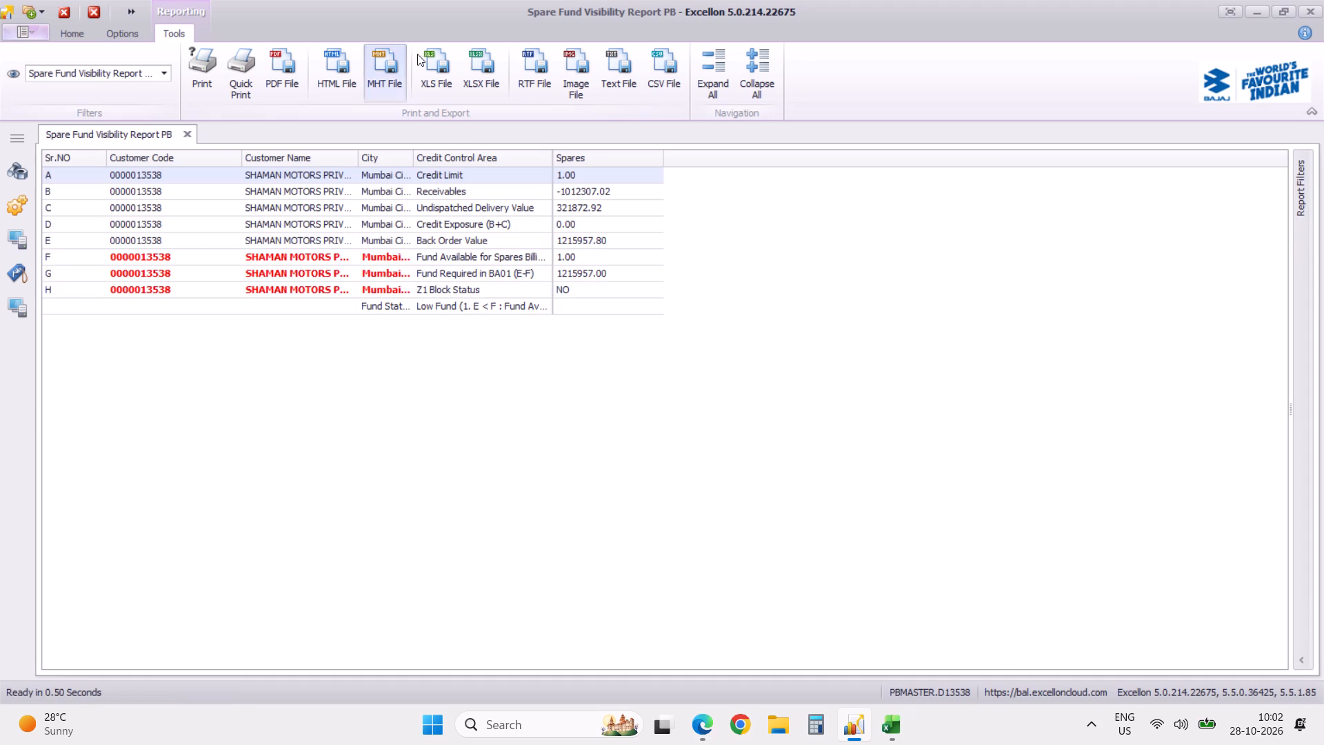
# Export the fund report to XLSX without hyperlinks as Spare Fund Visibility Report PB-28102026 in the Funds Statement folder, and open it.
pyautogui.click(488, 70)
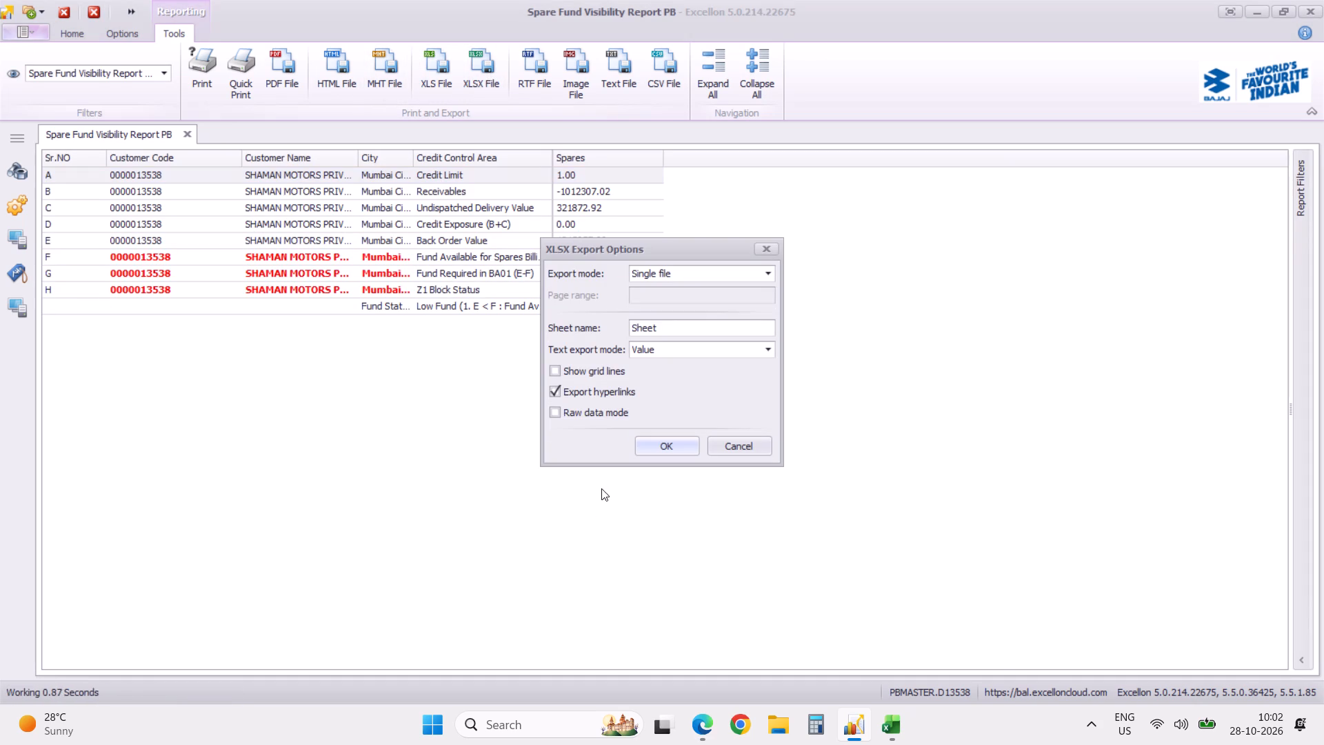
pyautogui.click(558, 395)
pyautogui.click(664, 450)
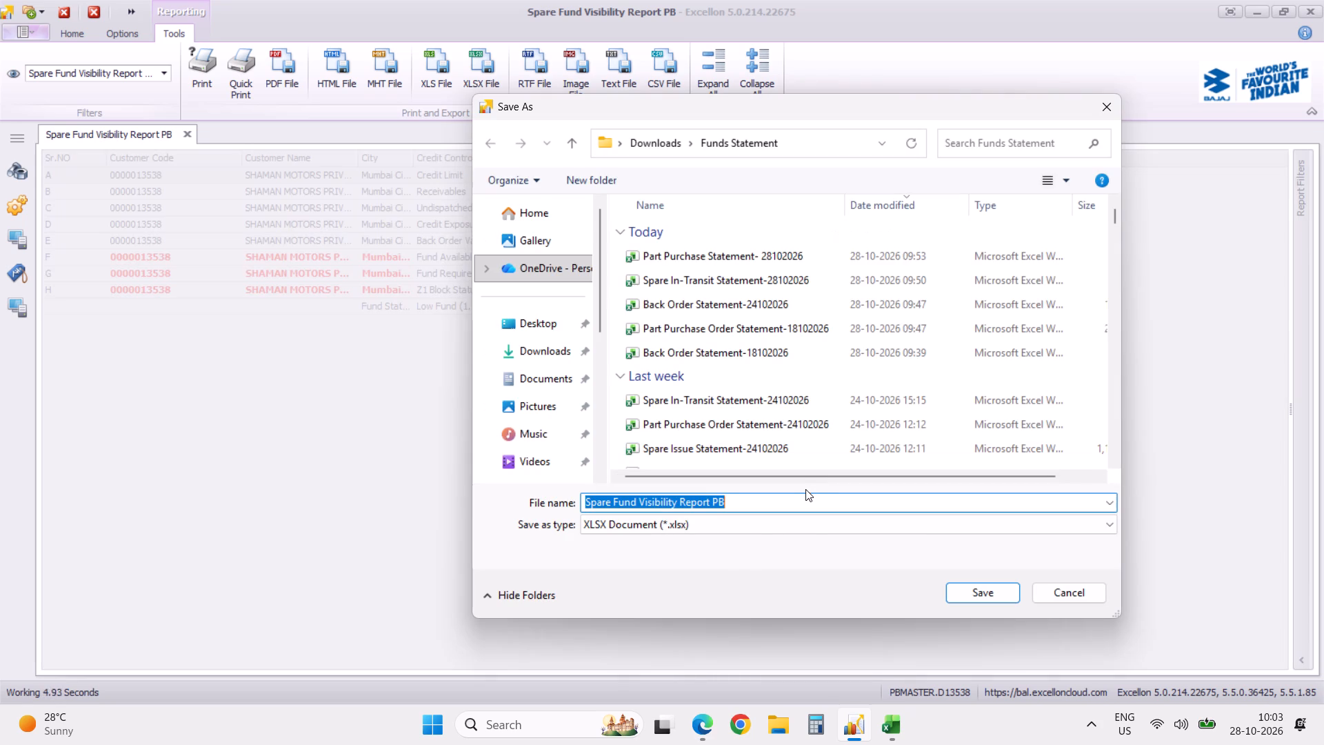
pyautogui.click(804, 495)
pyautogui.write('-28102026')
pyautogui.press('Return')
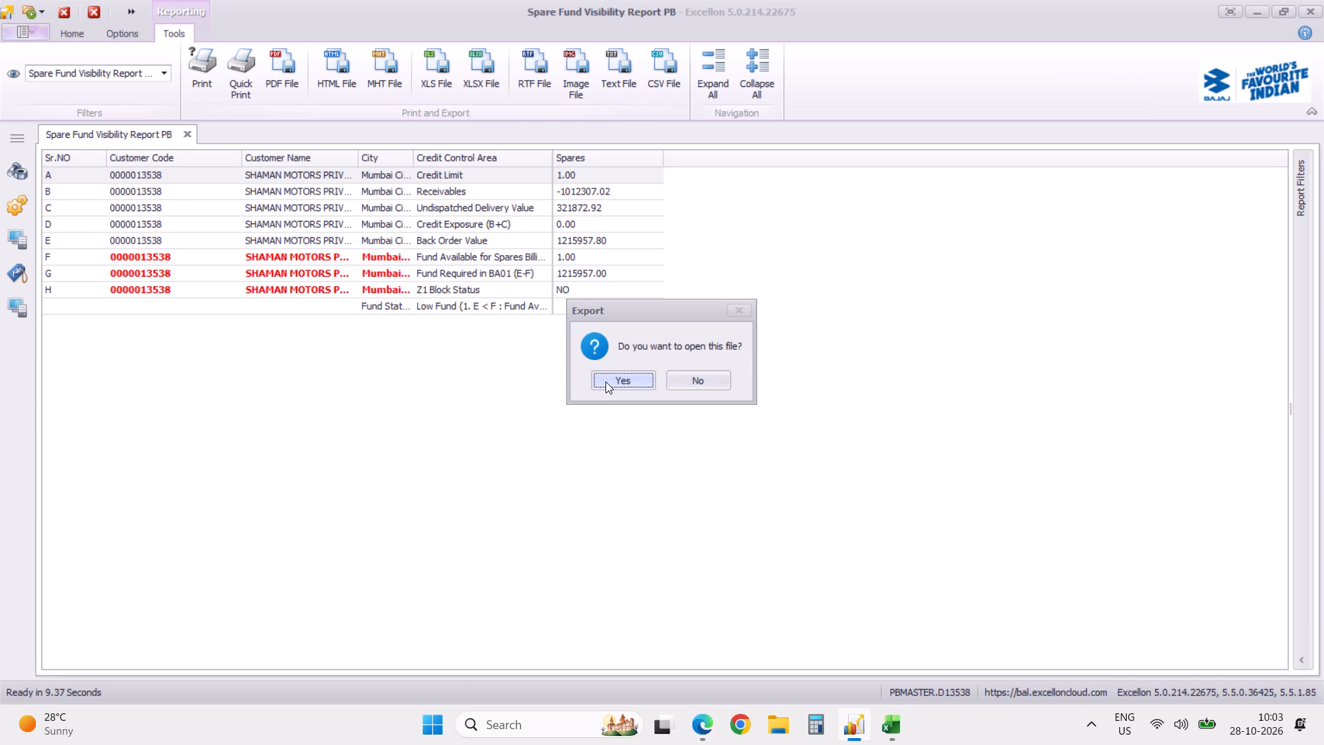
pyautogui.click(605, 381)
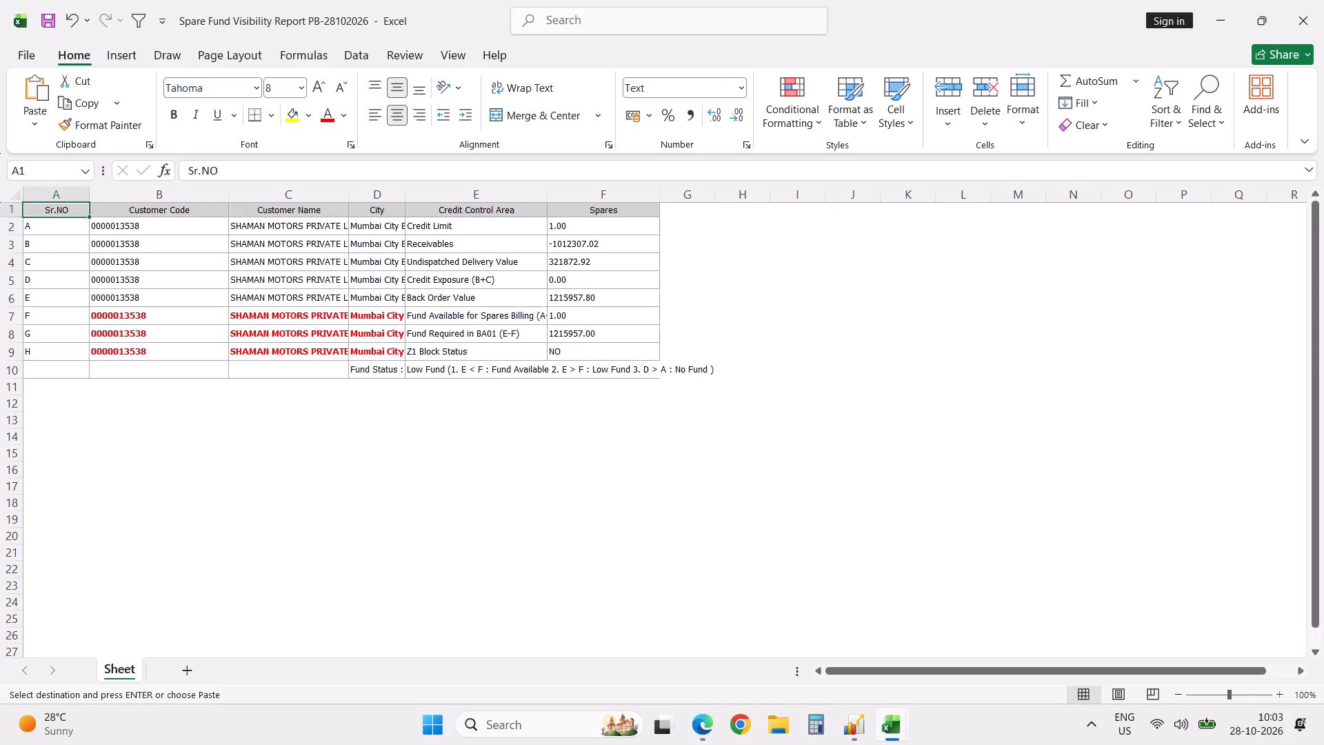
# Convert the Spares amounts in F2:F8 to numbers and format them with comma separators and no decimals.
pyautogui.click(591, 228)
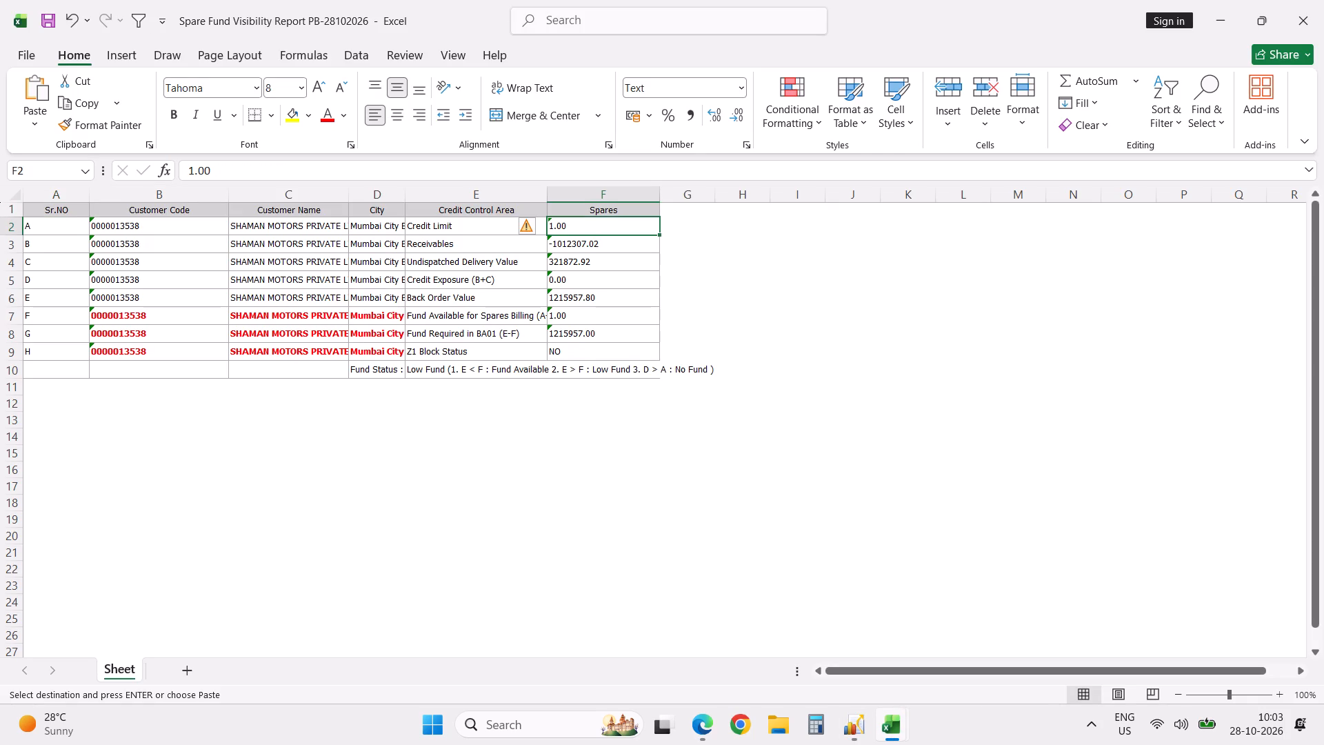
pyautogui.keyDown('shift'); pyautogui.click(595, 328); pyautogui.keyUp('shift')
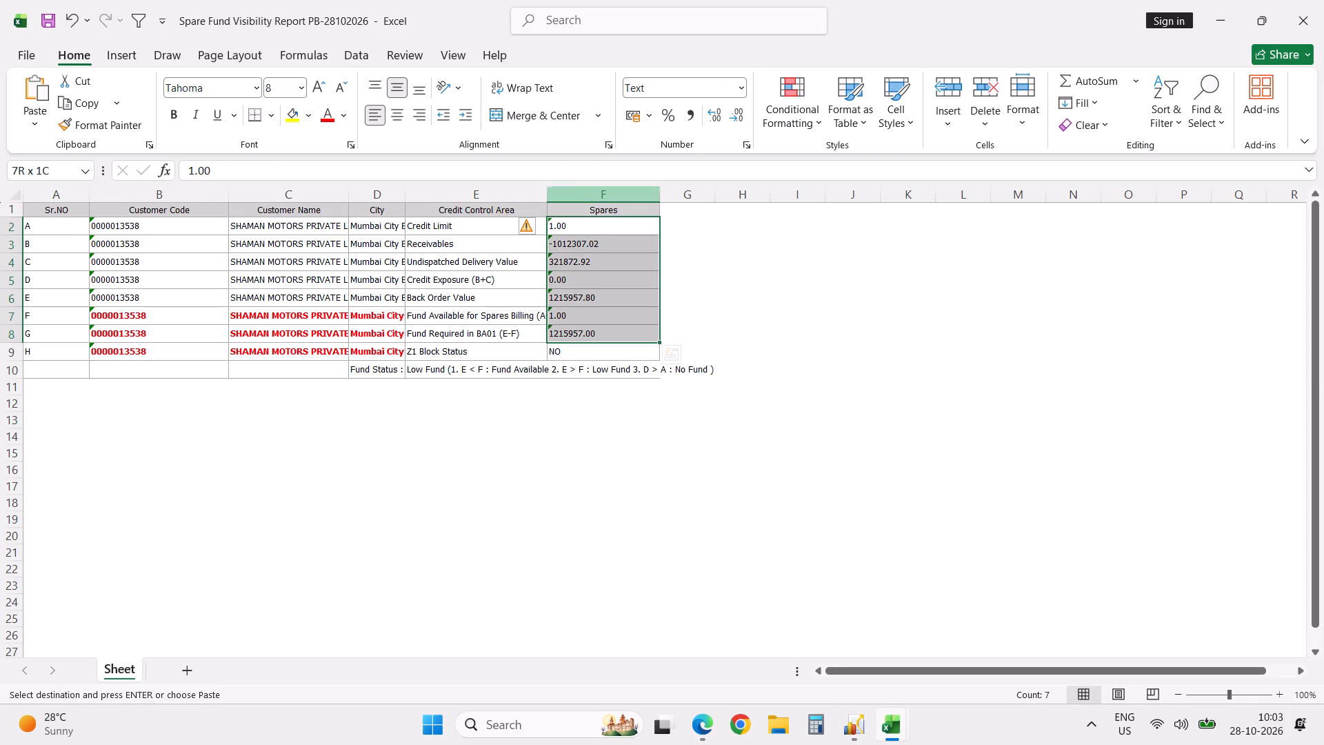
pyautogui.click(526, 228)
pyautogui.click(577, 272)
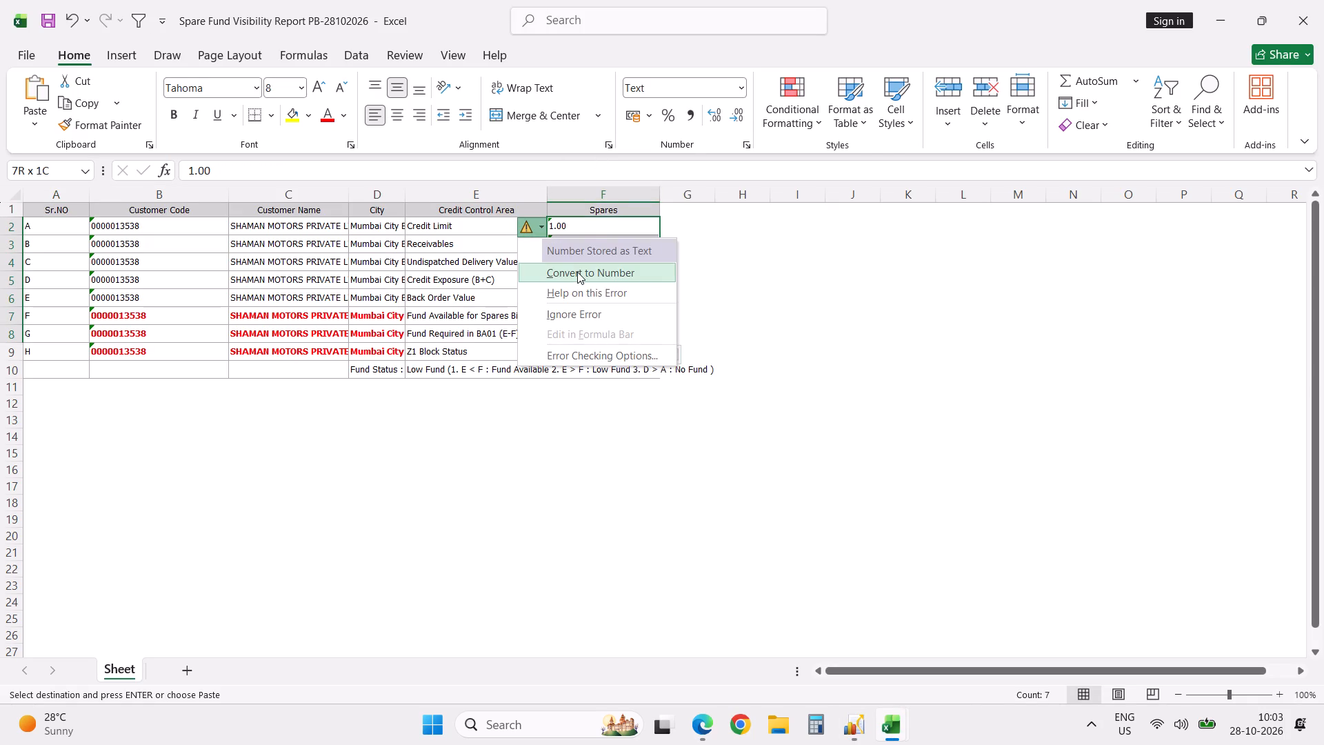
pyautogui.click(691, 118)
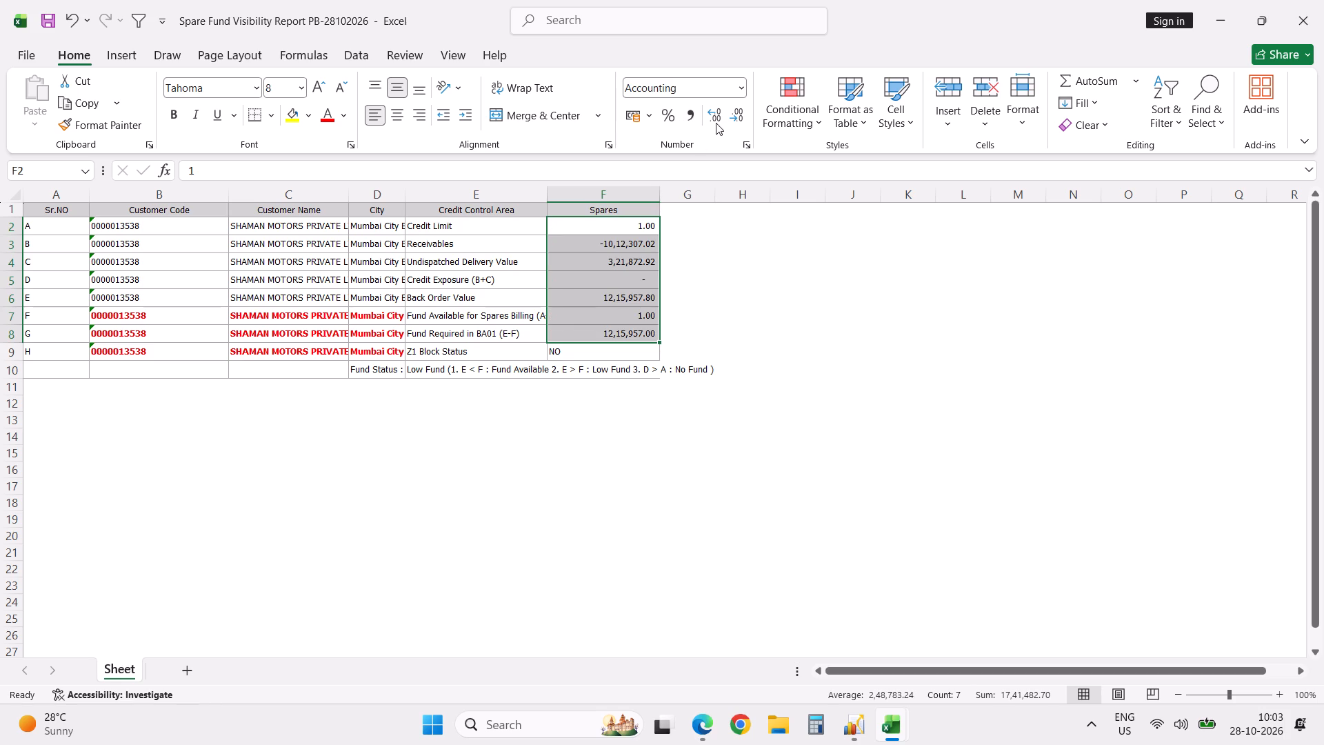
pyautogui.tripleClick(742, 117)
pyautogui.click(768, 321)
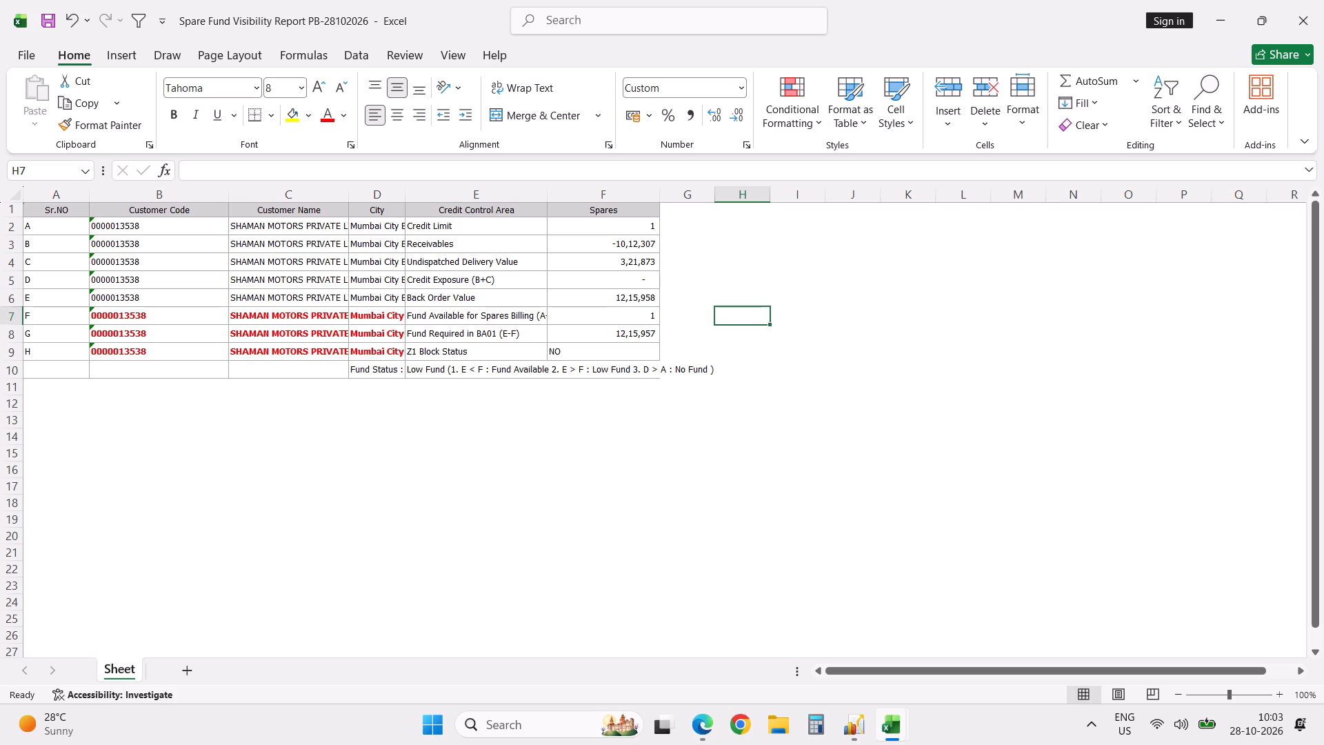
# In Excellon, close the Spare Fund Visibility report and generate the Stock Valuation report as on 28-10-2026.
pyautogui.click(859, 726)
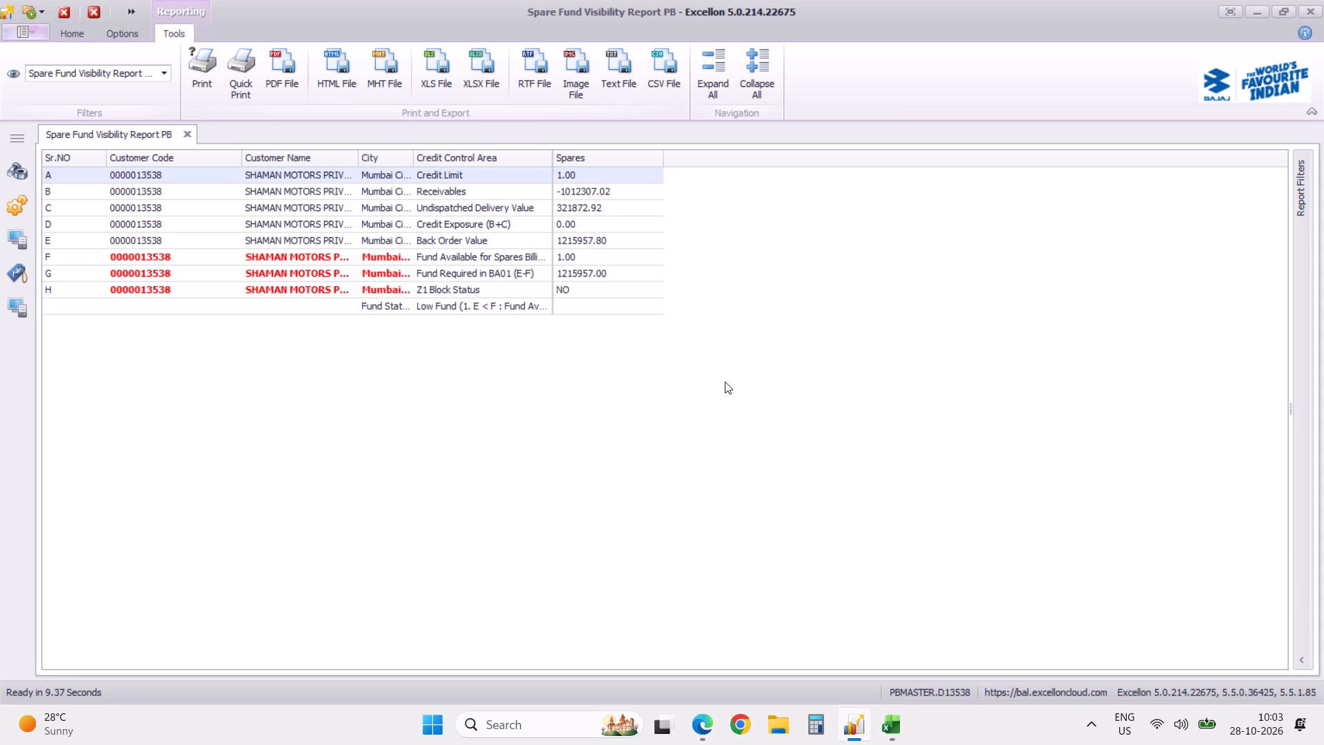
pyautogui.click(187, 136)
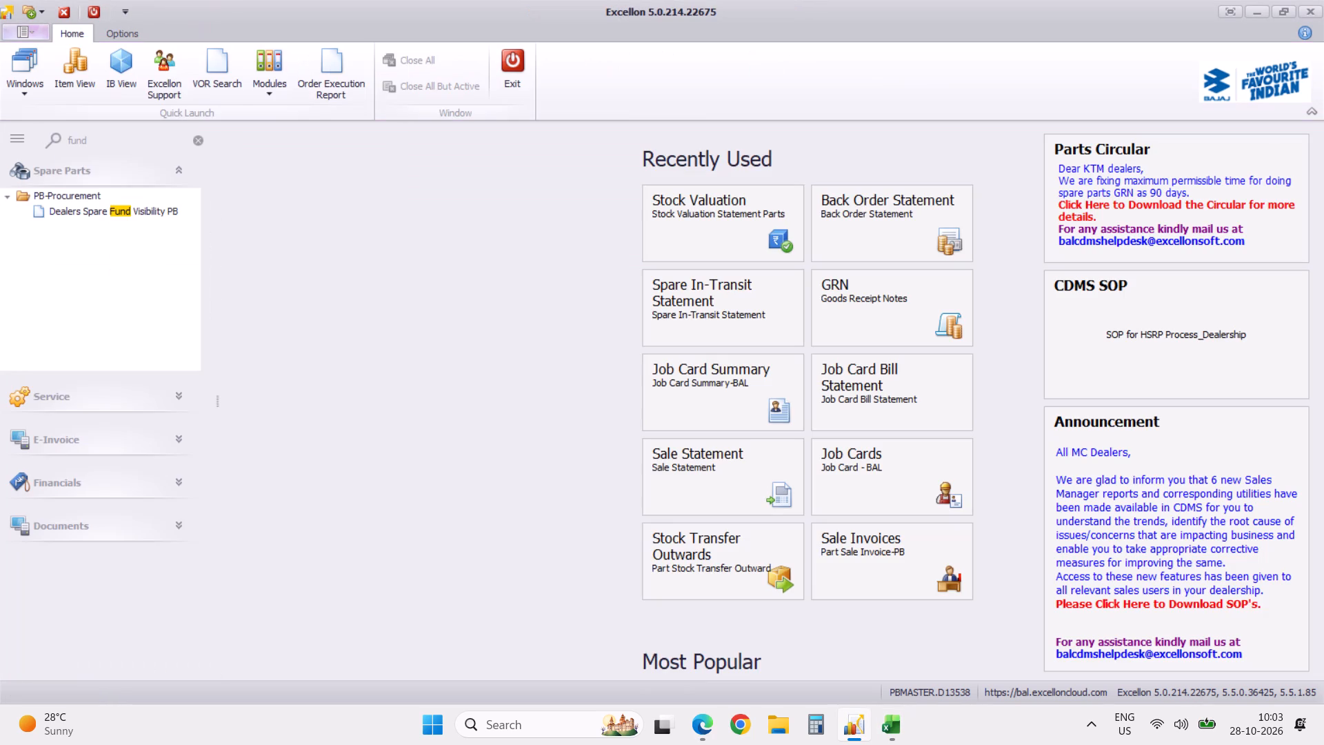
pyautogui.click(118, 144)
pyautogui.write('valuat')
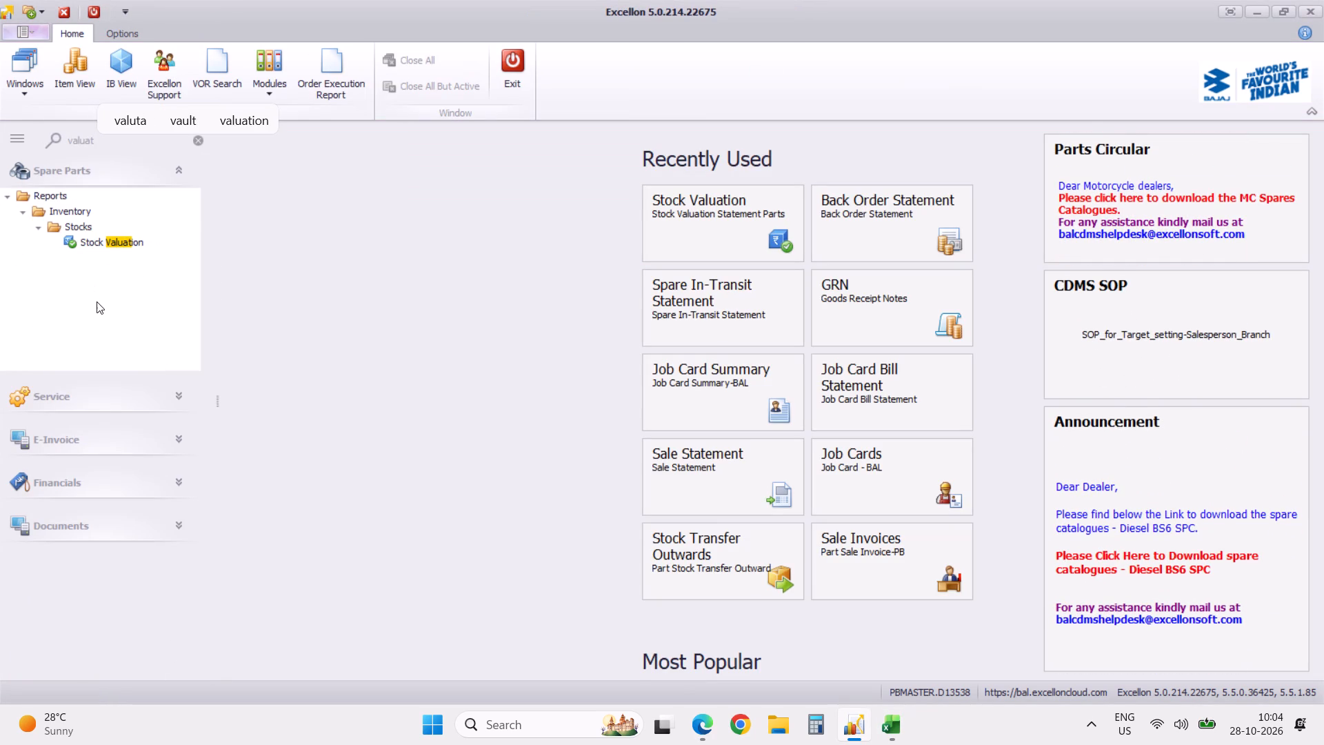
pyautogui.click(115, 245)
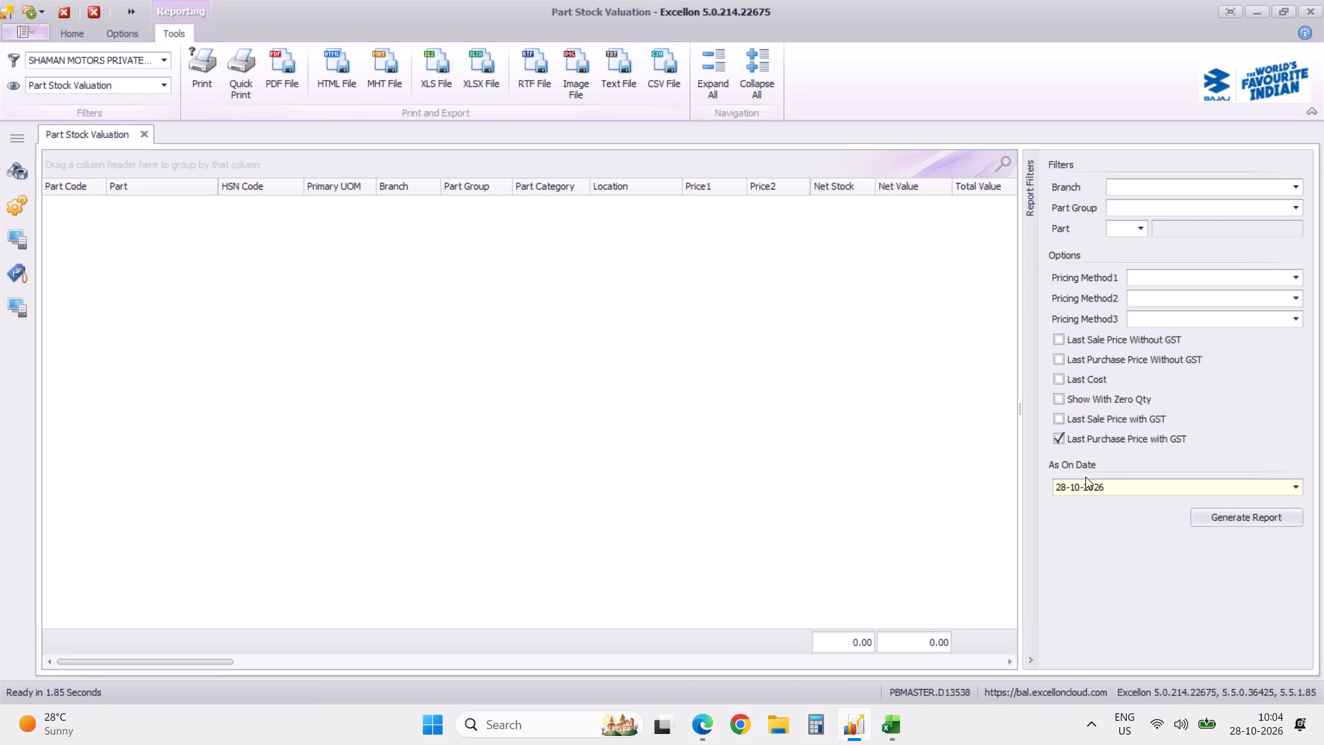
pyautogui.click(1255, 521)
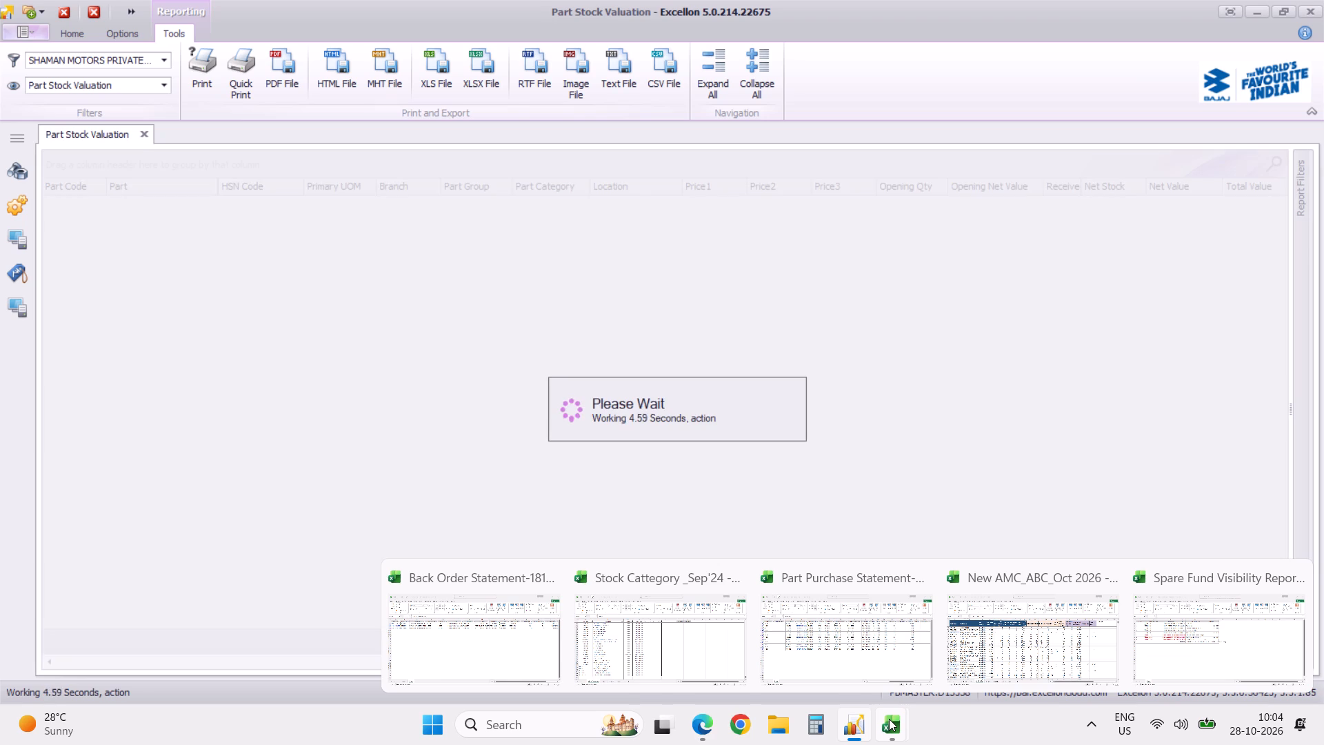
# Switch to Back Order Statement-18102026 in Excel and remove the filter from its back order list.
pyautogui.click(471, 610)
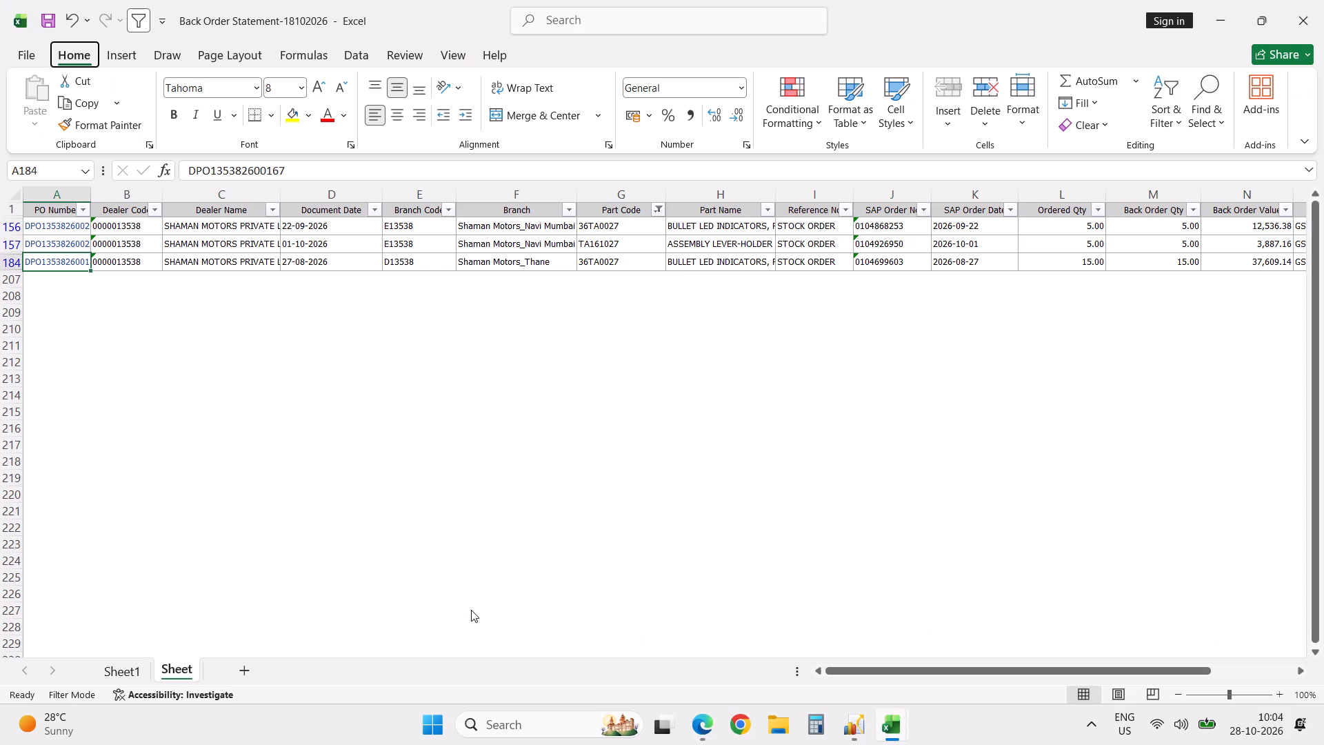
pyautogui.press('Escape')
pyautogui.hotkey('alt', 'd')
pyautogui.write('ff')
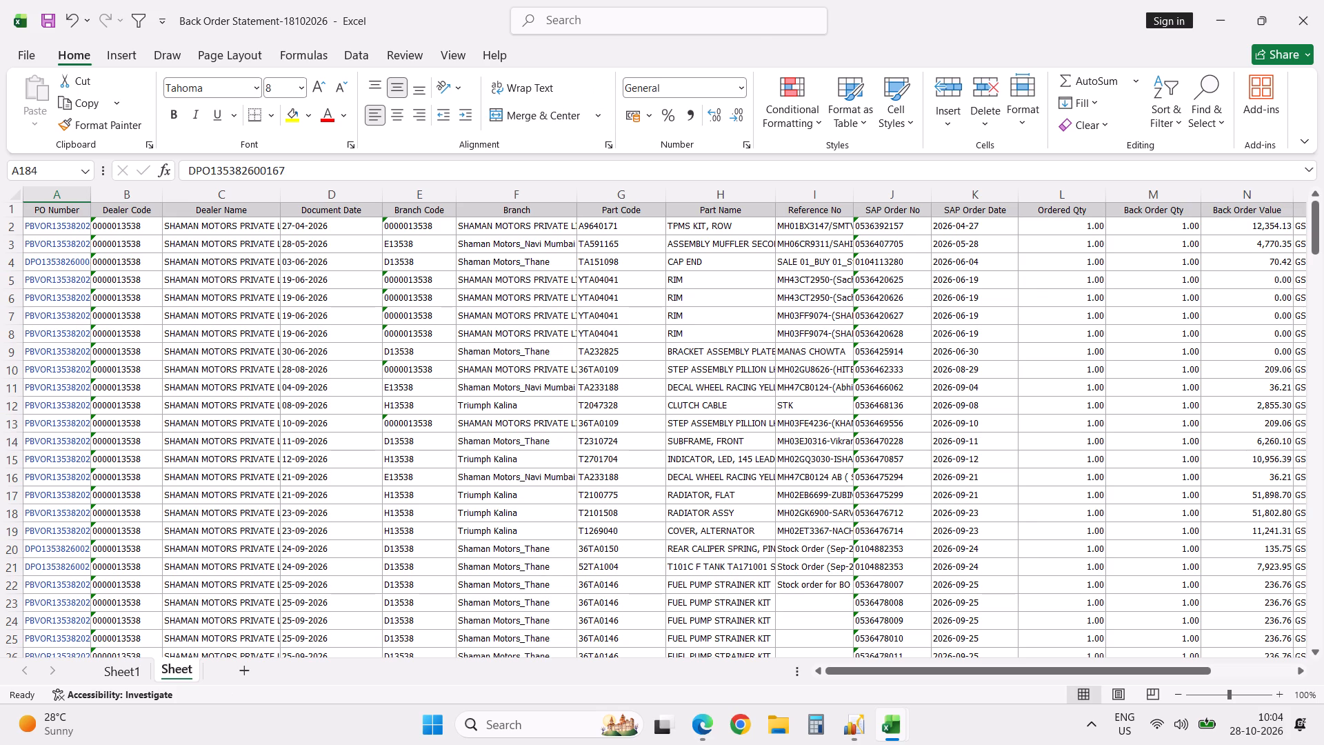
# Turn the column filters back on for the header row of the back order list.
pyautogui.hotkey('alt', 'd')
pyautogui.click(80, 217)
pyautogui.hotkey('alt', 'd')
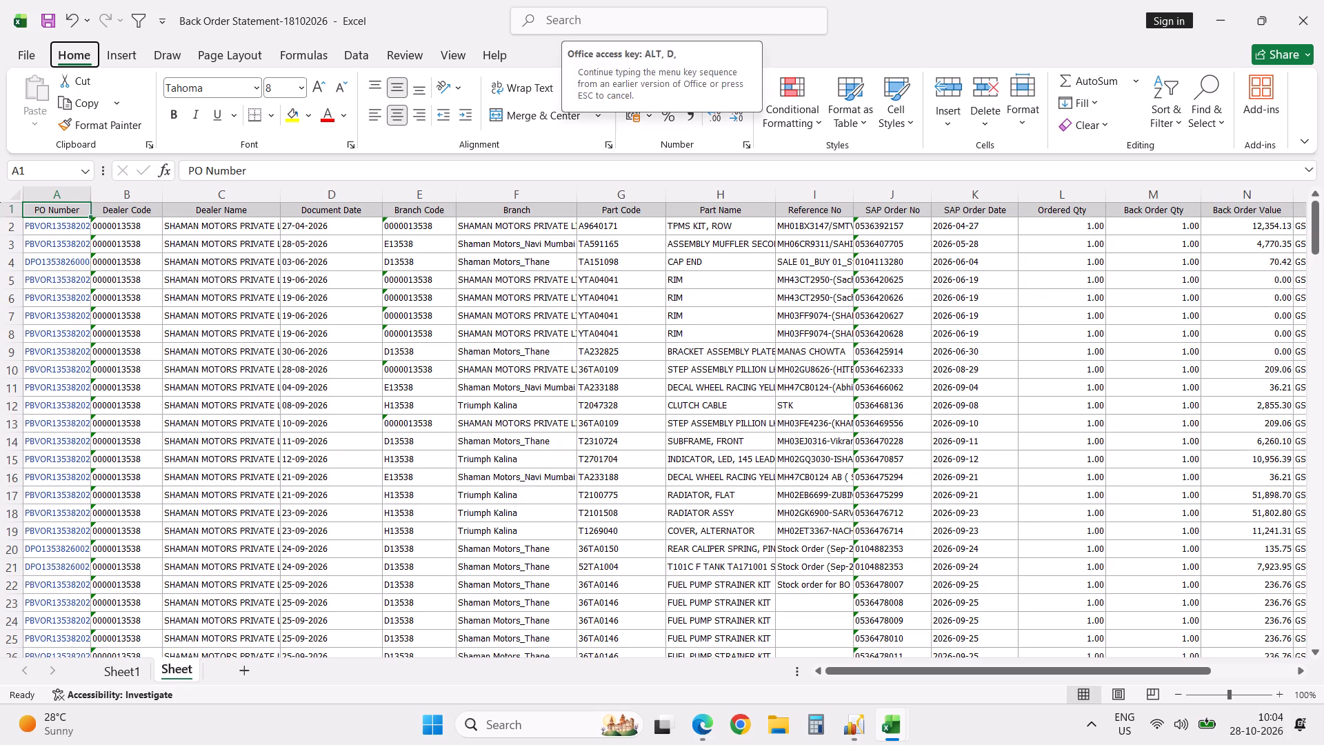
pyautogui.write('ff')
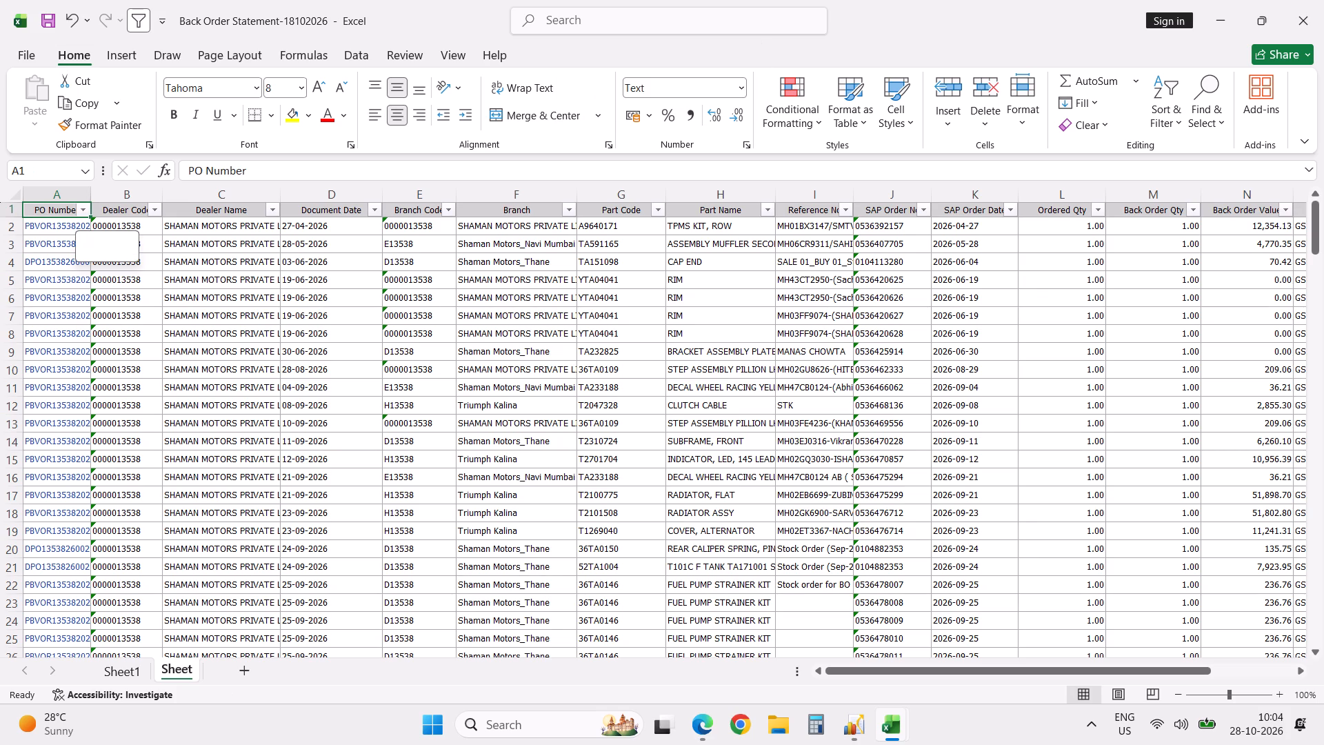
# Check which October document dates the back order list contains, leaving the list unfiltered.
pyautogui.click(375, 209)
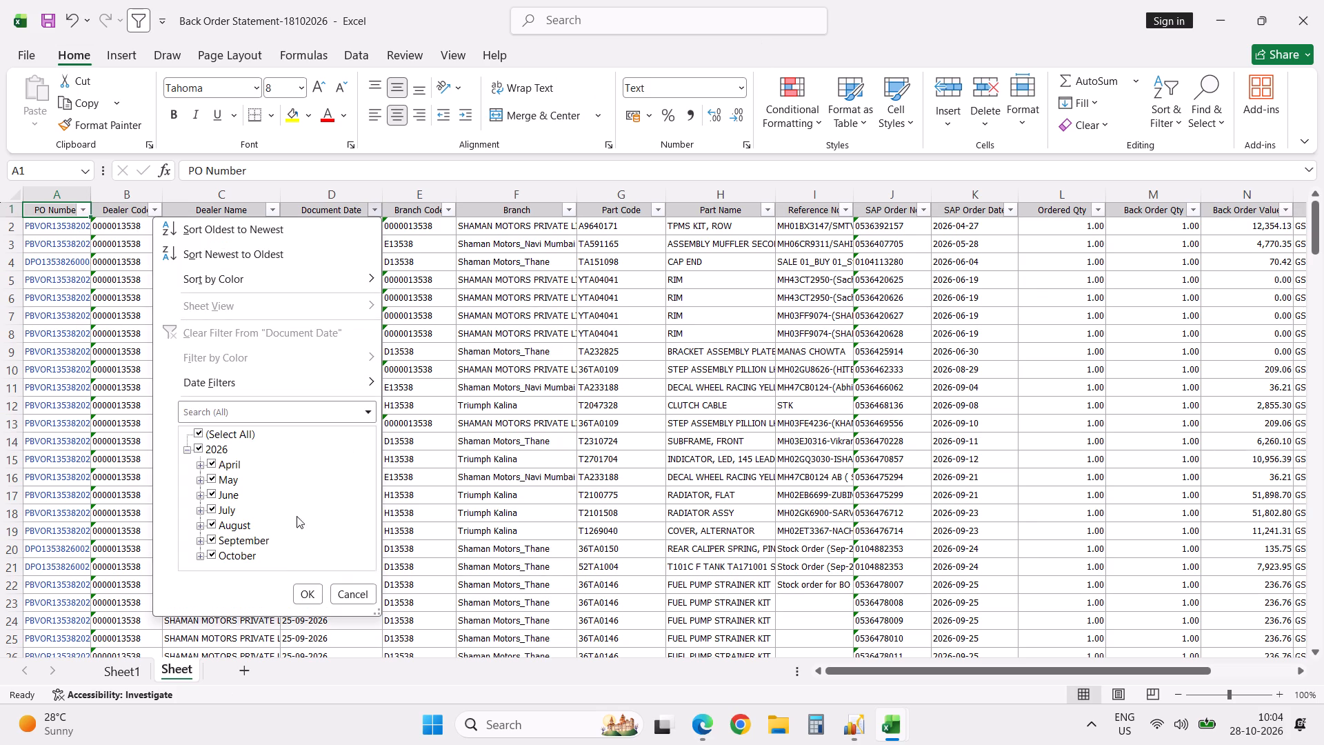
pyautogui.click(200, 433)
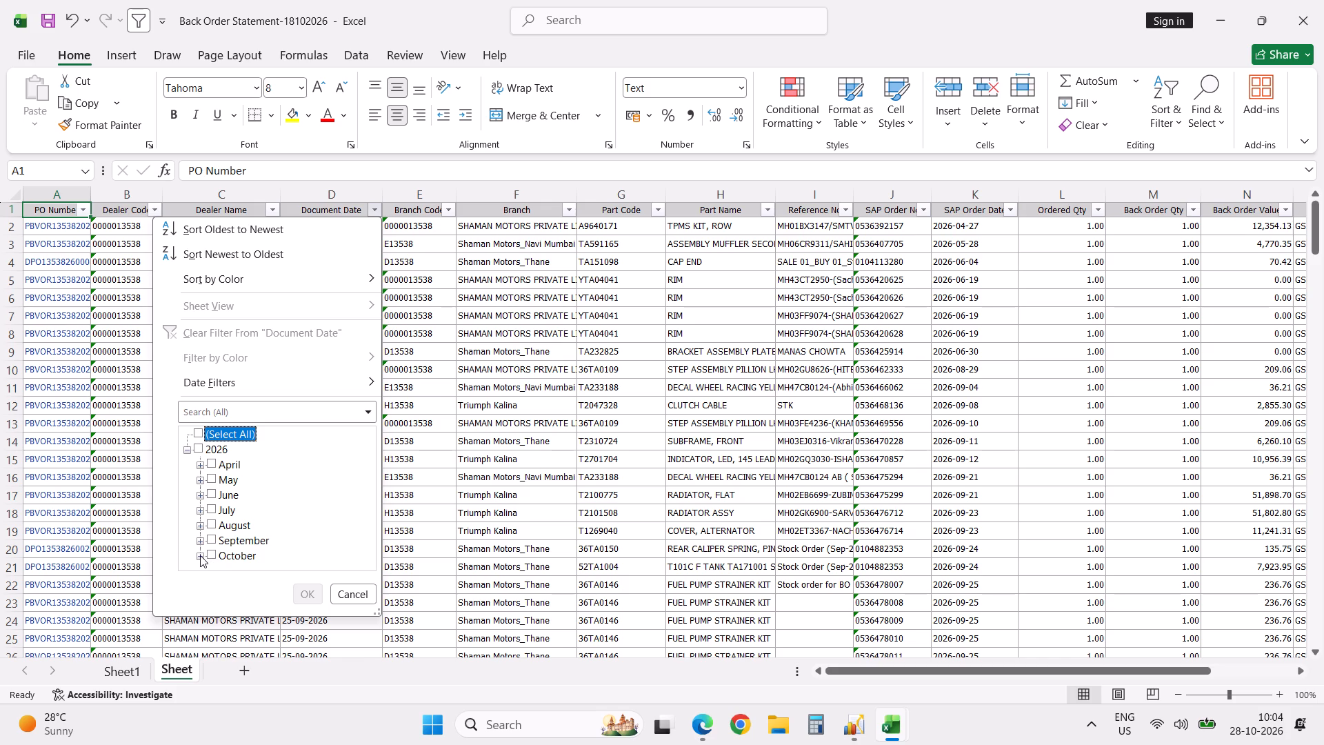
pyautogui.click(216, 552)
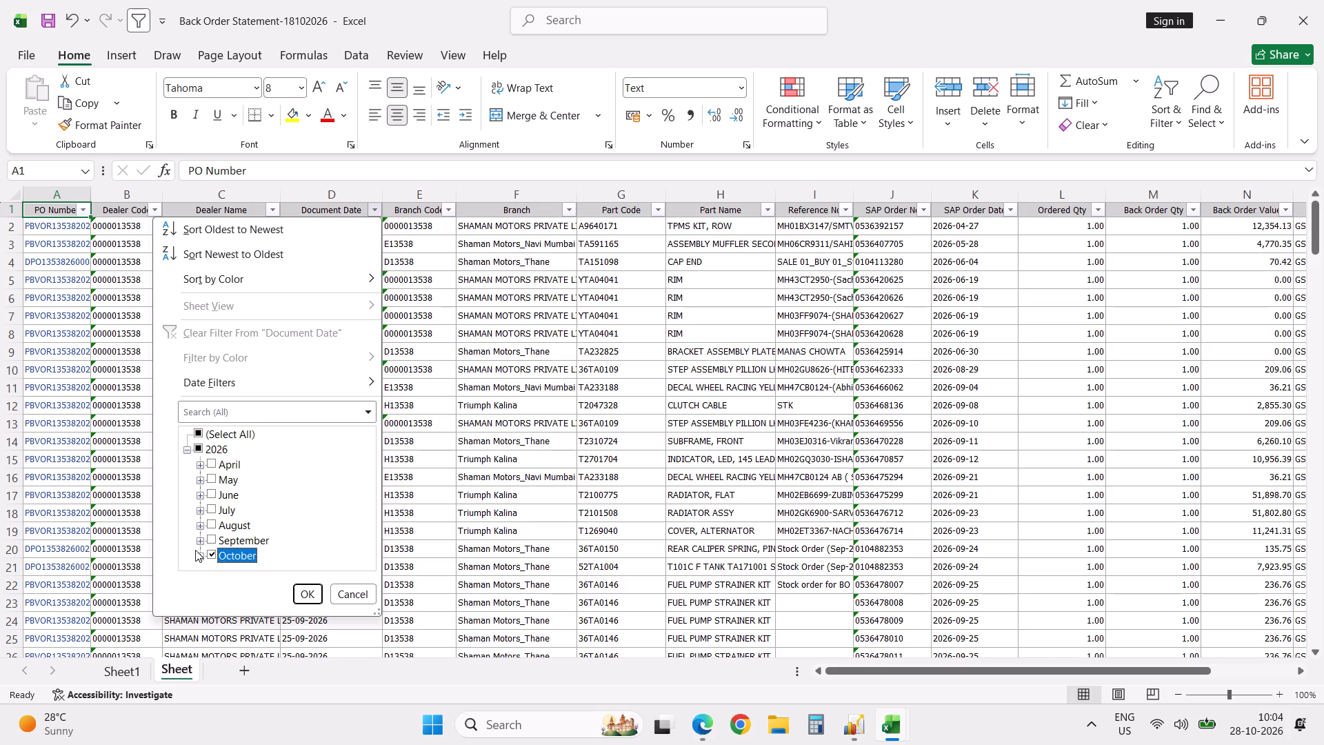
pyautogui.click(202, 557)
pyautogui.scroll(-5, 334, 477)
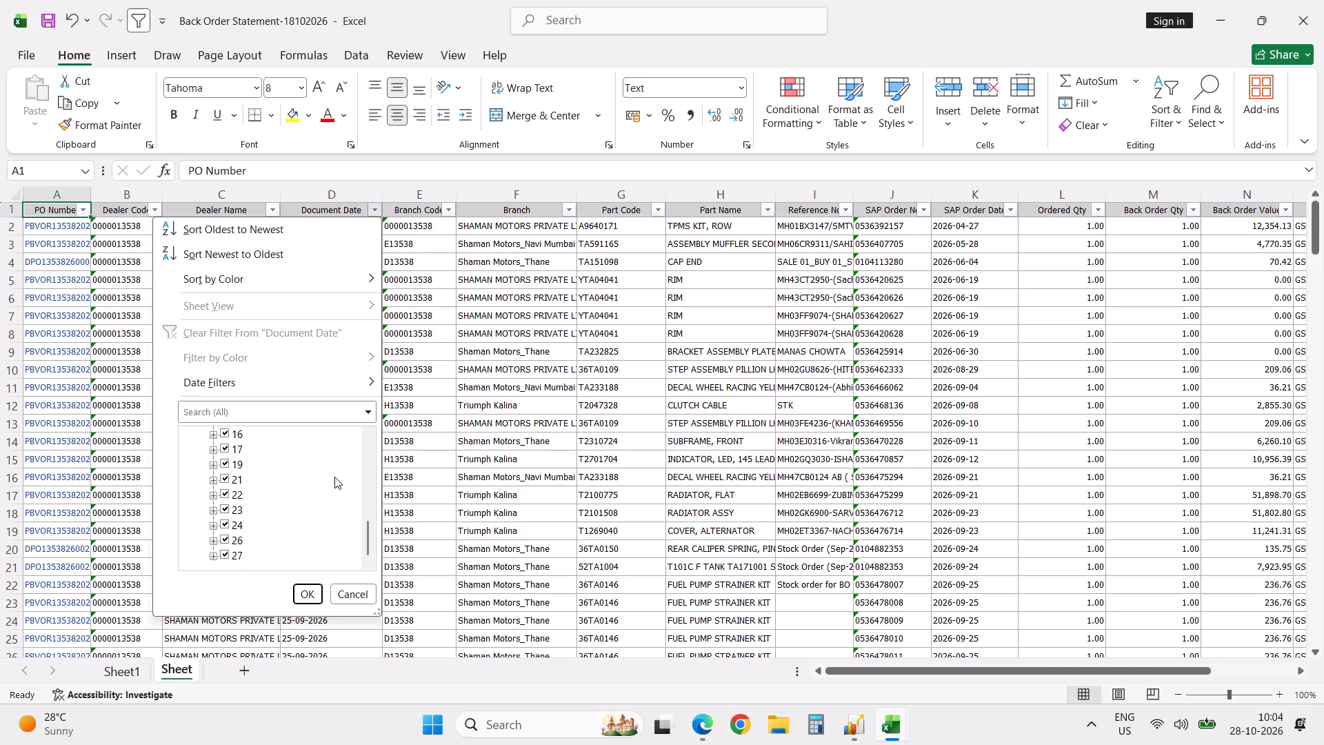
pyautogui.press('Escape')
pyautogui.press('Escape')
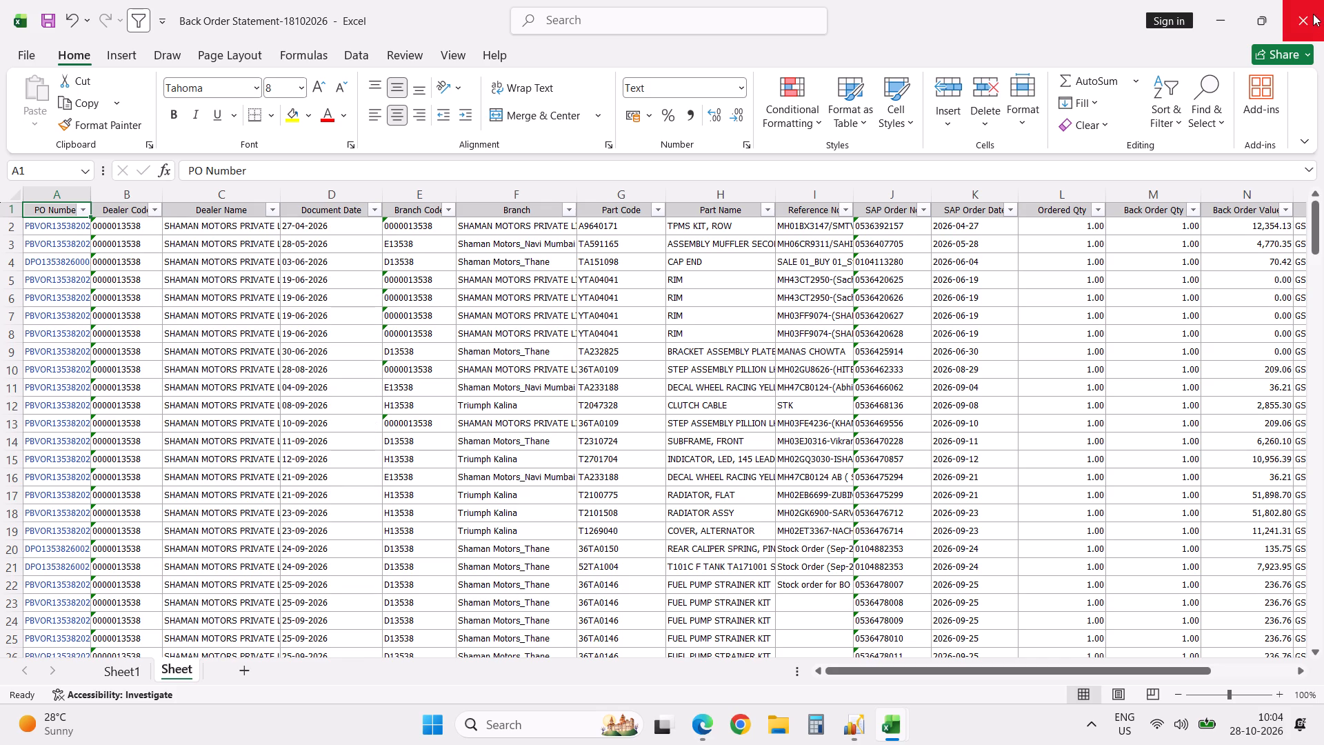
# Close the Back Order Statement-18102026 workbook, saving its changes.
pyautogui.click(1313, 14)
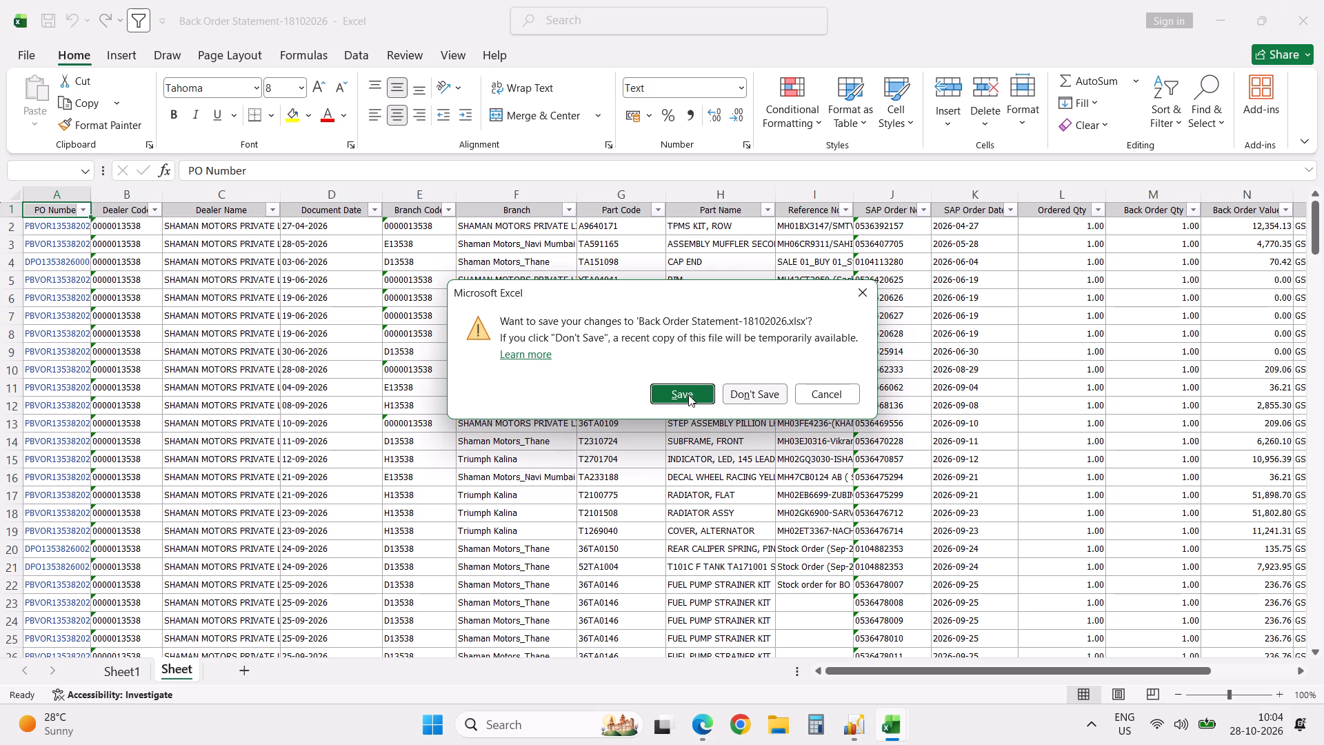
pyautogui.click(688, 395)
# In File Explorer's Funds Statement folder, rename Back Order Statement-18102026 as Back Order Statement-28102026.
pyautogui.hotkey('alt', 'Tab')
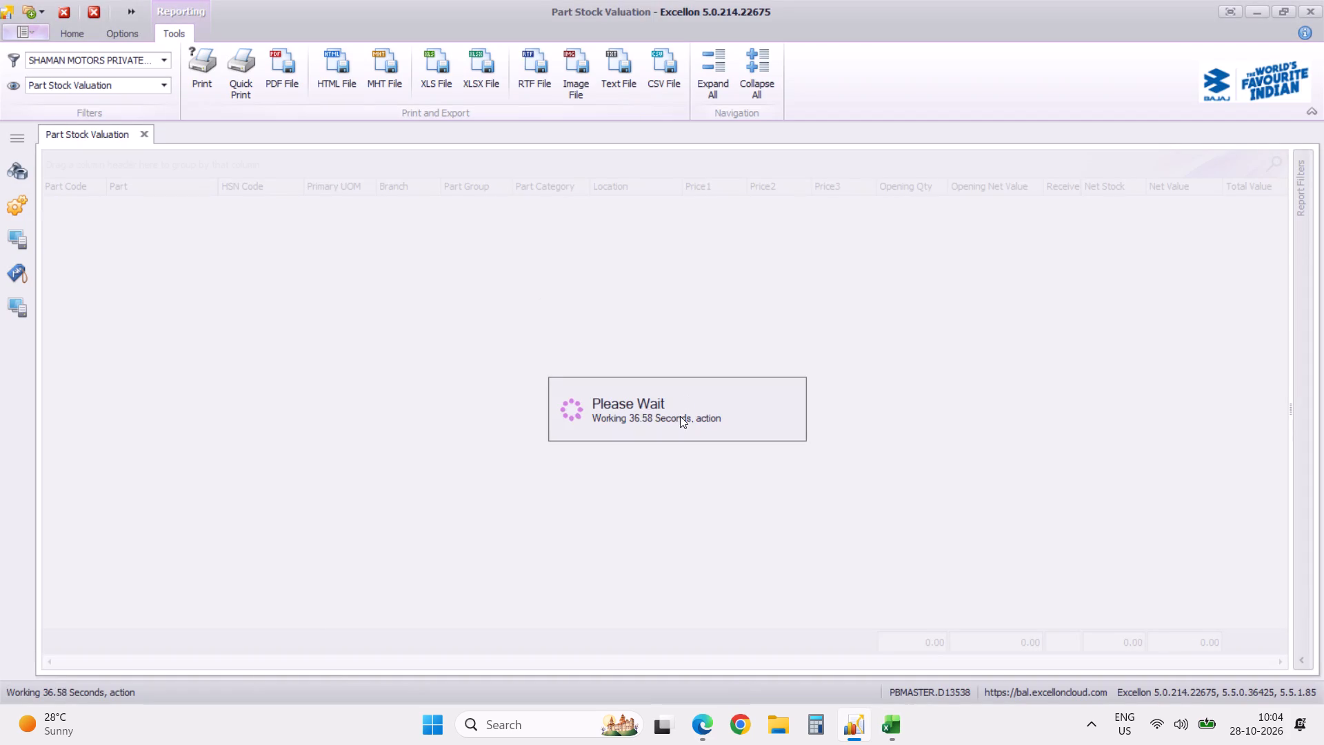
pyautogui.click(778, 728)
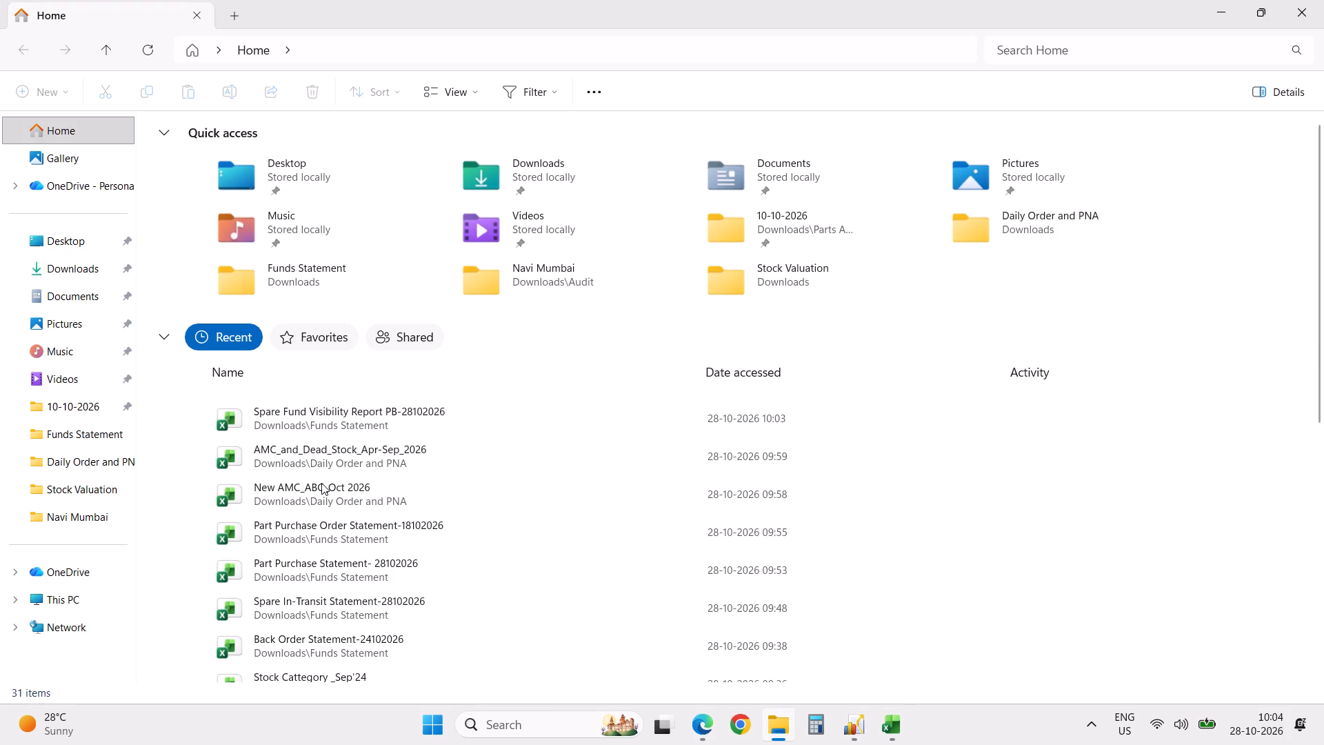
pyautogui.click(70, 431)
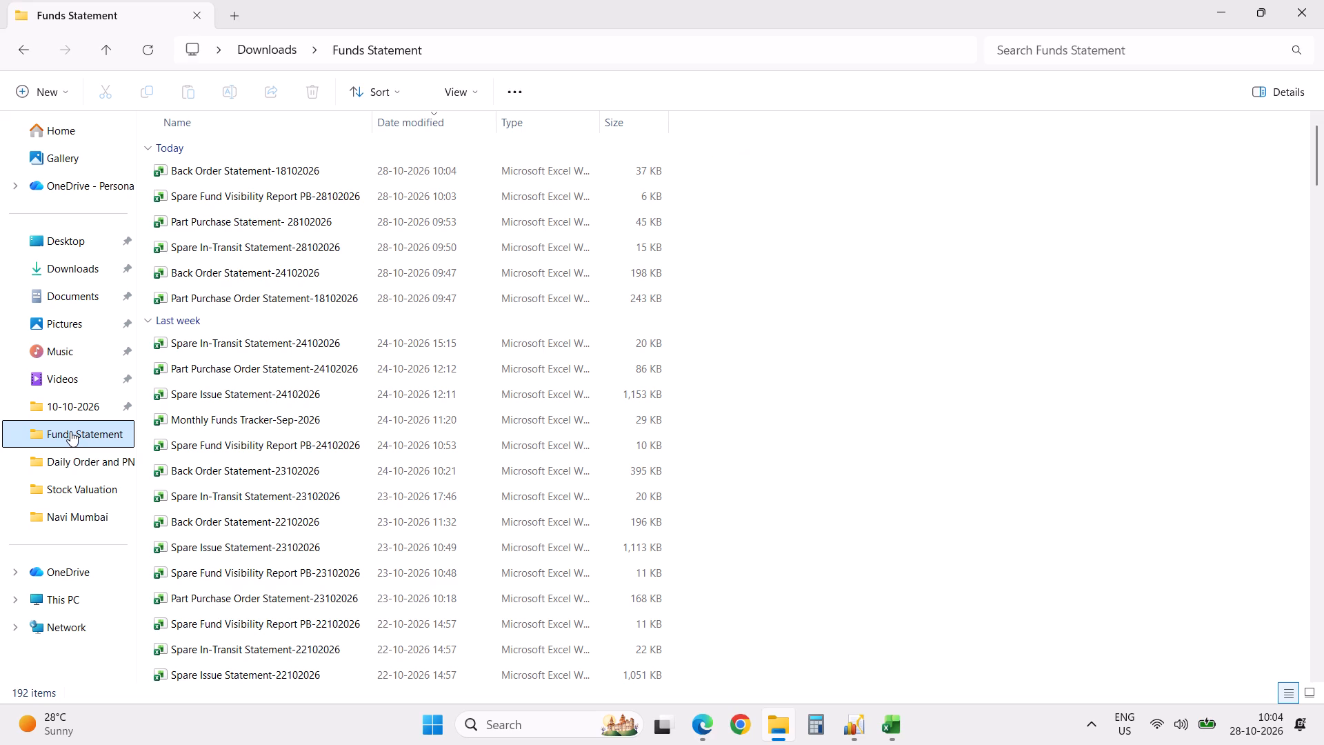
pyautogui.click(292, 170)
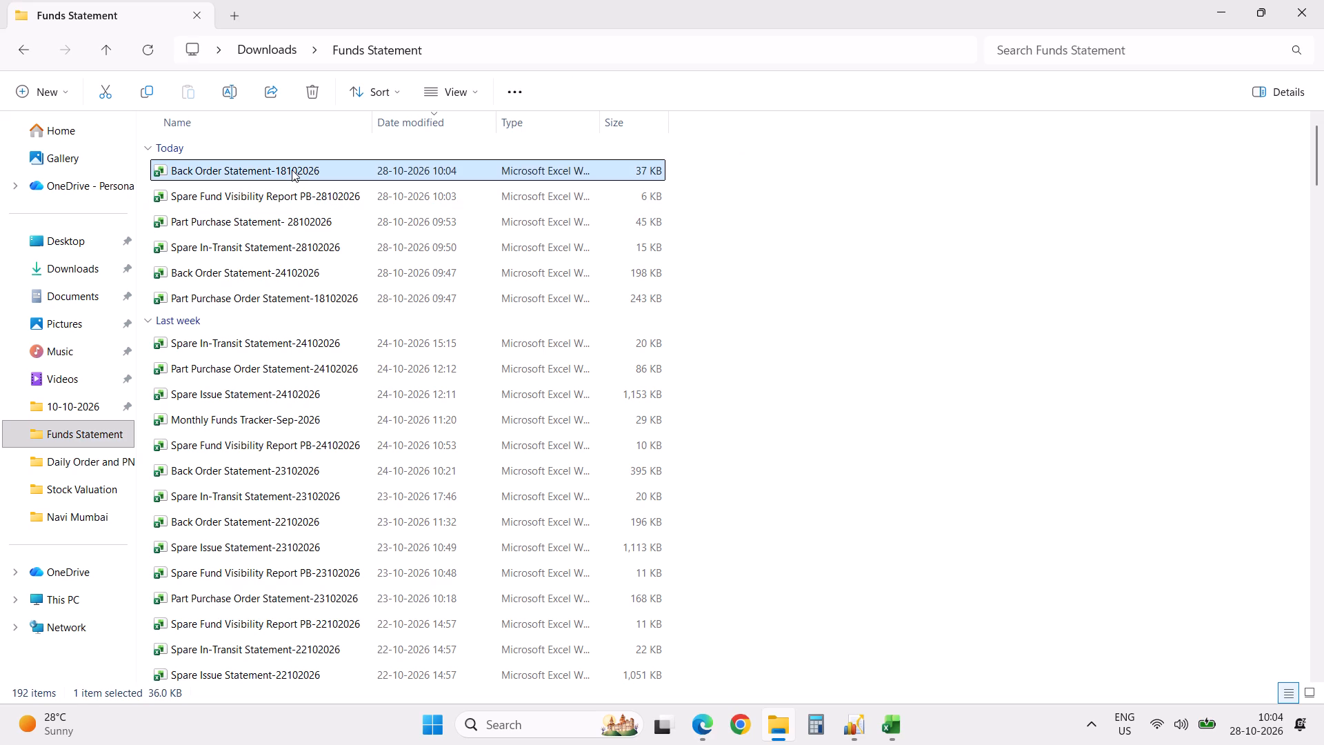
pyautogui.press('F2')
pyautogui.press('Left')
pyautogui.press('Left')
pyautogui.press('Left')
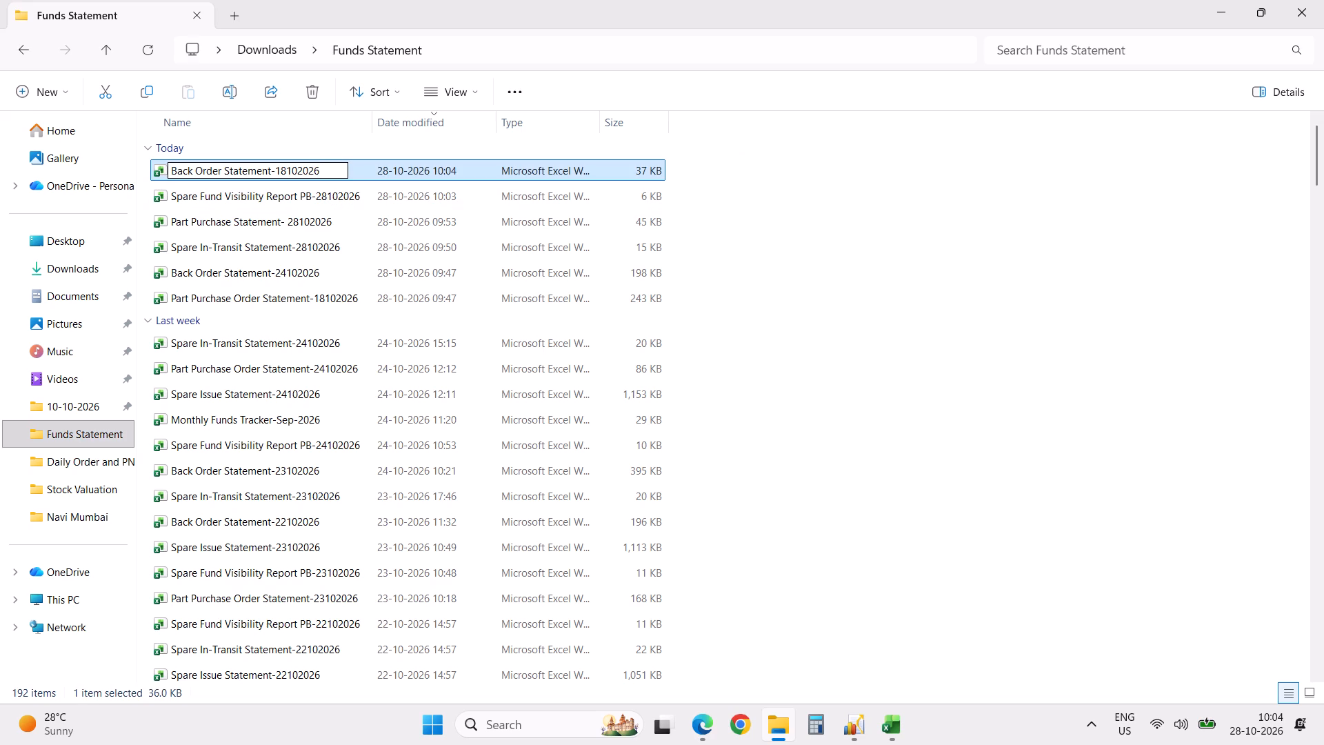
pyautogui.press('Left')
pyautogui.press('Right')
pyautogui.press('Right')
pyautogui.press('Right')
pyautogui.press('Right')
pyautogui.press('Right')
pyautogui.press('Right')
pyautogui.press('Right')
pyautogui.press('Right')
pyautogui.press('Right')
pyautogui.press('Right')
pyautogui.press('Right')
pyautogui.press('Right')
pyautogui.press('Right')
pyautogui.press('Right')
pyautogui.press('Right')
pyautogui.press('Right')
pyautogui.press('Right')
pyautogui.press('Right')
pyautogui.press('Right')
pyautogui.press('Right')
pyautogui.press('Right')
pyautogui.press('Right')
pyautogui.hotkey('shift', 'Left')
pyautogui.press('2')
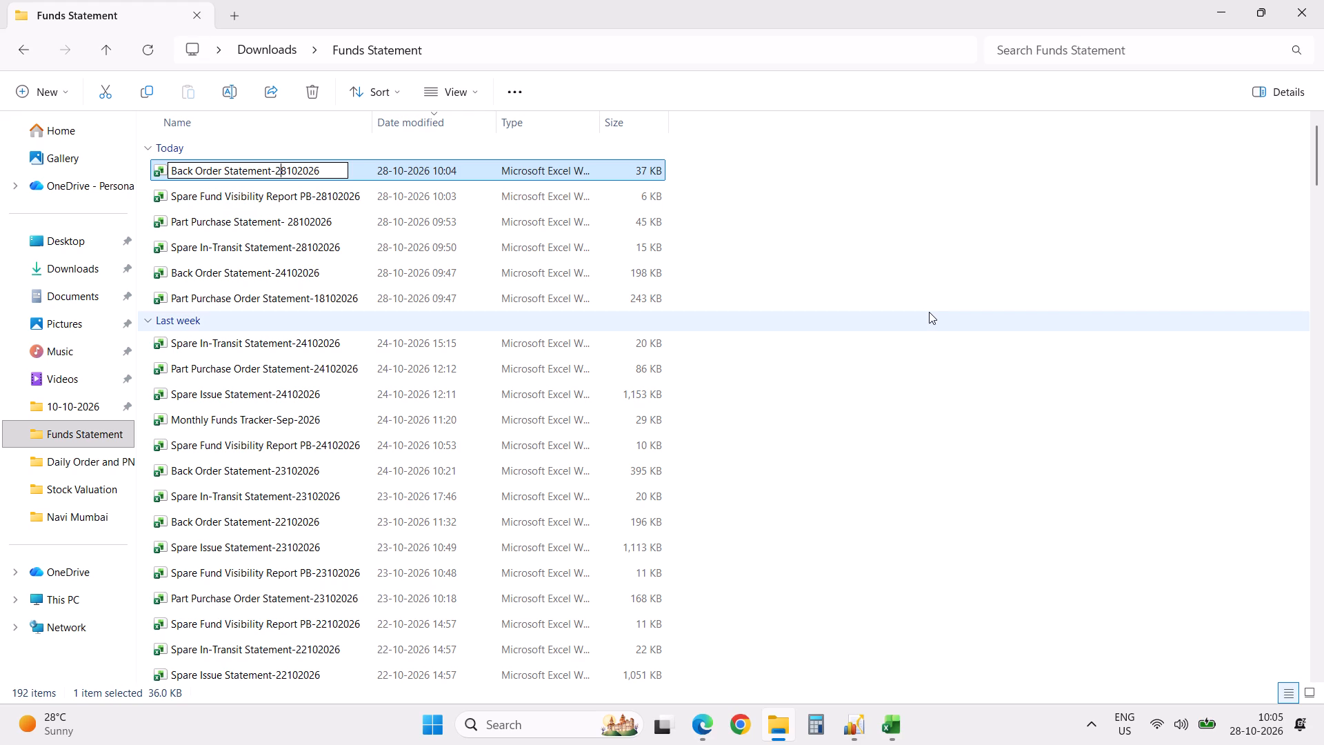
pyautogui.click(929, 312)
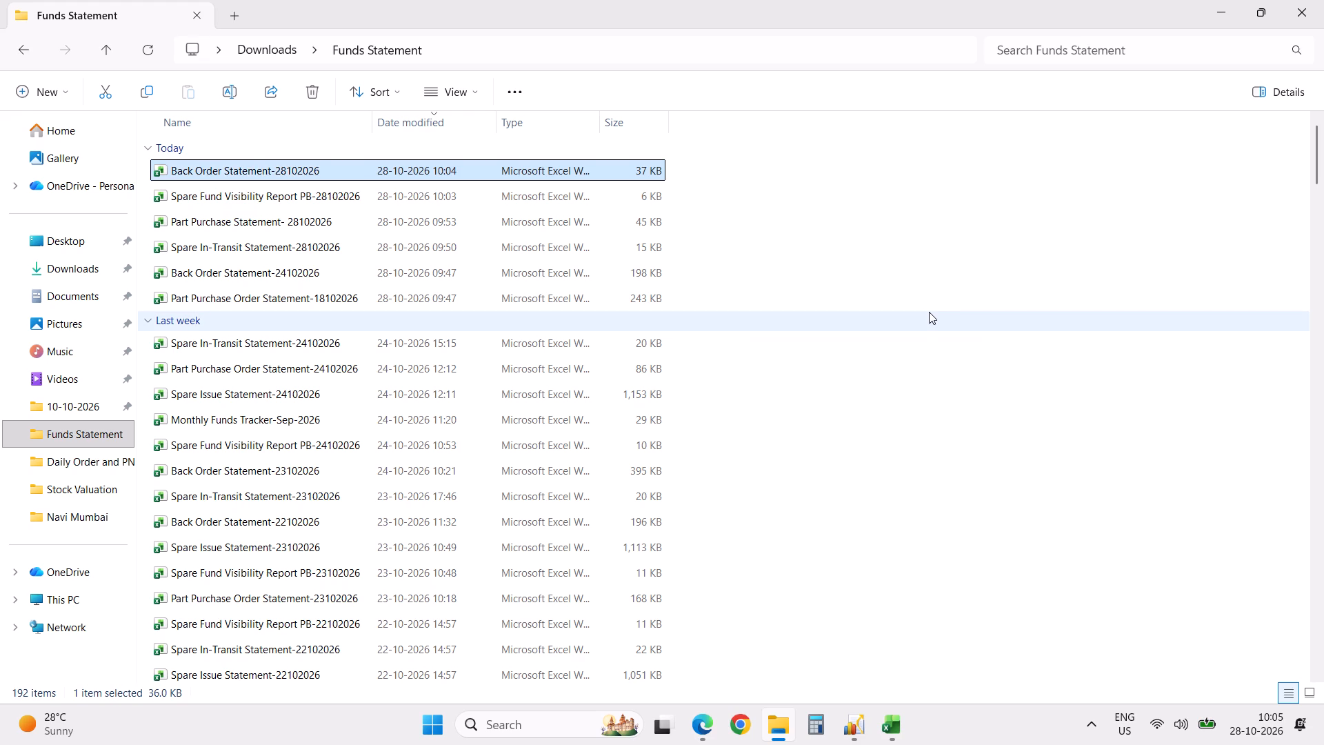
# Rename Part Purchase Order Statement-18102026 as Part Purchase Order Statement-28102026.
pyautogui.click(310, 297)
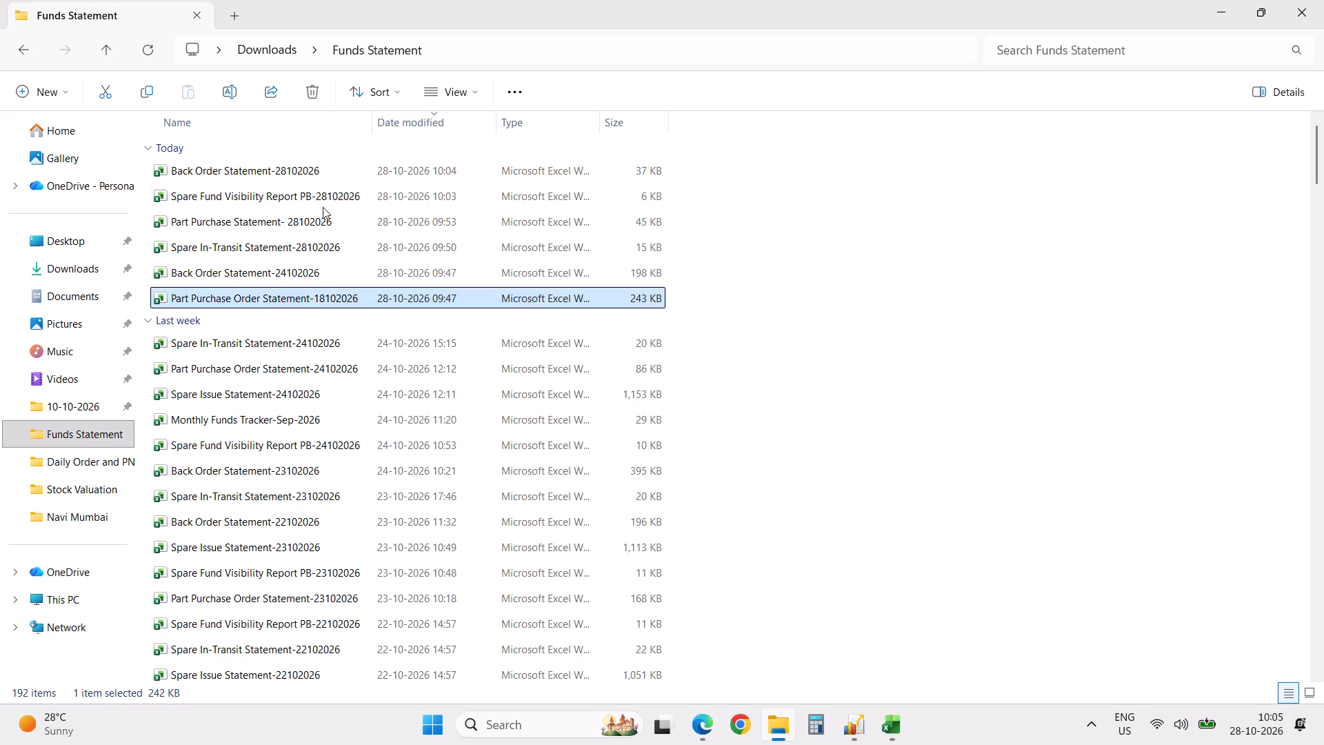
pyautogui.press('F2')
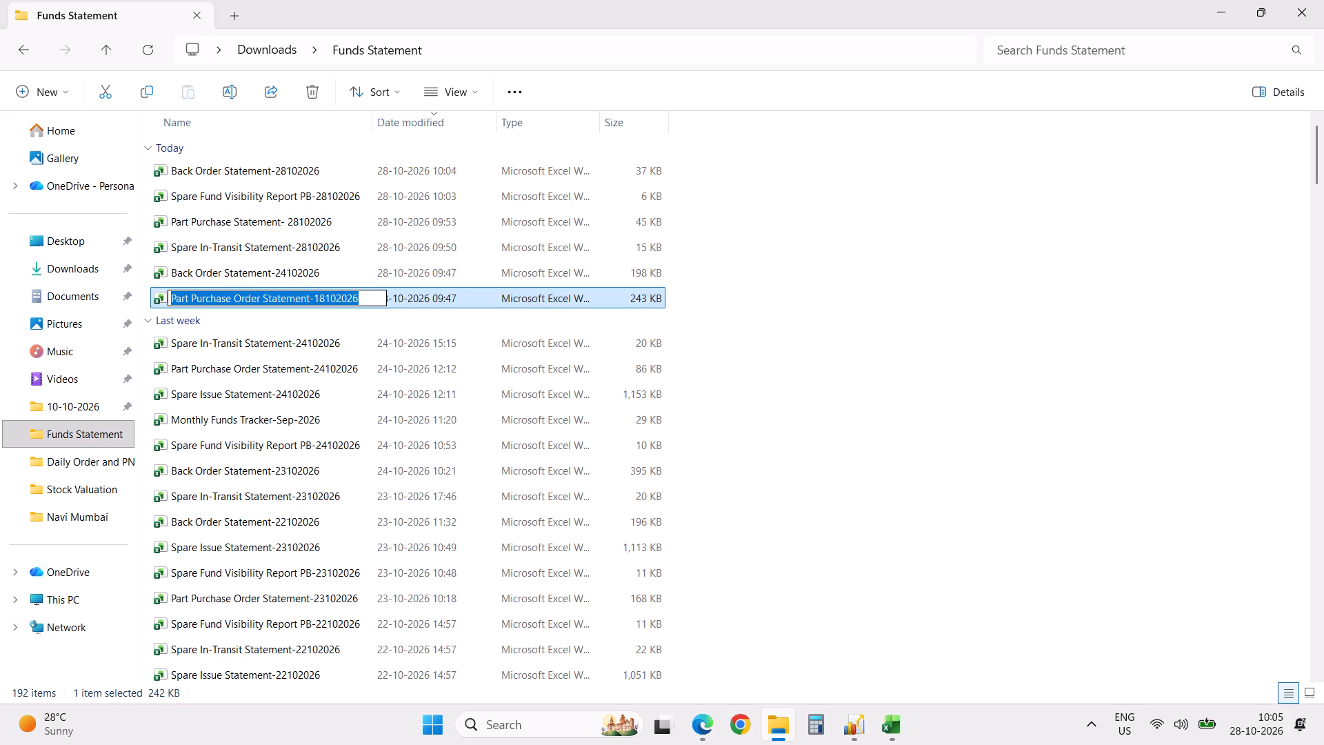
pyautogui.click(320, 299)
pyautogui.press('BackSpace')
pyautogui.press('2')
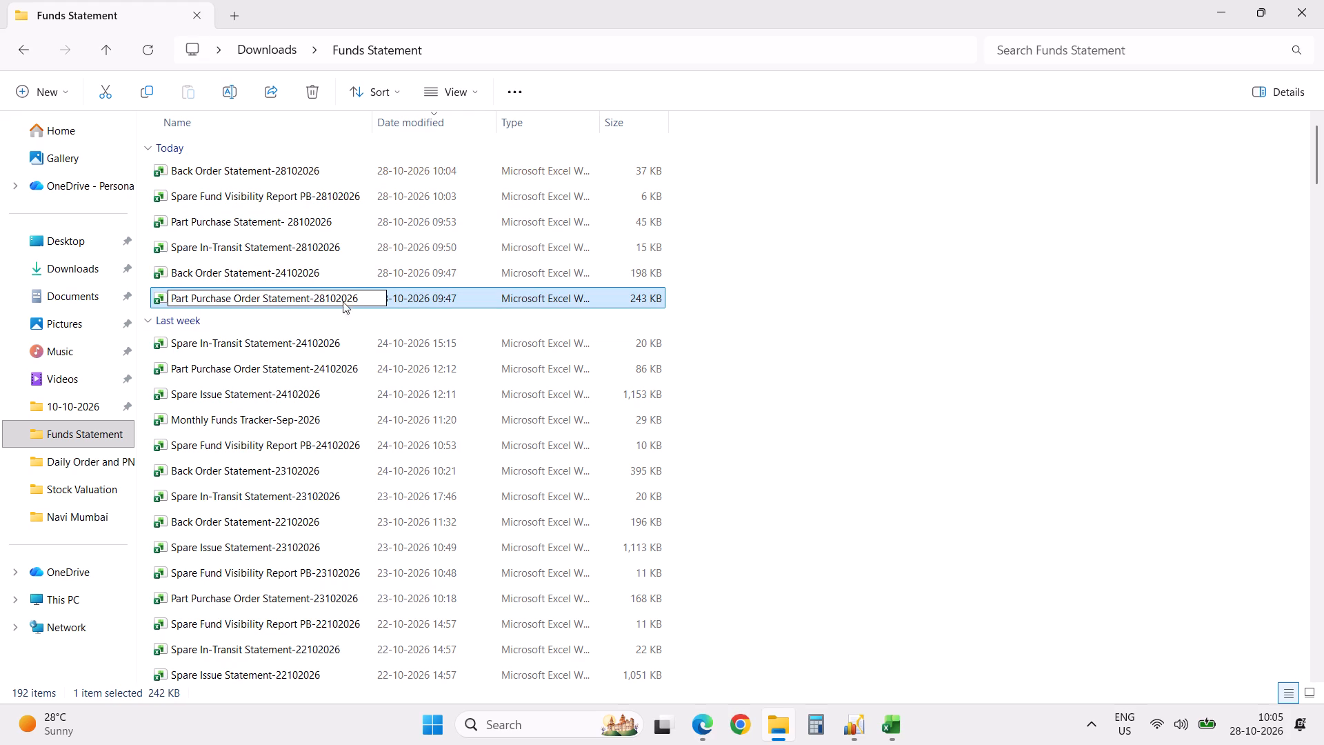
pyautogui.click(912, 373)
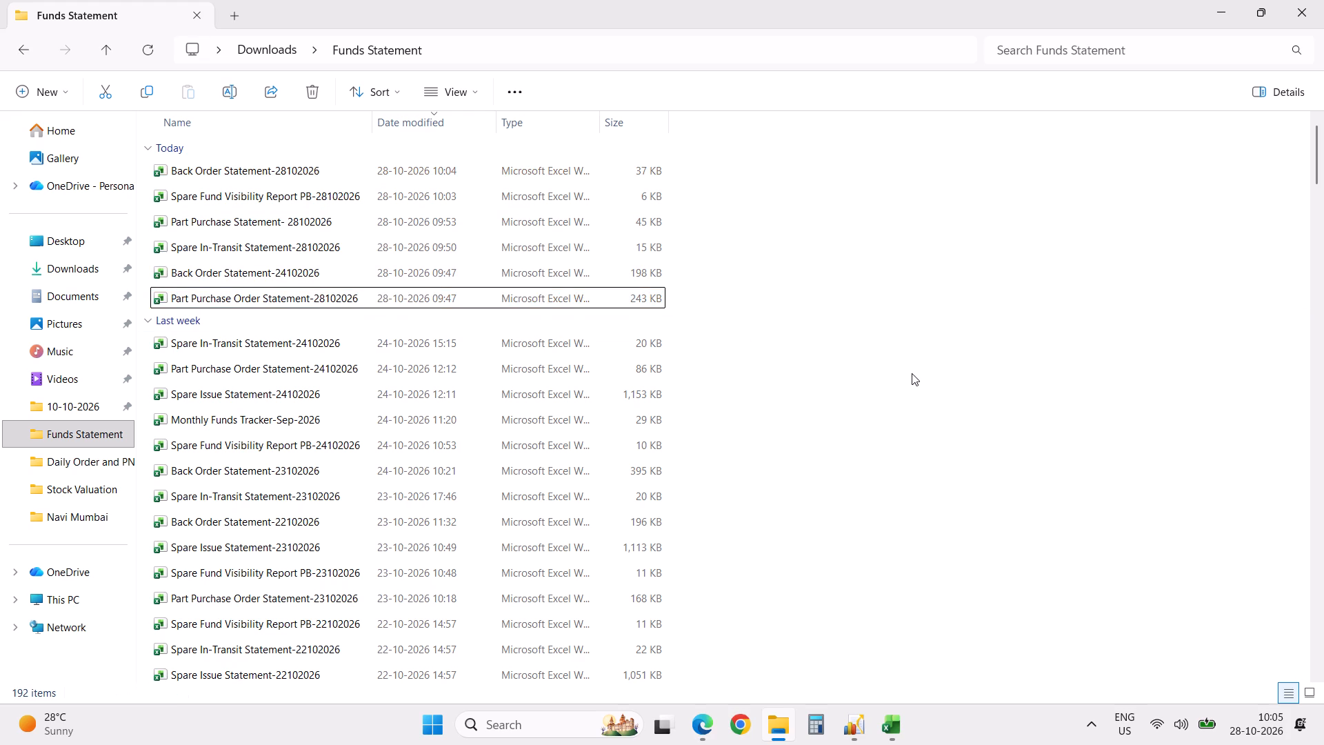
# In Excellon, export the stock valuation to XLSX without hyperlinks as Part Stock Valuation-28102026 in Downloads' Stock Valuation folder, and open it.
pyautogui.hotkey('alt', 'Tab')
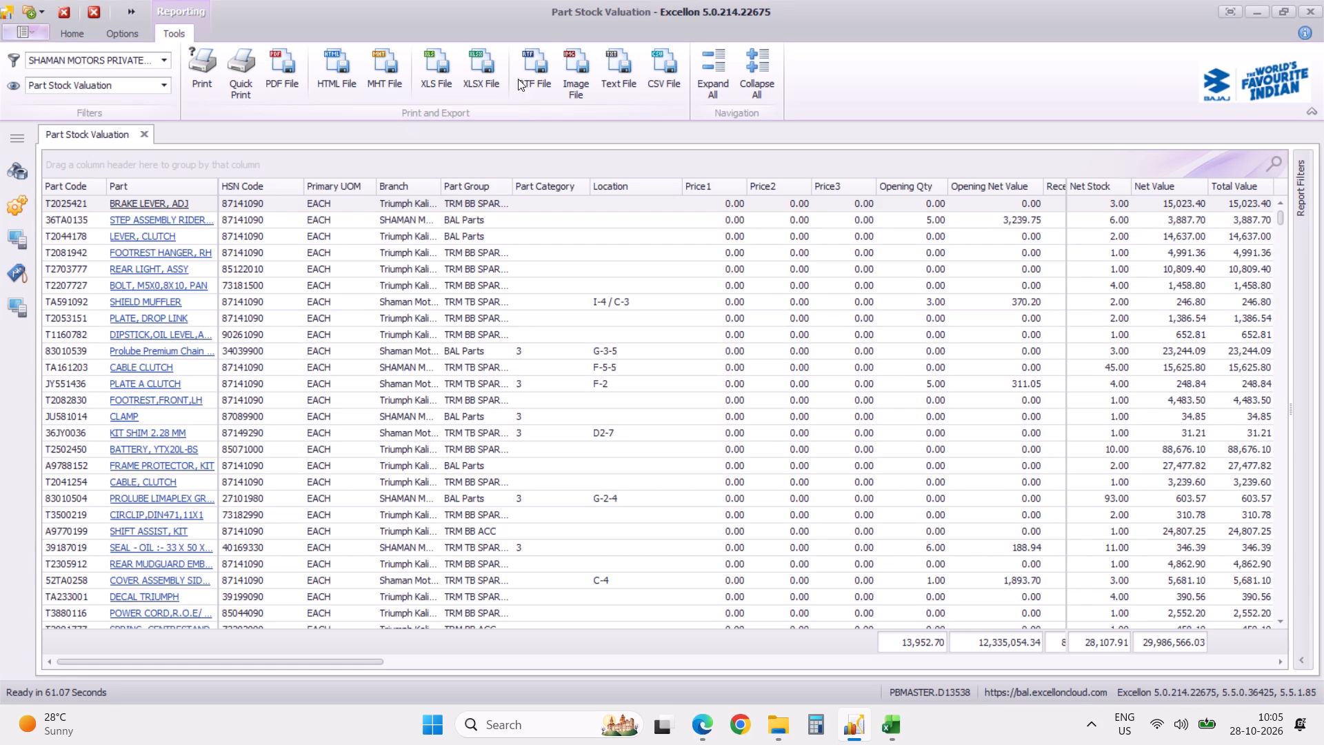
pyautogui.click(487, 70)
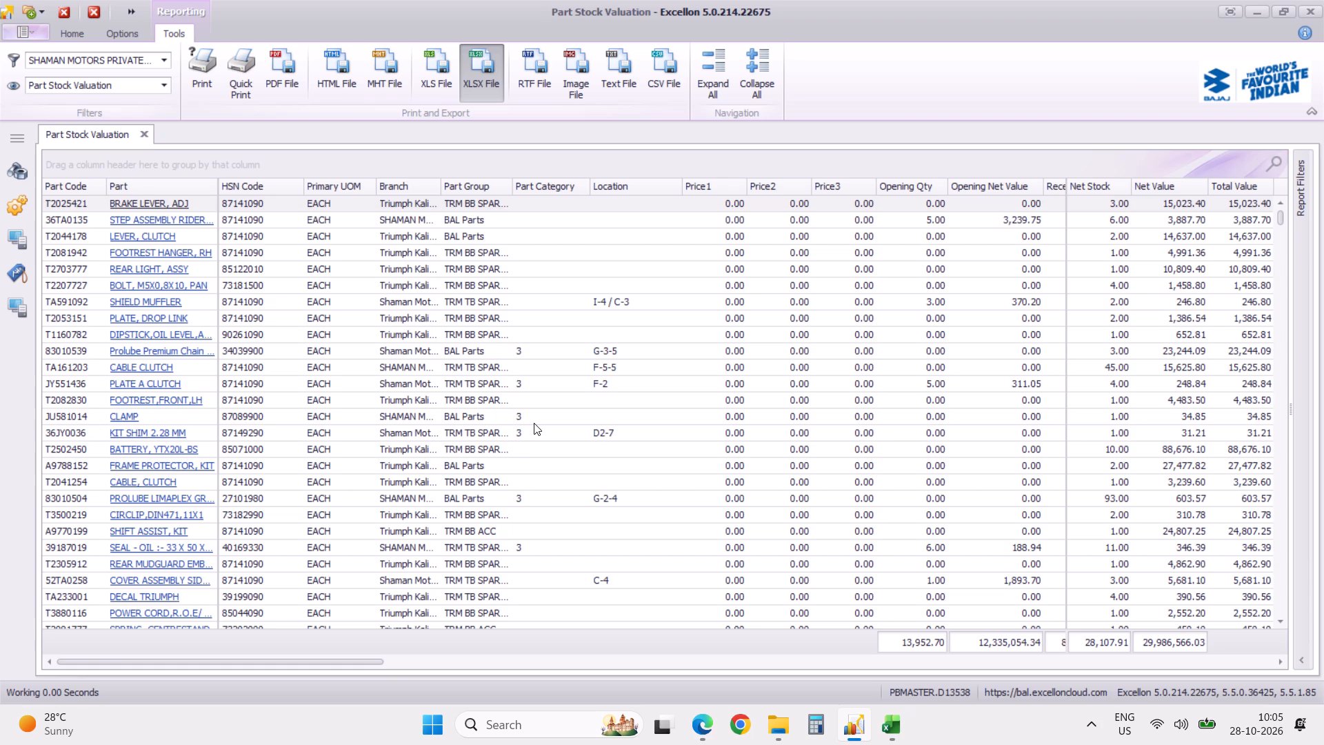
pyautogui.click(556, 393)
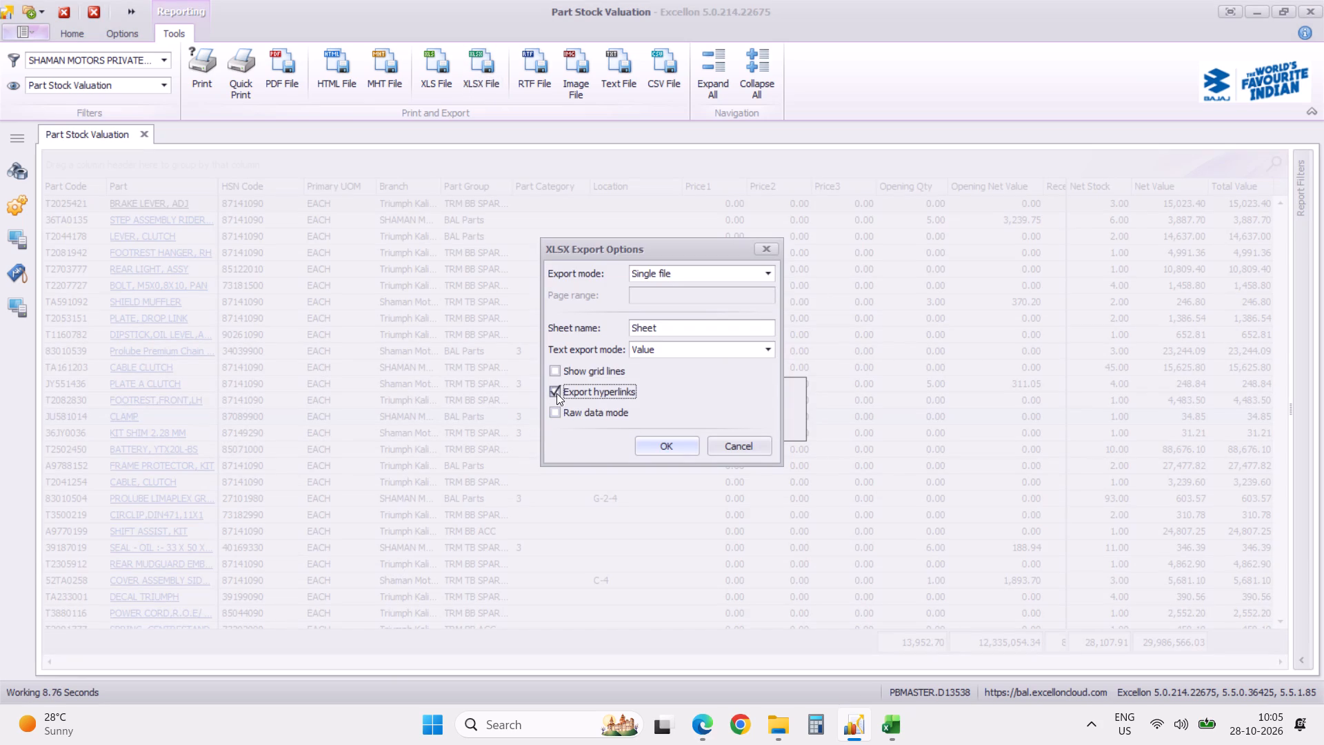
pyautogui.click(684, 446)
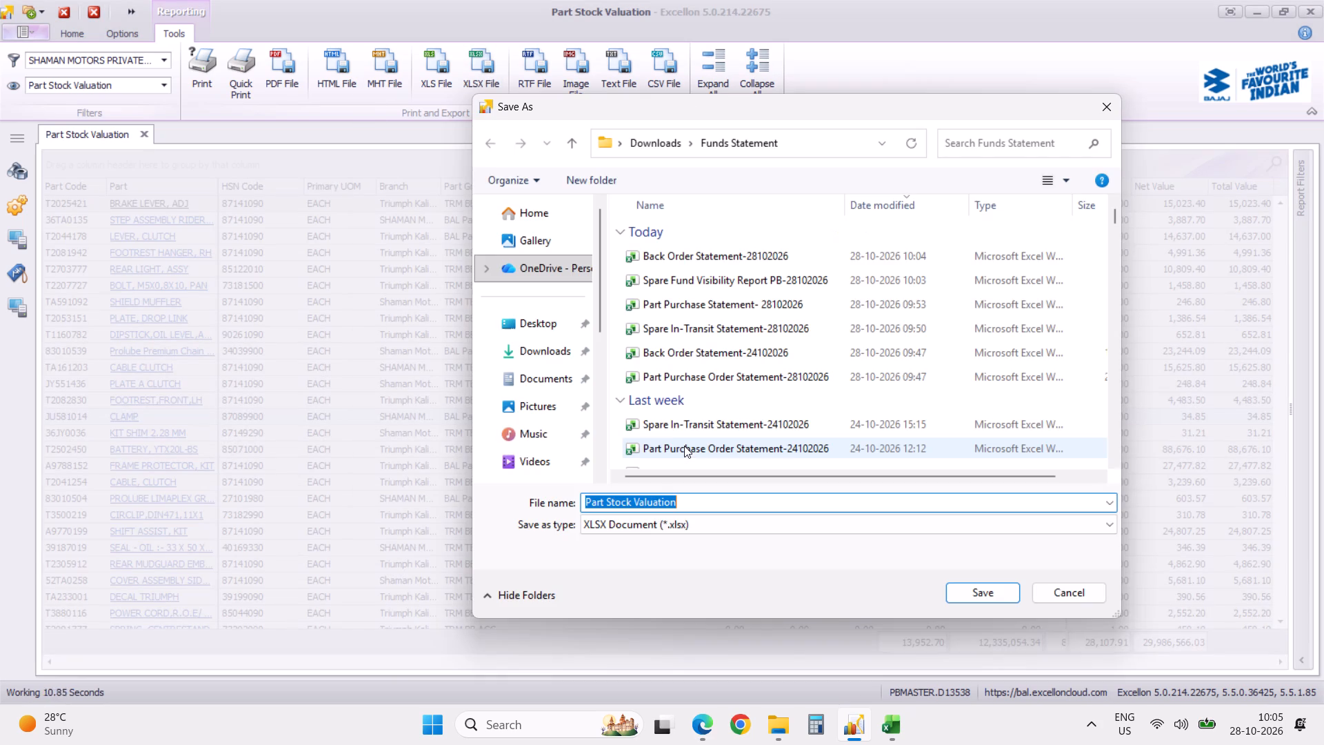
pyautogui.click(659, 145)
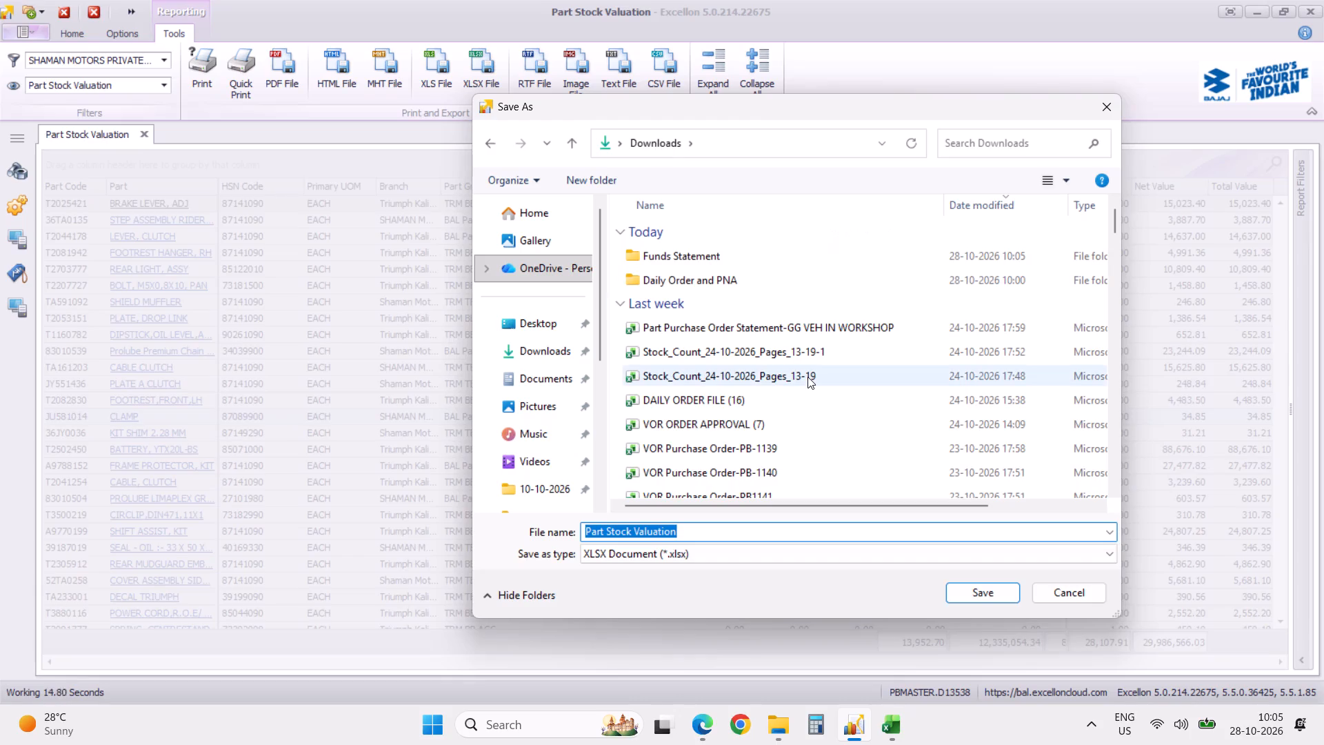
pyautogui.tripleClick(1113, 490)
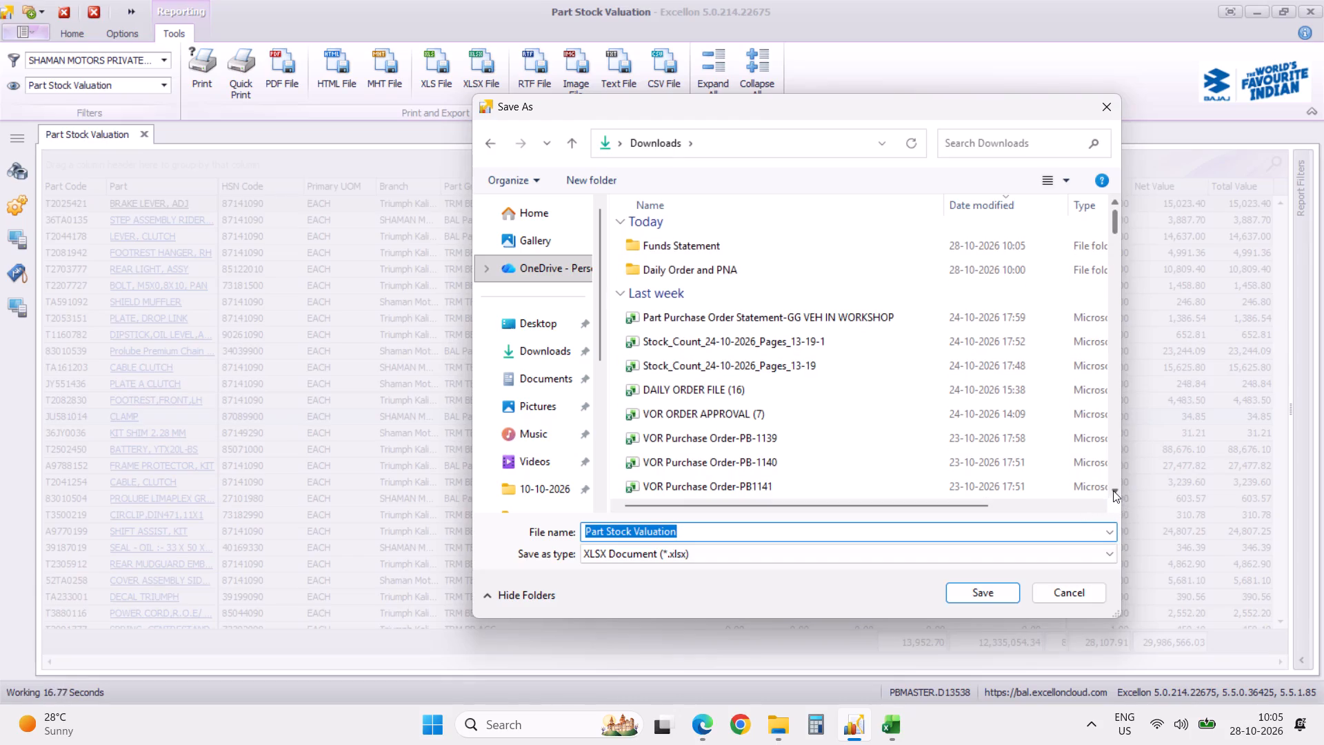
pyautogui.tripleClick(1113, 490)
pyautogui.tripleClick(1113, 490)
pyautogui.tripleClick(1113, 490)
pyautogui.tripleClick(1113, 490)
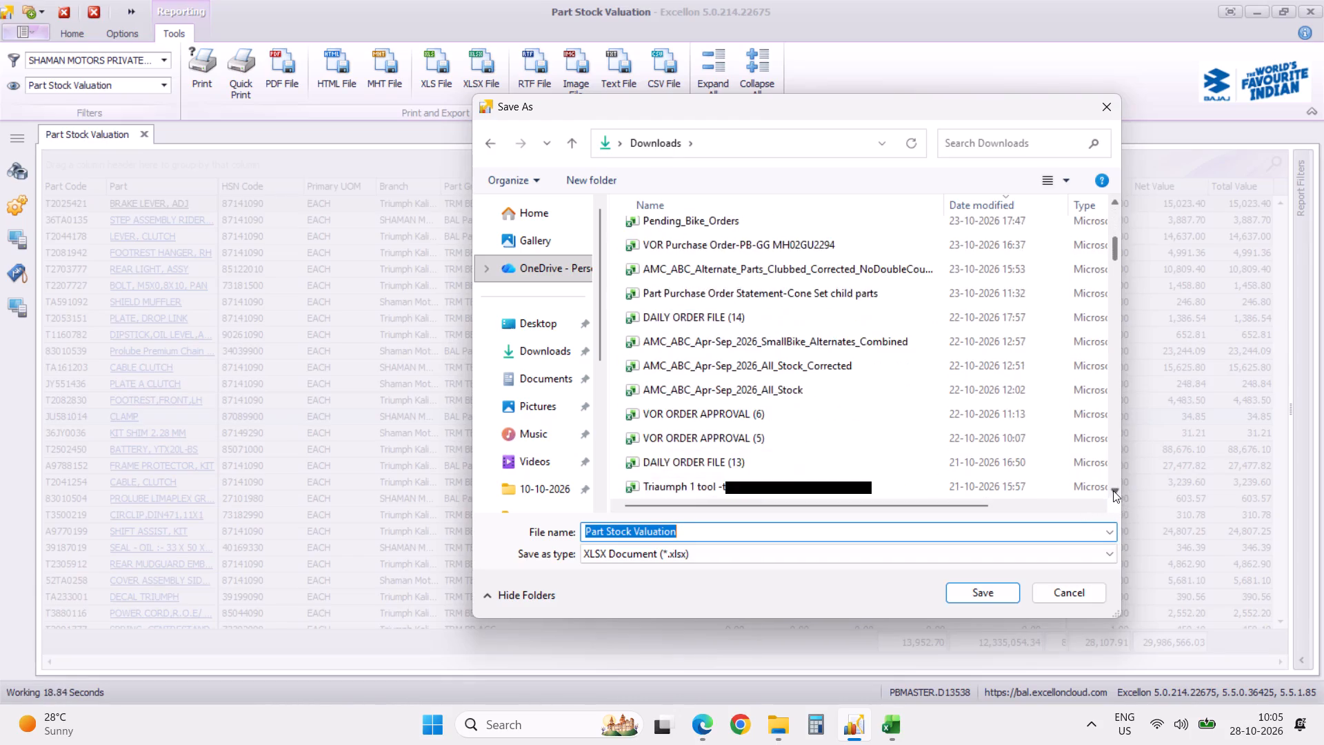
pyautogui.tripleClick(1113, 490)
pyautogui.tripleClick(1113, 490)
pyautogui.tripleClick(1113, 490)
pyautogui.click(1113, 490)
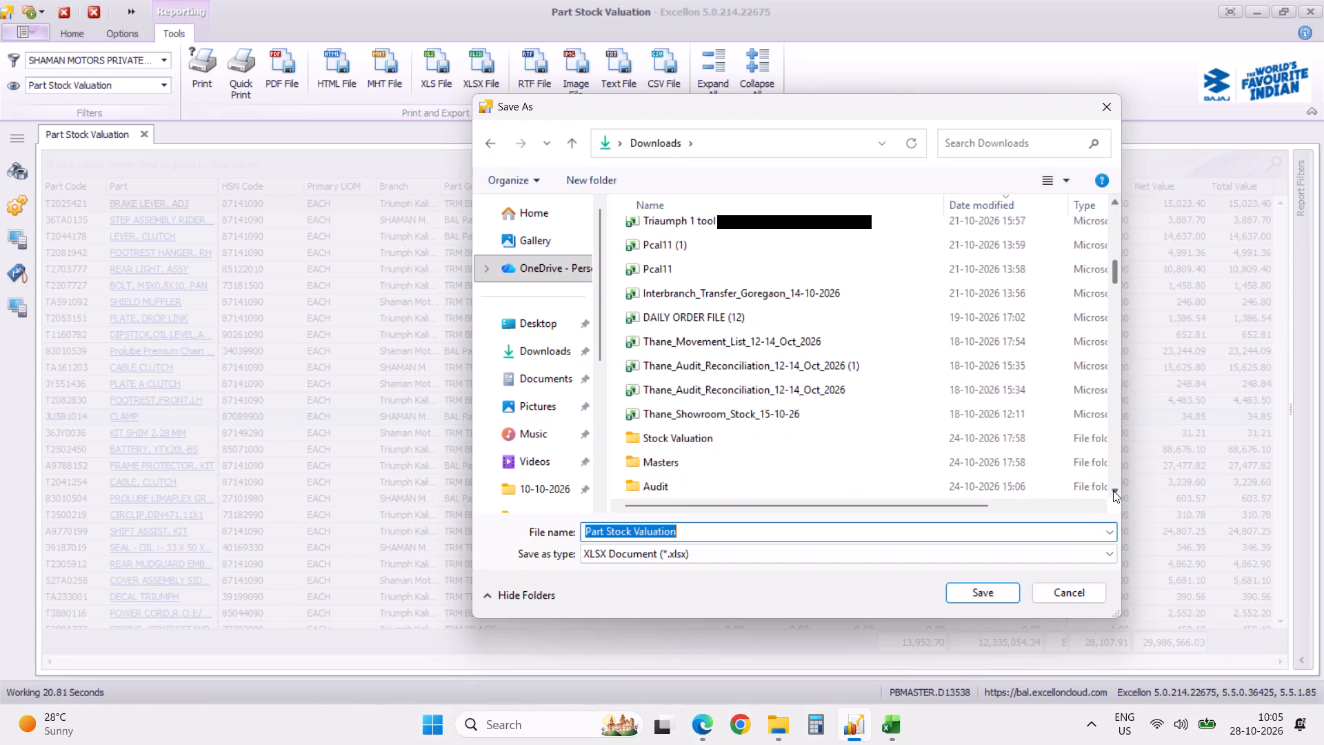
pyautogui.doubleClick(794, 433)
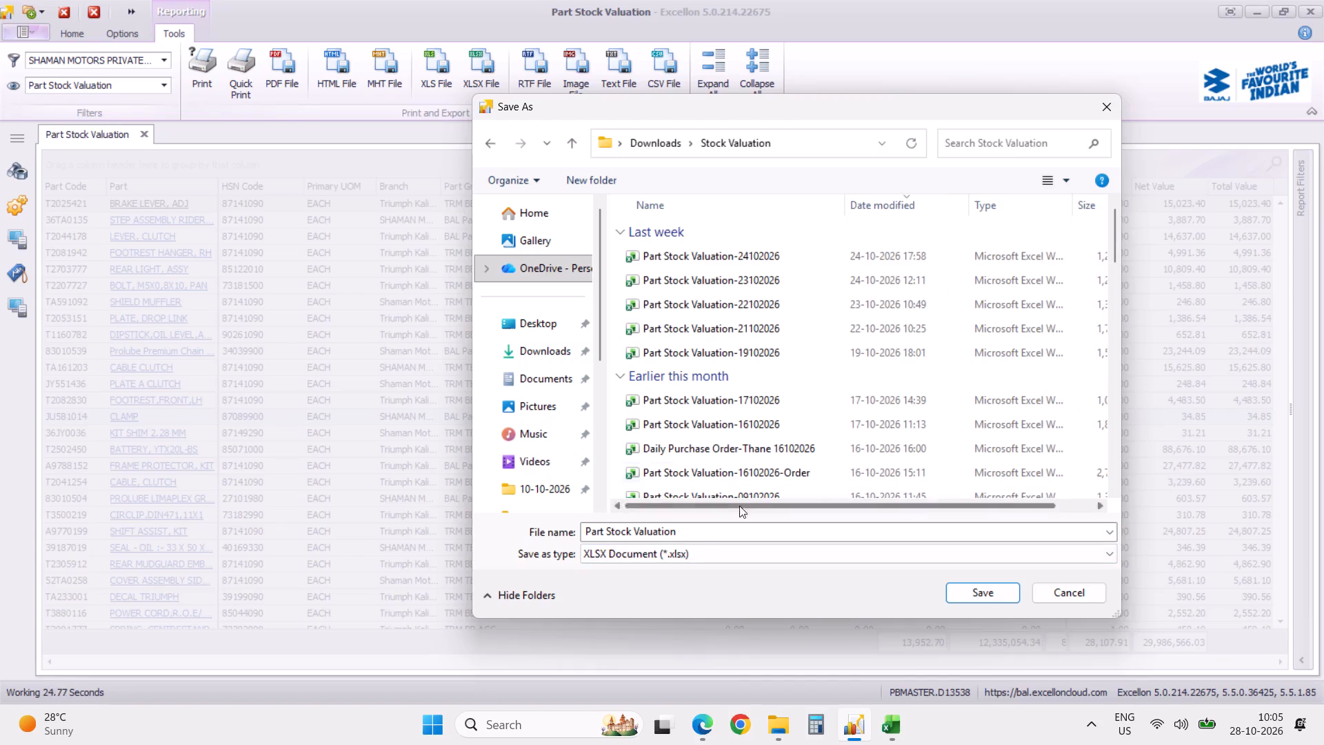
pyautogui.click(733, 531)
pyautogui.click(733, 531)
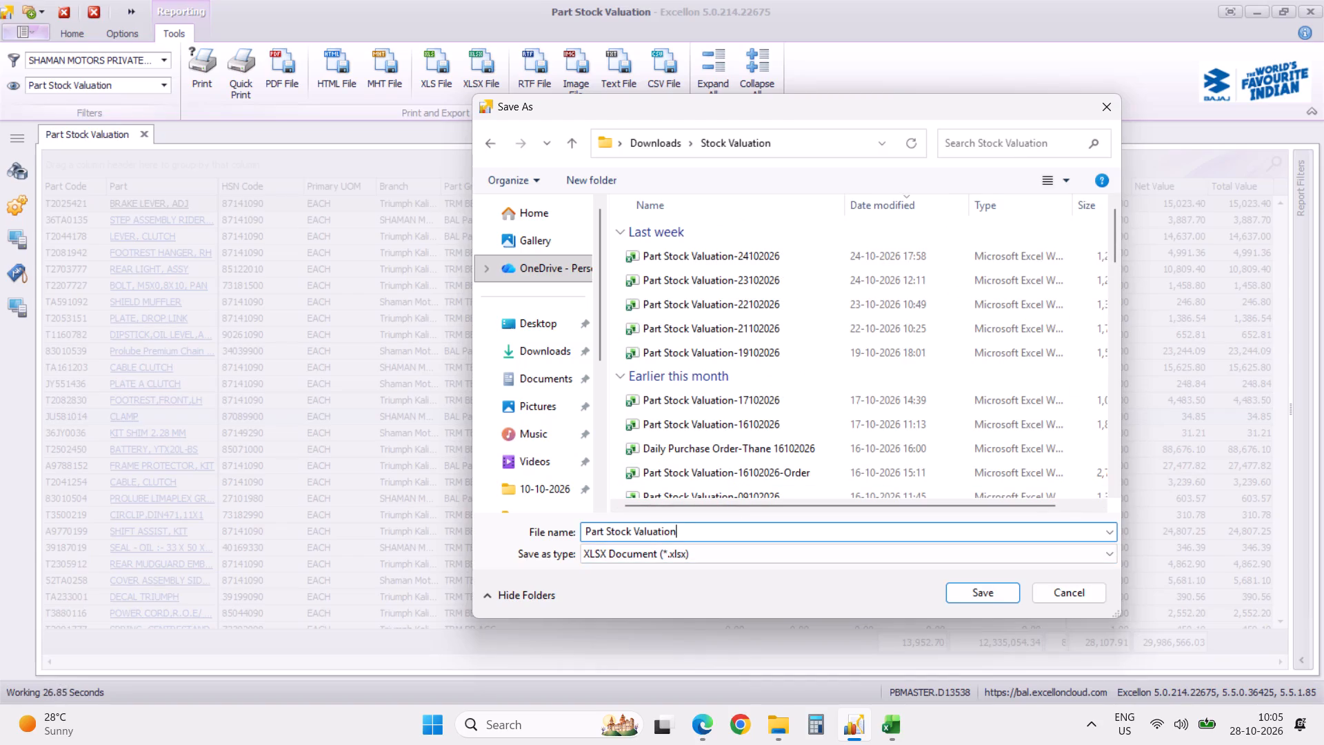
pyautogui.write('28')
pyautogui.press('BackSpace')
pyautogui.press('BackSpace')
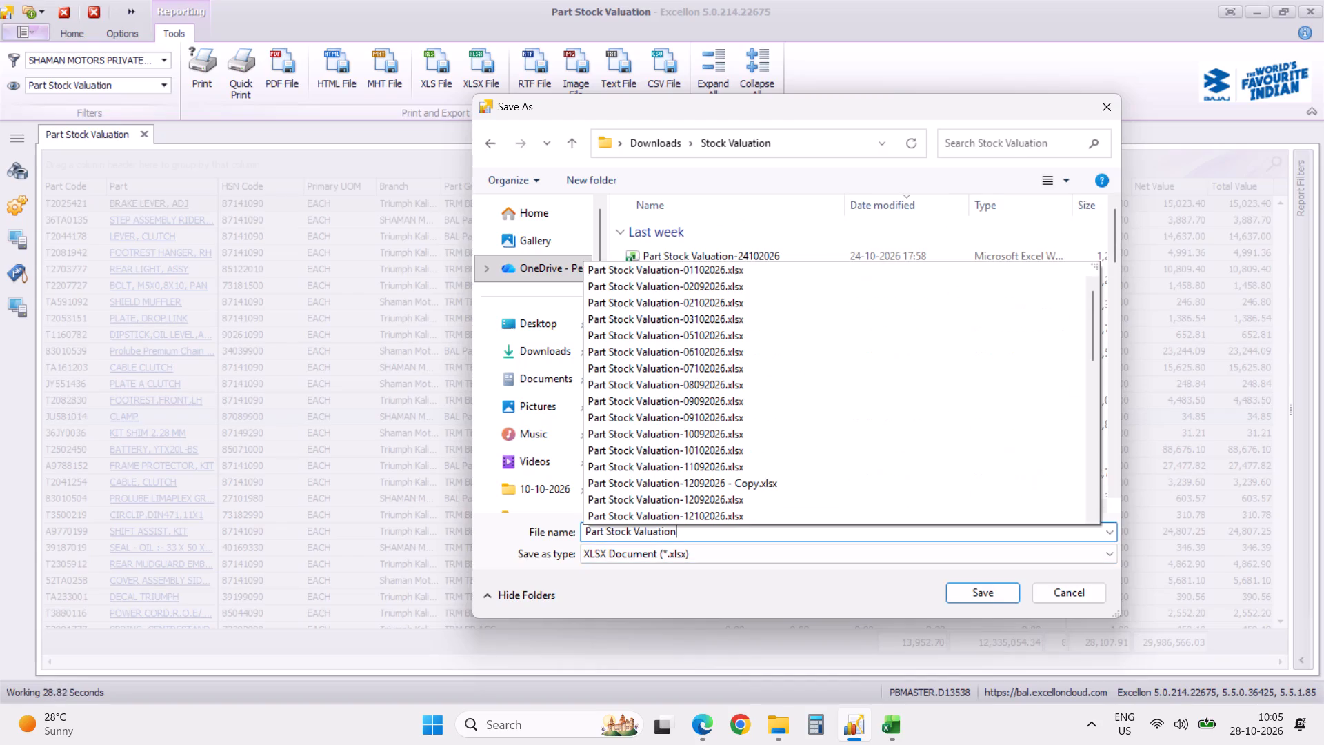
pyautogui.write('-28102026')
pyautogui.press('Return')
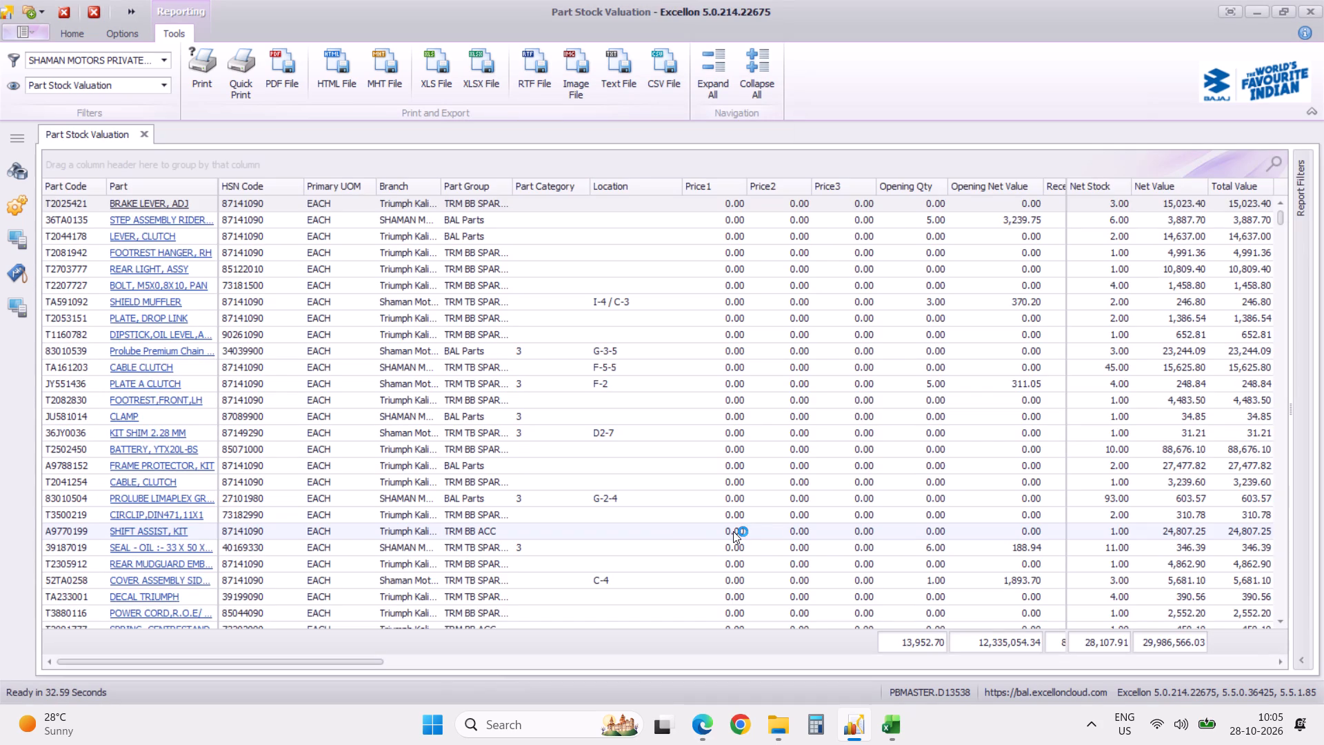
pyautogui.click(626, 386)
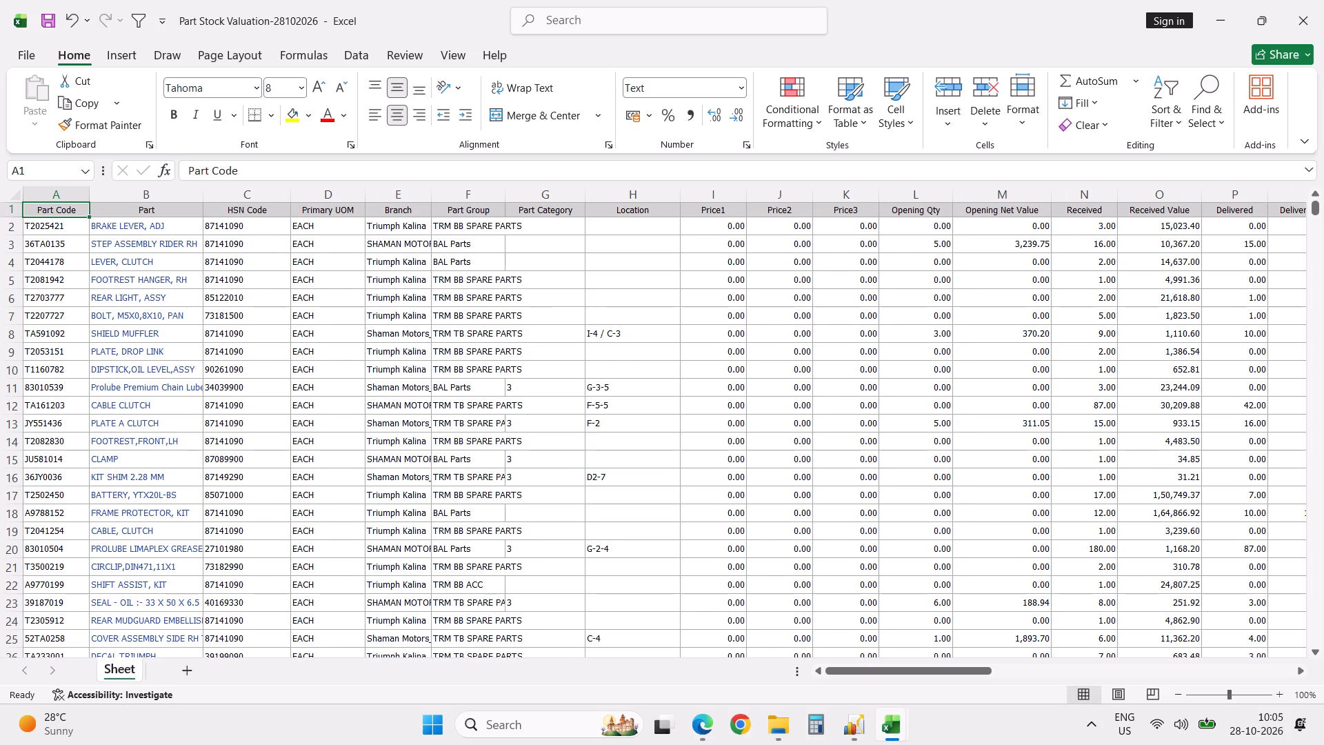
# Delete the totals row 4062 beneath the data in the Part Stock Valuation-28102026 sheet.
pyautogui.hotkey('ctrl', 'Down')
pyautogui.press('Down')
pyautogui.hotkey('shift', 'space')
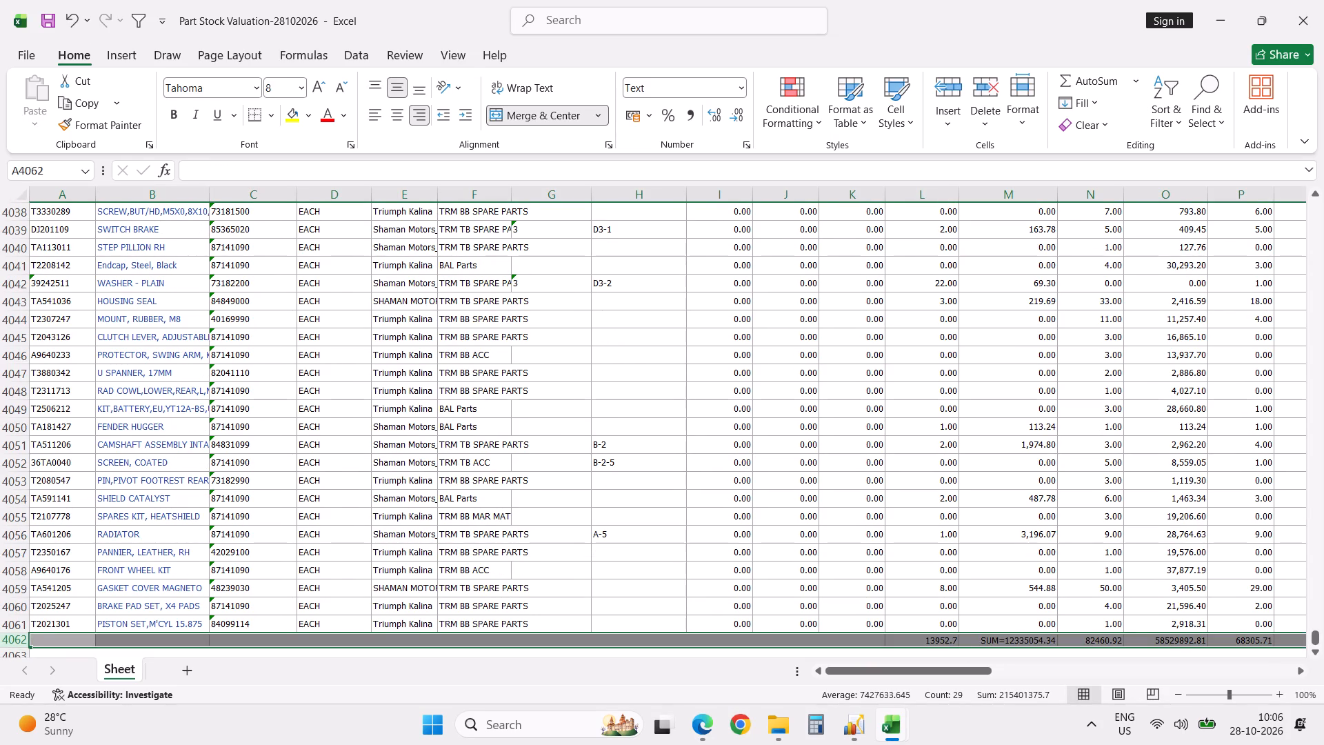
pyautogui.hotkey('ctrl', '-')
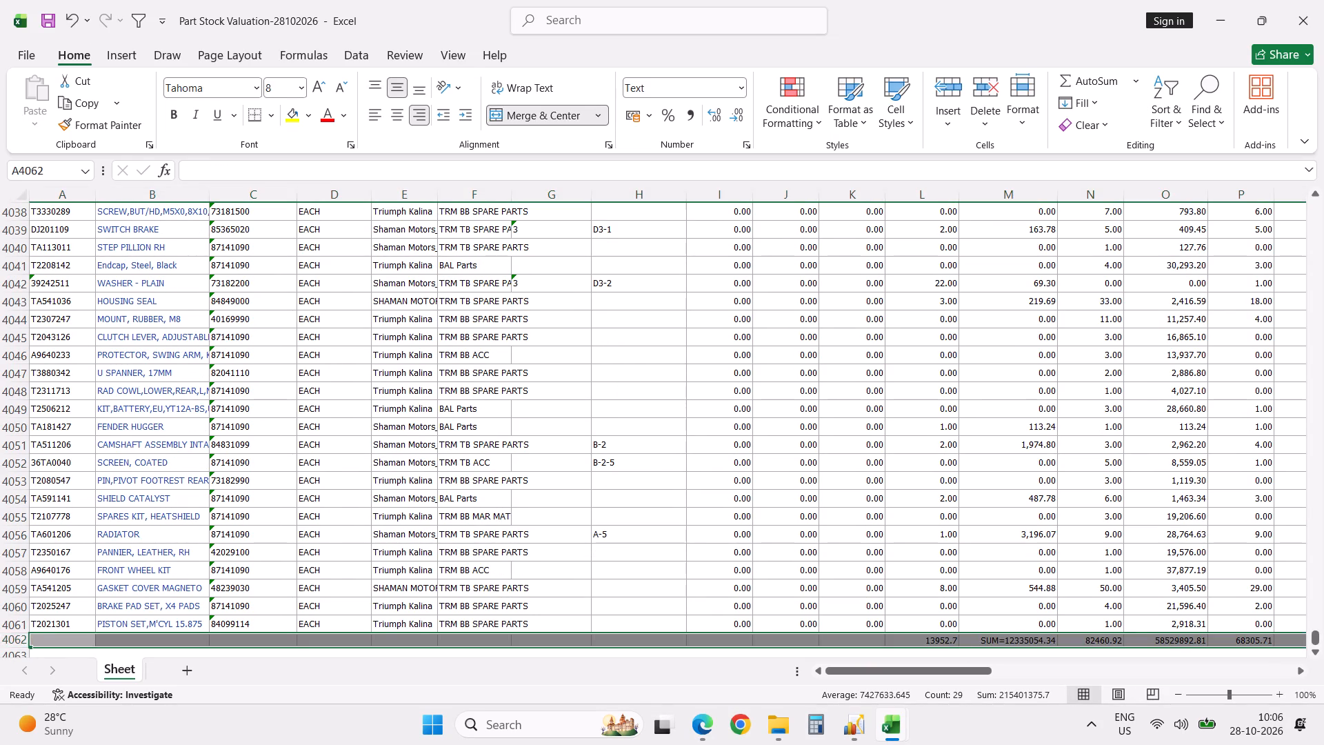
# Copy the Category and Part Group headers with their VLOOKUP texts from I5:J6 of Stock Cattegory _Sep'24 into AT1 of Part Stock Valuation-28102026.
pyautogui.press('Up')
pyautogui.hotkey('ctrl', 'Up')
pyautogui.press('Right')
pyautogui.hotkey('ctrl', 'Right')
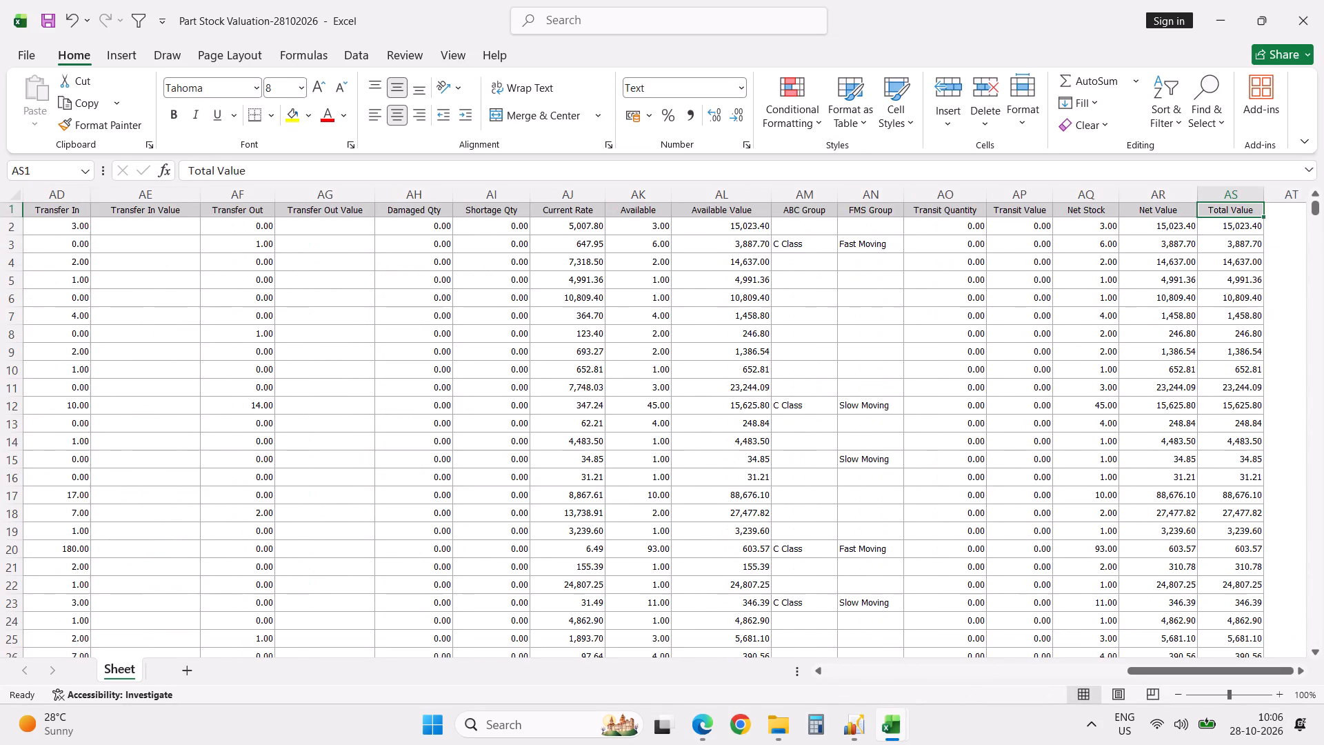
pyautogui.press('Right')
pyautogui.hotkey('alt', 'd')
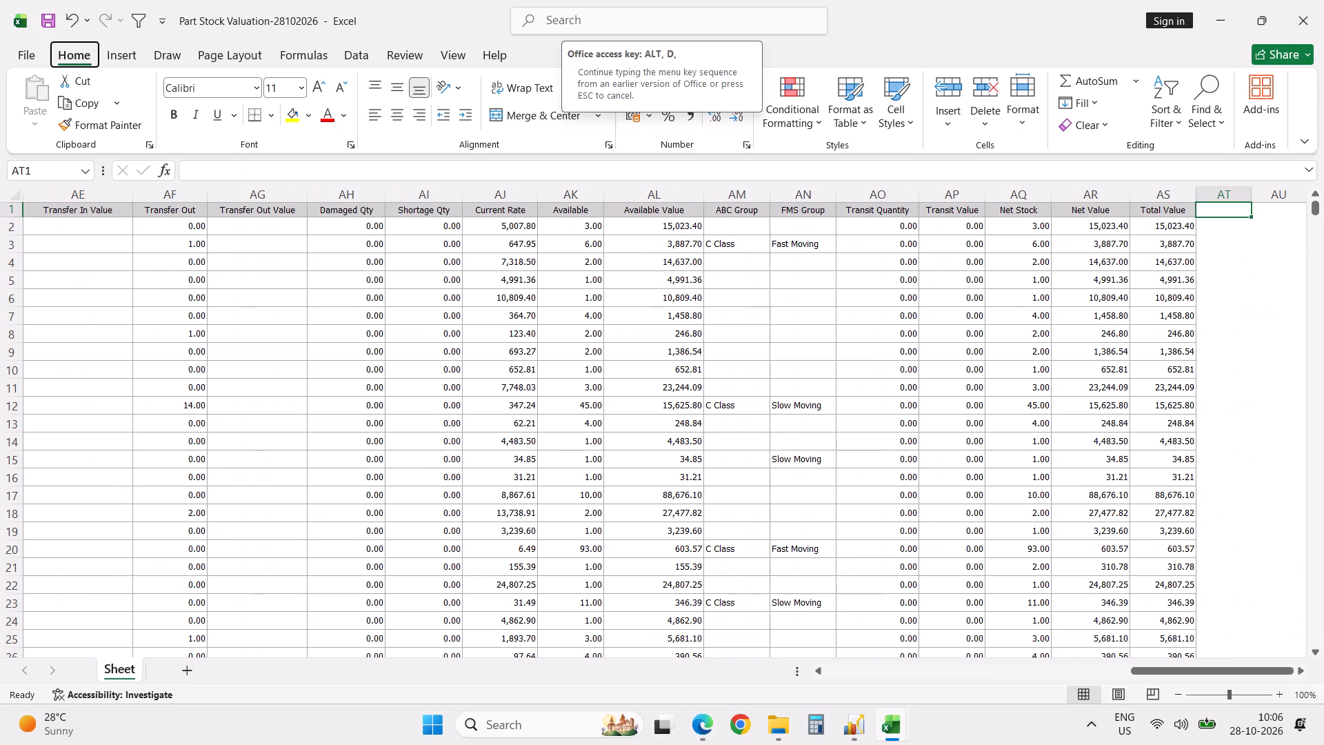
pyautogui.press('Escape')
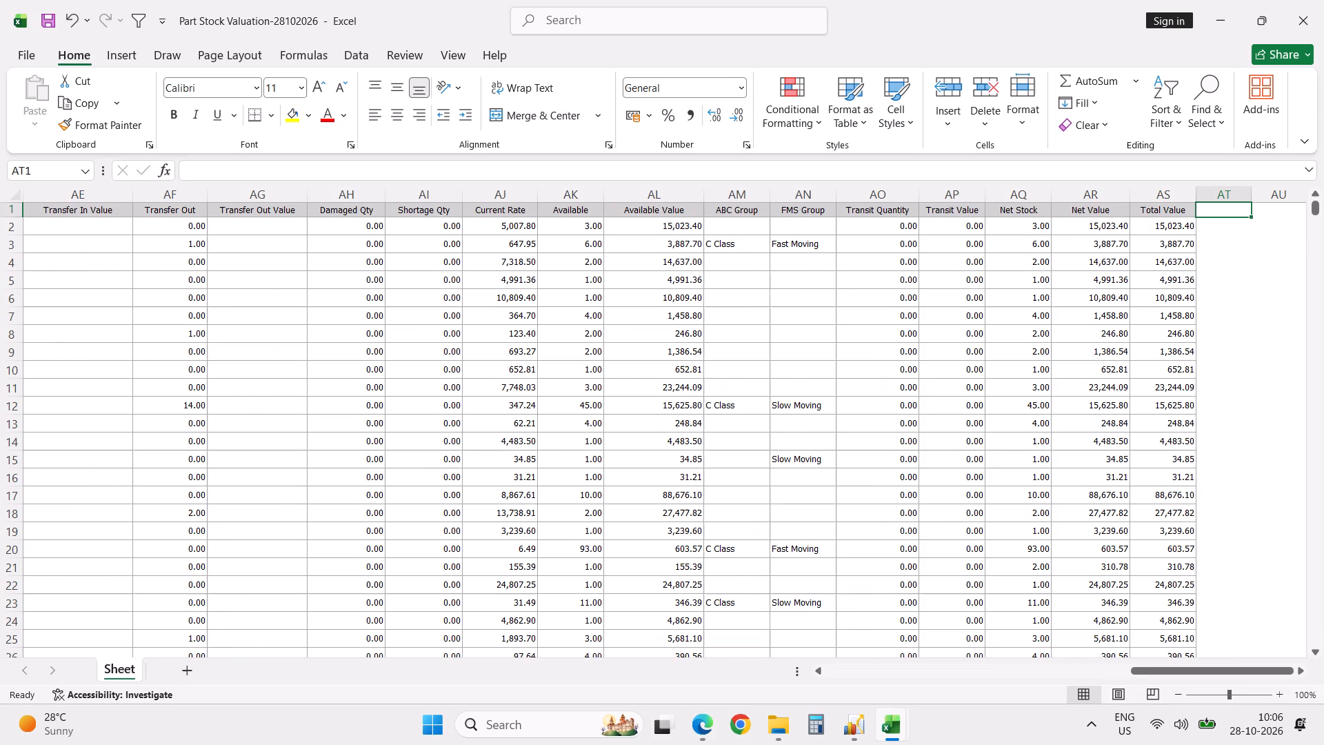
pyautogui.hotkey('alt', 'Tab')
pyautogui.hotkey('alt', 'Tab')
pyautogui.hotkey('alt', 'Tab')
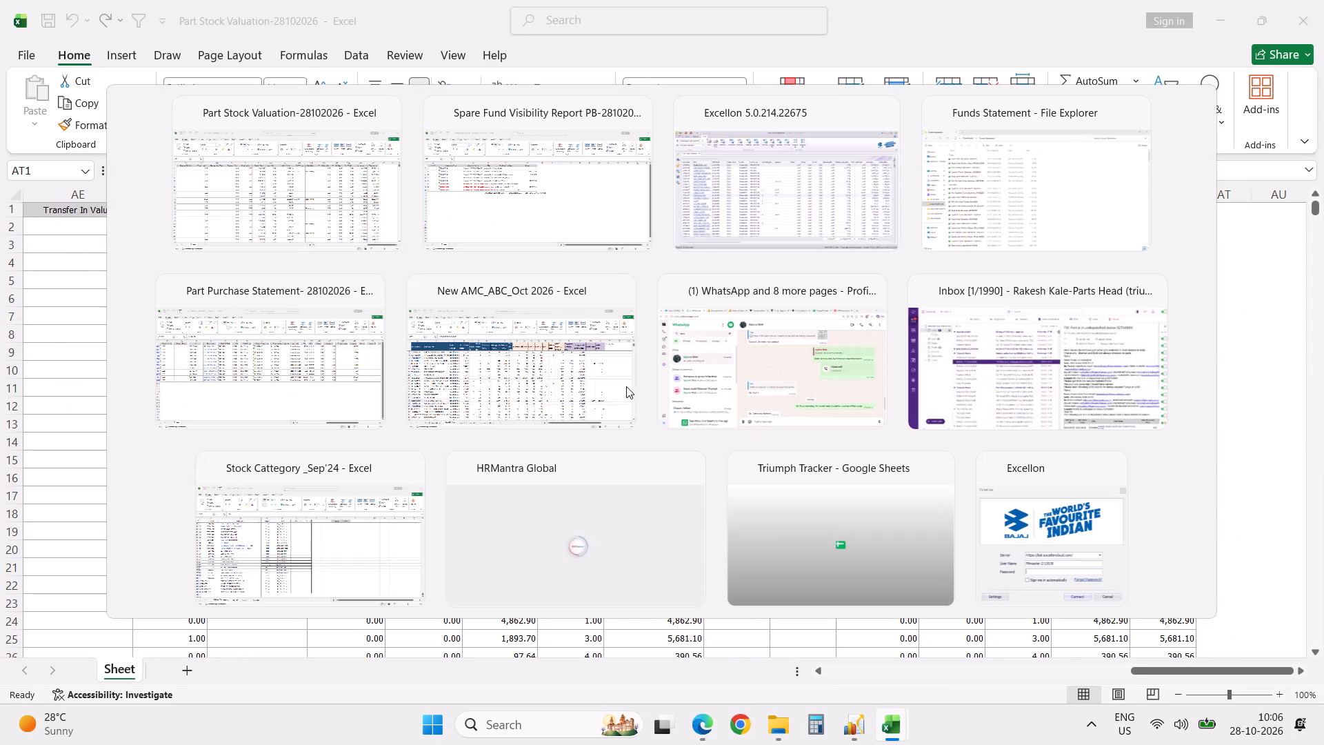
pyautogui.hotkey('alt', 'Tab')
pyautogui.hotkey('alt', 'Tab')
pyautogui.hotkey('alt', 'Tab')
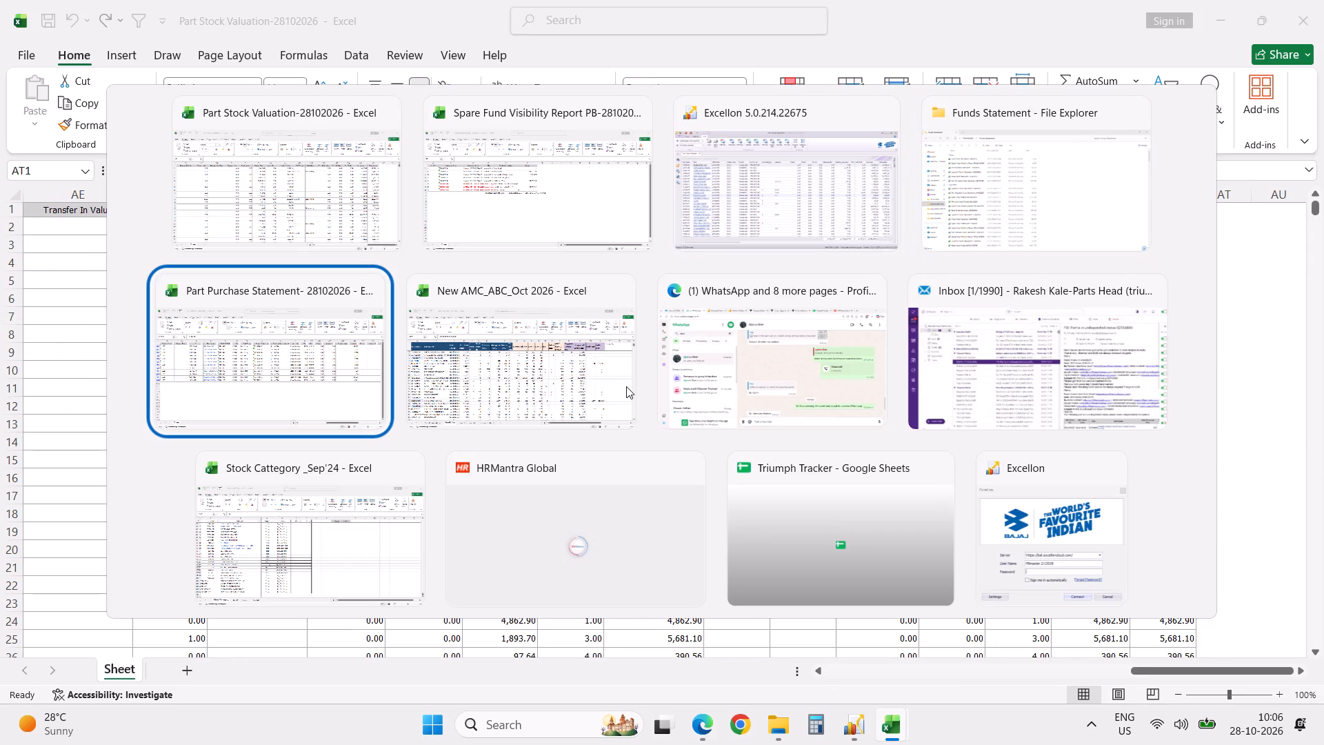
pyautogui.hotkey('alt', 'Tab')
pyautogui.hotkey('alt', 'Tab')
pyautogui.hotkey('alt', 'Tab')
pyautogui.hotkey('alt', 'Tab')
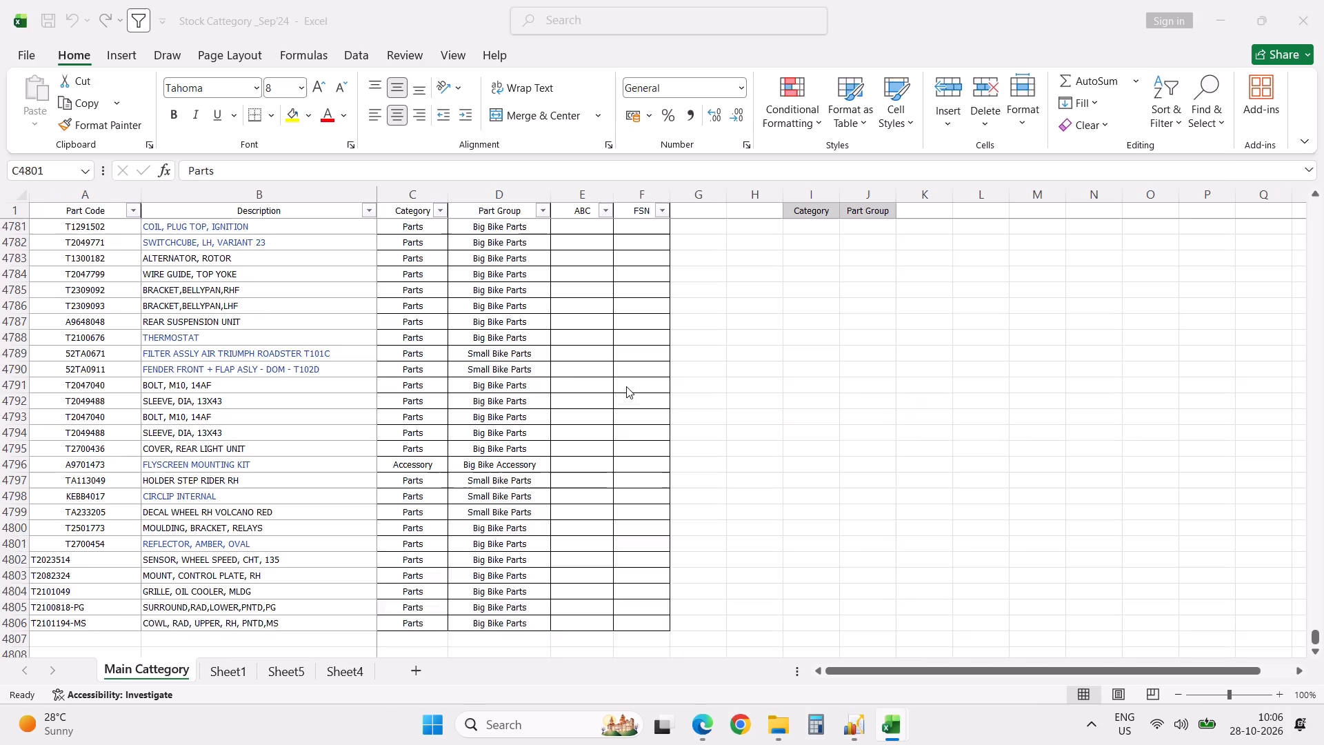
pyautogui.click(814, 208)
pyautogui.press('Down')
pyautogui.press('Down')
pyautogui.press('Down')
pyautogui.press('Down')
pyautogui.hotkey('shift', 'Right')
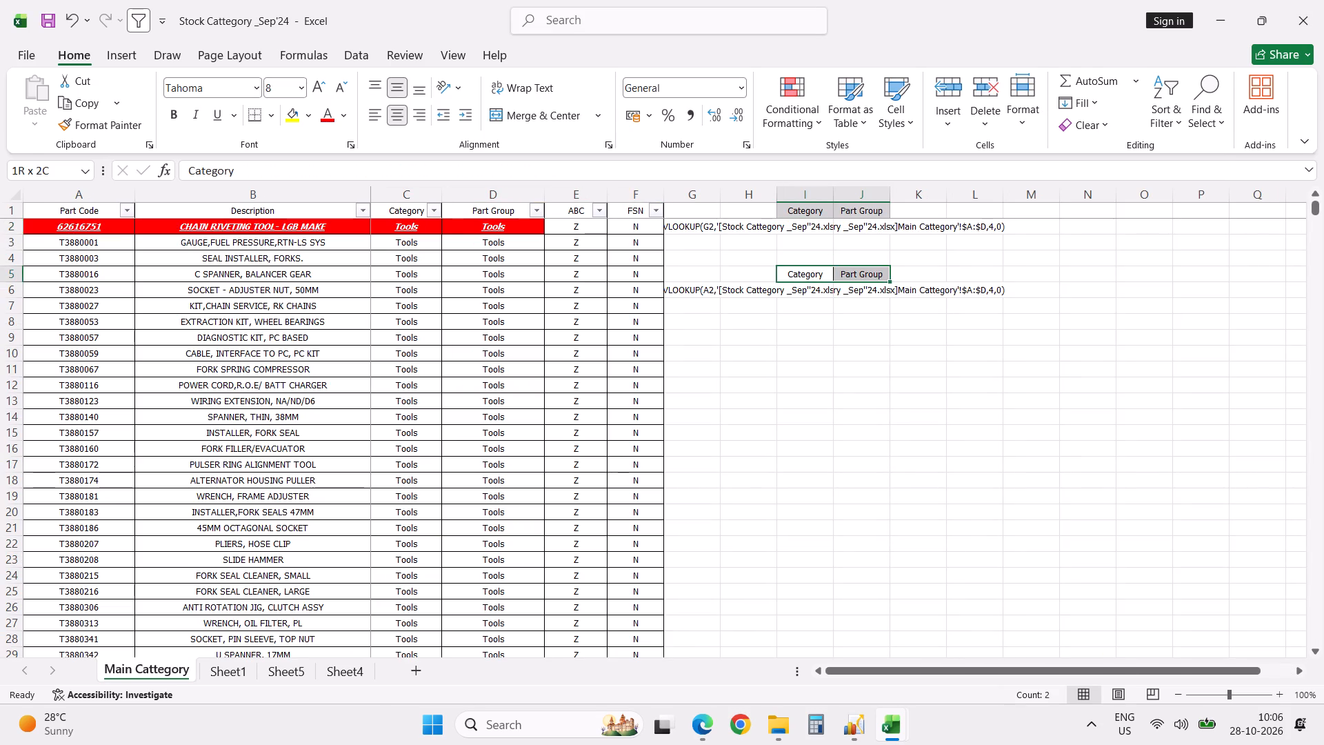
pyautogui.hotkey('shift', 'Down')
pyautogui.hotkey('ctrl', 'c')
pyautogui.hotkey('alt', 'Tab')
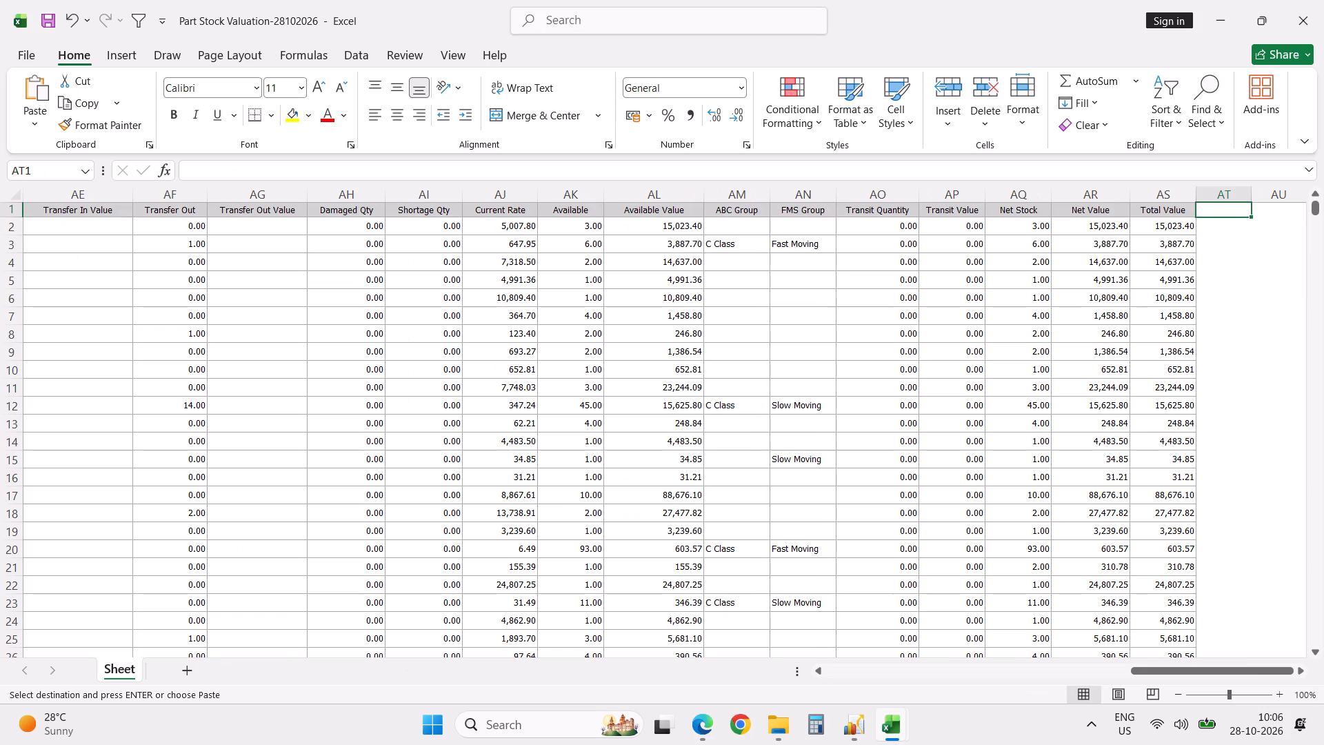
pyautogui.press('Return')
# Turn the VLOOKUP texts in AT2 and AU2 into working formulas by adding the leading equals sign.
pyautogui.press('Down')
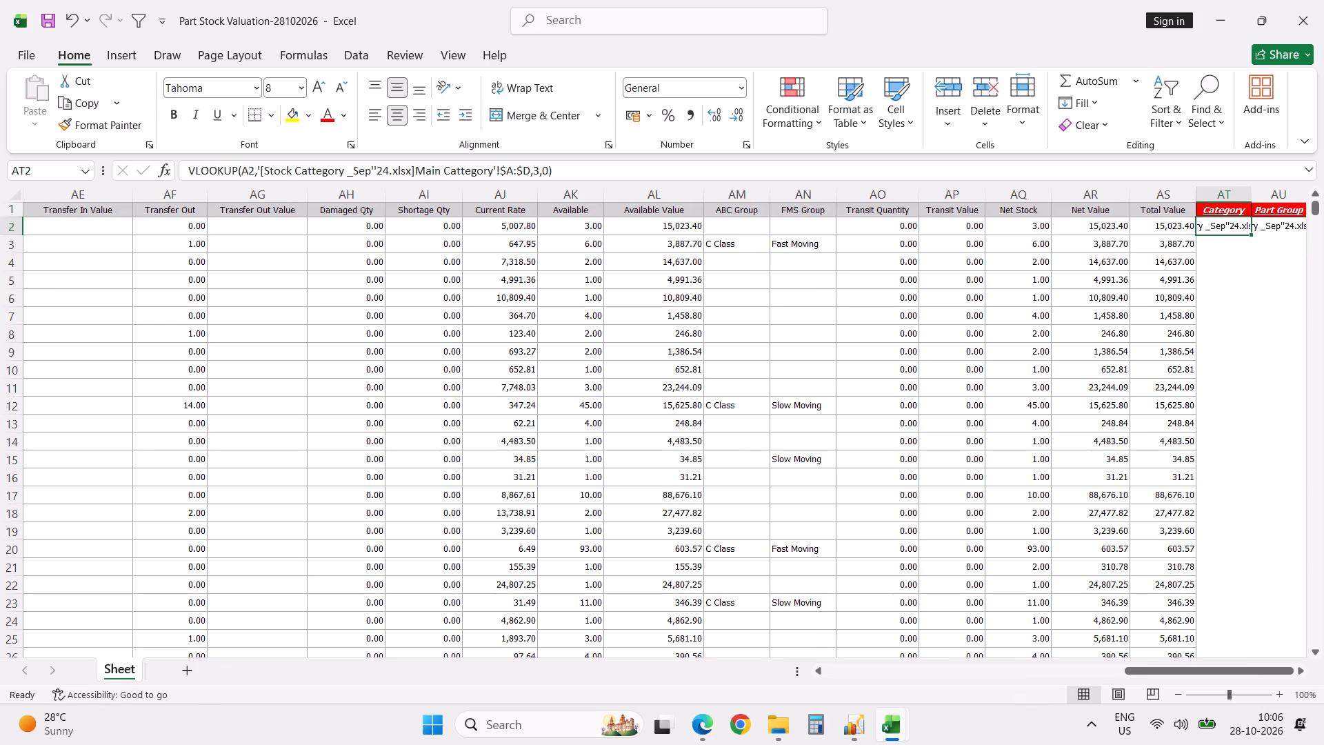
pyautogui.click(184, 168)
pyautogui.press('=')
pyautogui.press('Tab')
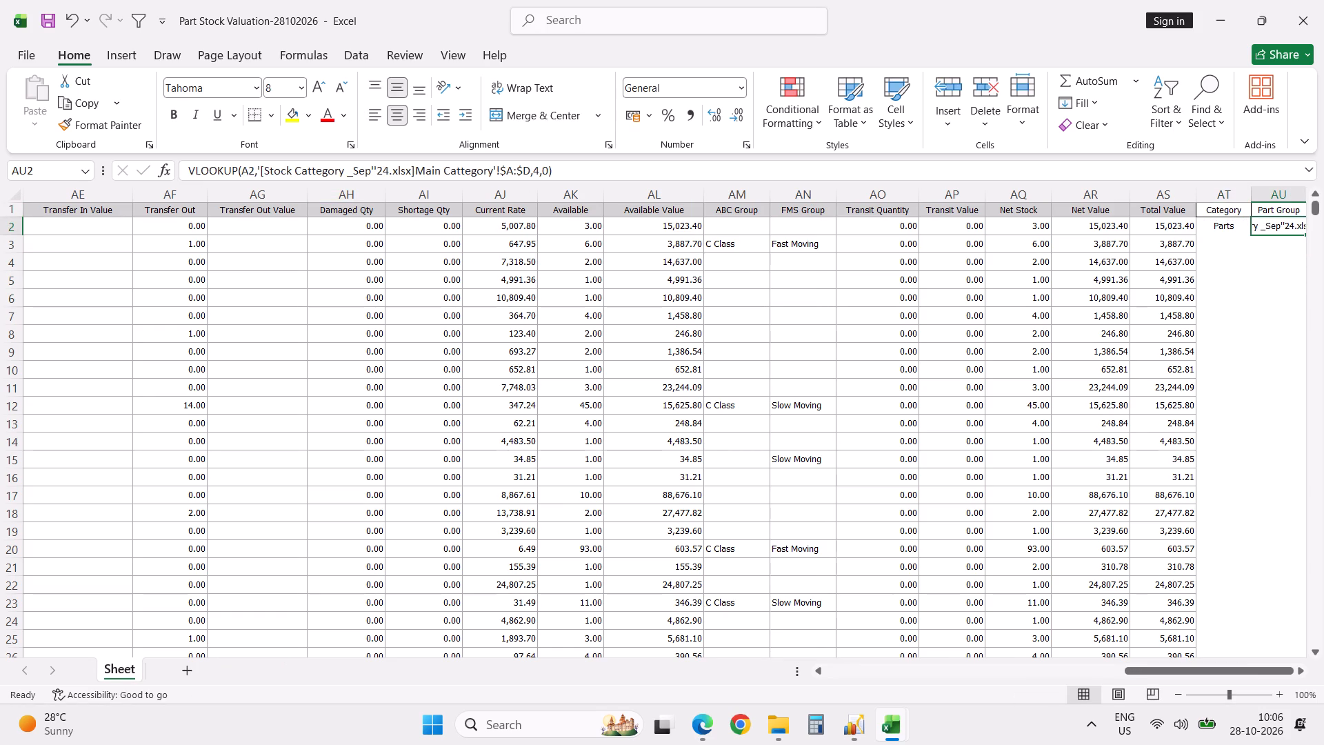
pyautogui.click(184, 168)
pyautogui.press('=')
pyautogui.press('Tab')
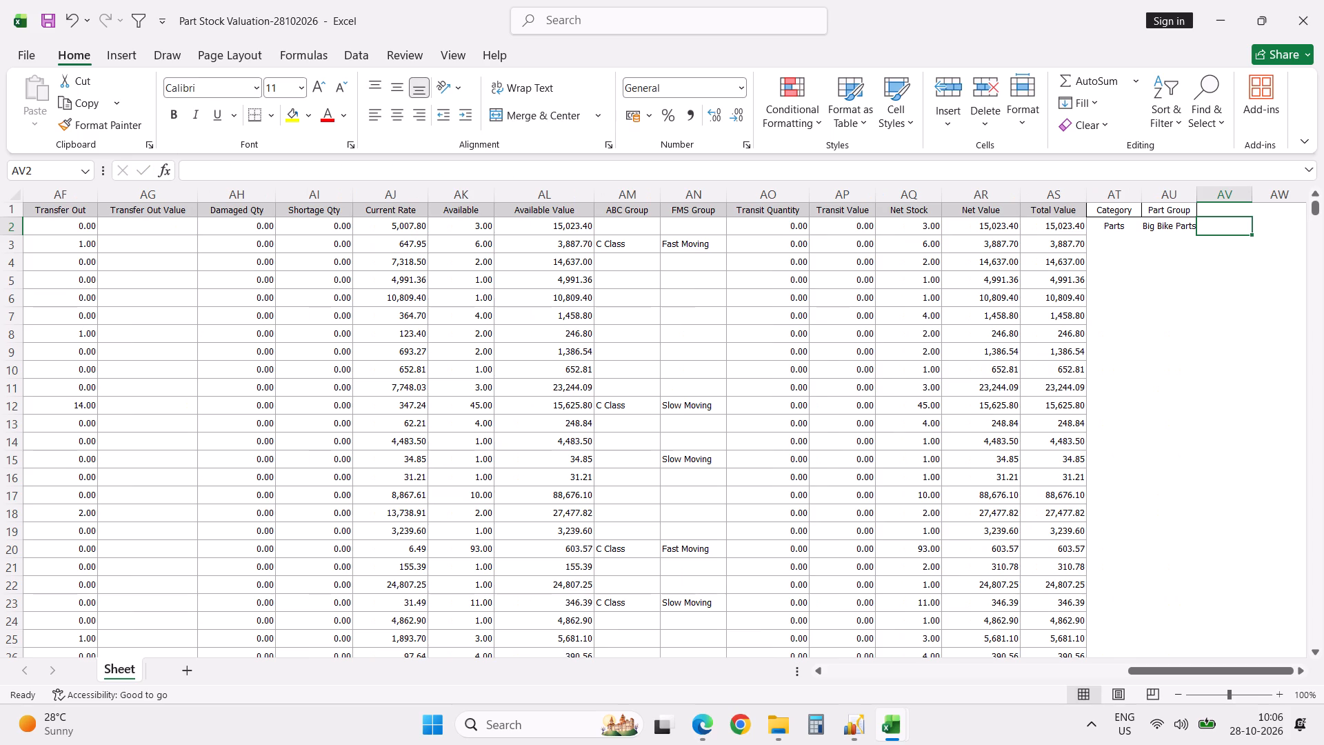
# Fill the Category and Part Group formulas in AT2:AU2 down to the last data row.
pyautogui.press('Left')
pyautogui.press('Left')
pyautogui.hotkey('shift', 'Right')
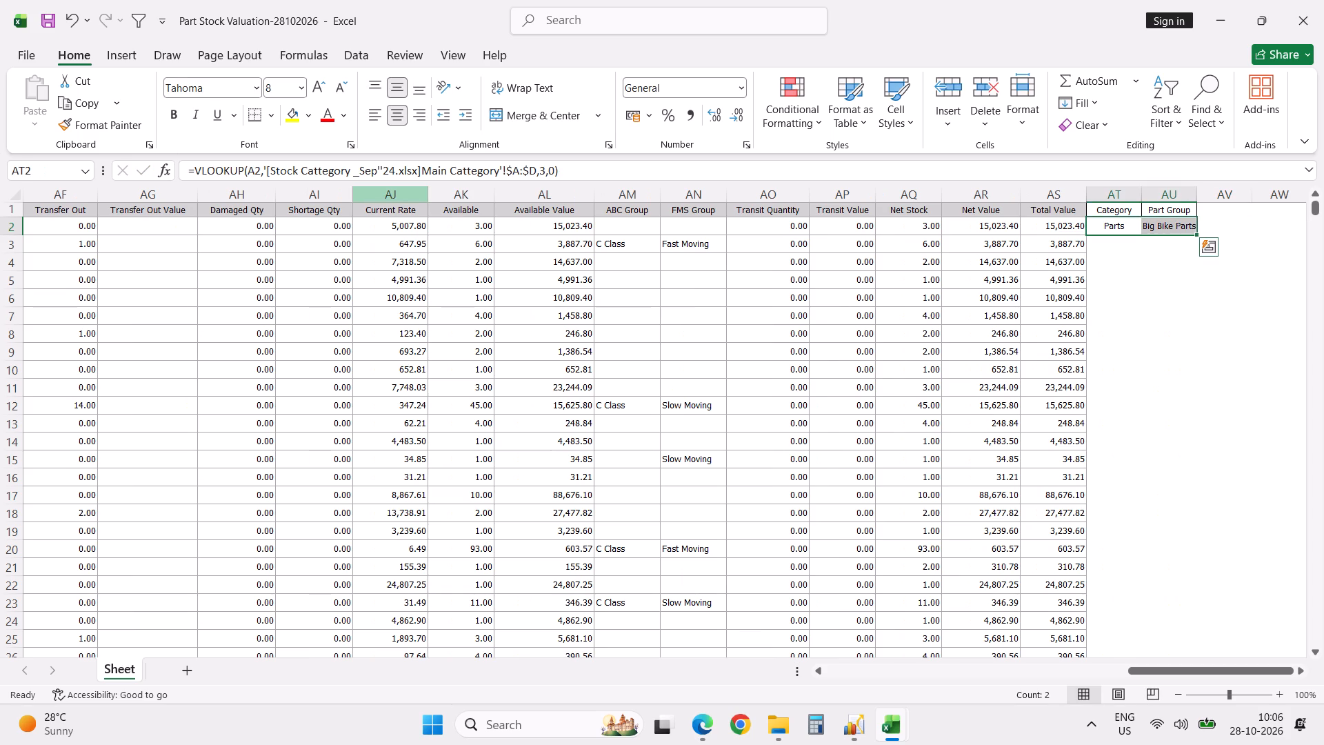
pyautogui.doubleClick(1194, 233)
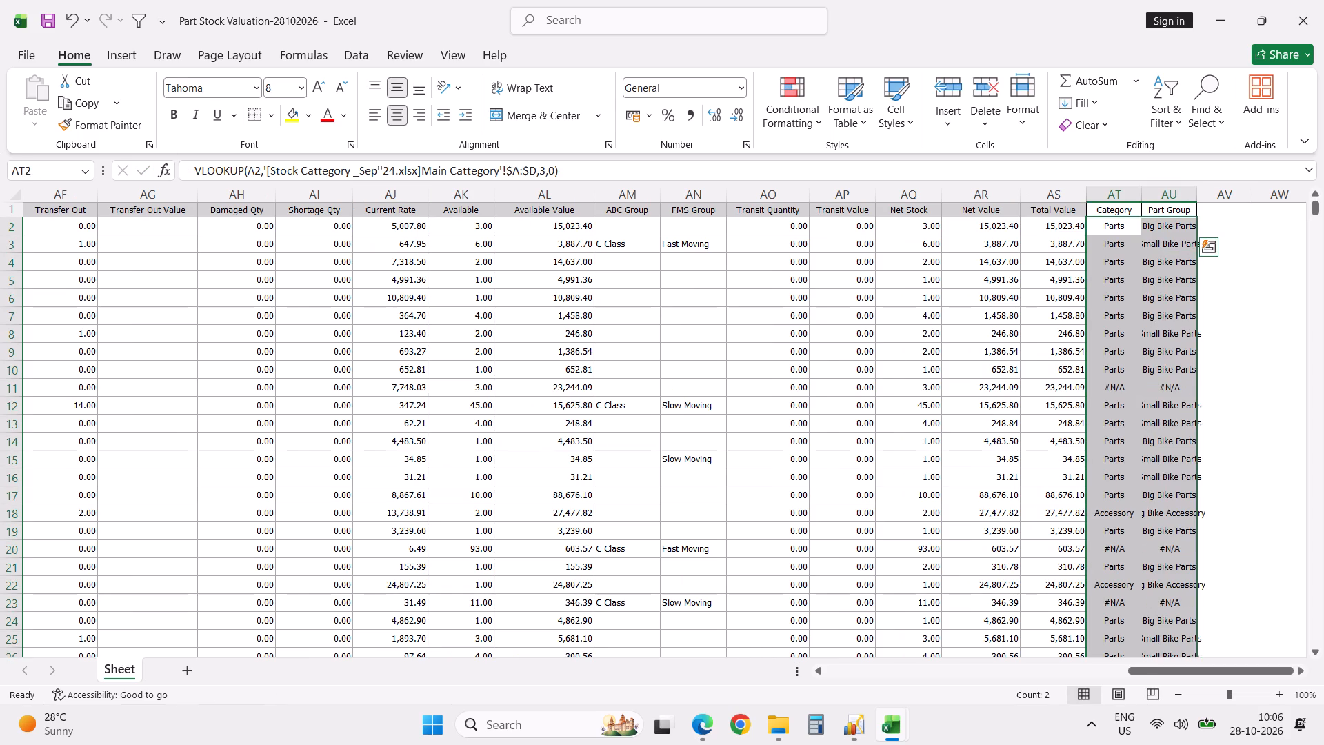
# Add filters to the header row and filter the Category column to show only #N/A.
pyautogui.click(1061, 212)
pyautogui.hotkey('ctrl', 'Left')
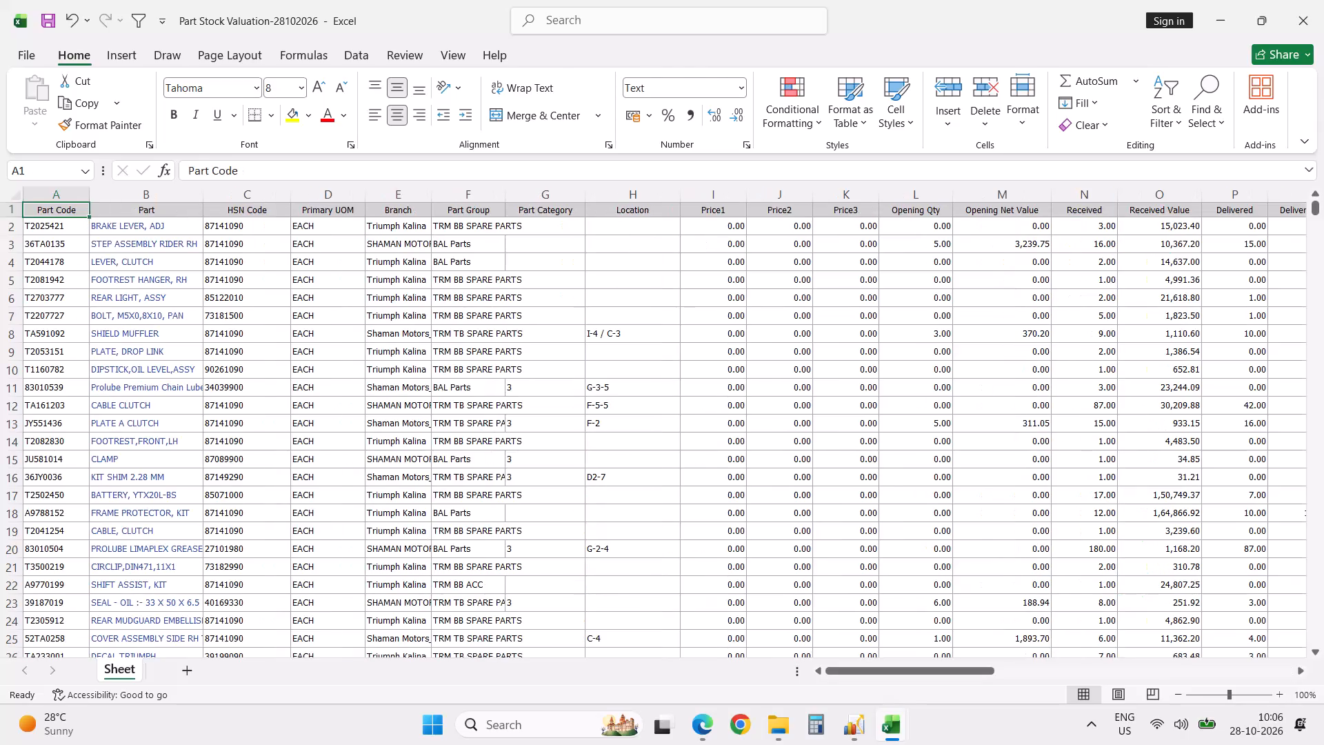
pyautogui.write('dff')
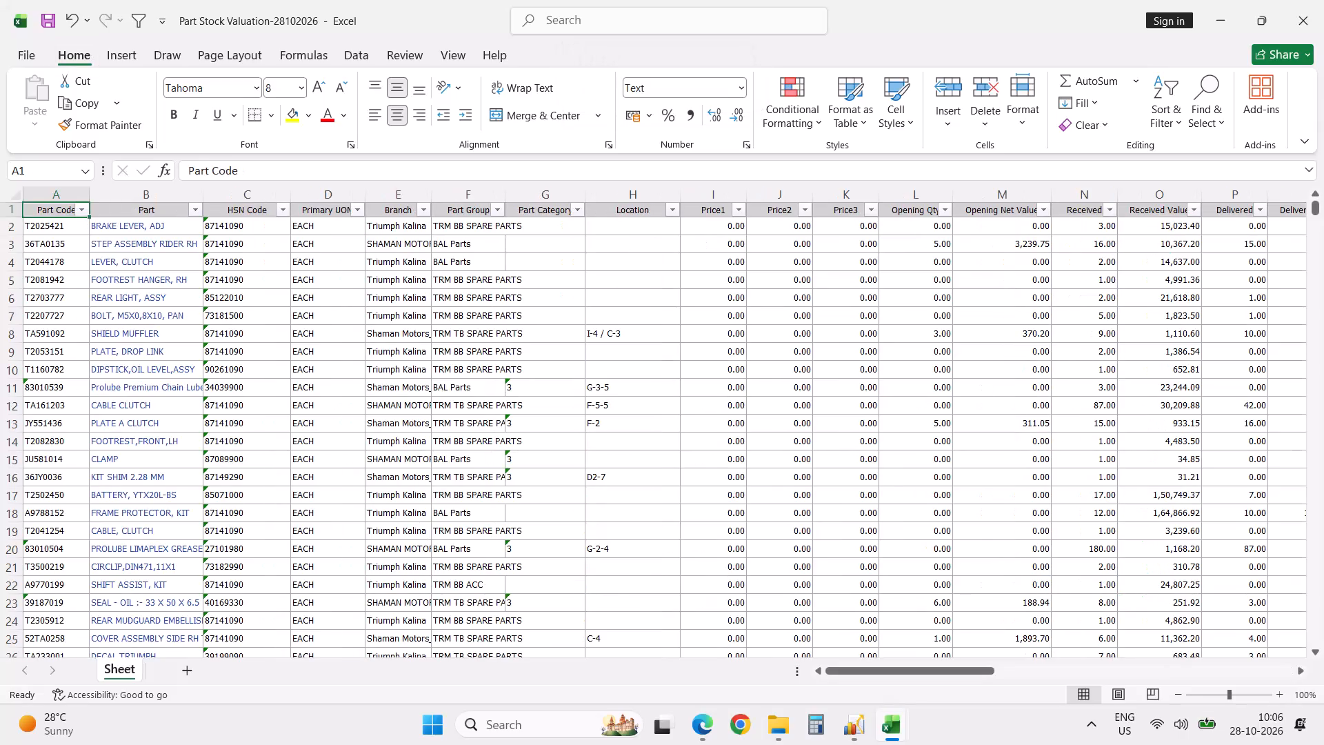
pyautogui.hotkey('ctrl', 'Right')
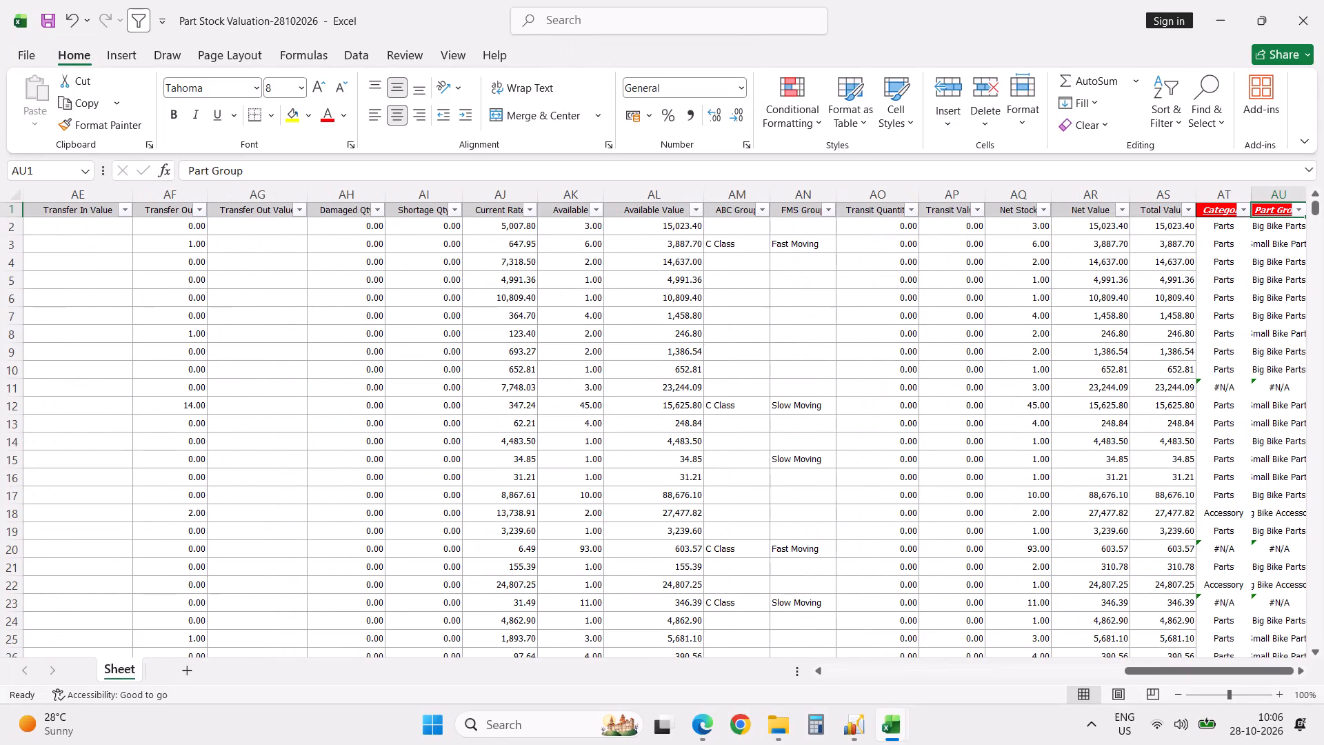
pyautogui.click(1245, 211)
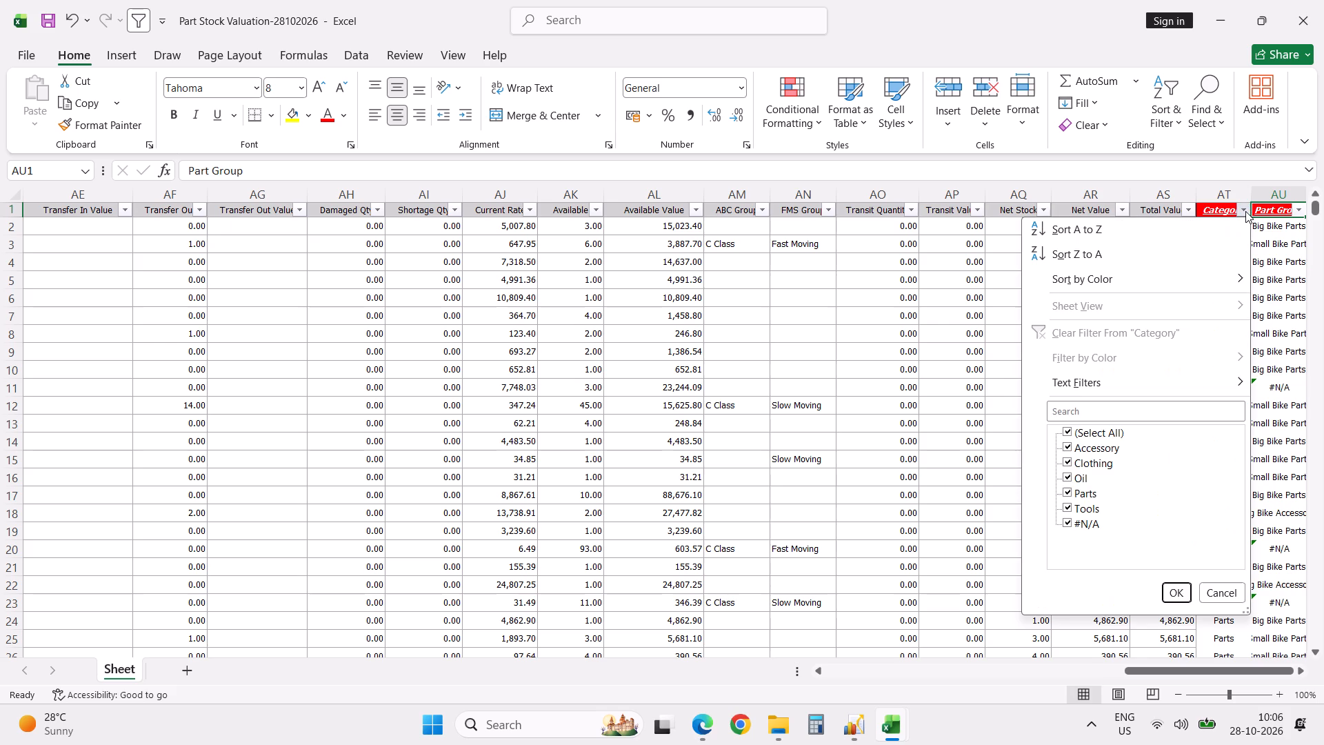
pyautogui.click(1096, 435)
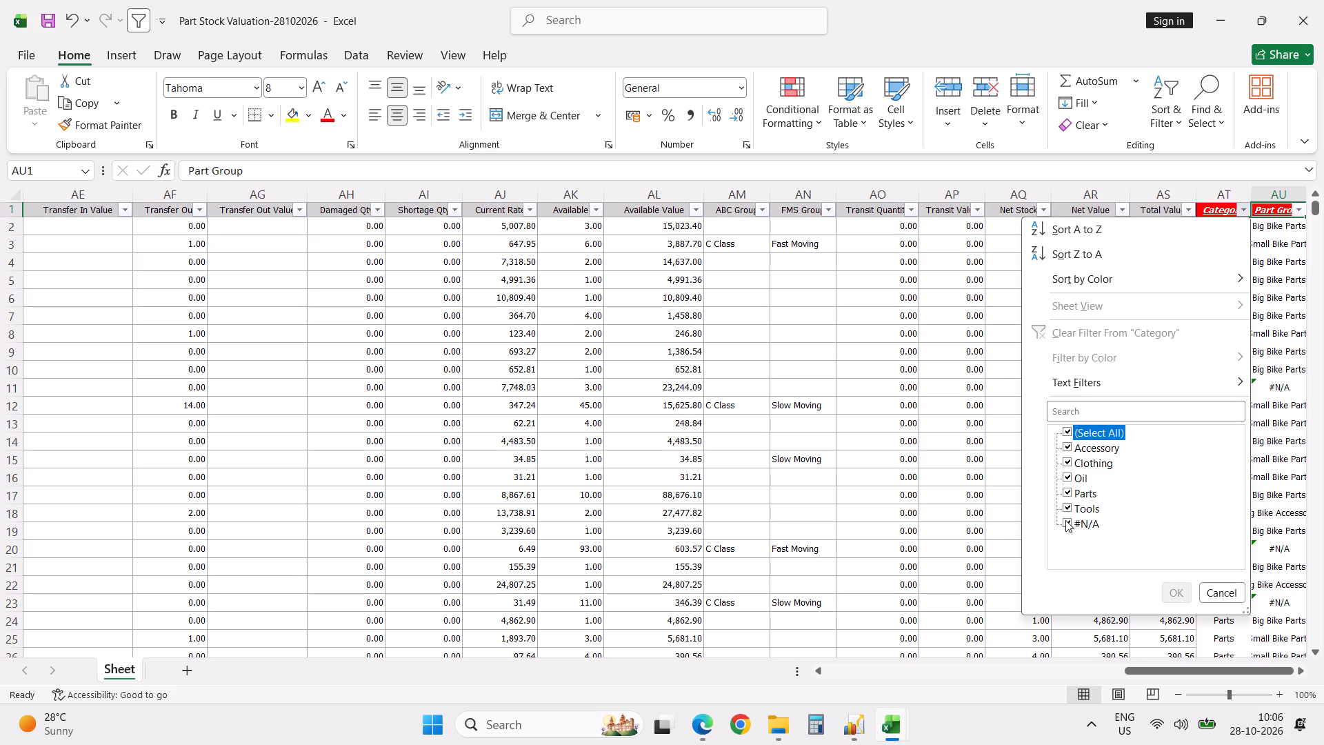
pyautogui.click(1065, 520)
pyautogui.click(1174, 595)
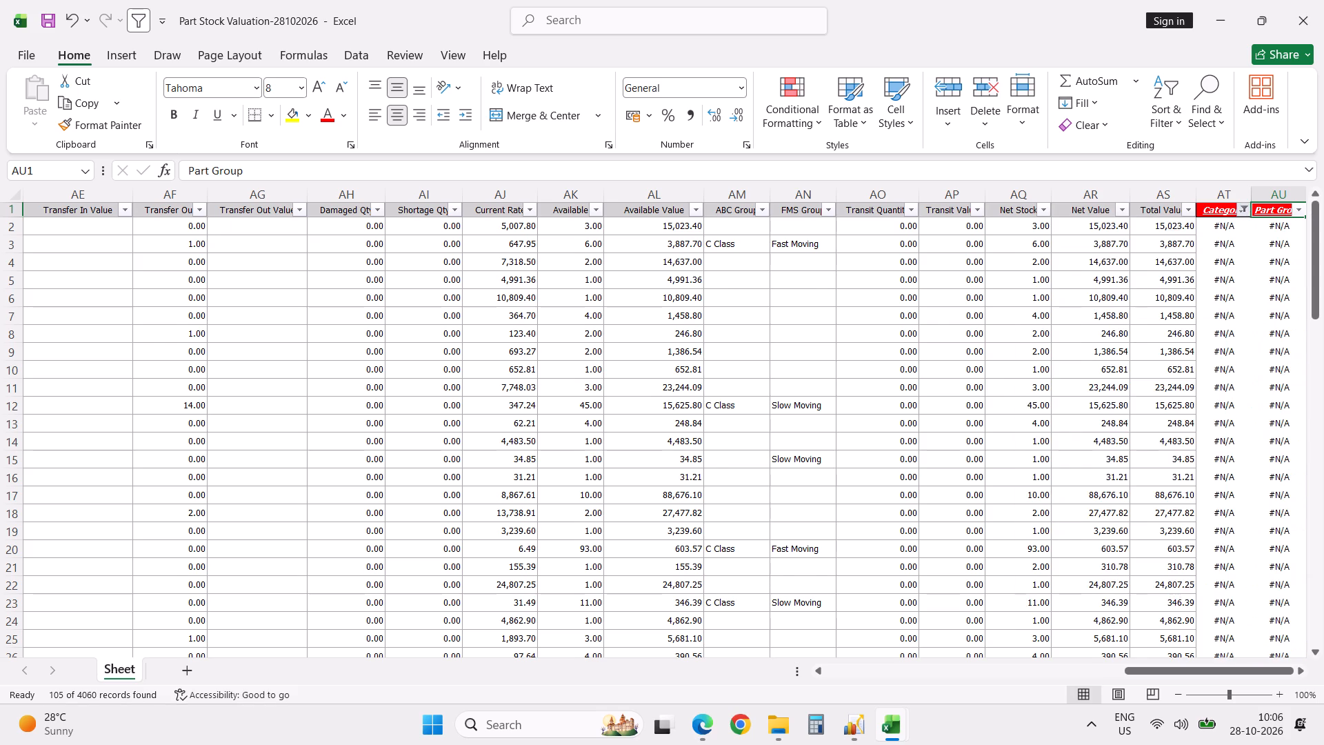
# Convert the filtered Part Code values stored as text in column A to numbers.
pyautogui.click(662, 212)
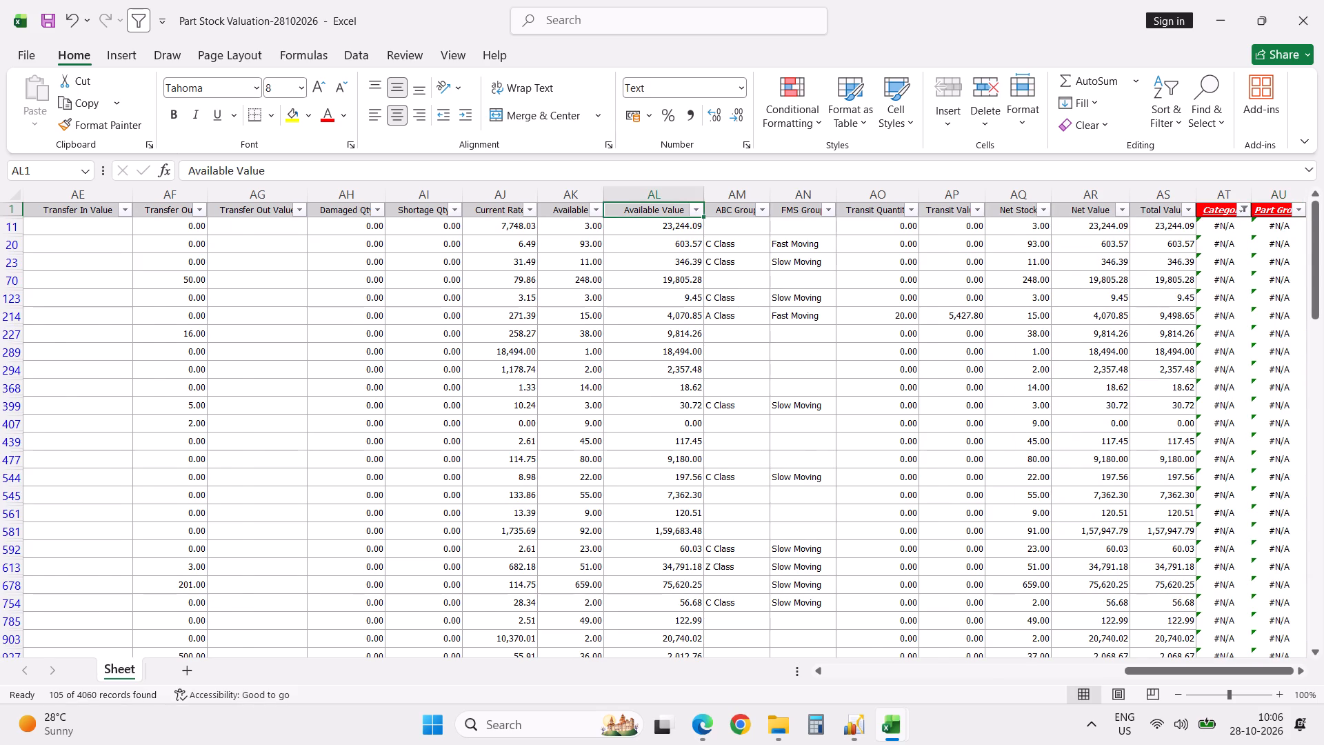
pyautogui.hotkey('ctrl', 'Left')
pyautogui.press('Left')
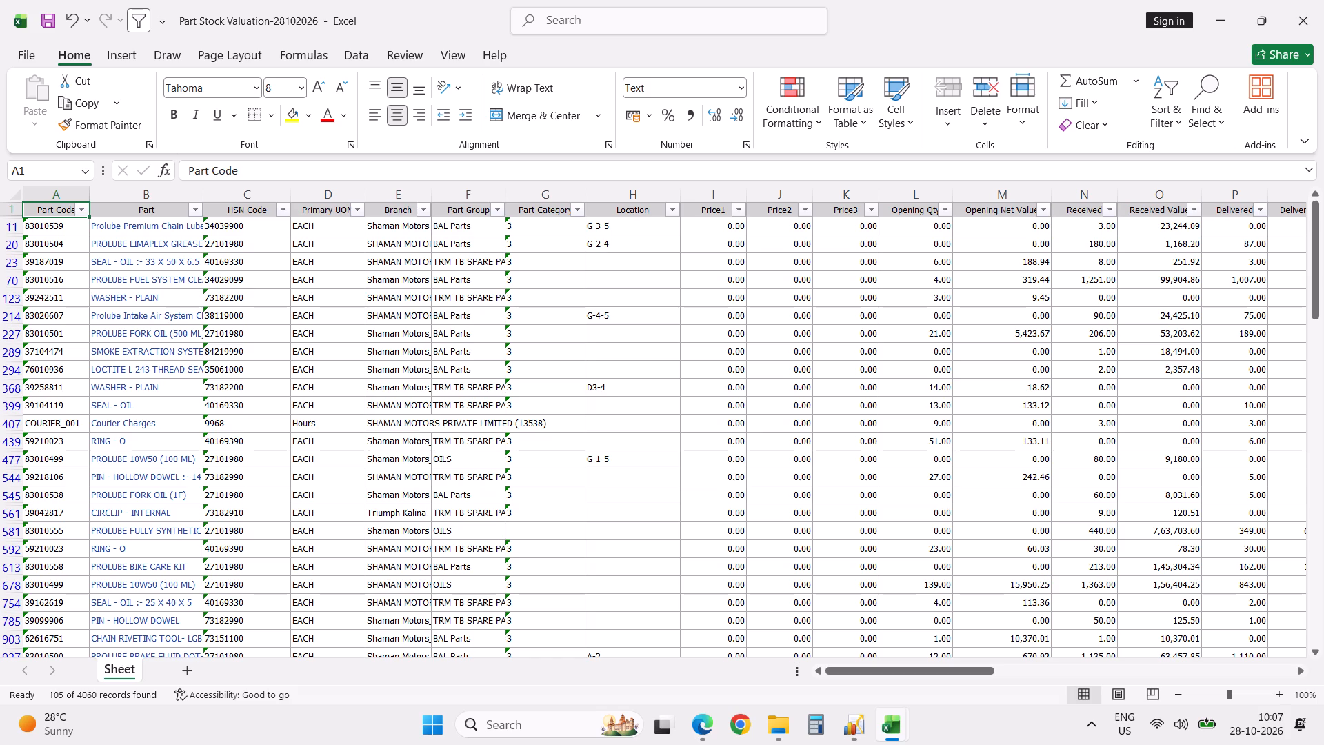
pyautogui.press('Right')
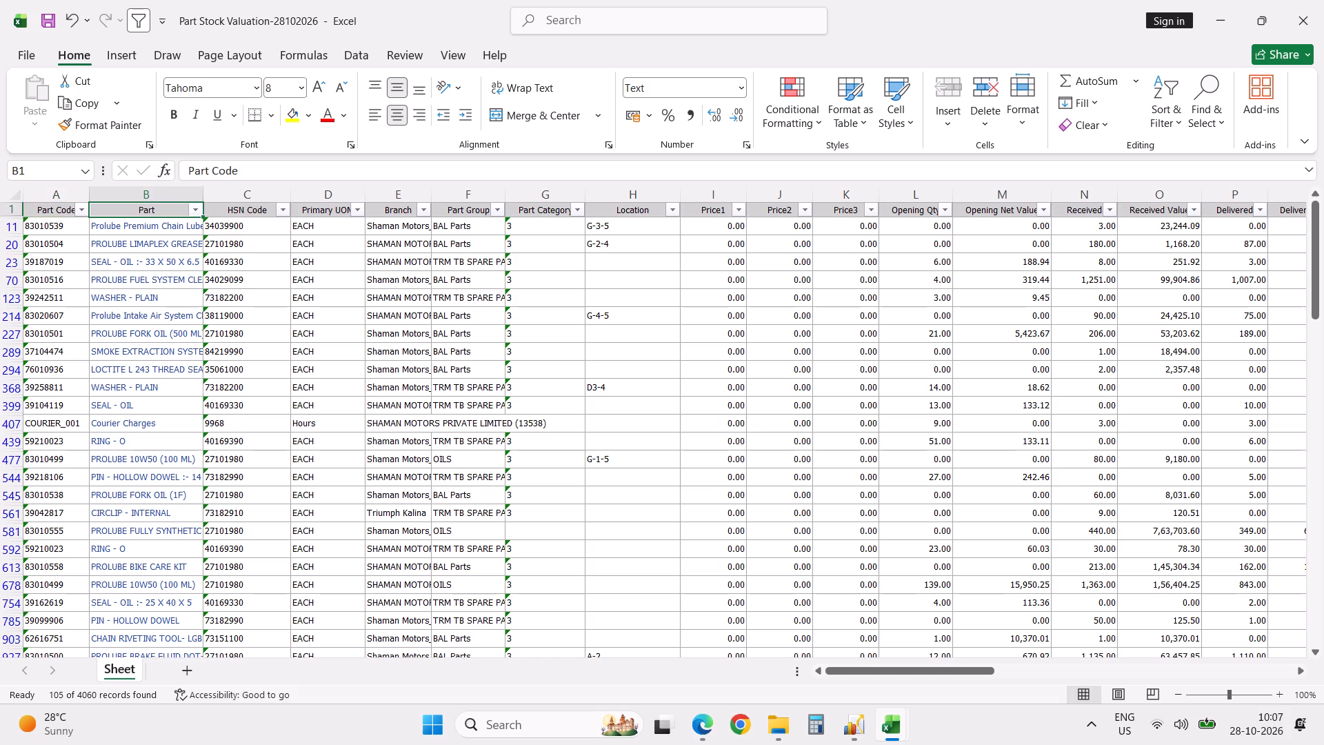
pyautogui.press('Left')
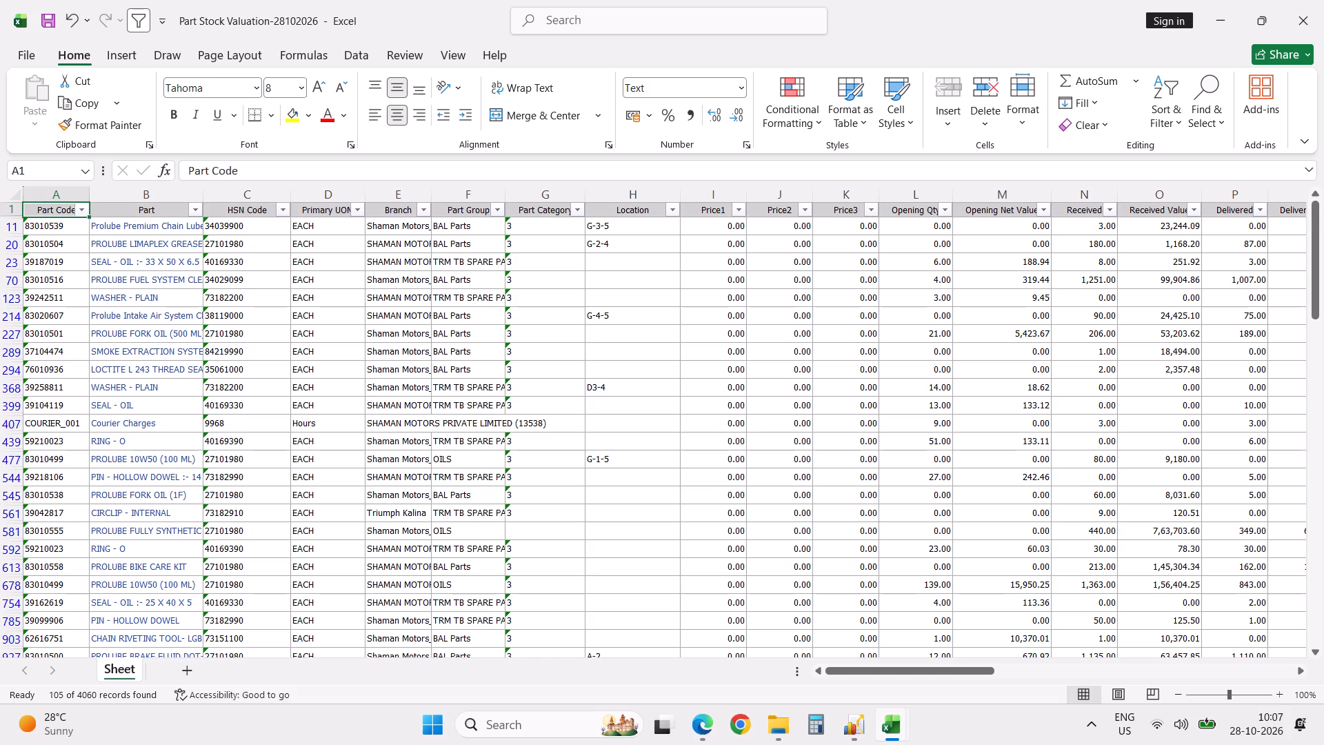
pyautogui.press('Down')
pyautogui.hotkey('ctrl', 'shift', 'Down')
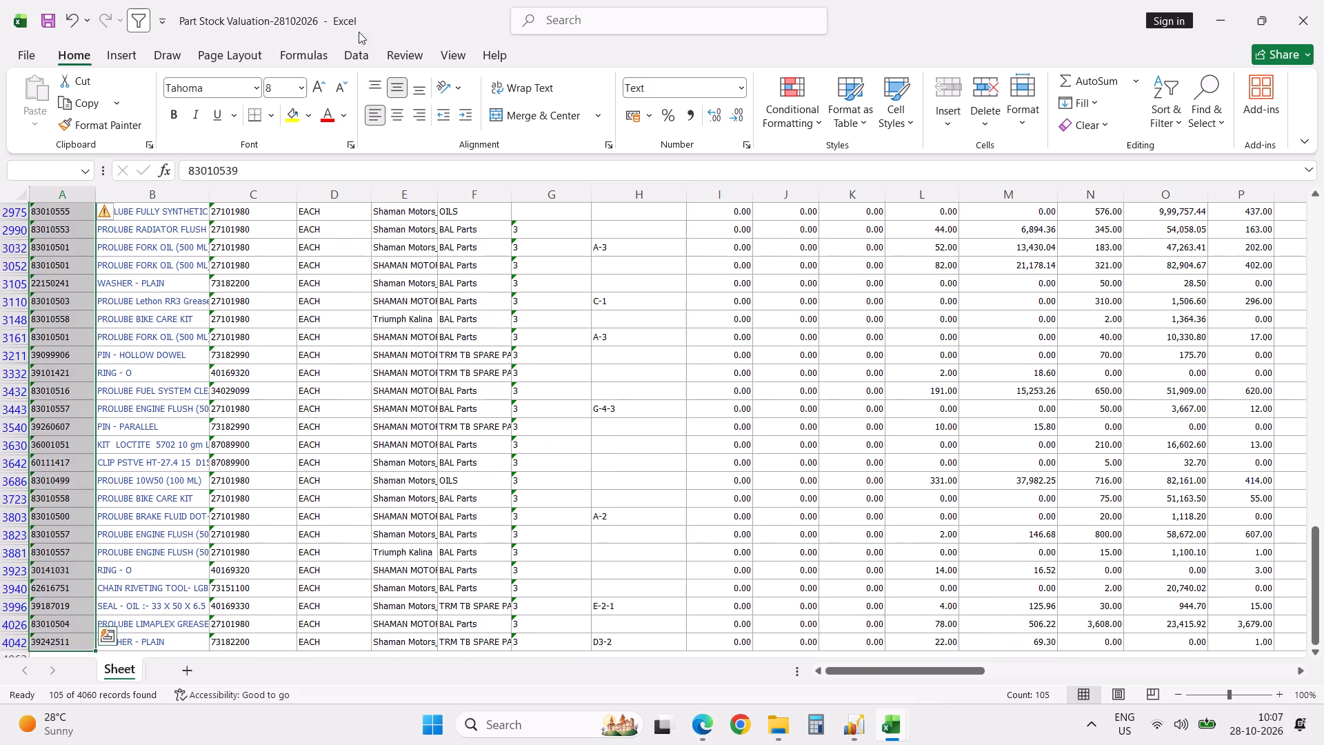
pyautogui.click(108, 213)
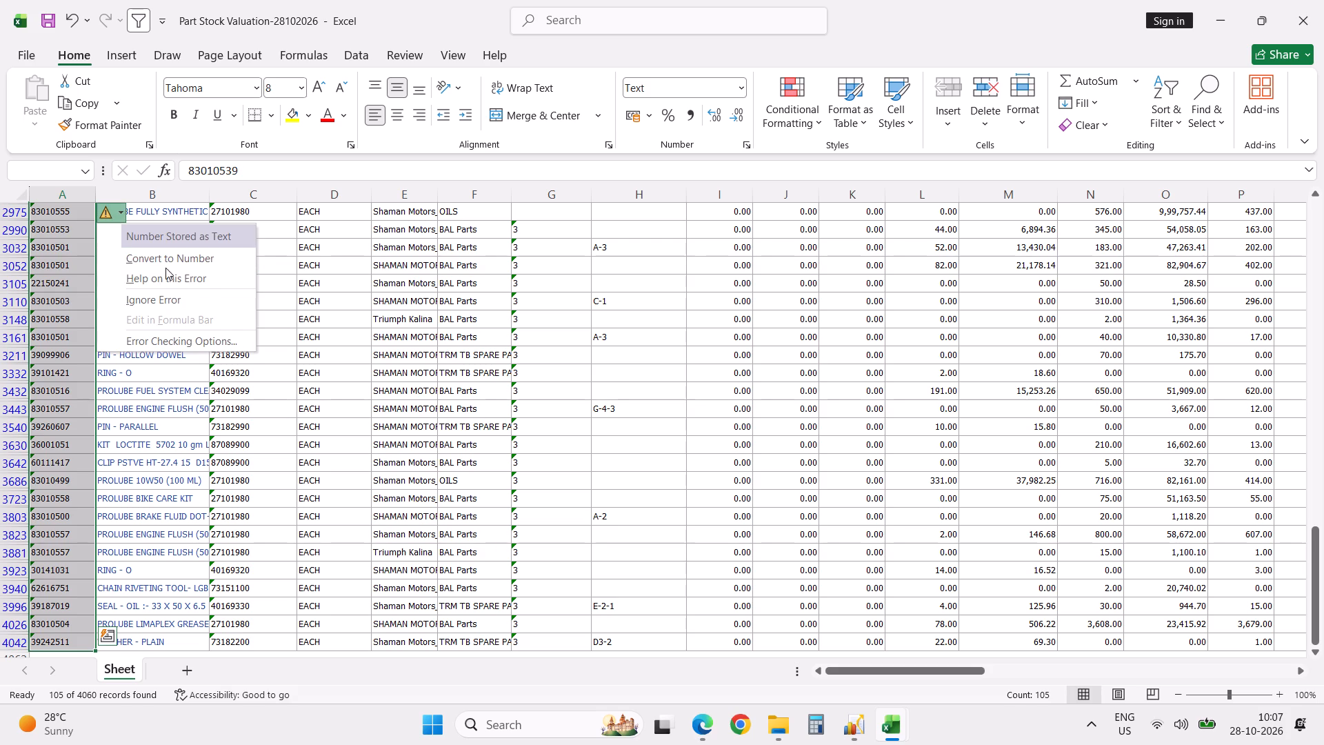
pyautogui.click(171, 263)
pyautogui.click(57, 385)
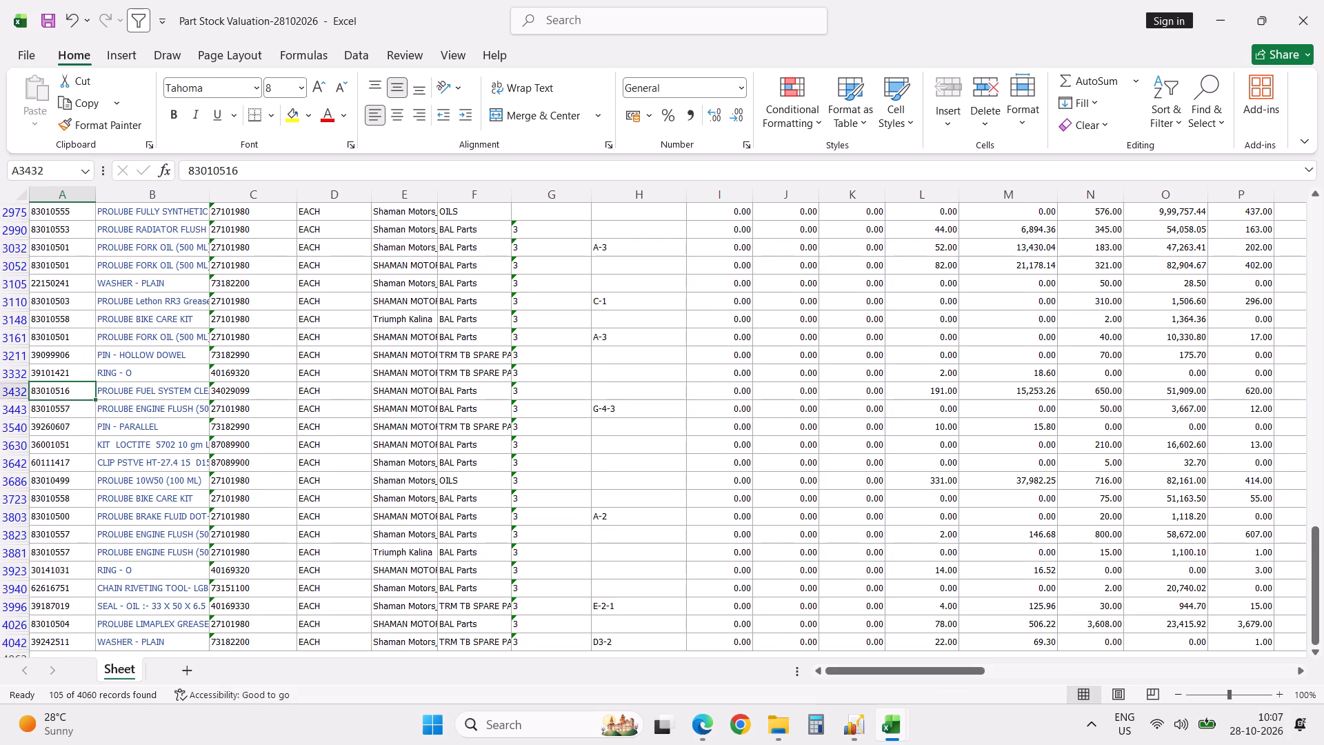
# Reapply the active filter so that only rows whose Category is still #N/A are listed.
pyautogui.hotkey('ctrl', 'Up')
pyautogui.press('Down')
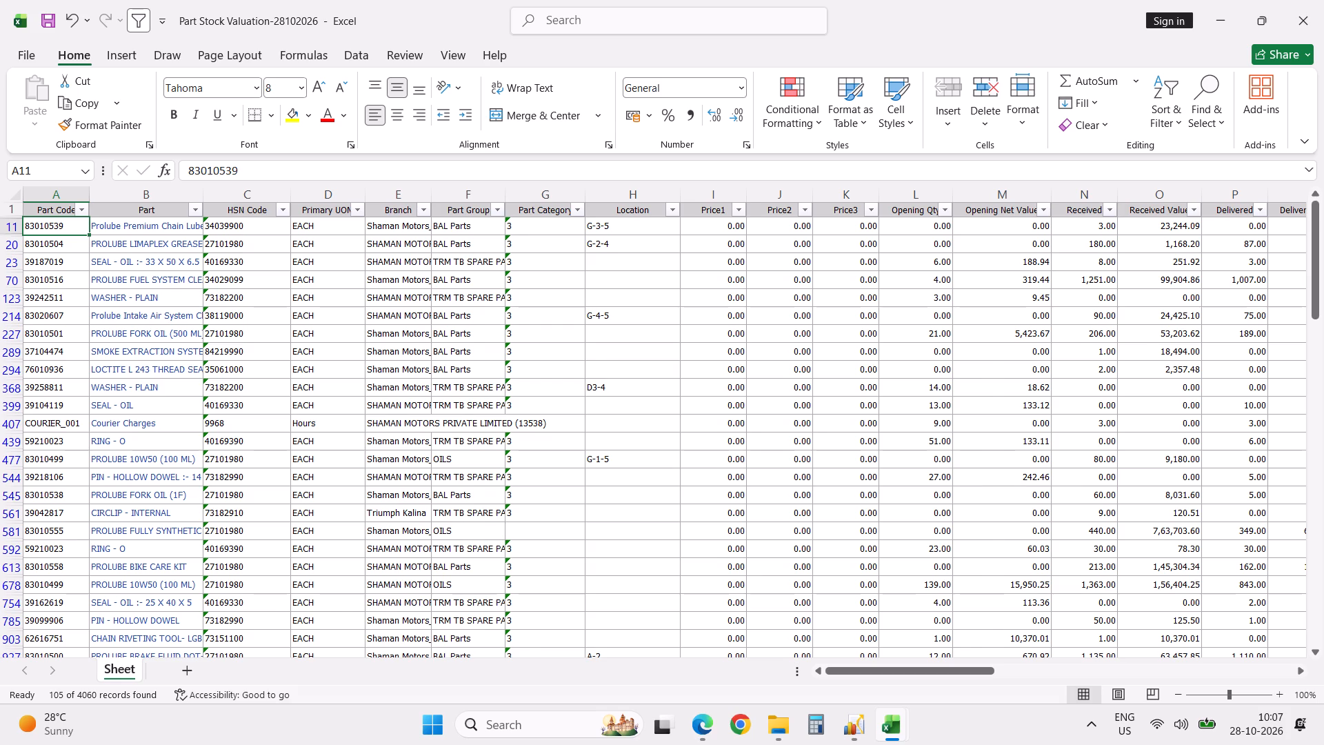
pyautogui.press('Up')
pyautogui.hotkey('ctrl', 'Right')
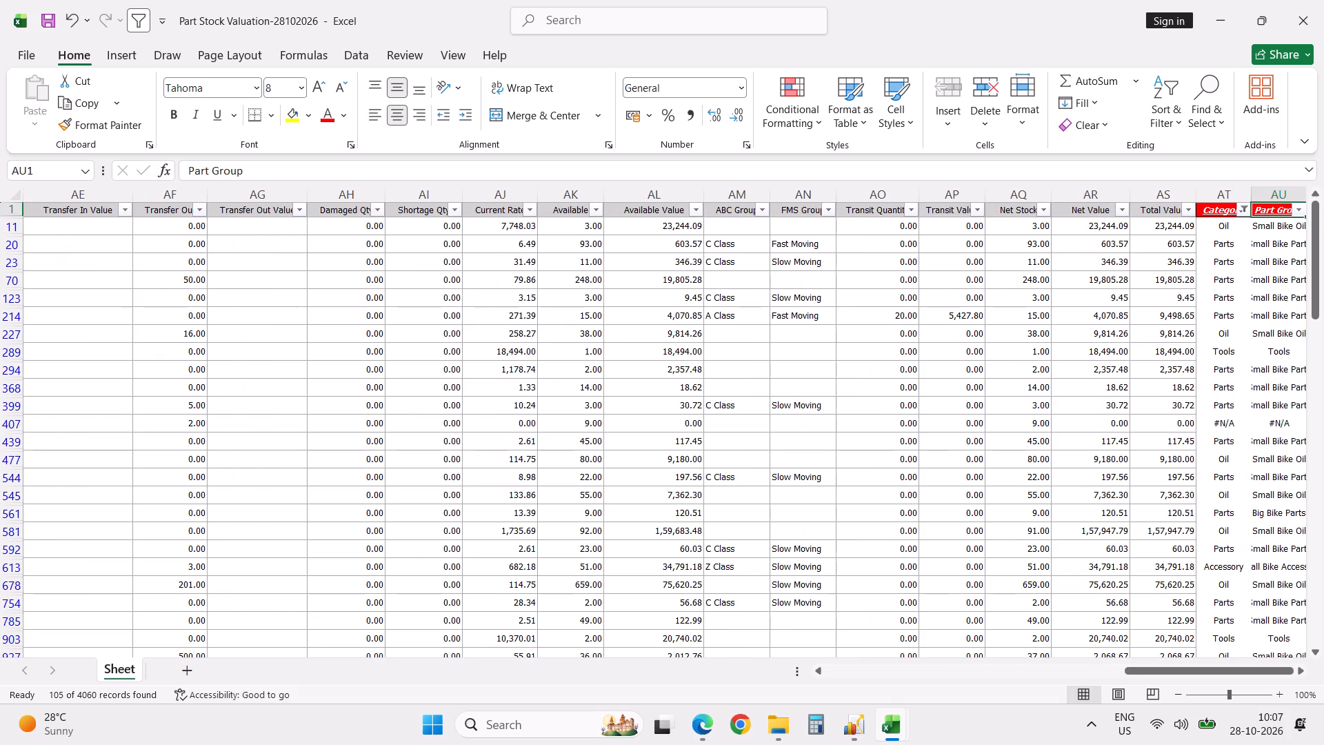
pyautogui.click(1188, 215)
pyautogui.click(1113, 592)
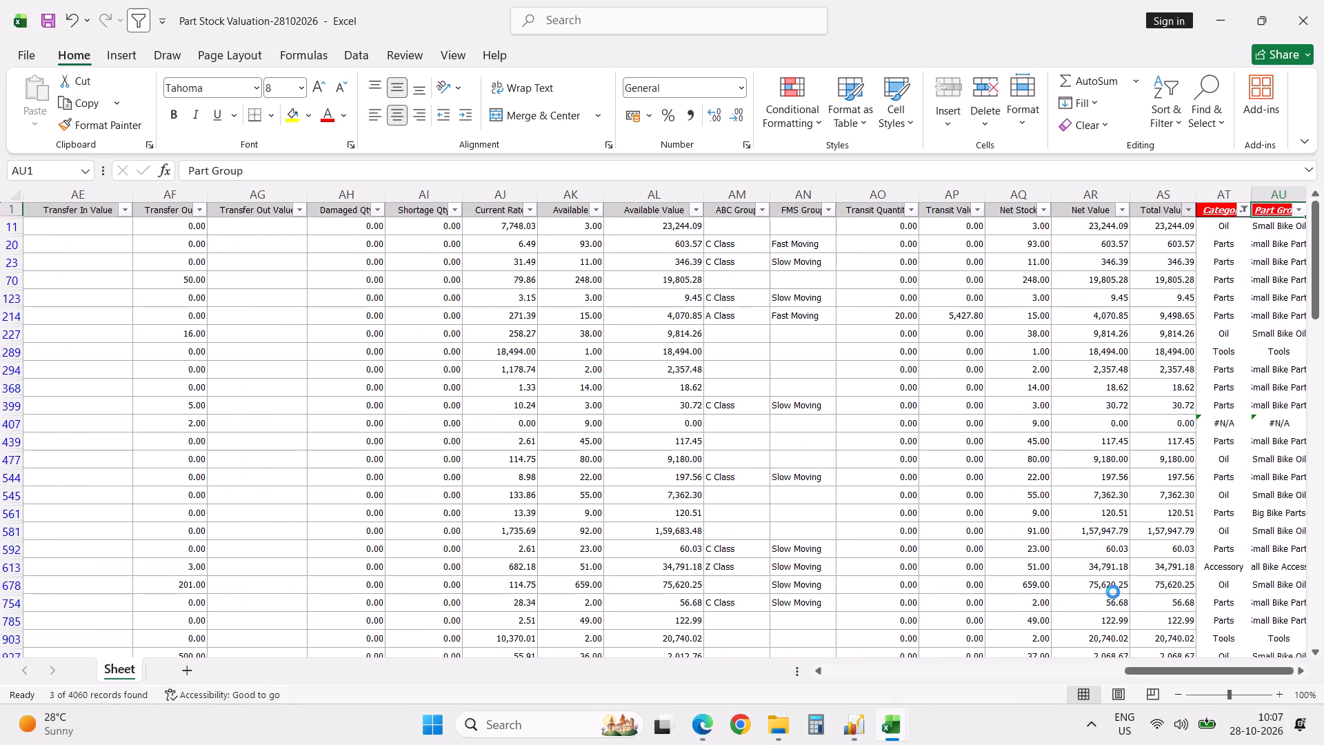
# Delete the two COURIER_001 Courier Charges rows from the filtered list.
pyautogui.click(648, 207)
pyautogui.hotkey('ctrl', 'Left')
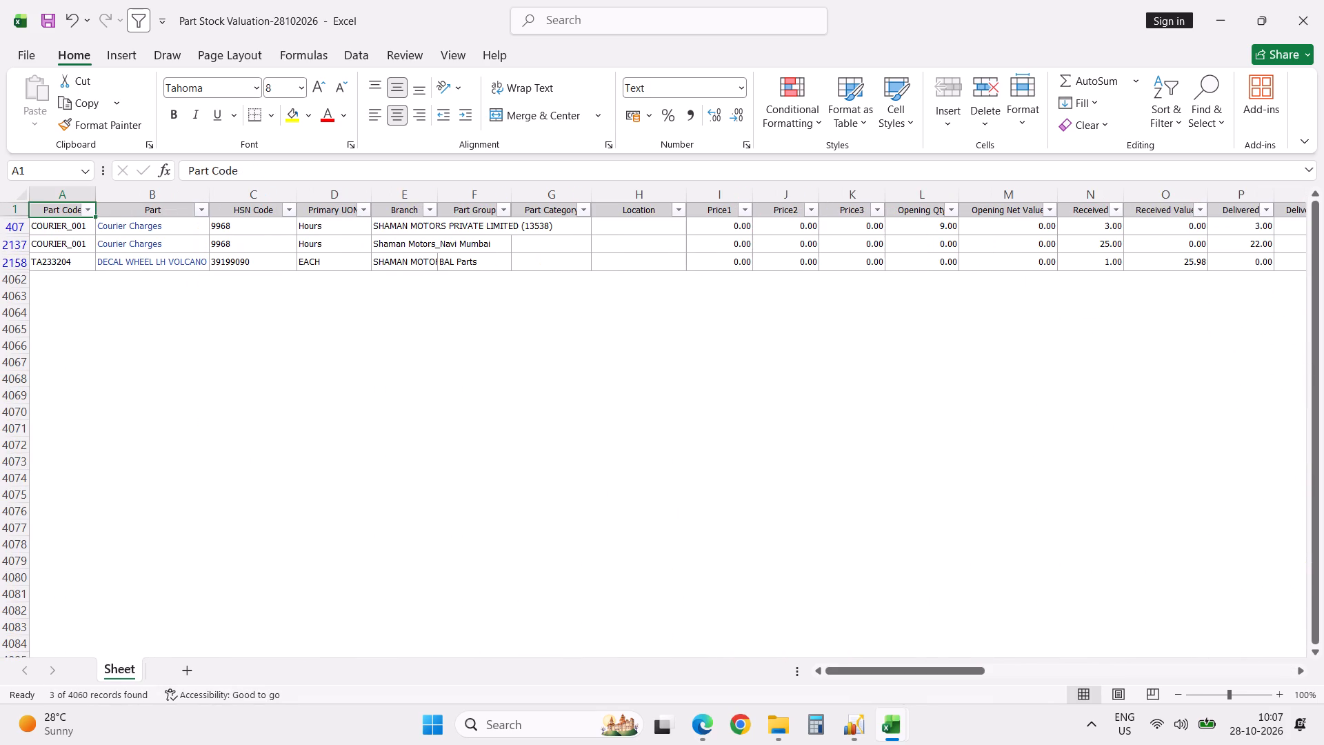
pyautogui.click(17, 224)
pyautogui.hotkey('ctrl', '-')
pyautogui.click(17, 224)
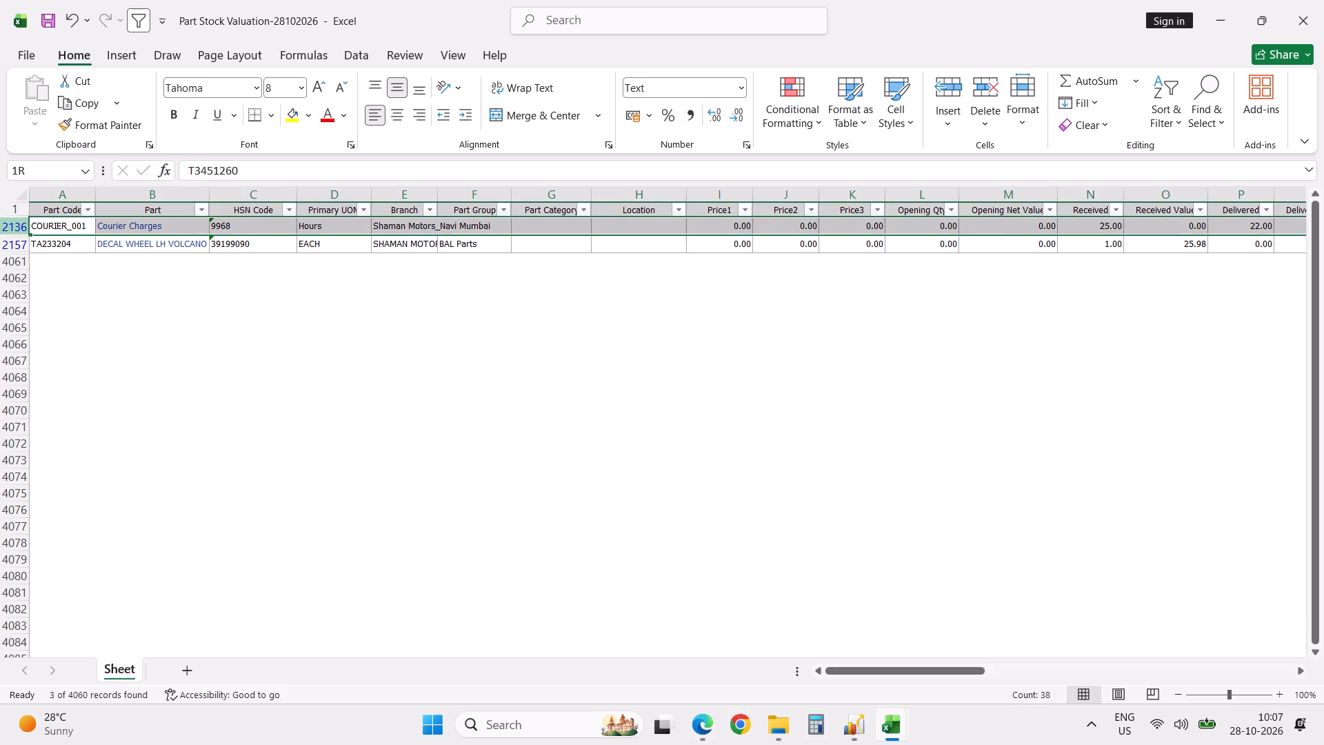
pyautogui.hotkey('ctrl', '-')
# Copy part code TA233204 and its description into the first empty row of the Main Cattegory sheet in Stock Cattegory _Sep'24.
pyautogui.click(54, 228)
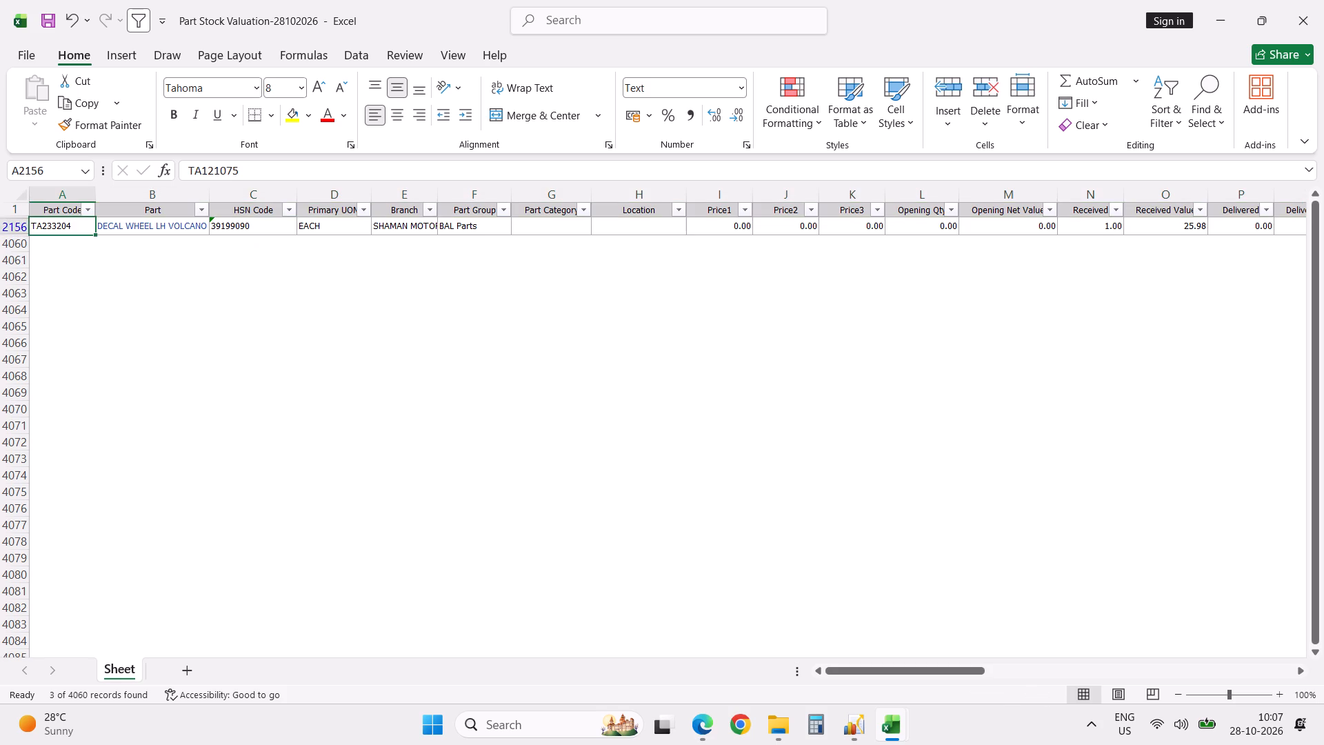
pyautogui.hotkey('shift', 'Right')
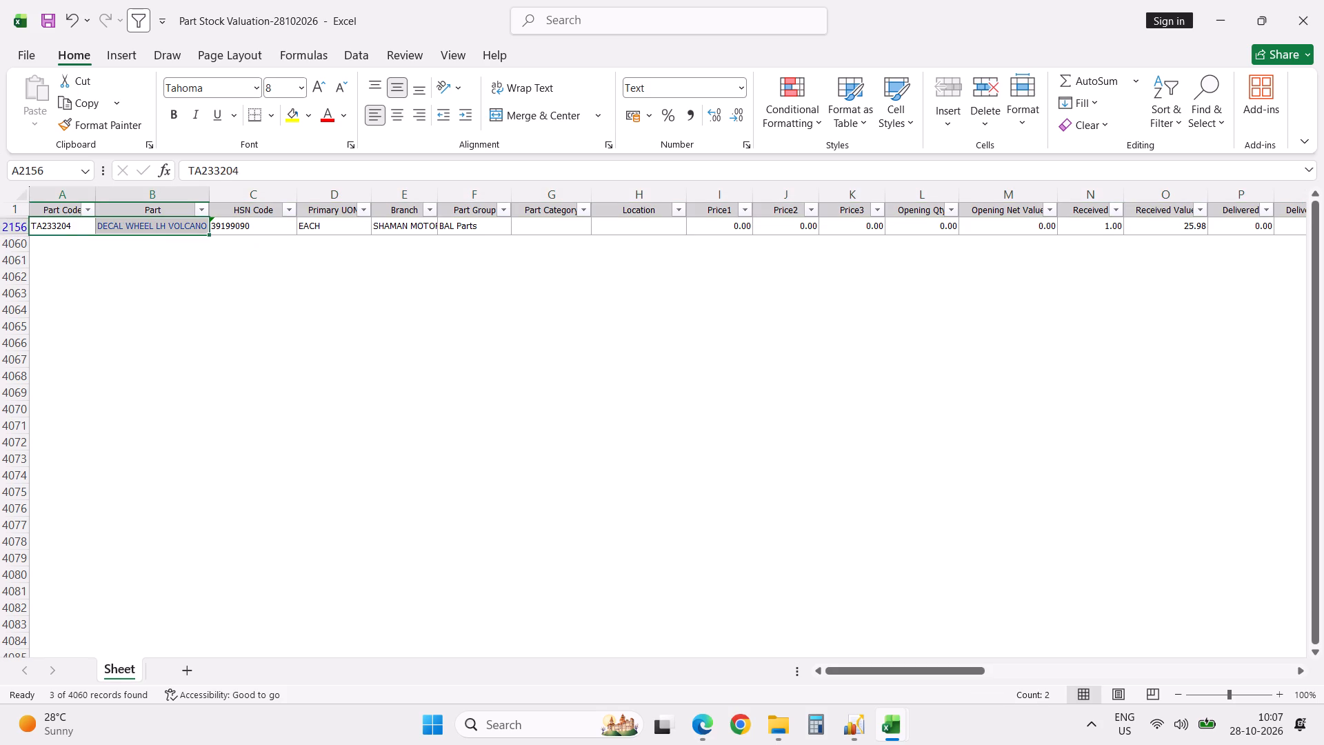
pyautogui.hotkey('ctrl', 'c')
pyautogui.hotkey('alt', 'Tab')
pyautogui.press('Left')
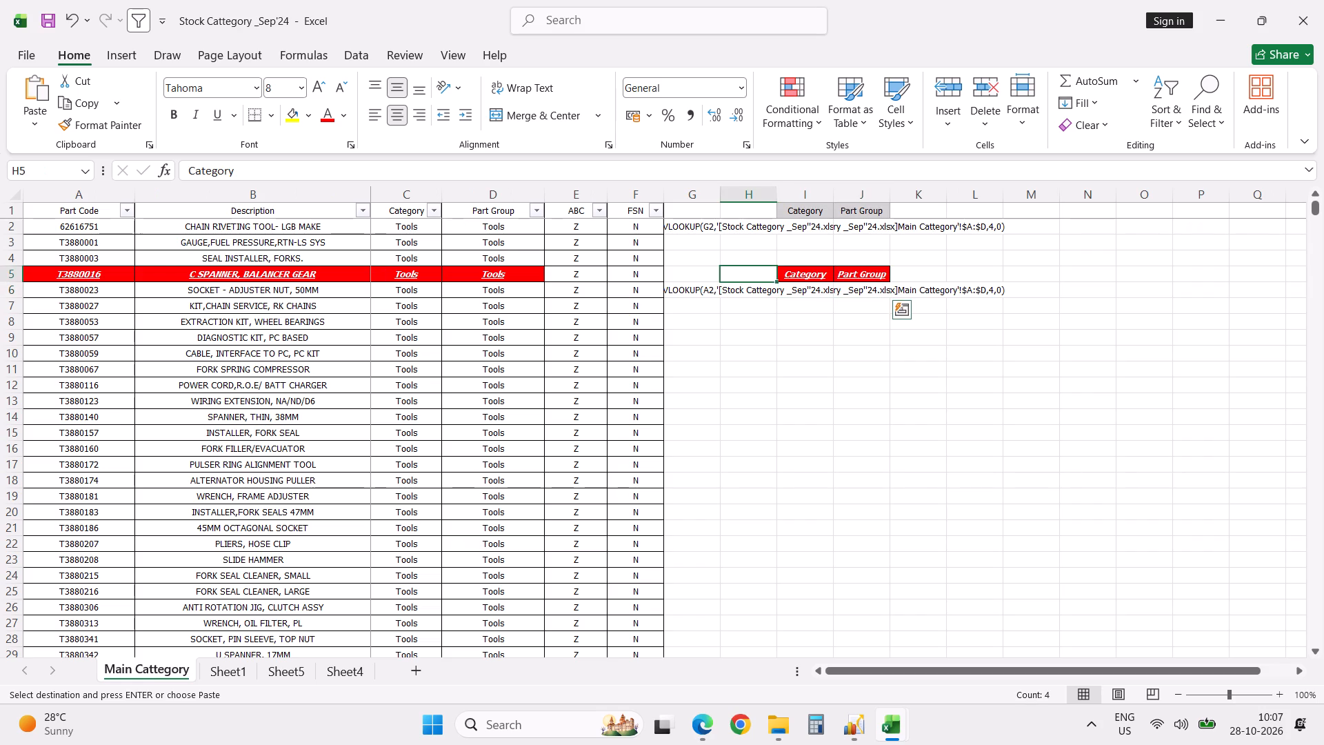
pyautogui.press('Left')
pyautogui.press('Left')
pyautogui.press('Left')
pyautogui.press('Left')
pyautogui.press('Left')
pyautogui.press('Left')
pyautogui.press('Left')
pyautogui.press('Left')
pyautogui.press('Left')
pyautogui.press('Left')
pyautogui.press('Left')
pyautogui.press('Left')
pyautogui.press('Left')
pyautogui.press('Left')
pyautogui.press('Left')
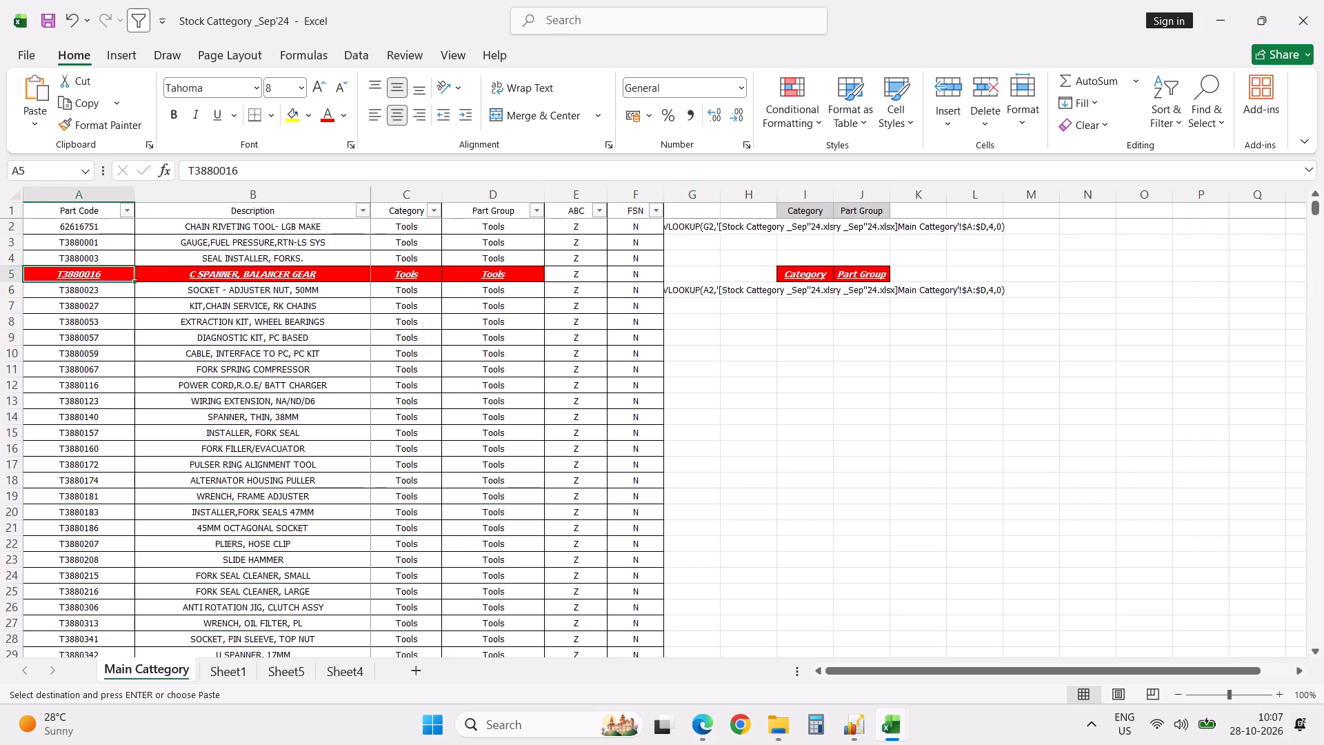
pyautogui.hotkey('ctrl', 'Down')
pyautogui.press('Down')
pyautogui.press('Return')
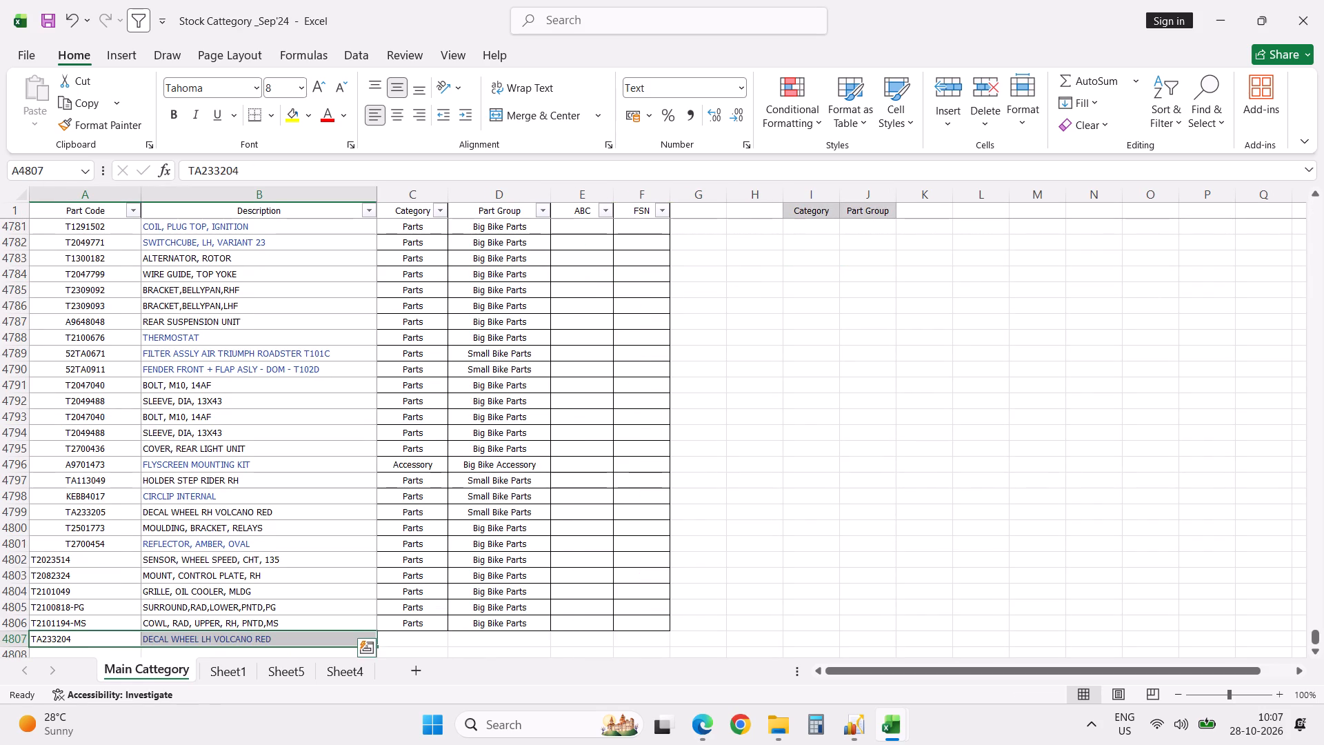
# Fill TA233204's classification with Parts and Small Bike Parts copied from the TA113049 row, and save the category workbook.
pyautogui.press('Right')
pyautogui.press('Right')
pyautogui.press('Up')
pyautogui.press('Up')
pyautogui.press('Up')
pyautogui.press('Up')
pyautogui.press('Up')
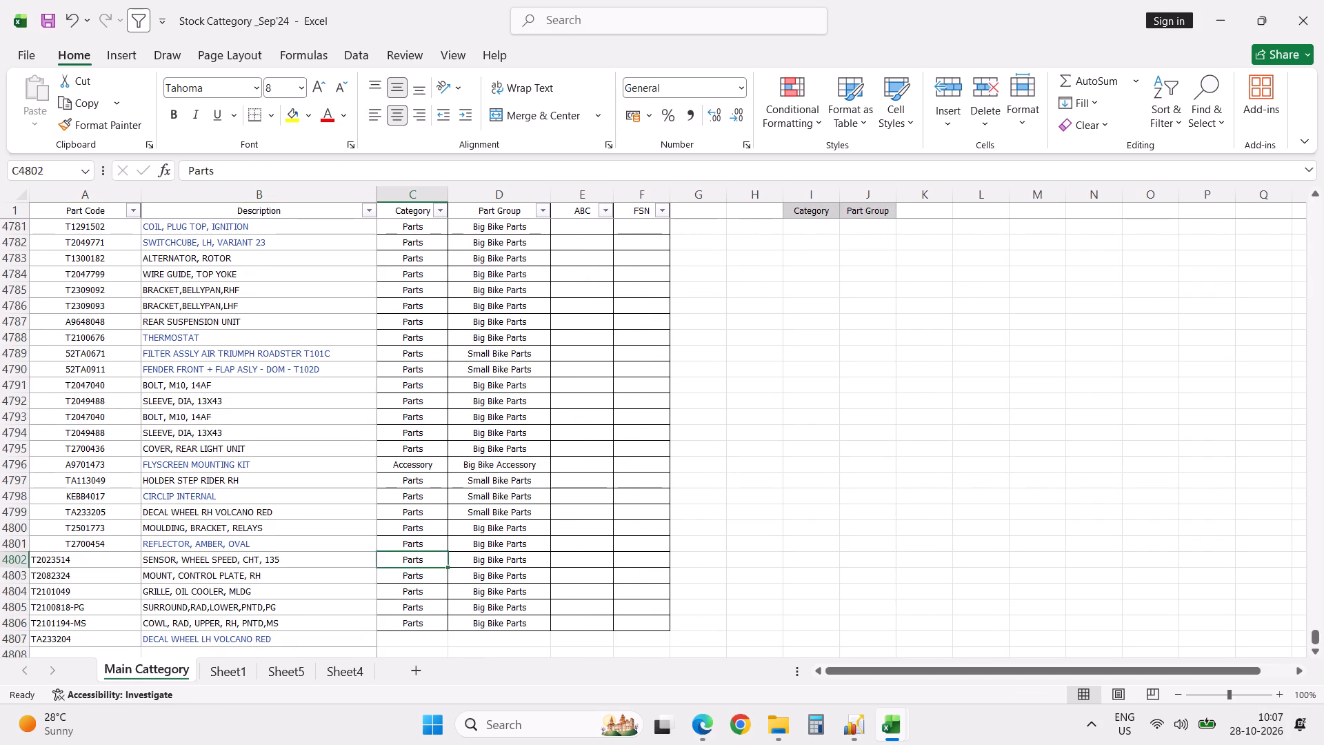
pyautogui.press('Up')
pyautogui.press('Up')
pyautogui.press('Up')
pyautogui.press('Up')
pyautogui.press('Up')
pyautogui.press('Up')
pyautogui.press('Up')
pyautogui.press('Down')
pyautogui.press('Down')
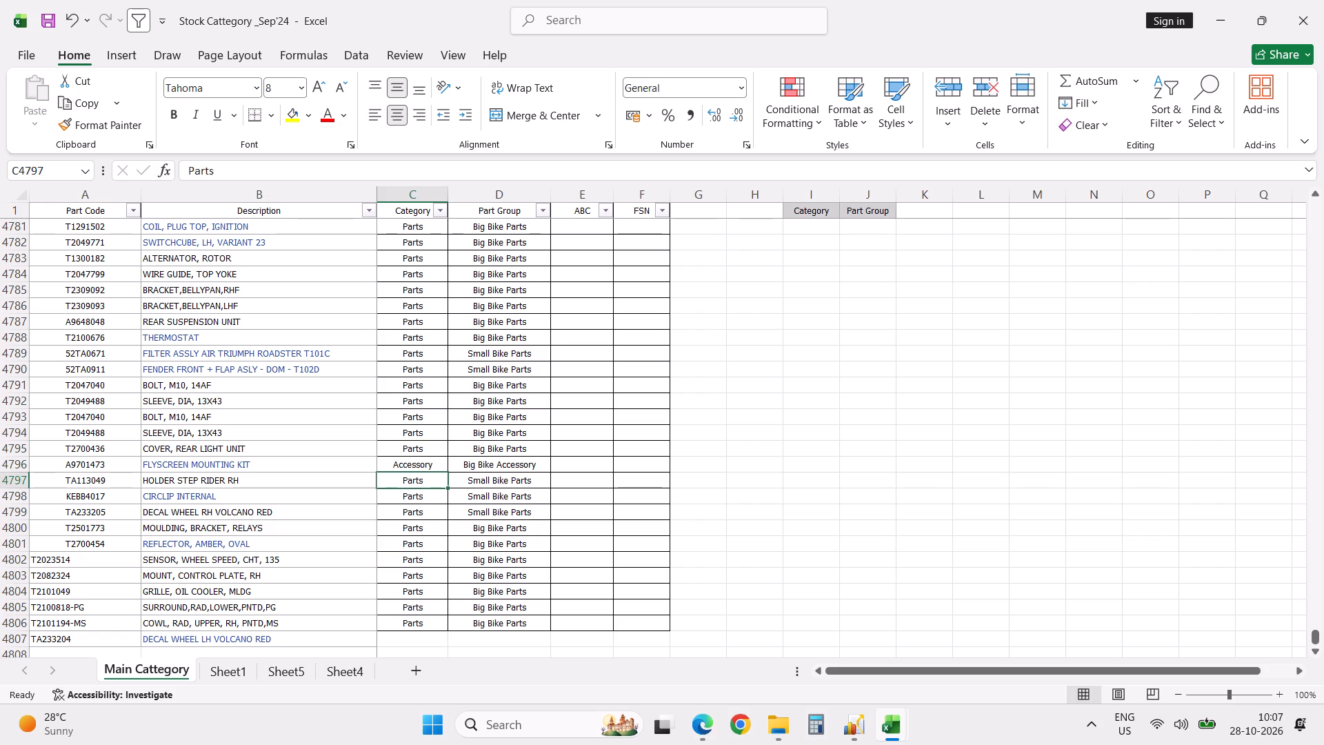
pyautogui.hotkey('shift', 'Right')
pyautogui.hotkey('shift', 'Right')
pyautogui.hotkey('shift', 'Right')
pyautogui.press('Down')
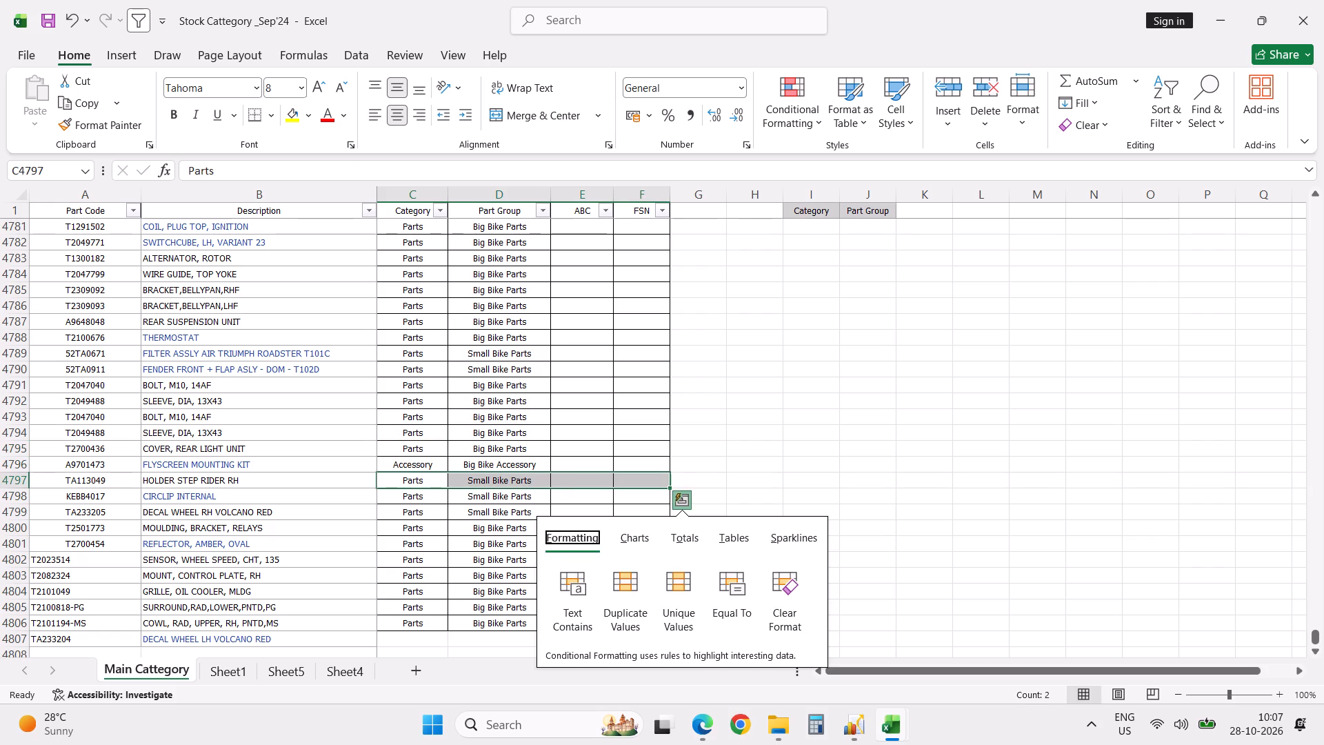
pyautogui.press('Escape')
pyautogui.hotkey('ctrl', 'c')
pyautogui.press('Down')
pyautogui.press('Down')
pyautogui.press('Down')
pyautogui.press('Down')
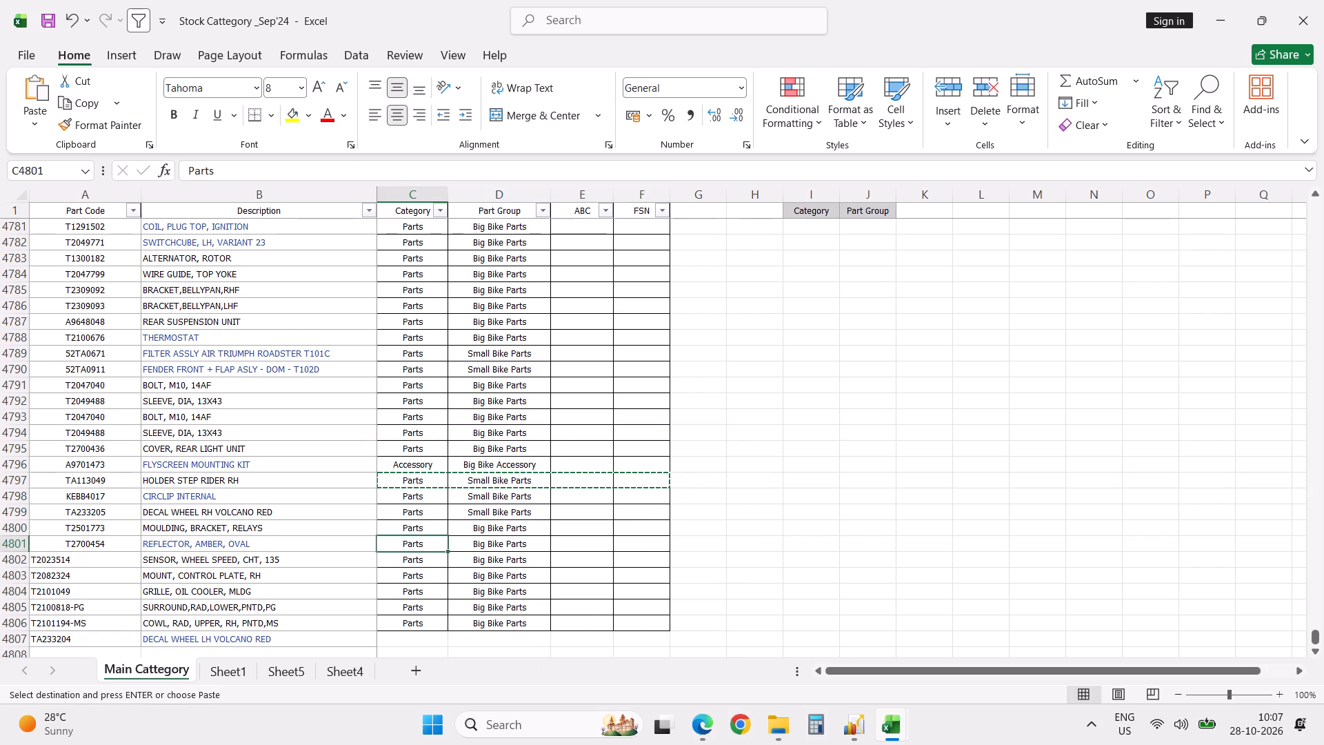
pyautogui.press('Down')
pyautogui.press('Down')
pyautogui.press('Down')
pyautogui.press('Down')
pyautogui.press('Down')
pyautogui.press('Down')
pyautogui.press('Return')
pyautogui.press('Right')
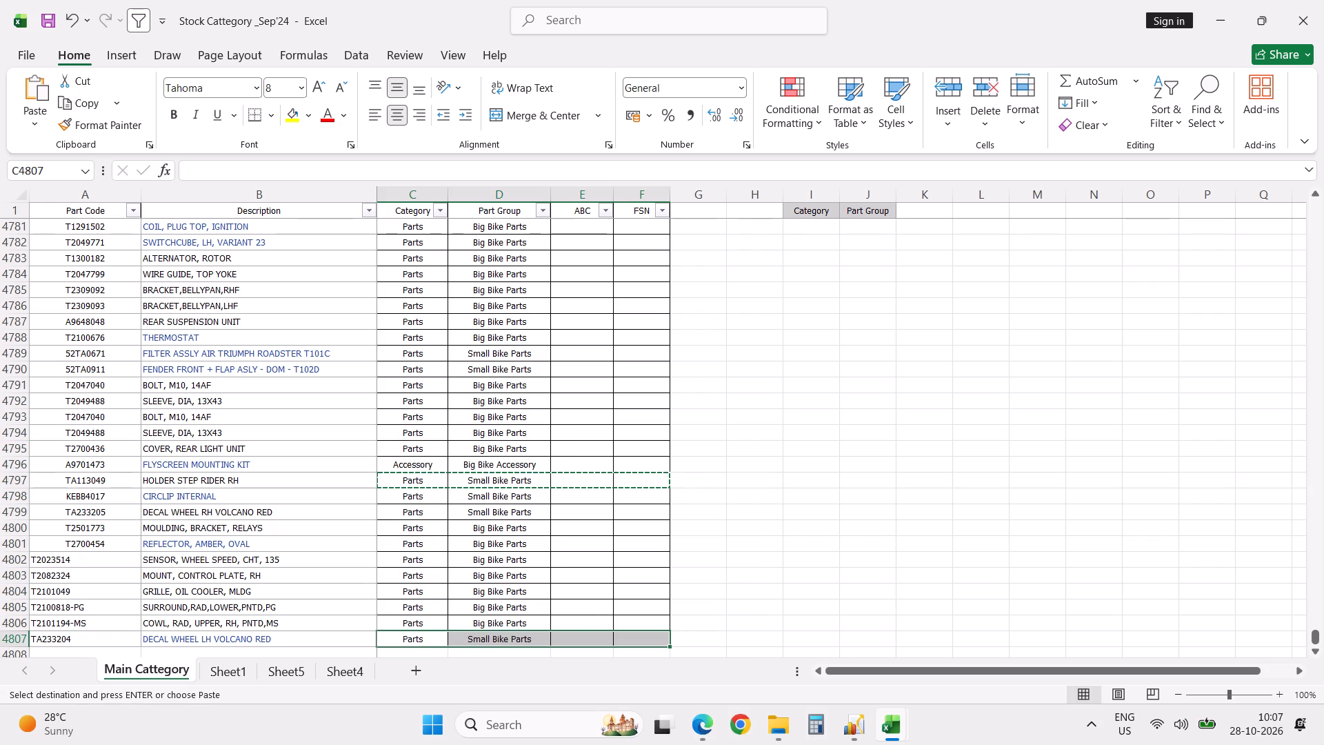
pyautogui.hotkey('ctrl', 's')
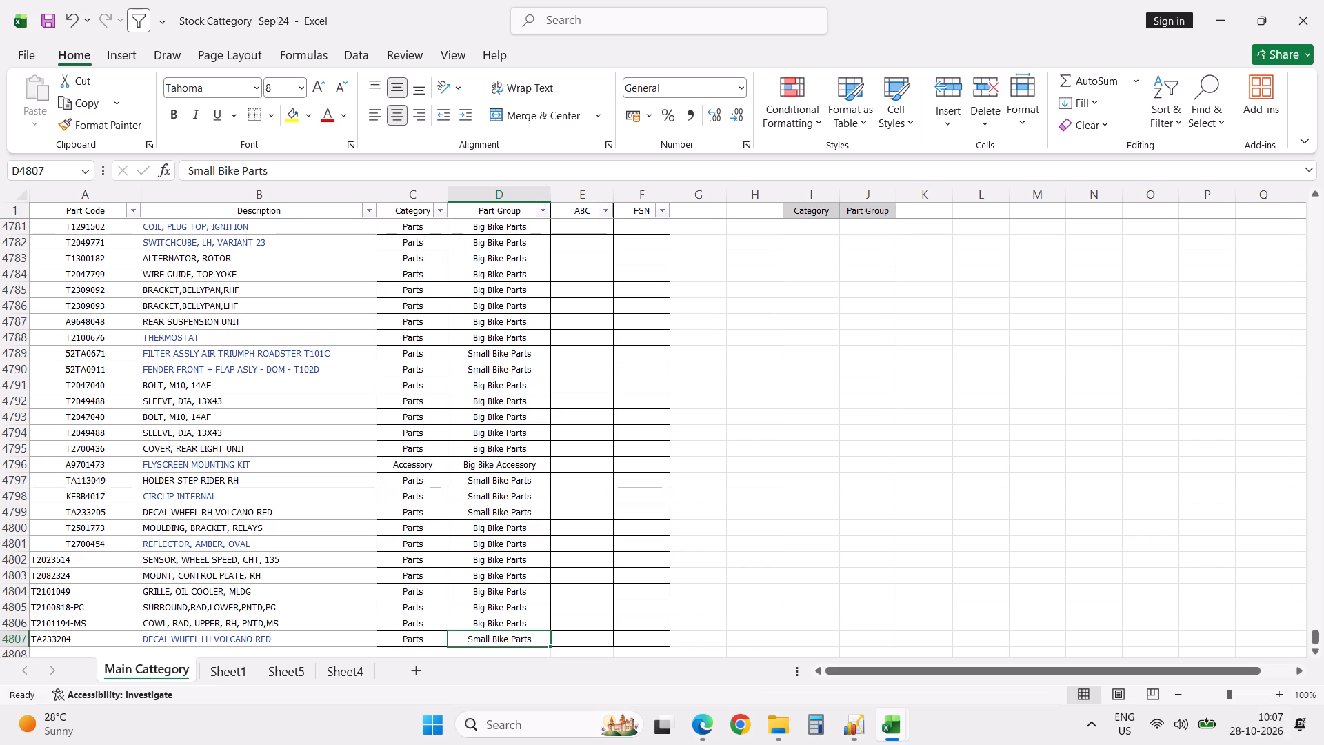
# Return to the Part Stock Valuation-28102026 workbook and remove the filters from the header row.
pyautogui.hotkey('alt', 'Tab')
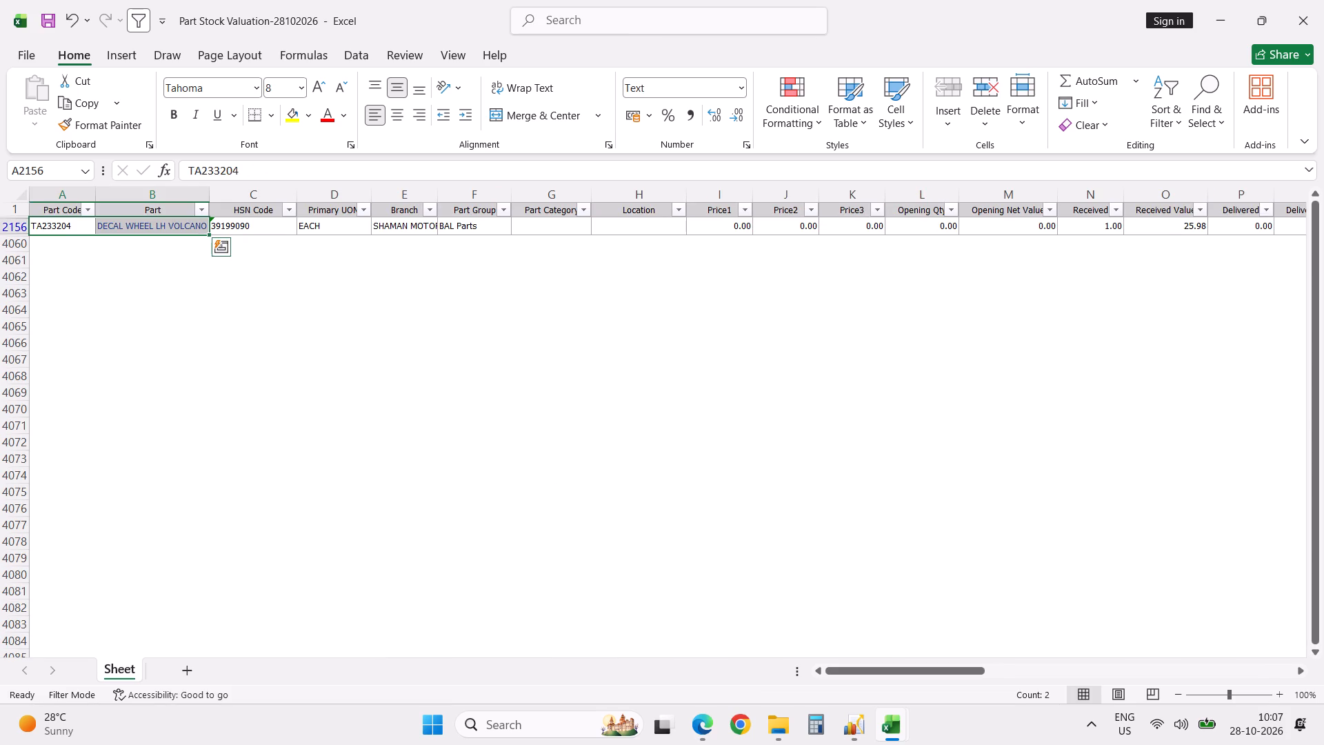
pyautogui.press('Up')
pyautogui.hotkey('ctrl', 'Right')
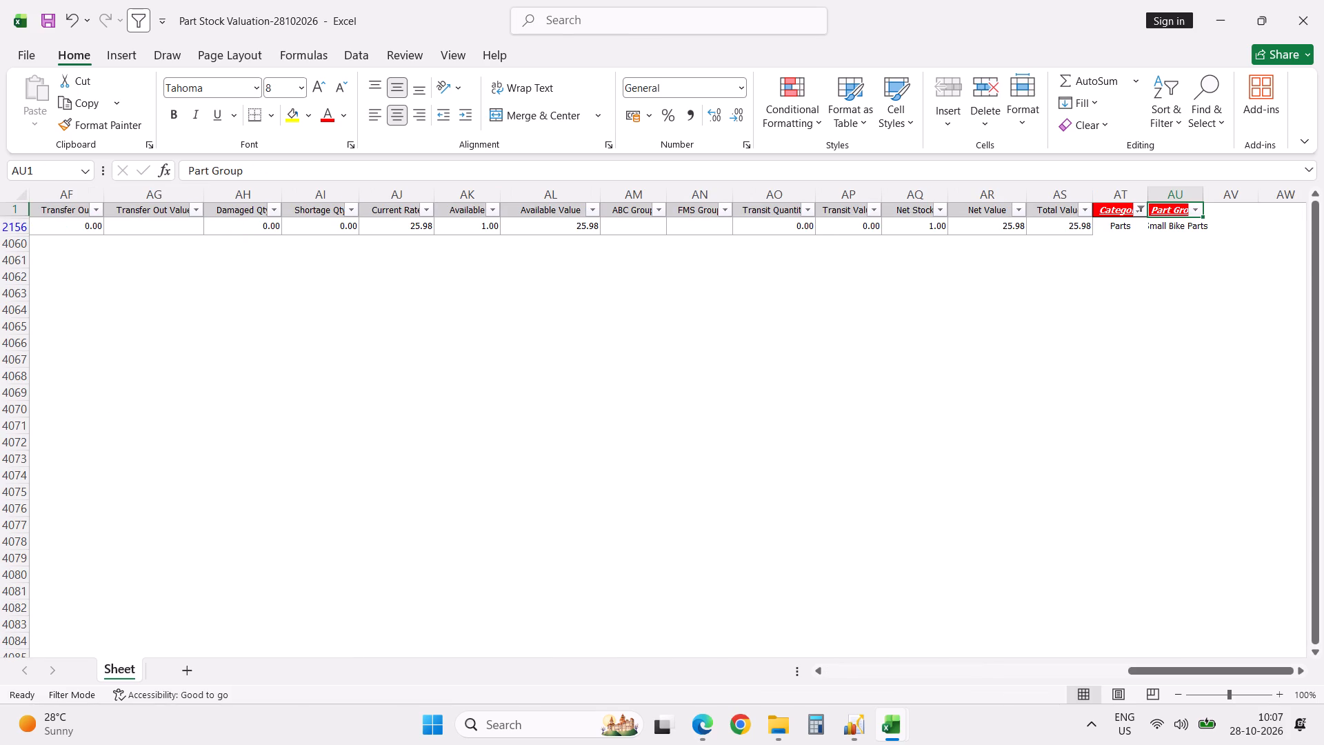
pyautogui.hotkey('alt', 'd')
pyautogui.write('ff')
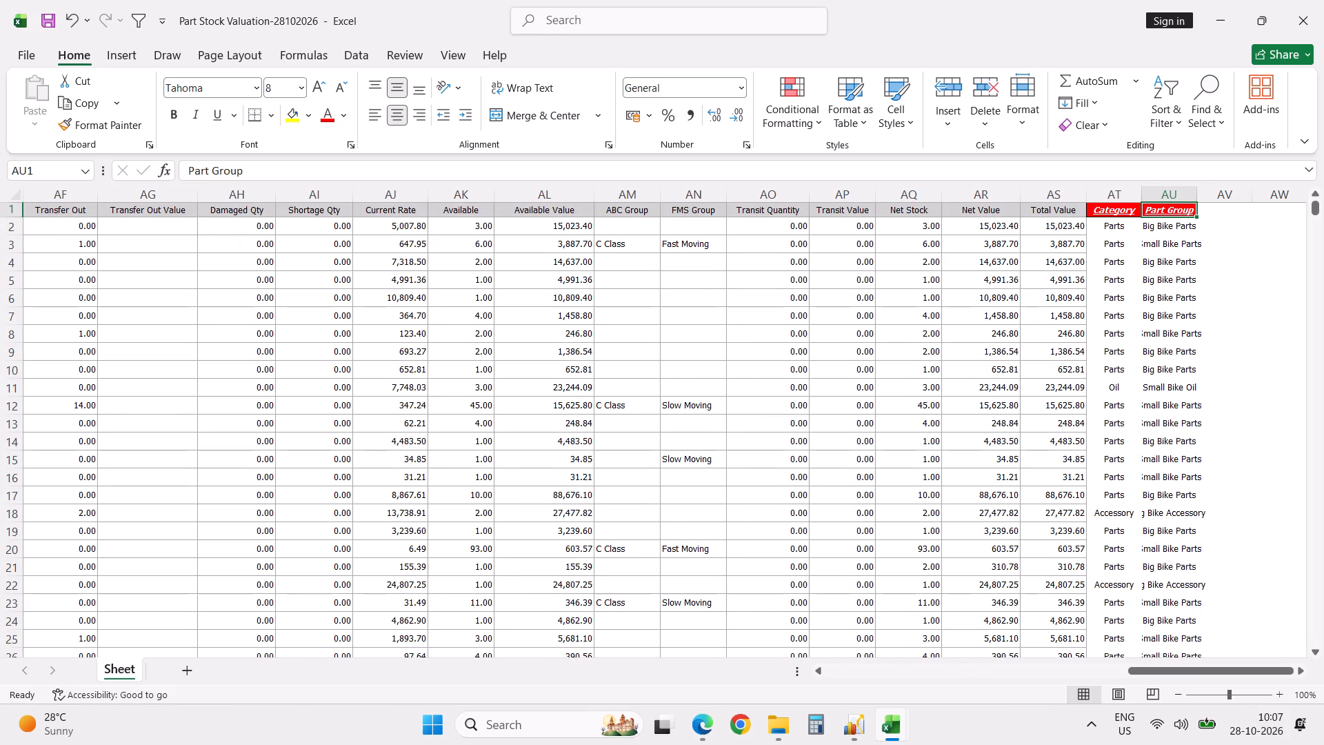
# Check the sums of the Available Value and Net Value columns across all stock rows.
pyautogui.click(574, 226)
pyautogui.hotkey('ctrl', 'shift', 'Down')
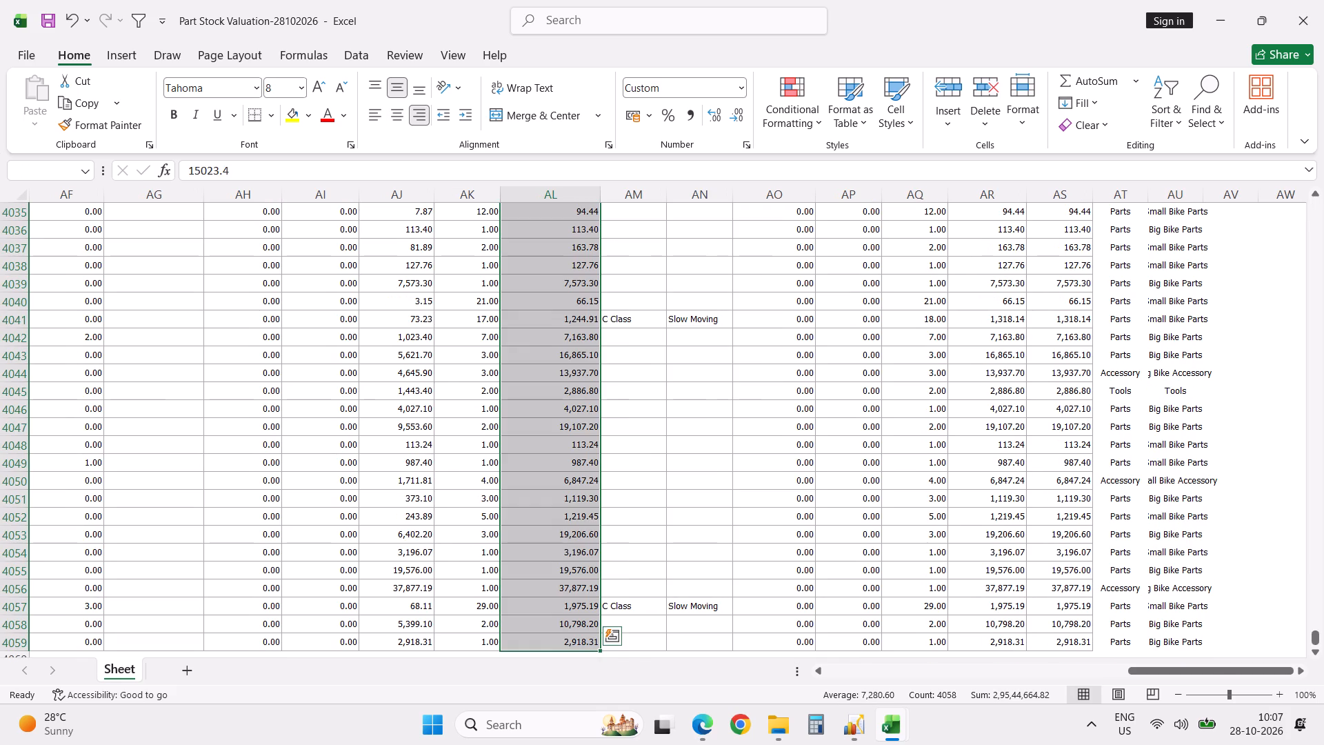
pyautogui.press('Up')
pyautogui.press('Right')
pyautogui.press('Right')
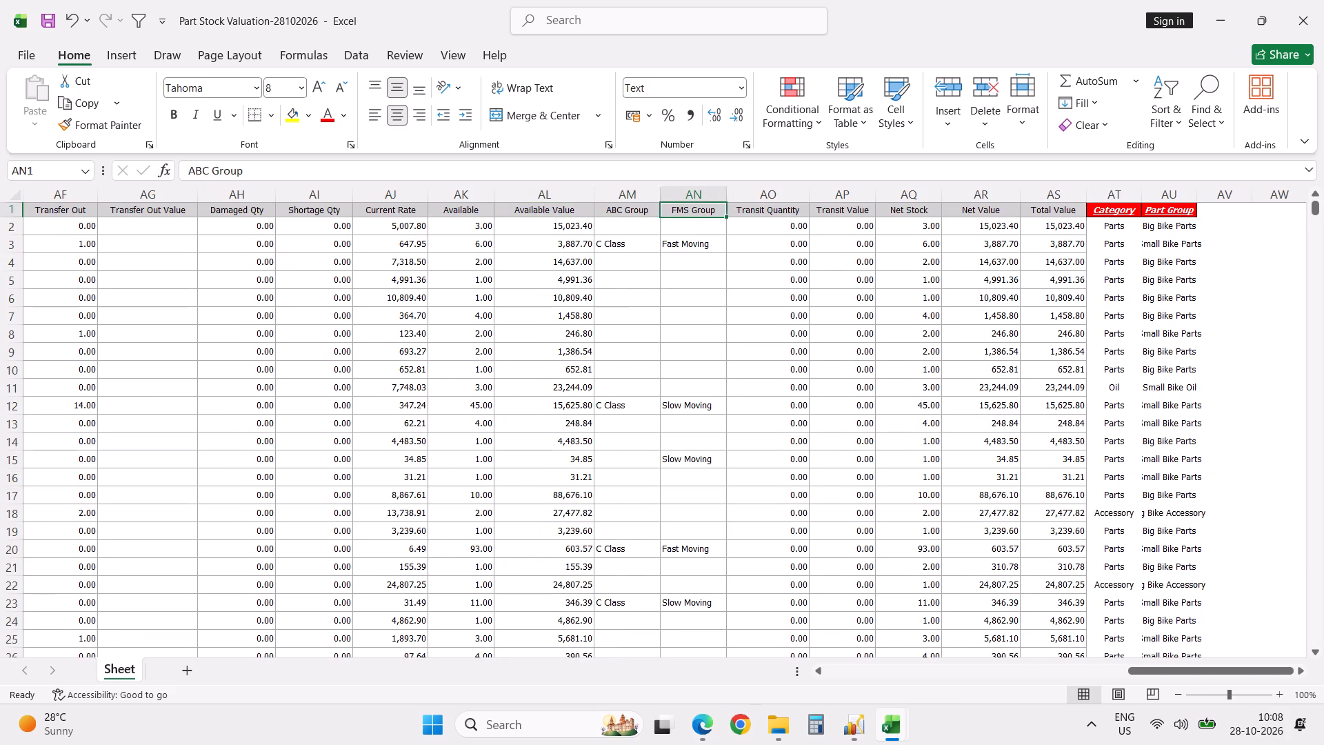
pyautogui.press('Right')
pyautogui.press('Right')
pyautogui.press('Right')
pyautogui.press('Right')
pyautogui.press('Down')
pyautogui.hotkey('ctrl', 'shift', 'Down')
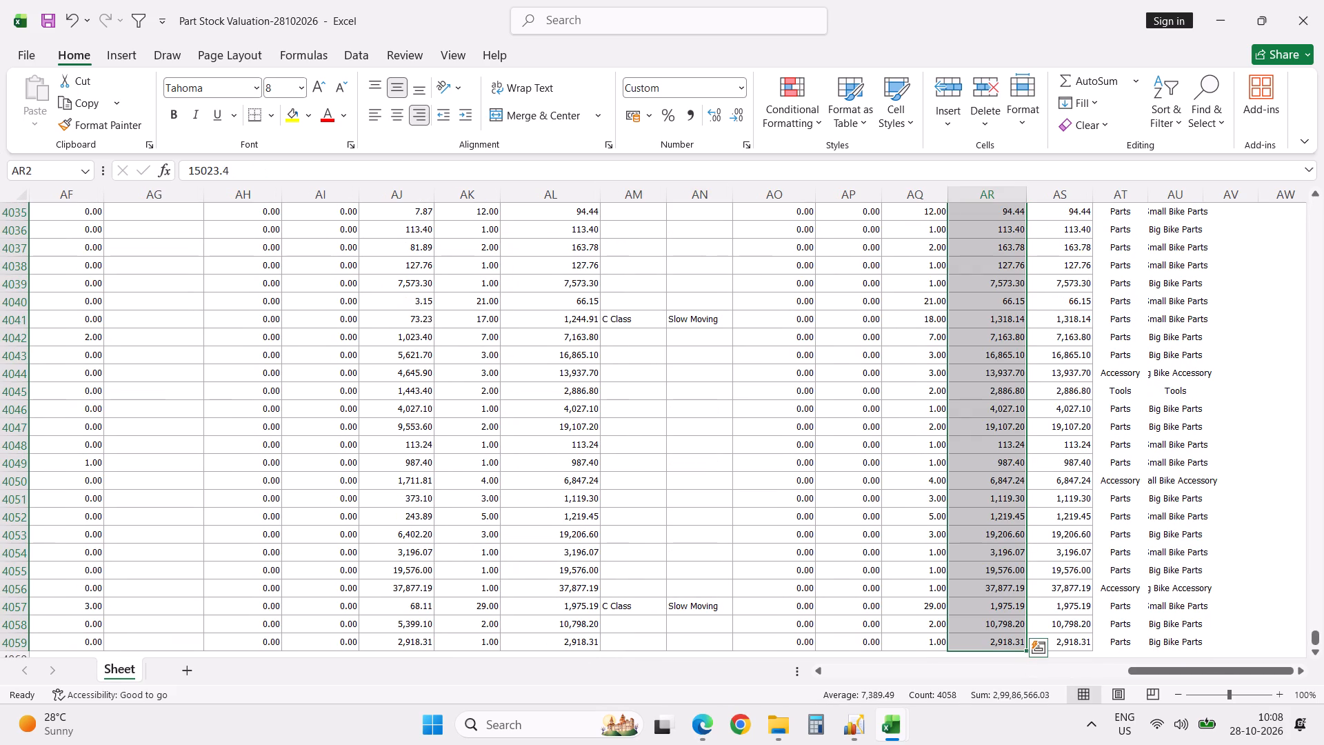
pyautogui.press('Up')
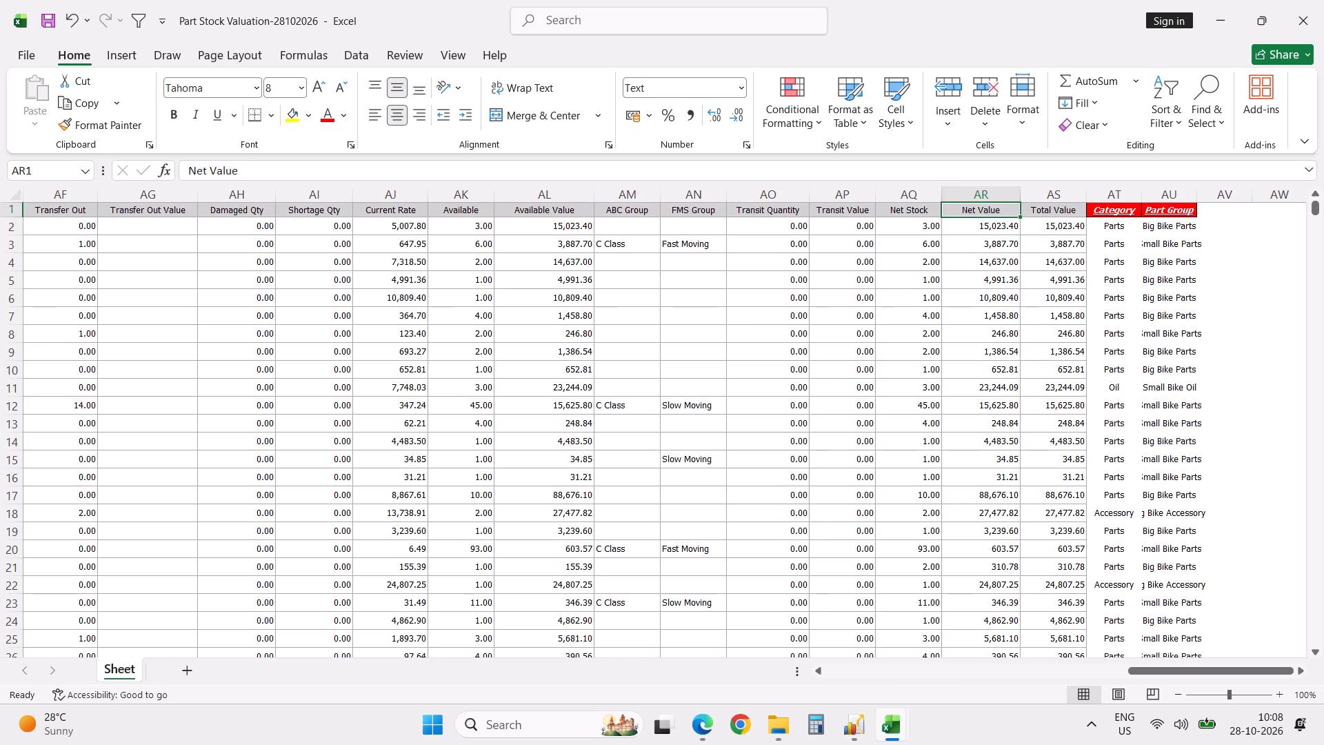
# Save the Part Stock Valuation-28102026 workbook.
pyautogui.hotkey('ctrl', 'Left')
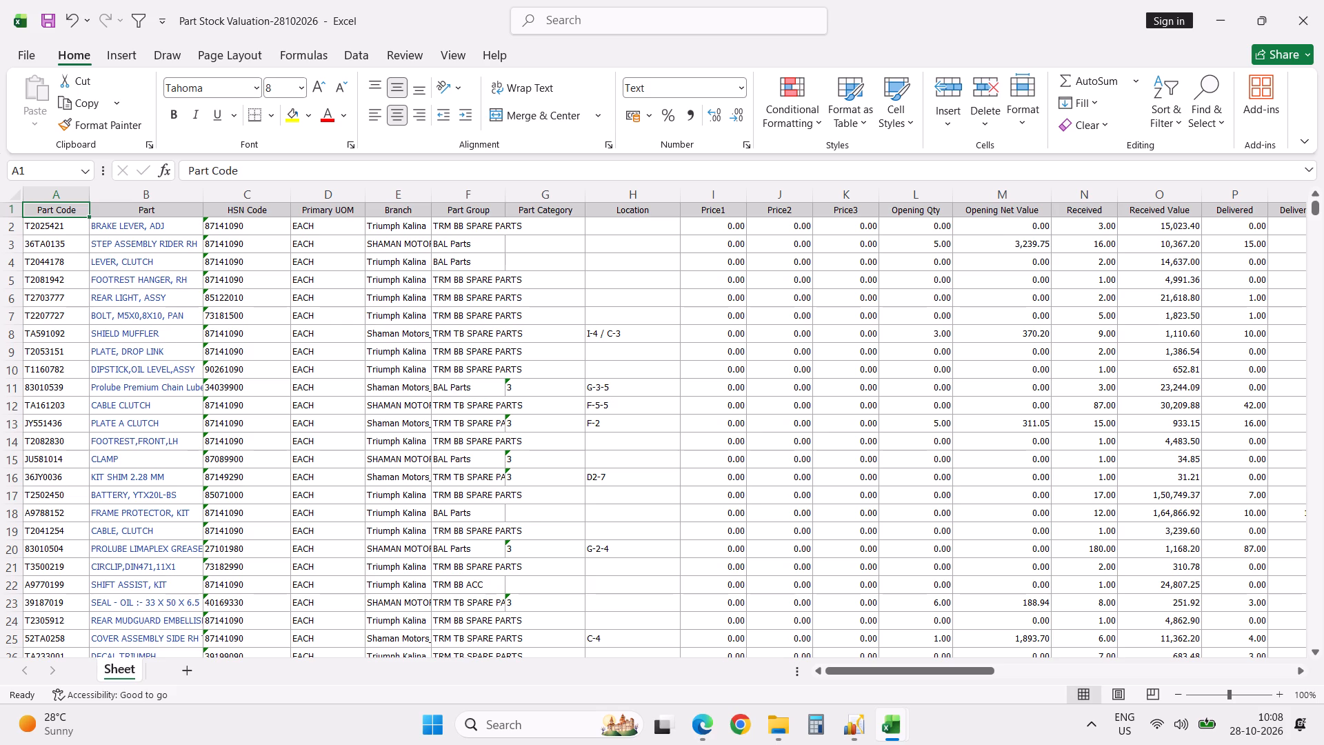
pyautogui.hotkey('ctrl', 's')
# Insert a PivotTable on a new worksheet from the categorised stock valuation data.
pyautogui.hotkey('ctrl', 'Right')
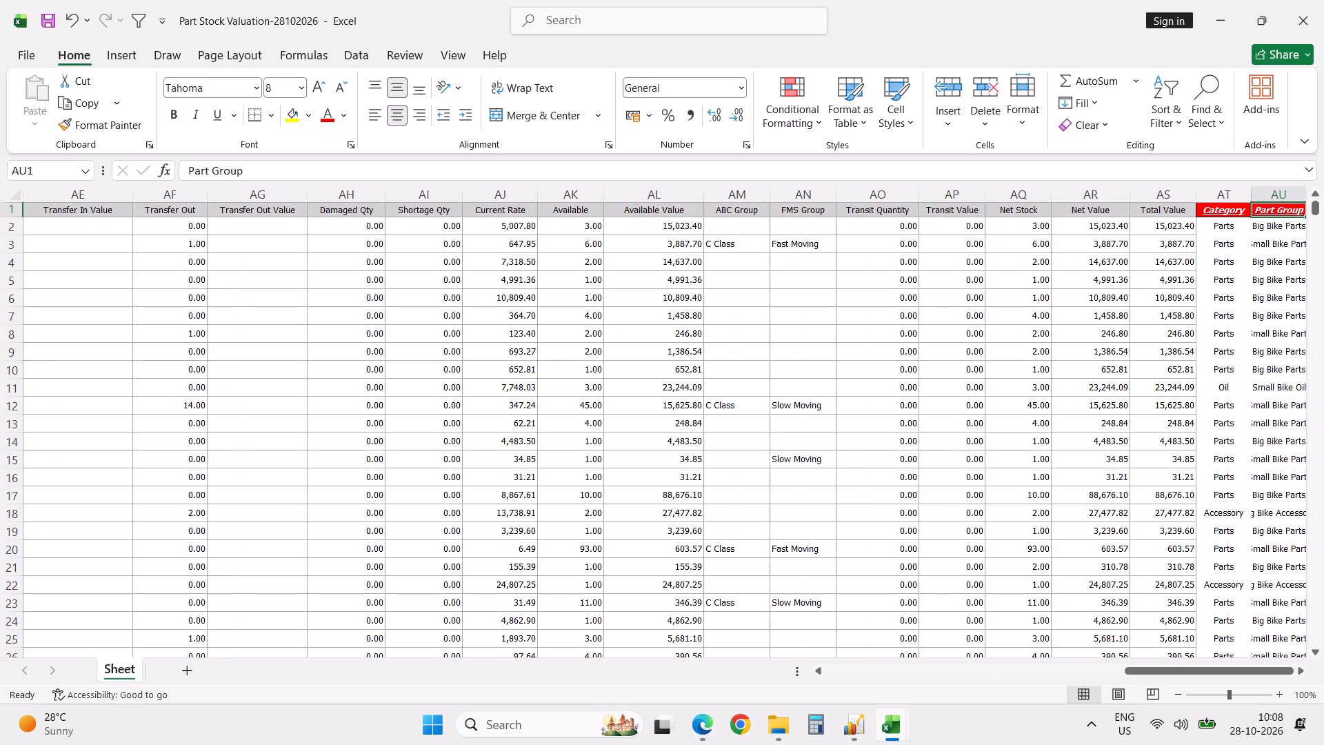
pyautogui.press('Left')
pyautogui.press('Left')
pyautogui.hotkey('ctrl', 'Left')
pyautogui.press('Left')
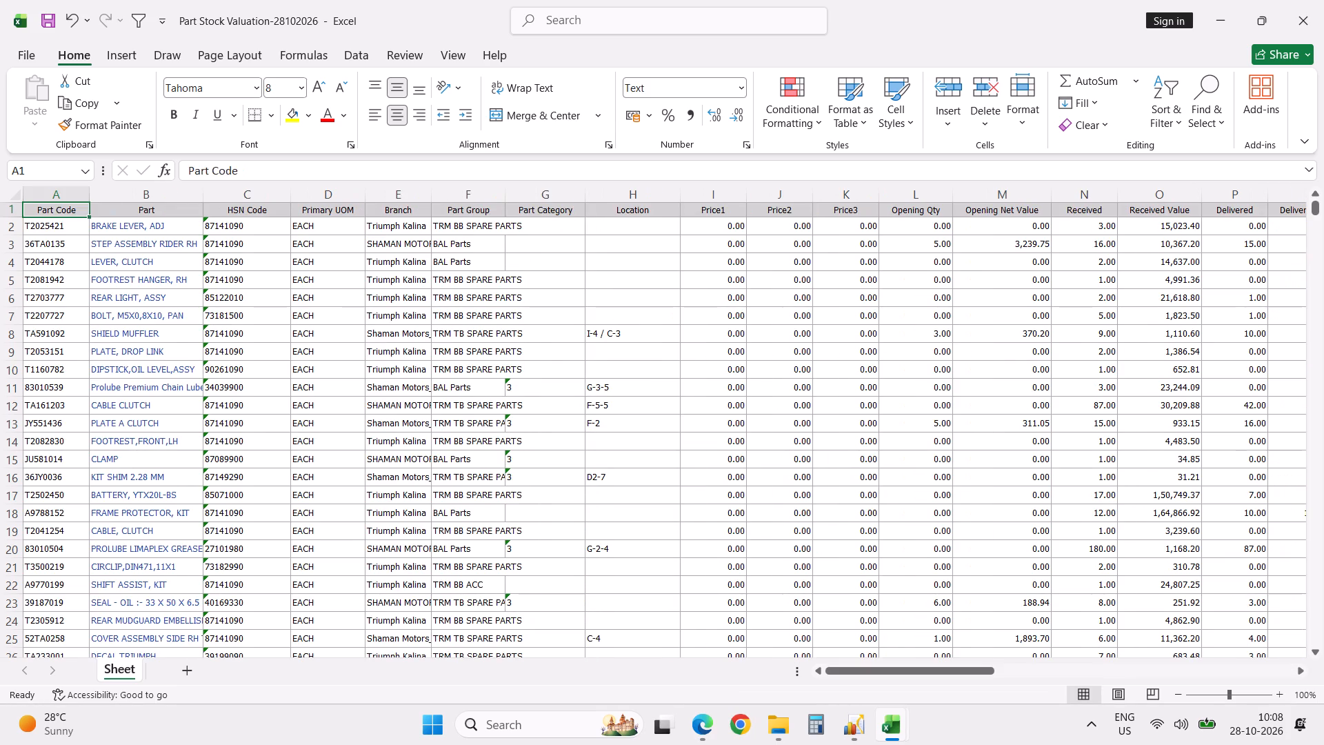
pyautogui.hotkey('alt', 'd')
pyautogui.write('pn')
pyautogui.click(831, 356)
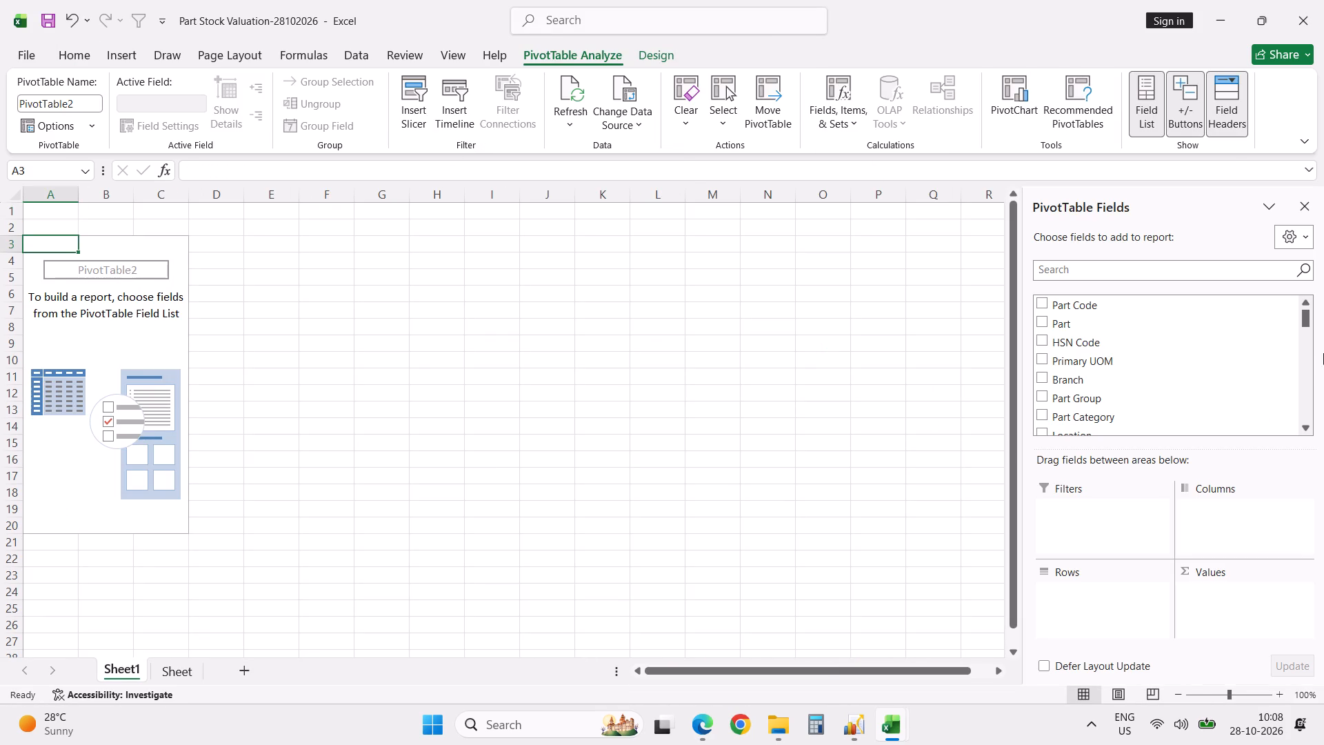
# Lay out the PivotTable with Part Group2 as rows, Category as columns and the sum of Net Value as values.
pyautogui.moveTo(1307, 321); pyautogui.dragTo(1308, 426)
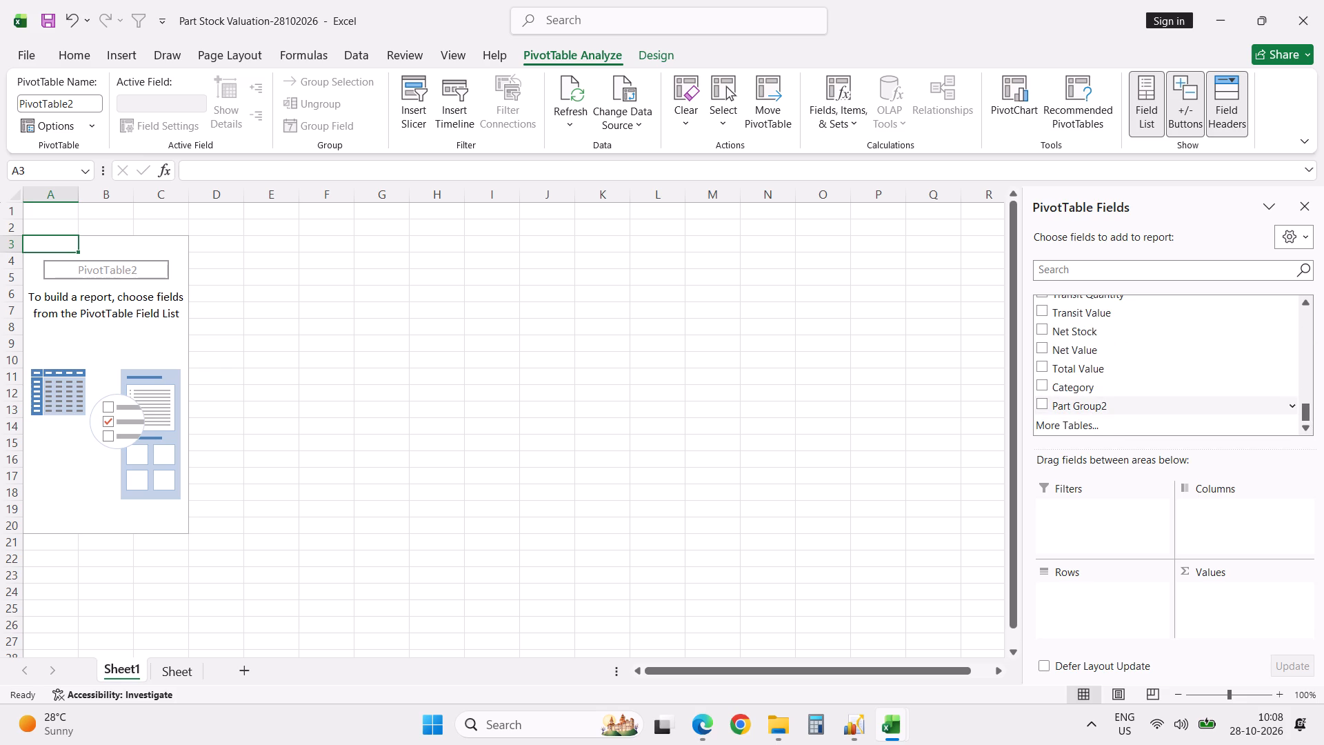
pyautogui.moveTo(1094, 405); pyautogui.dragTo(1063, 593)
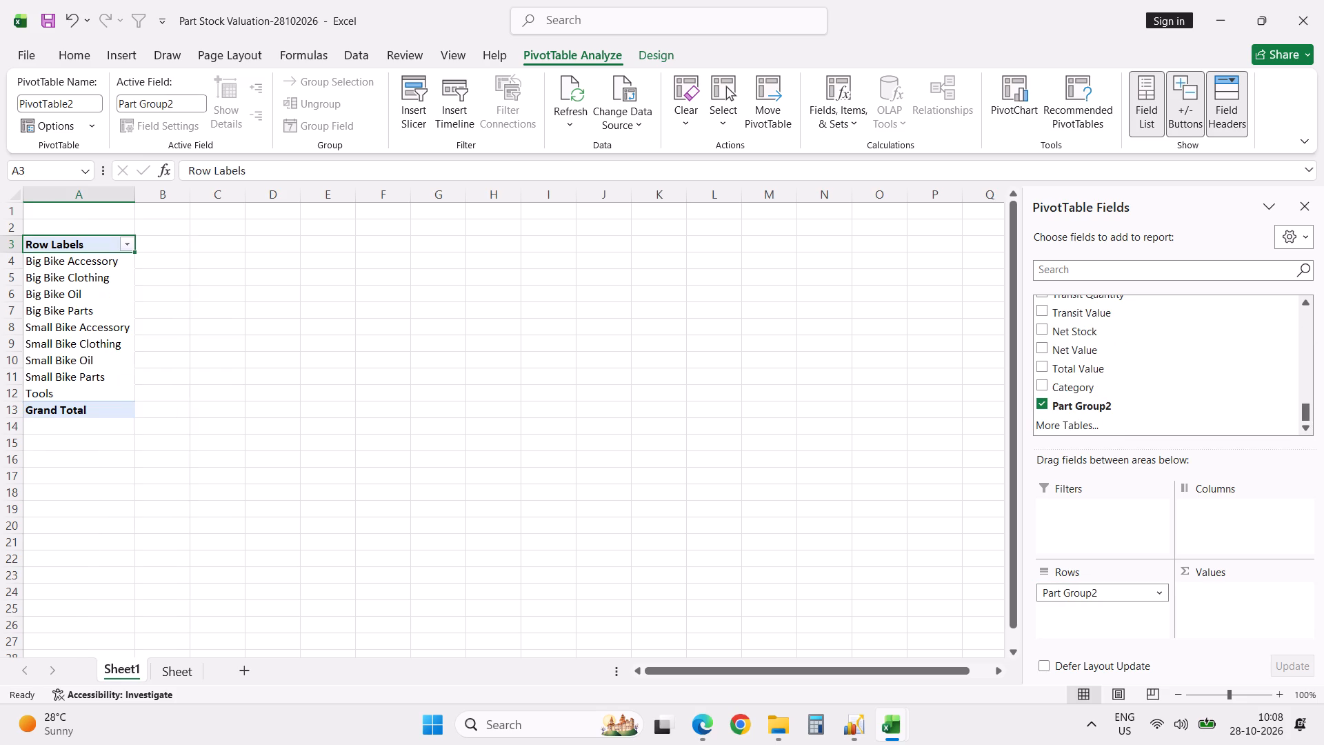
pyautogui.moveTo(1070, 391); pyautogui.dragTo(1188, 450)
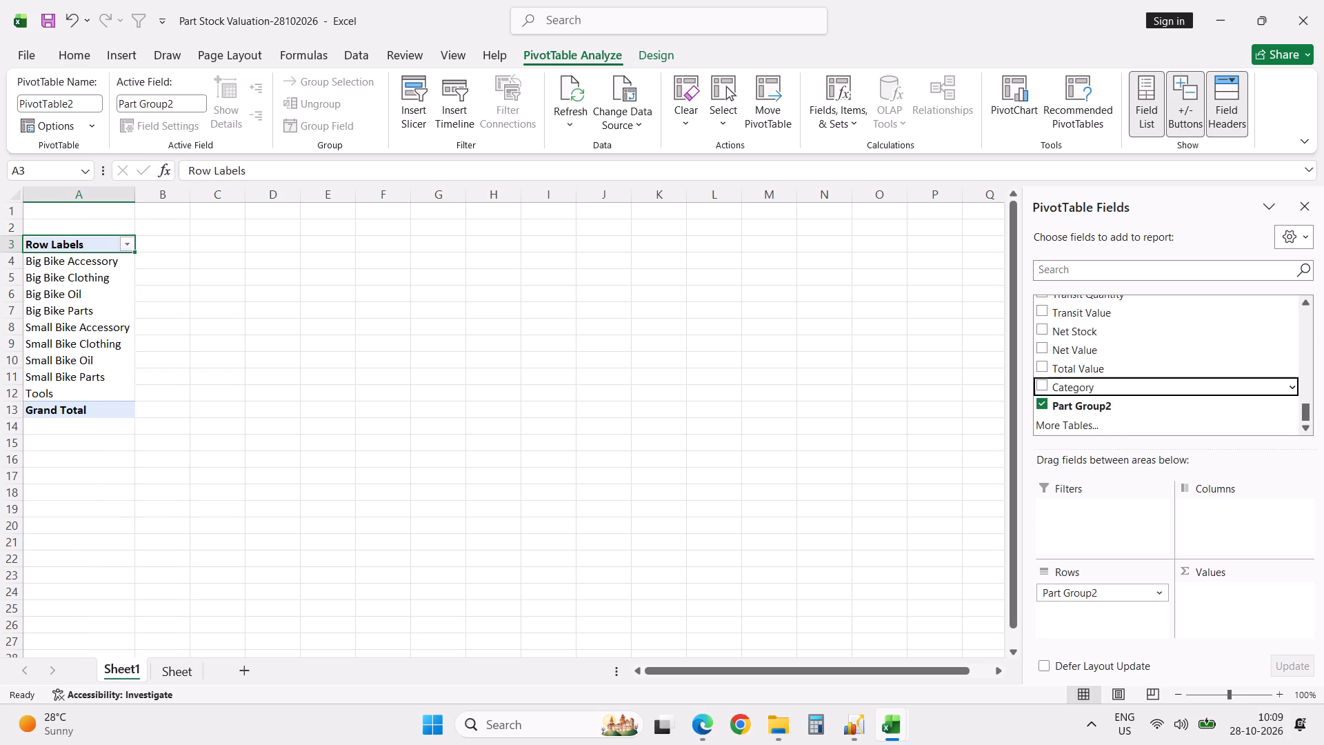
pyautogui.moveTo(1188, 450); pyautogui.dragTo(1225, 515)
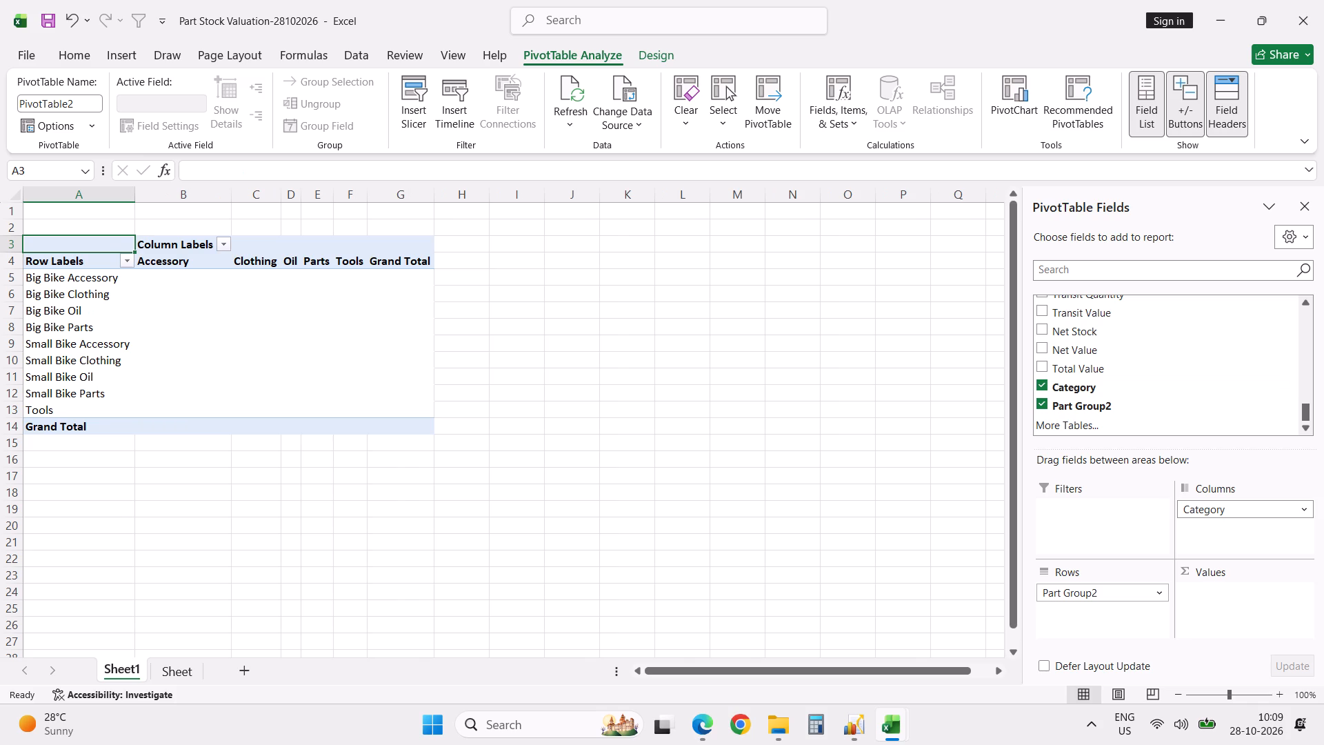
pyautogui.click(1043, 346)
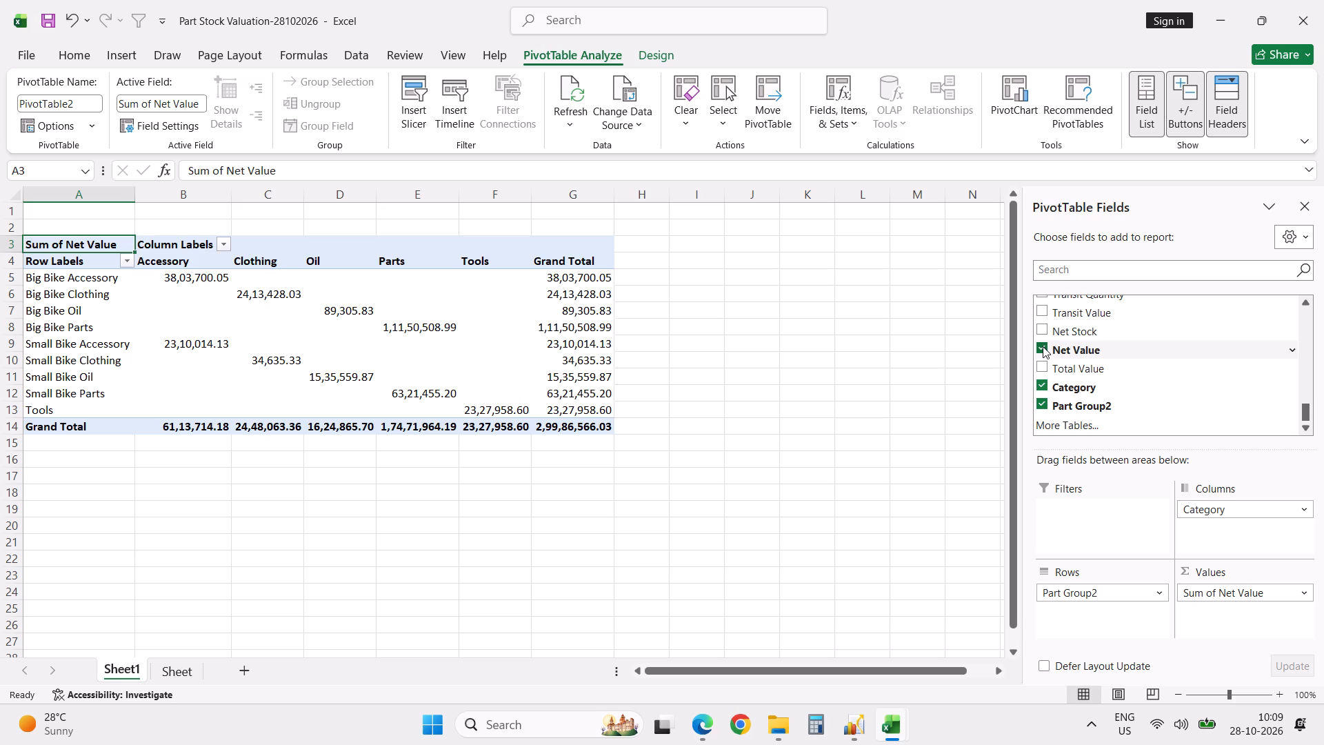
# Open the earlier Part Stock Valuation-24102026 workbook from the Stock Valuation folder.
pyautogui.hotkey('alt', 'f')
pyautogui.press('o')
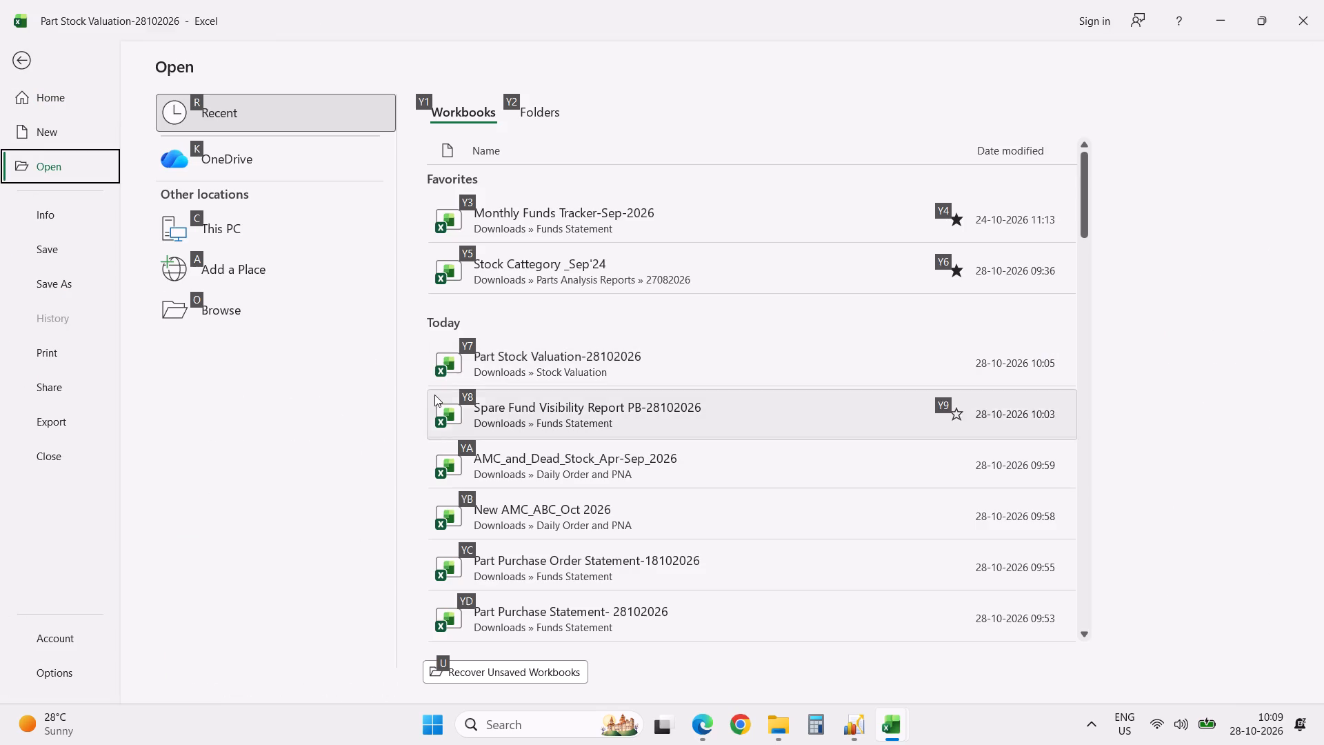
pyautogui.click(247, 316)
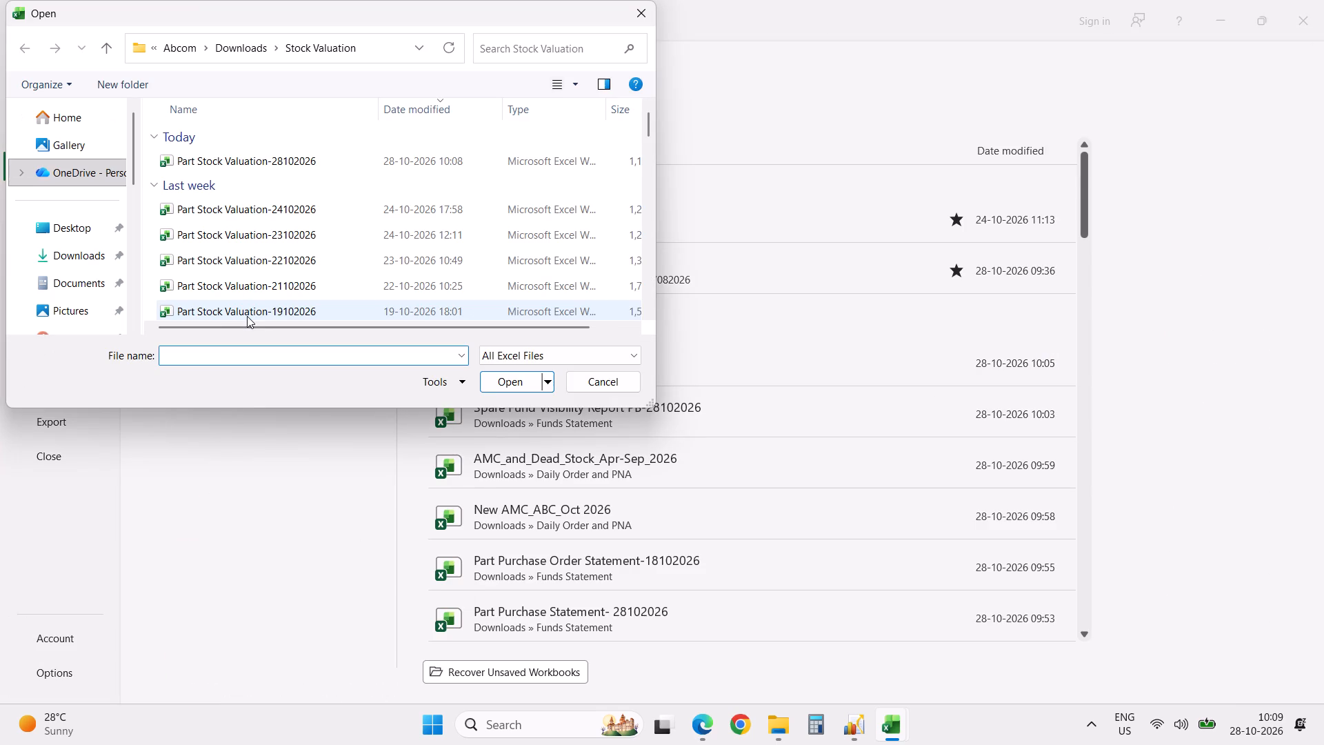
pyautogui.doubleClick(289, 212)
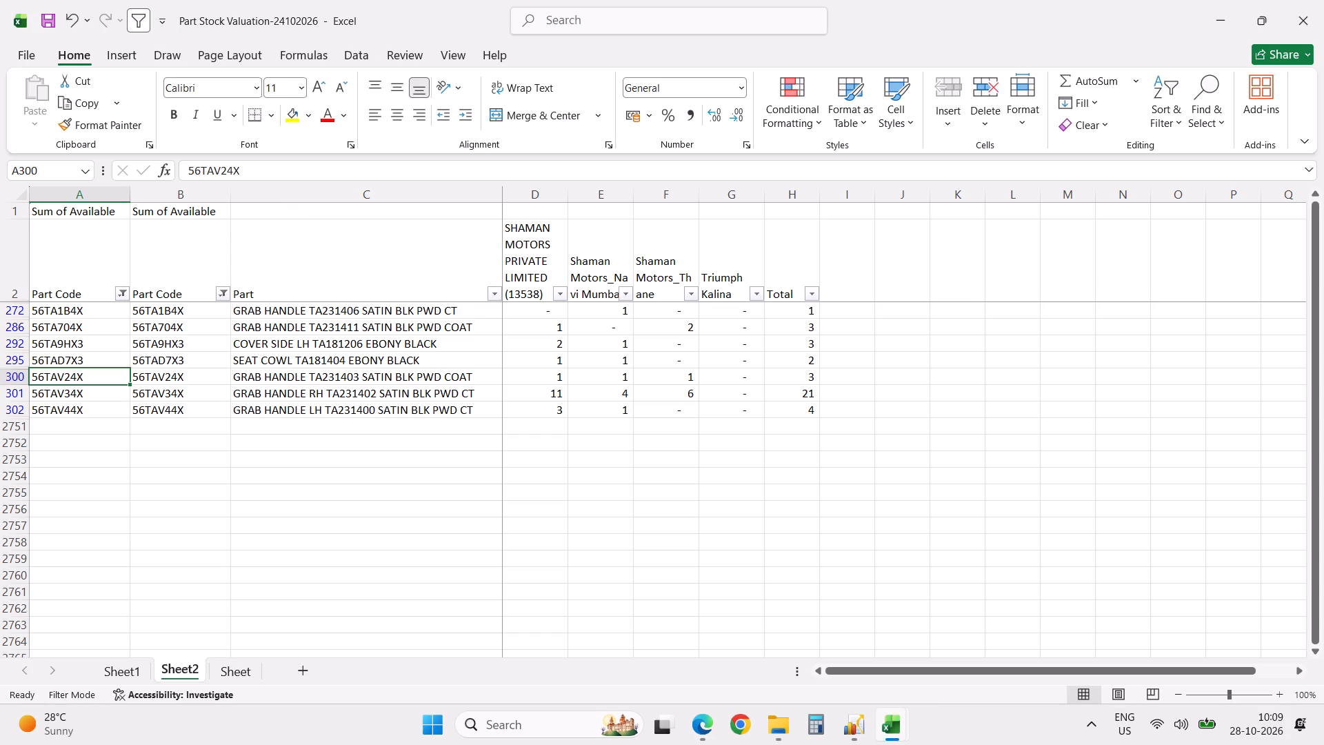
# Copy the formatted Inventory report table from the 24102026 workbook's Sheet1 to cell A17 below the PivotTable in the 28102026 workbook.
pyautogui.click(130, 671)
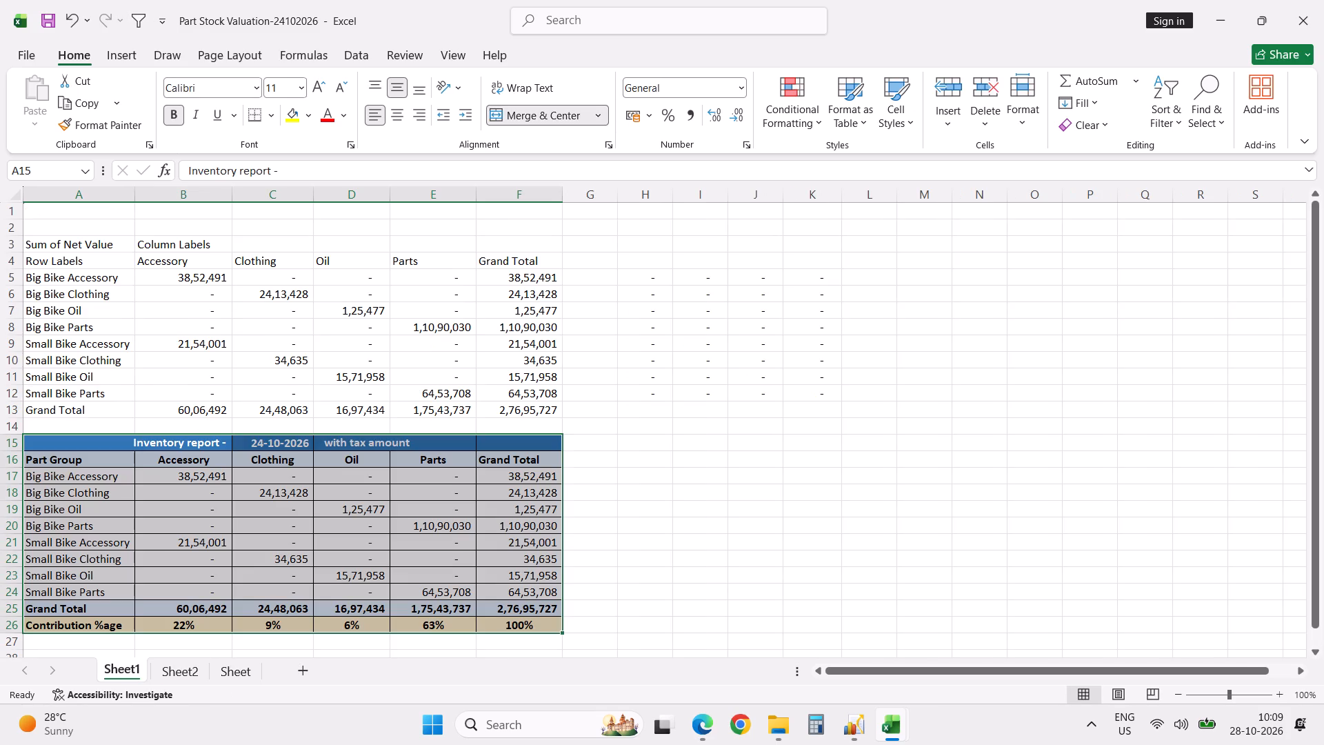
pyautogui.scroll(-2, 245, 566)
pyautogui.hotkey('ctrl', 'c')
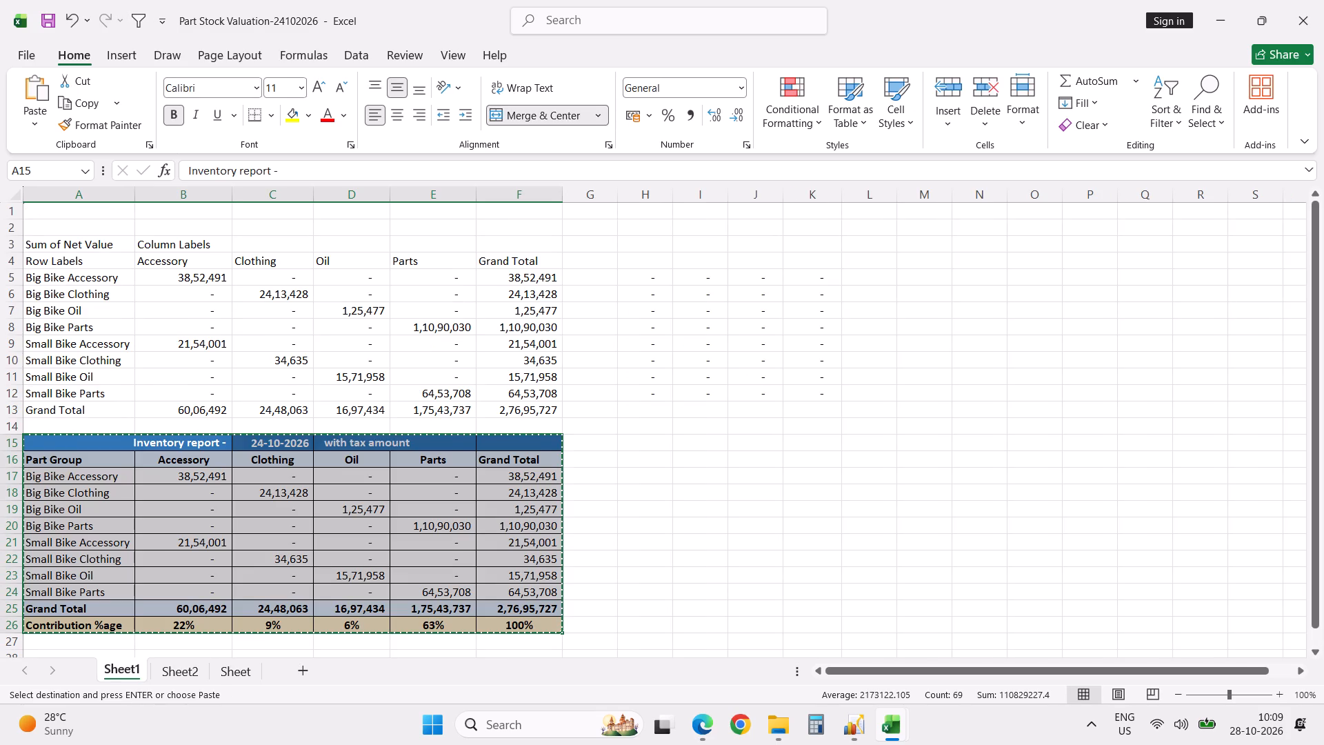
pyautogui.hotkey('alt', 'Tab')
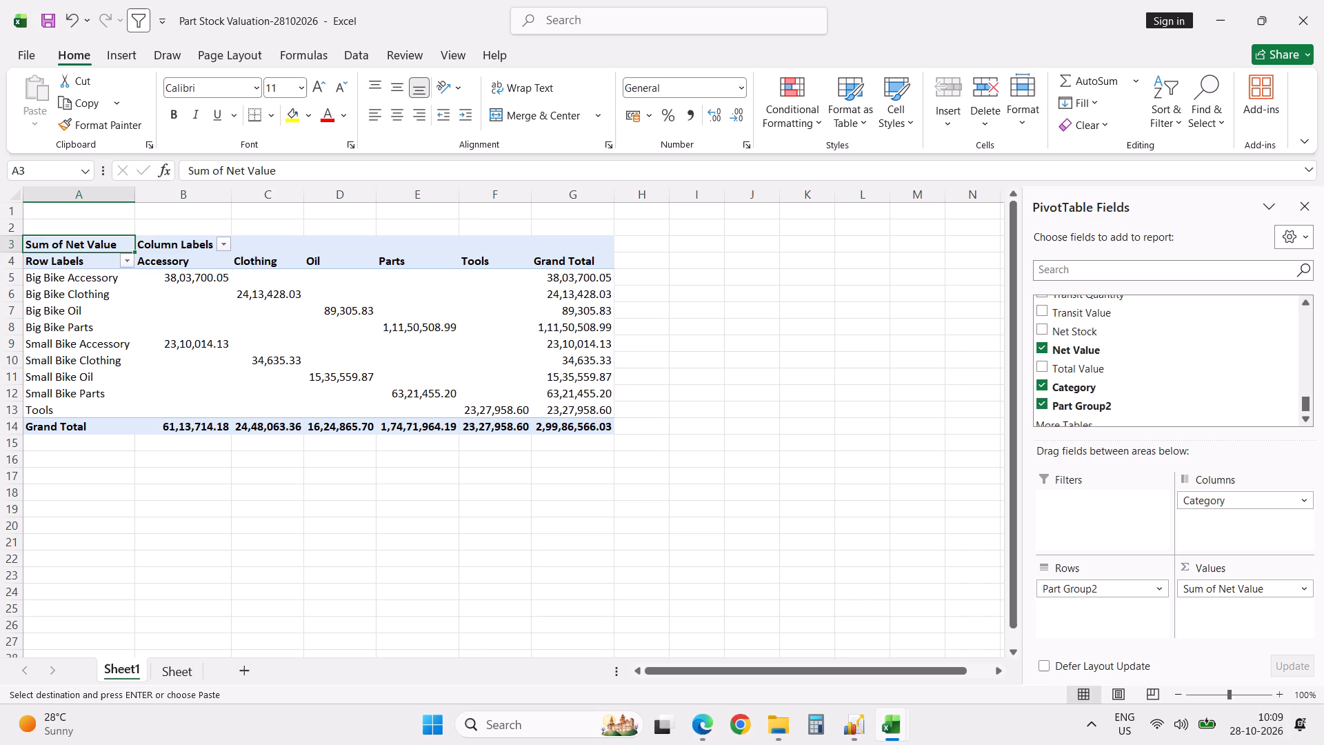
pyautogui.click(70, 474)
pyautogui.hotkey('ctrl', 'v')
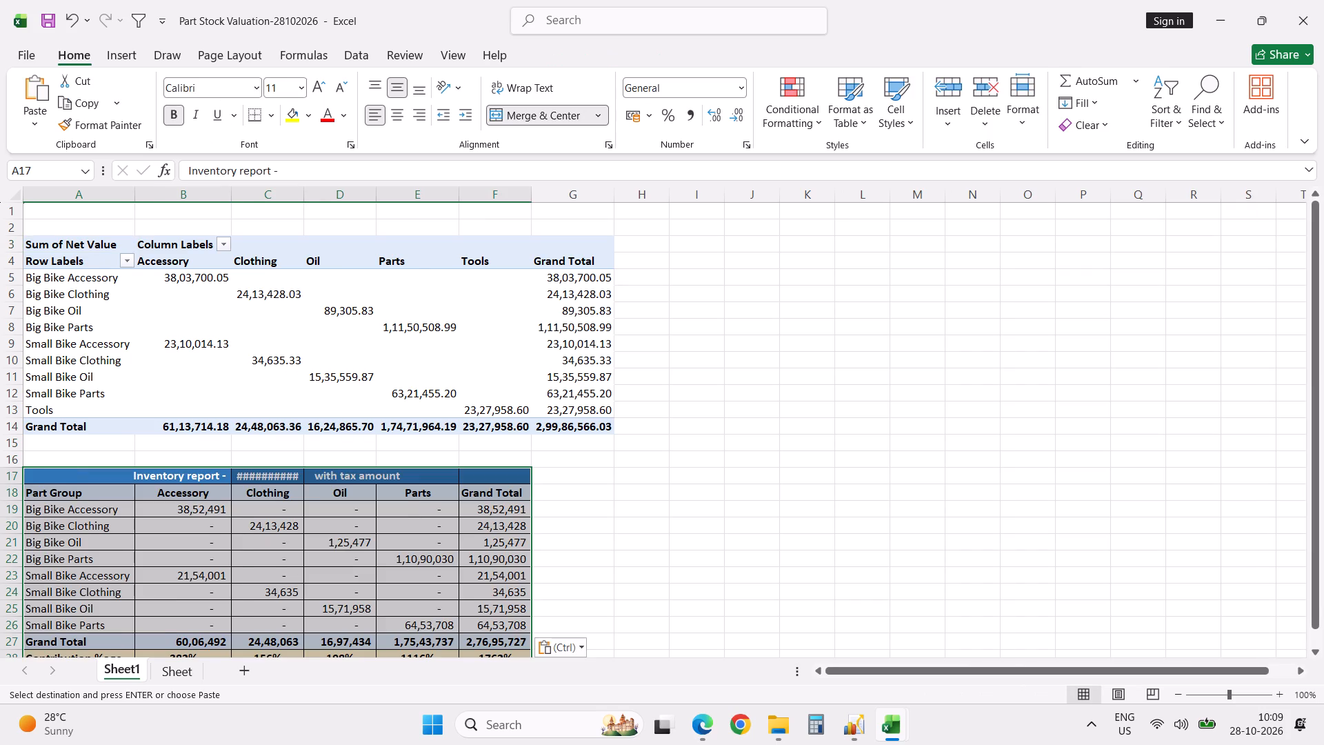
# Undo the paste of the Inventory report table below the PivotTable.
pyautogui.scroll(-2, 70, 474)
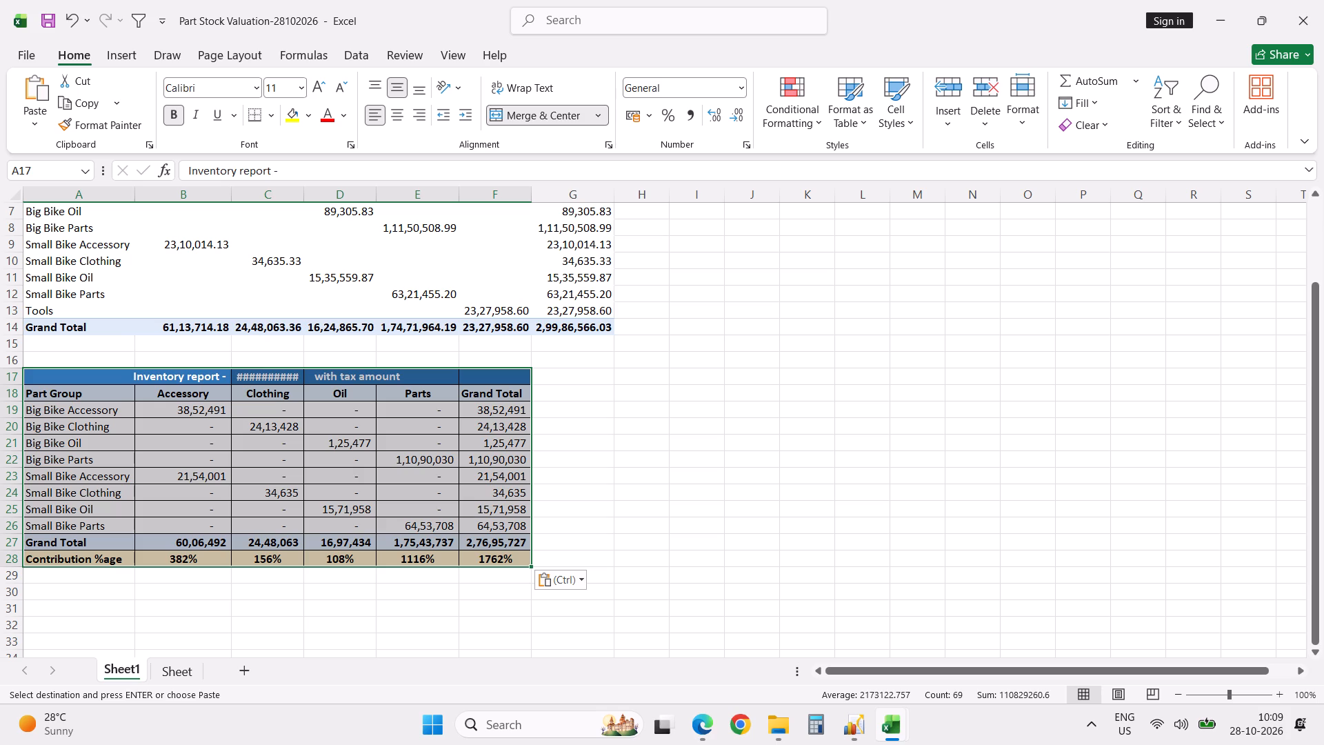
pyautogui.hotkey('ctrl', 'z')
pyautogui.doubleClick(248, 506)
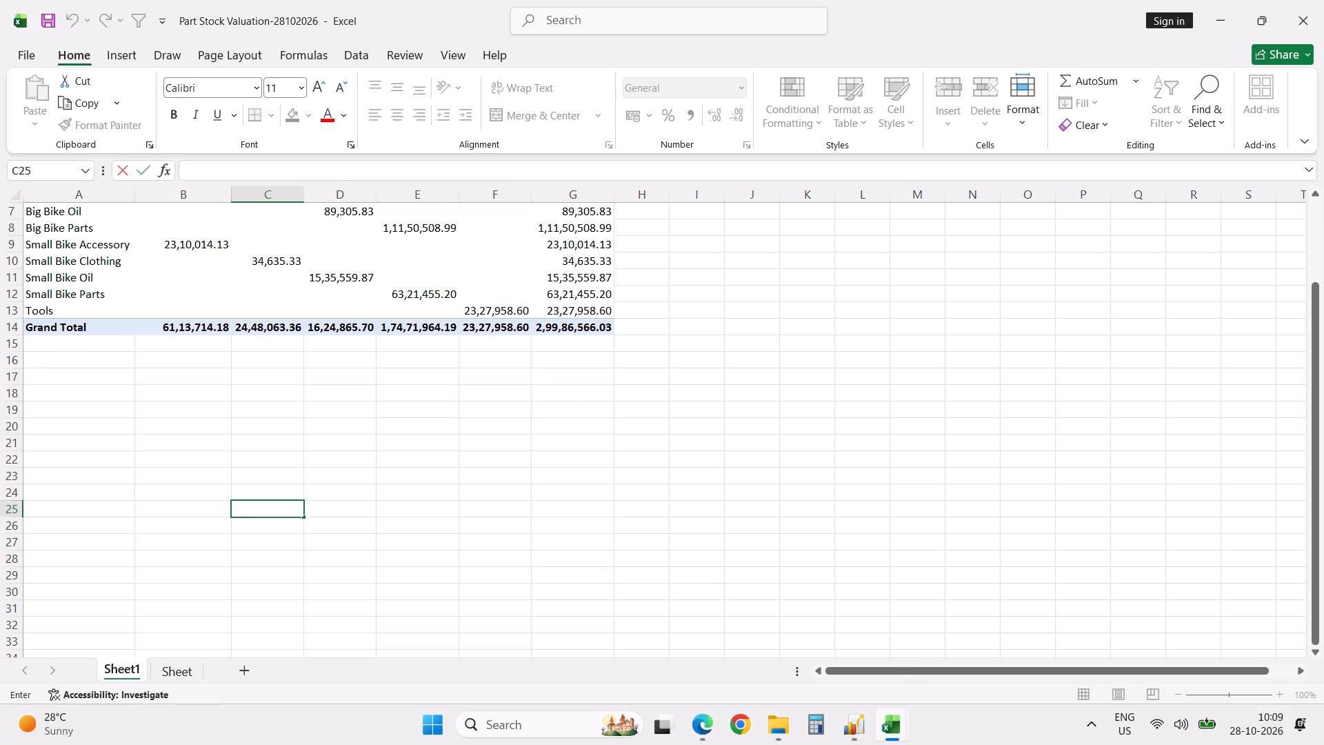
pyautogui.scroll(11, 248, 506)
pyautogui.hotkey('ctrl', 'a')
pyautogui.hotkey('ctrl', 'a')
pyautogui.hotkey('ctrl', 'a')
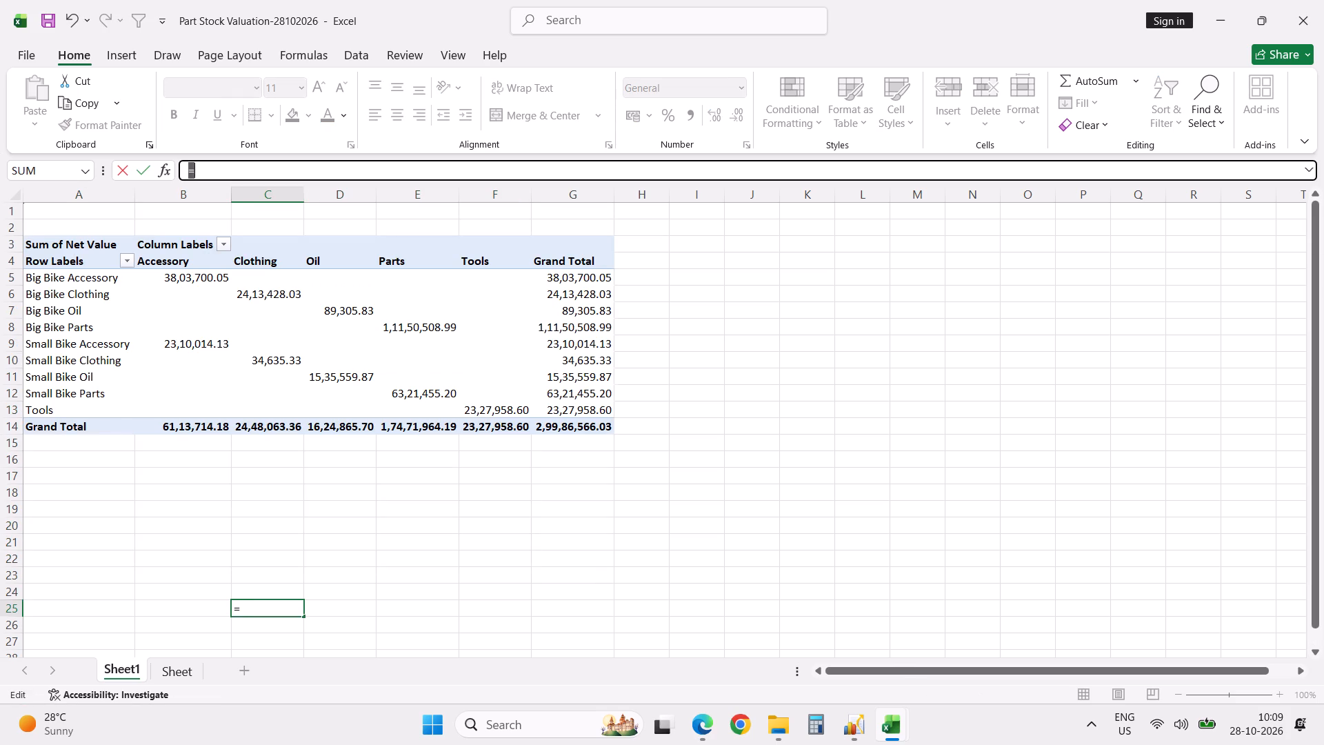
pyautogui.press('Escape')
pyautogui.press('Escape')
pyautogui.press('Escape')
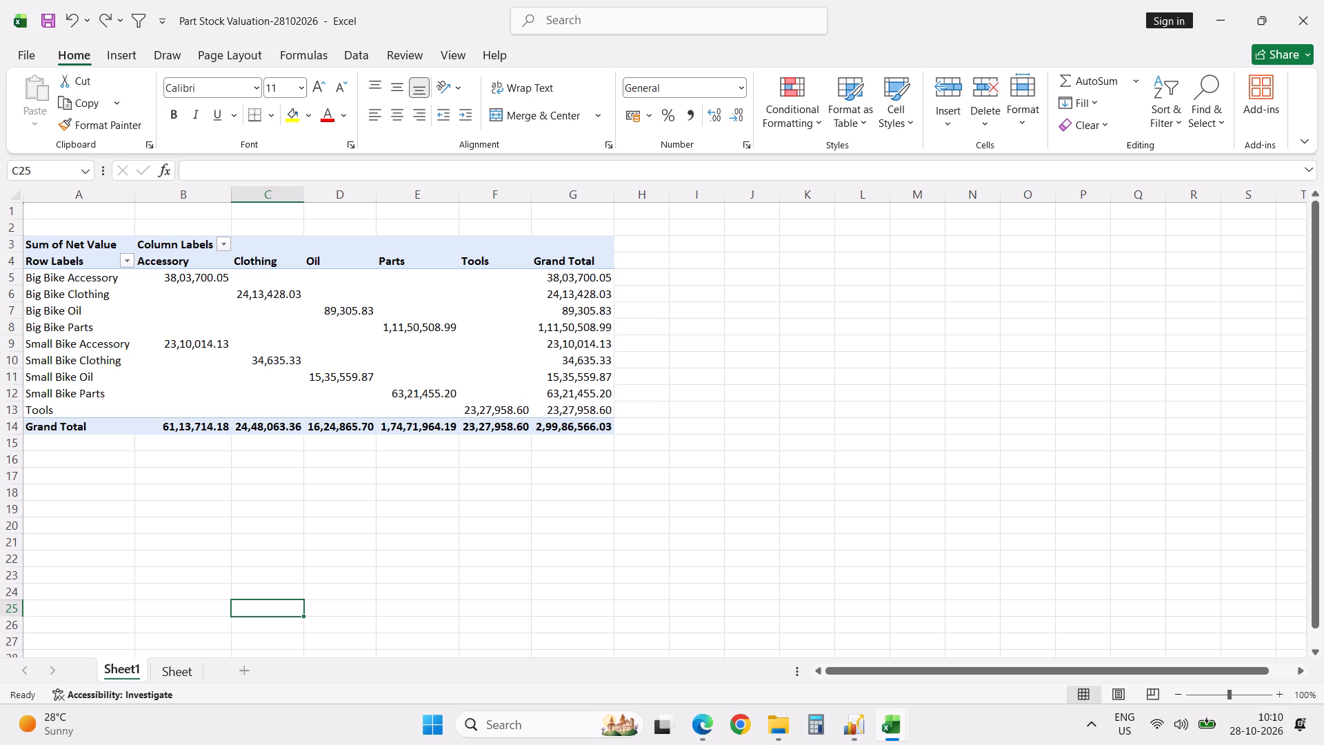
# Convert the PivotTable on Sheet1 to static data by copying the whole sheet and pasting it in place as values.
pyautogui.click(86, 219)
pyautogui.hotkey('ctrl', 'a')
pyautogui.hotkey('ctrl', 'a')
pyautogui.hotkey('ctrl', 'c')
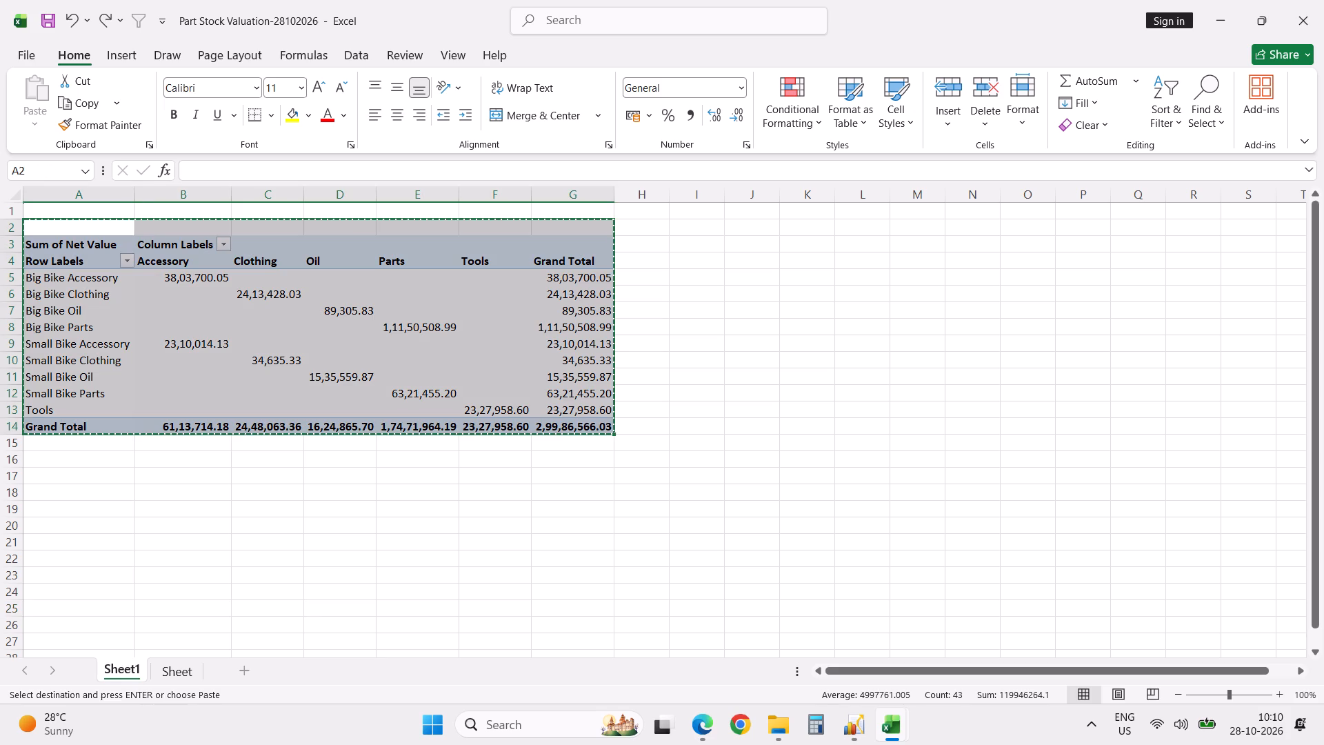
pyautogui.click(86, 210)
pyautogui.hotkey('ctrl', 'a')
pyautogui.hotkey('ctrl', 'a')
pyautogui.hotkey('ctrl', 'c')
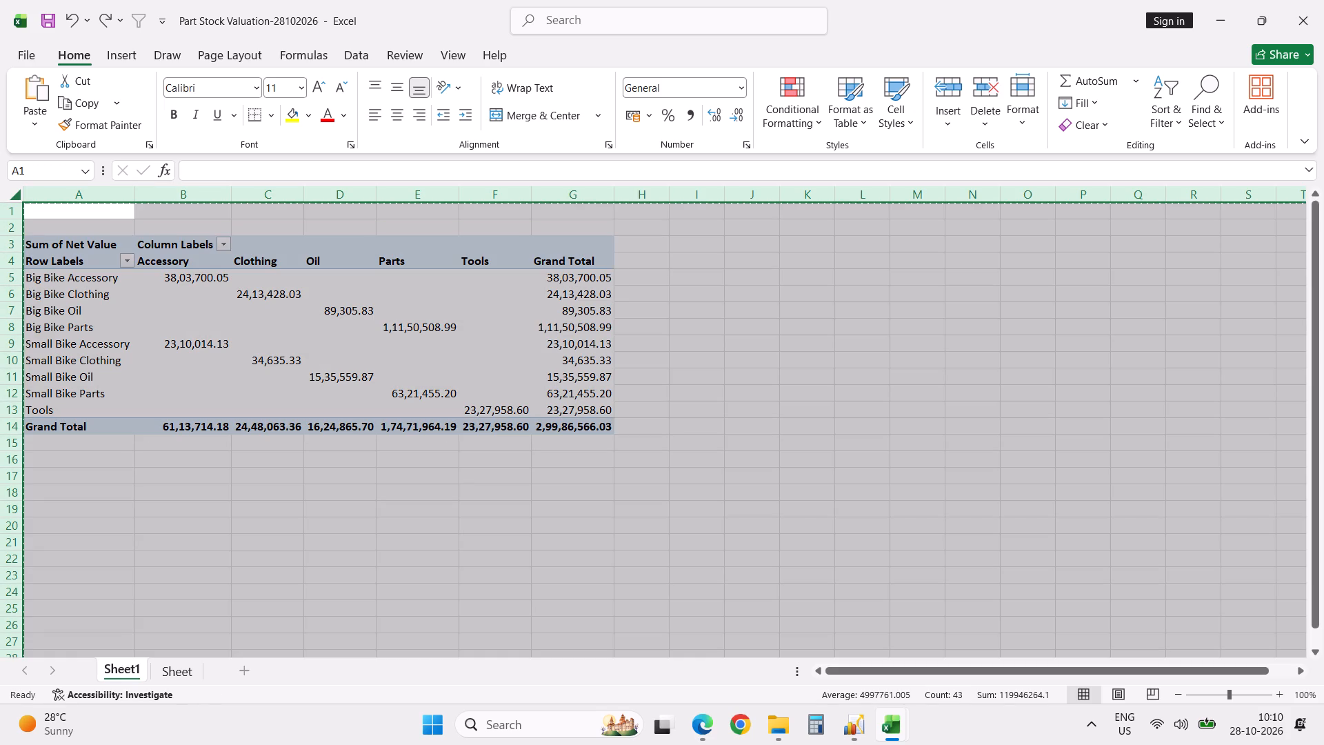
pyautogui.rightClick(86, 210)
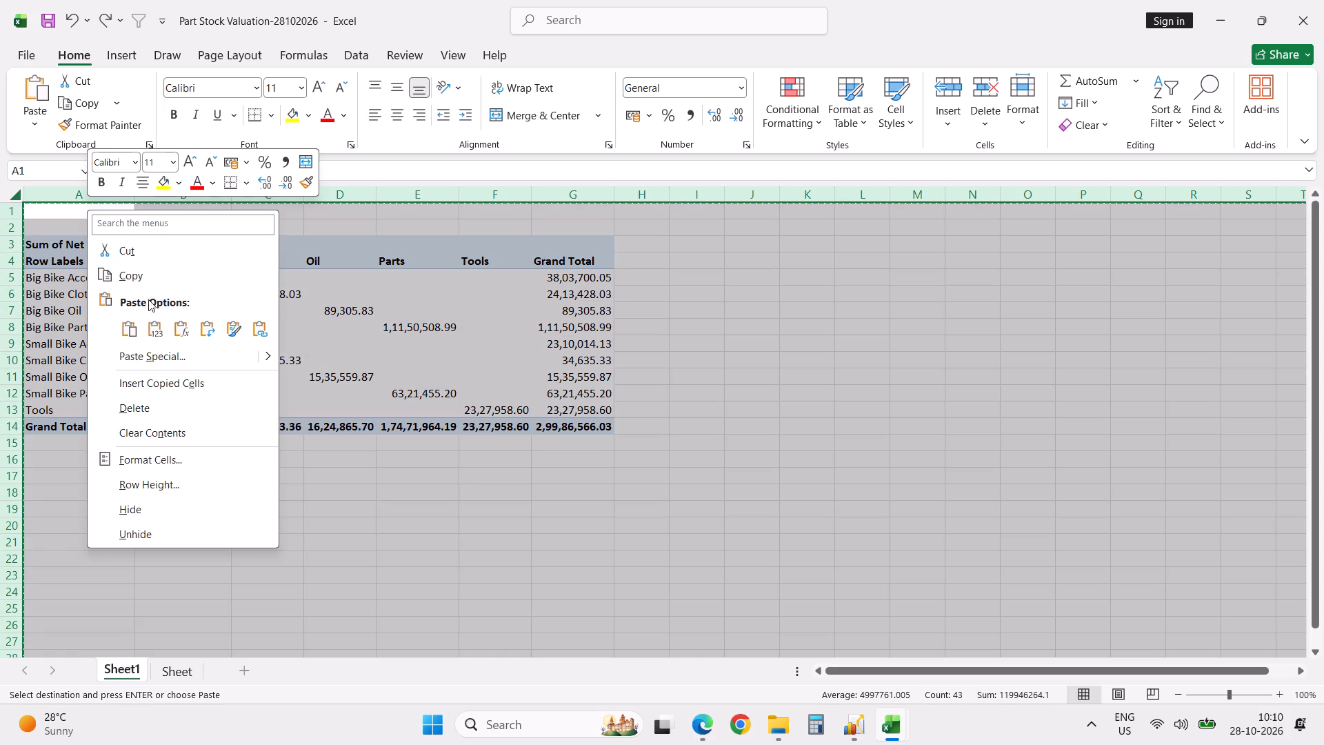
pyautogui.click(161, 339)
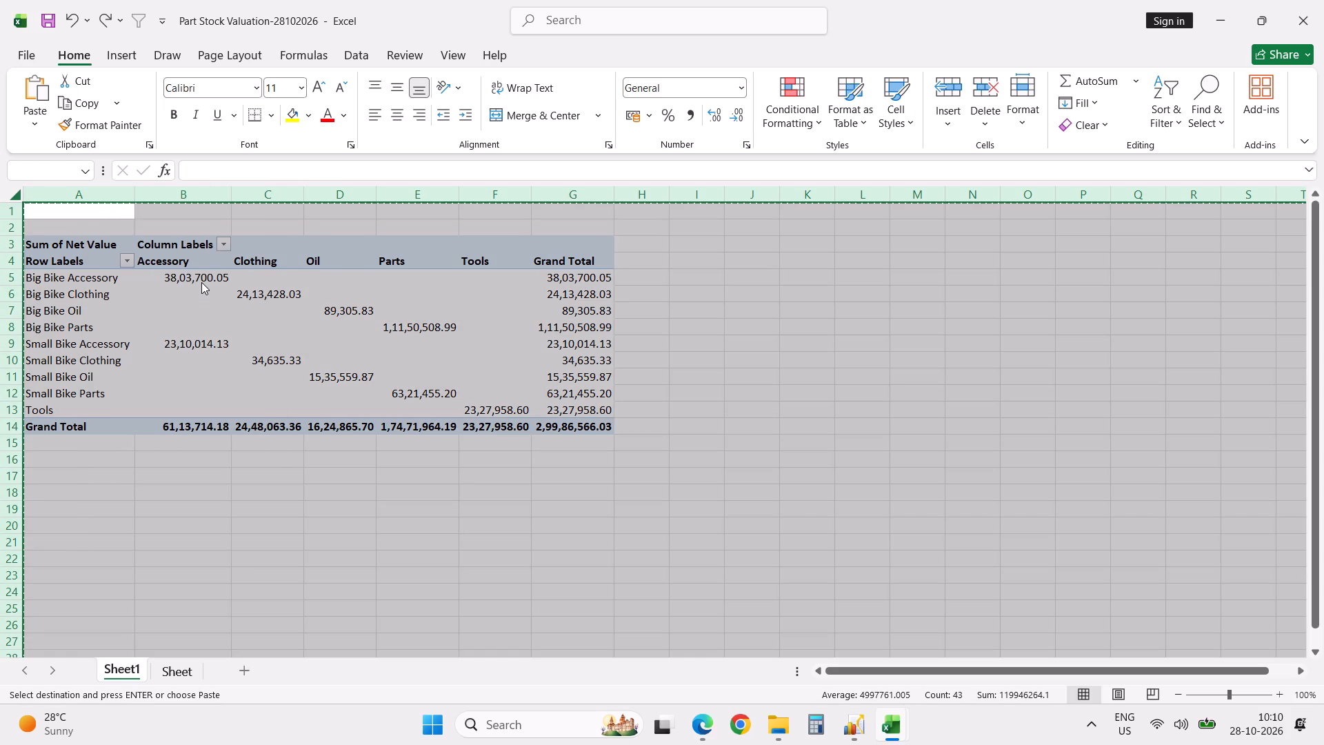
# Replace all blank cells in the summary's value range B5:G14 with 0.
pyautogui.click(201, 282)
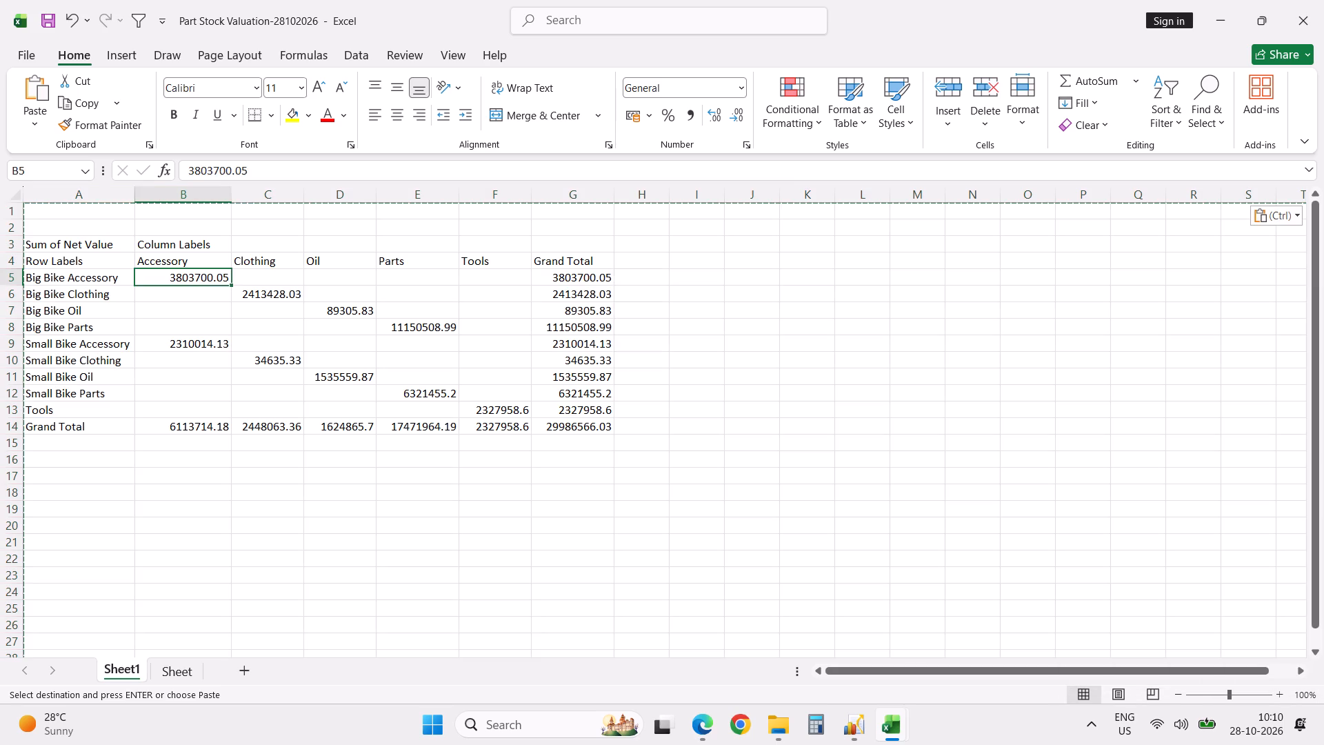
pyautogui.keyDown('shift'); pyautogui.click(568, 430); pyautogui.keyUp('shift')
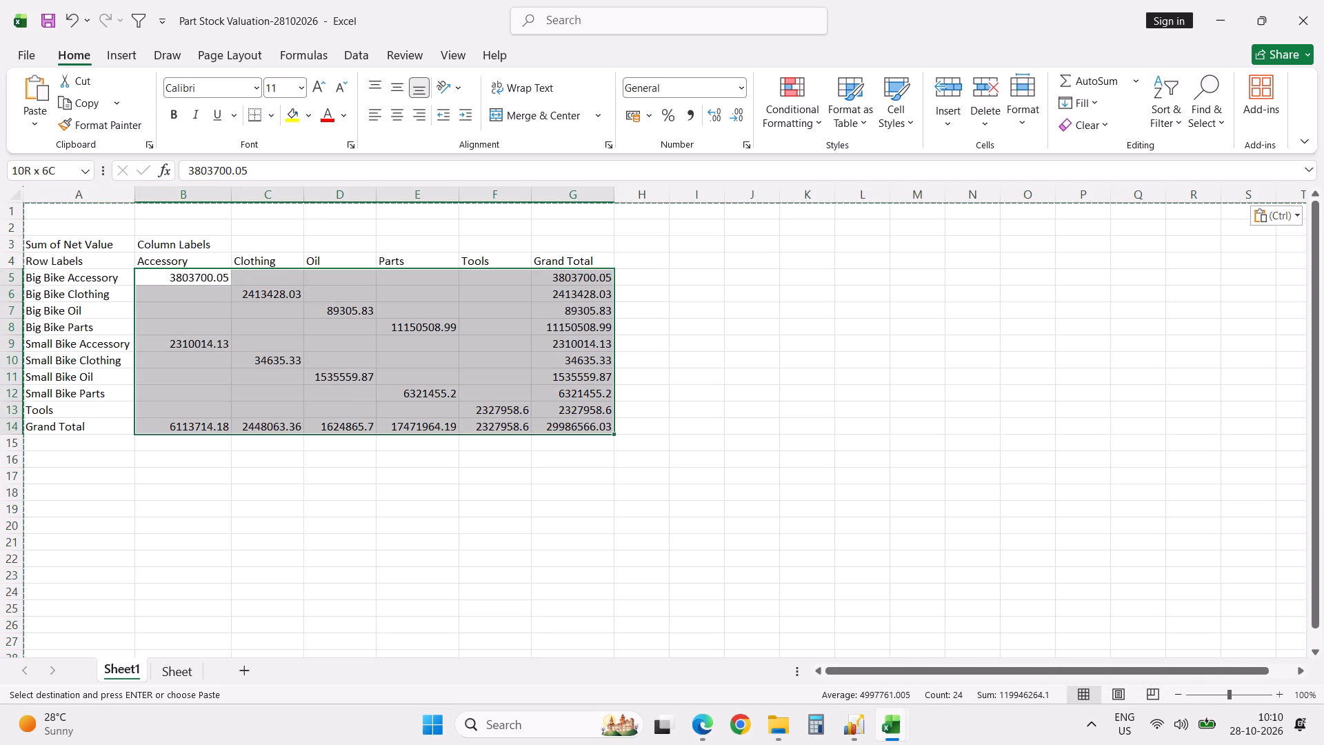
pyautogui.hotkey('ctrl', 'h')
pyautogui.hotkey('shift', 'Tab')
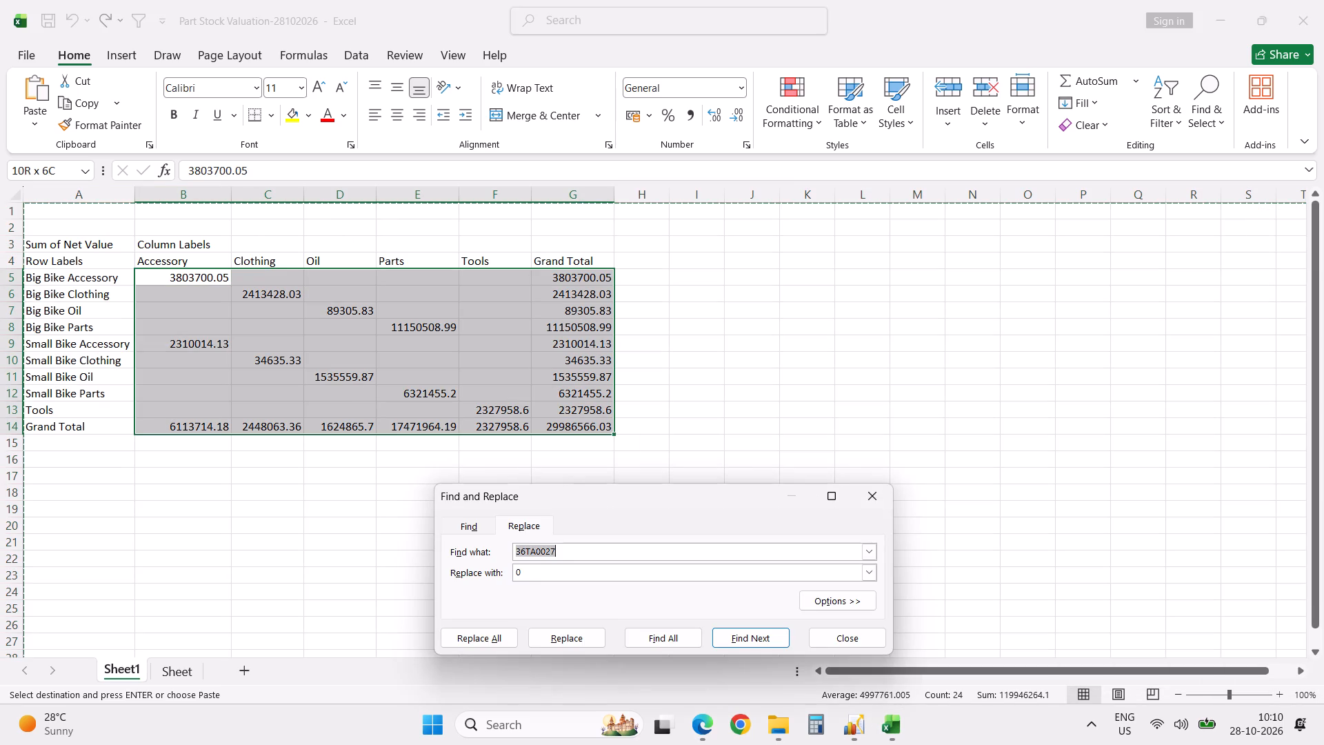
pyautogui.press('Delete')
pyautogui.hotkey('alt', 'a')
pyautogui.press('Escape')
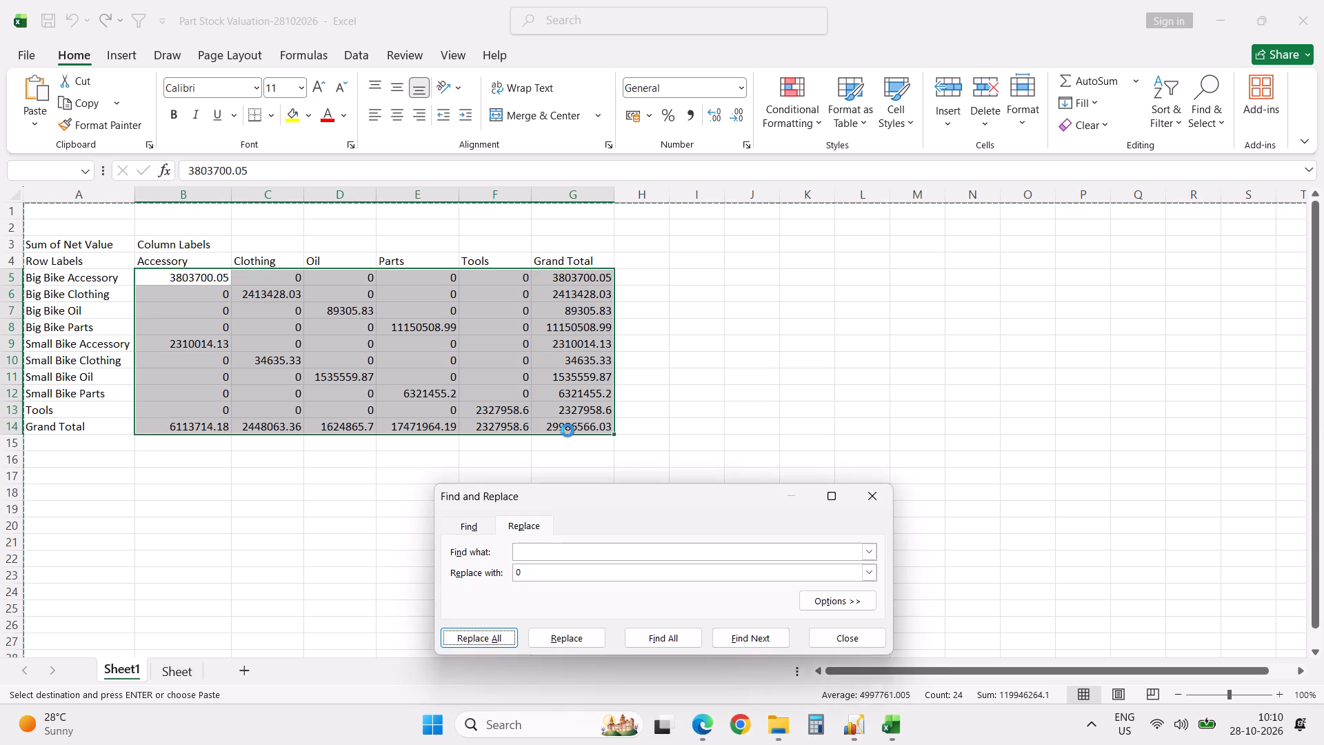
pyautogui.press('Escape')
# Format the value range B5:G14 in comma style with no decimal places.
pyautogui.click(694, 117)
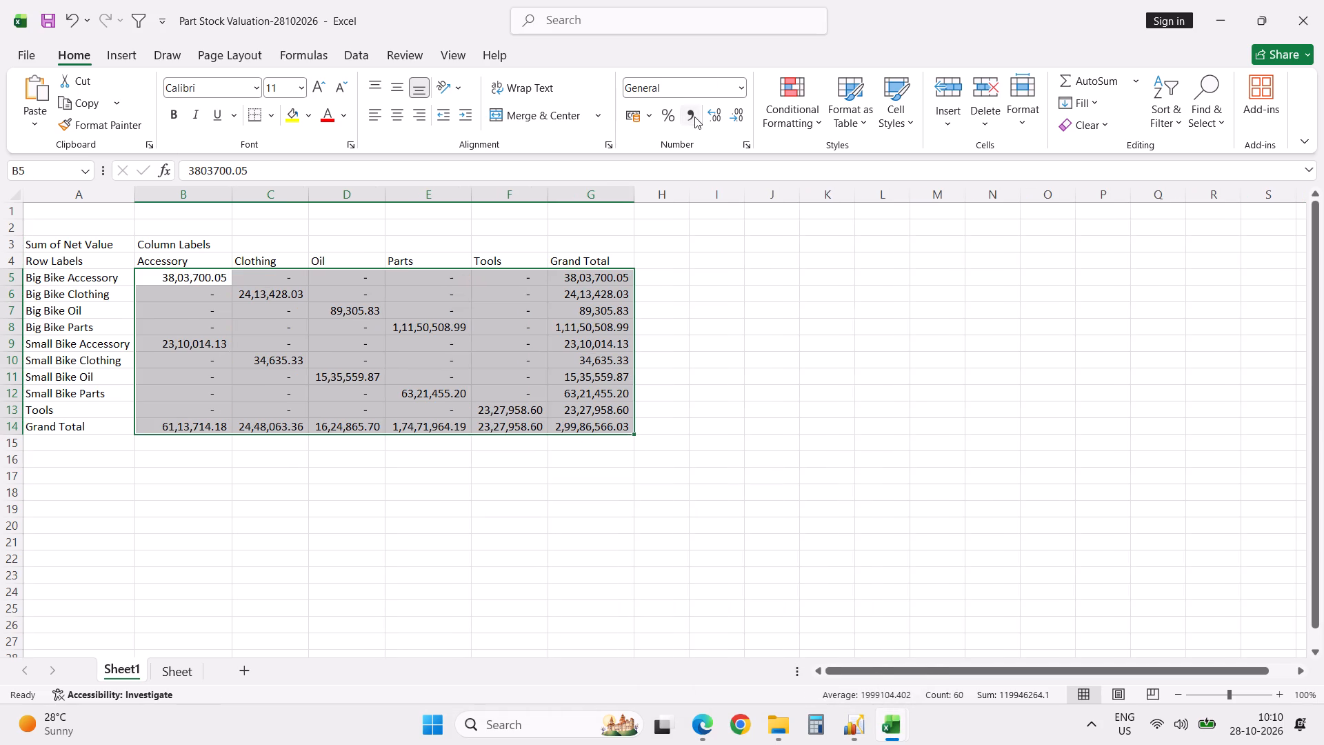
pyautogui.tripleClick(739, 115)
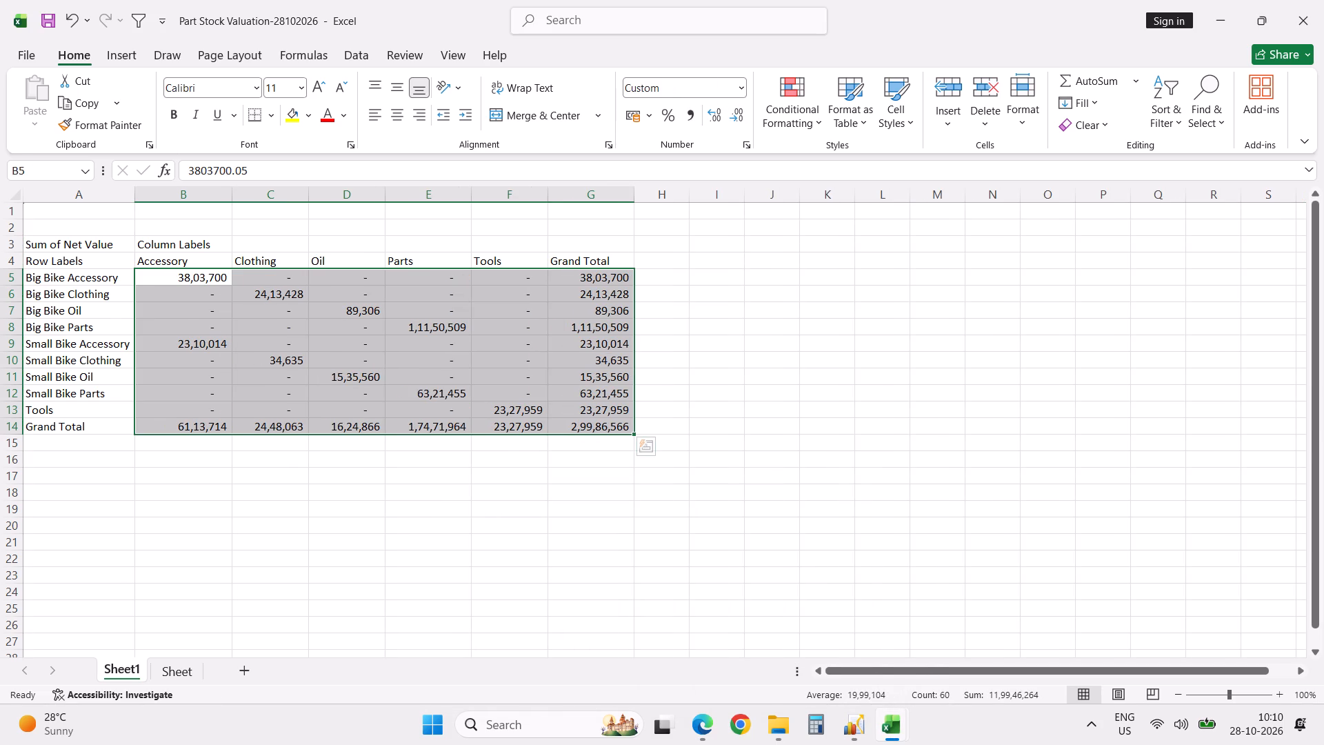
pyautogui.click(654, 468)
# Replace the Grand Total row values with SUM formulas, entering =SUM(B5:B13) in B14 and filling it across to column G.
pyautogui.click(217, 427)
pyautogui.hotkey('alt', '=')
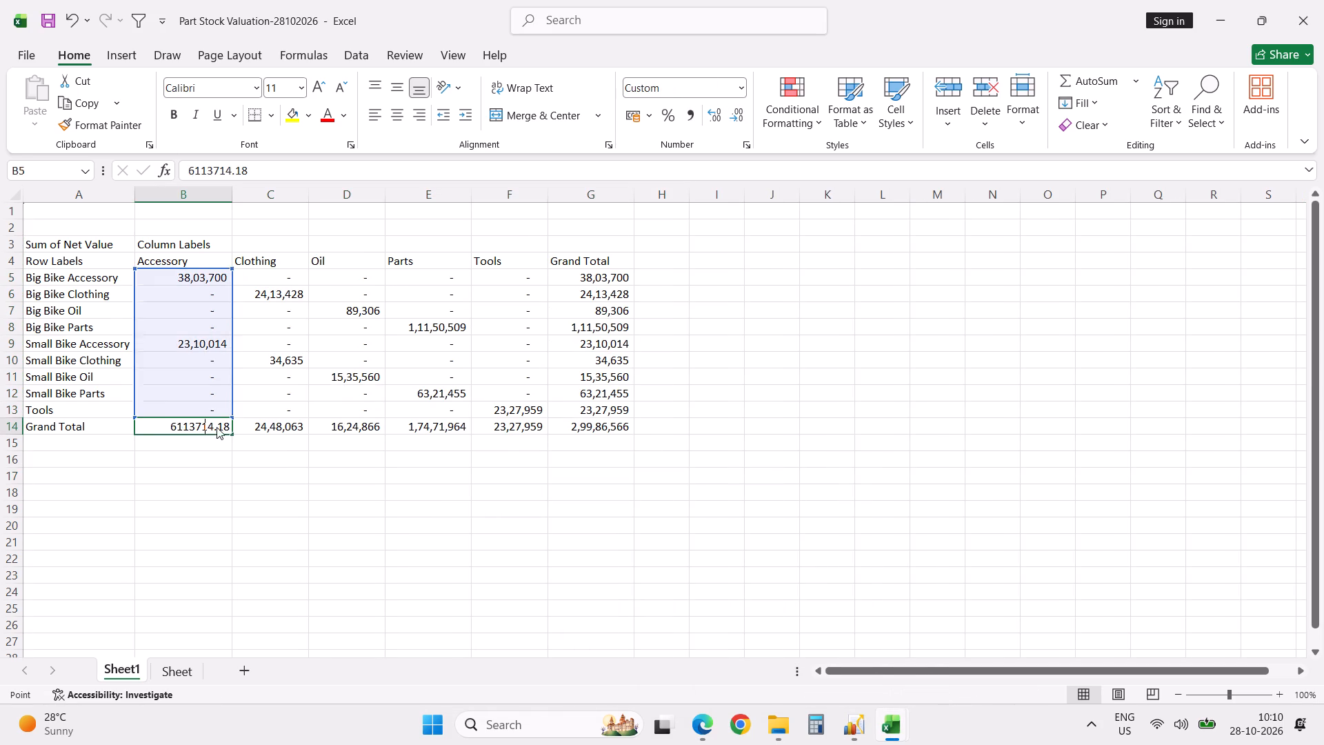
pyautogui.press('Return')
pyautogui.press('Up')
pyautogui.hotkey('ctrl', 'Right')
pyautogui.hotkey('ctrl', 'Right')
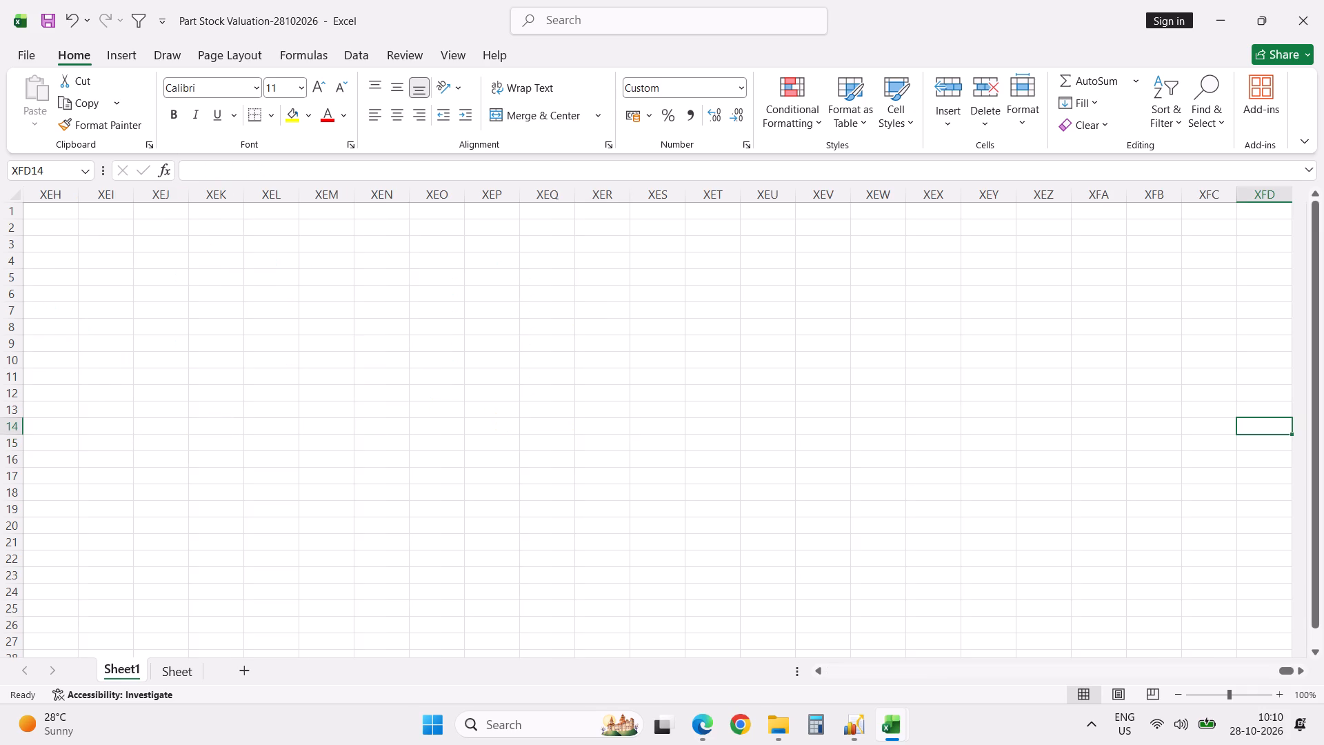
pyautogui.hotkey('ctrl', 'Right')
pyautogui.hotkey('ctrl', 'Left')
pyautogui.press('Left')
pyautogui.press('Left')
pyautogui.hotkey('ctrl', 'Left')
pyautogui.press('Left')
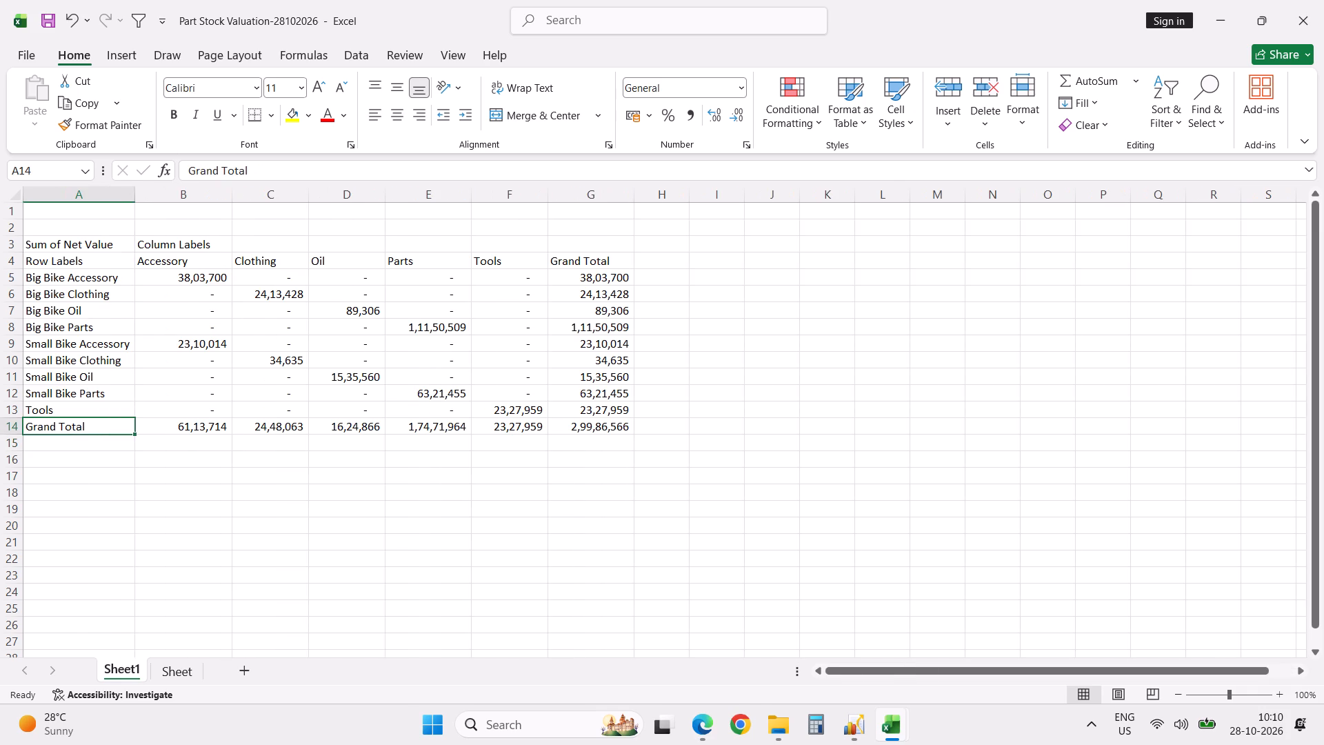
pyautogui.press('Right')
pyautogui.hotkey('shift', 'Right')
pyautogui.hotkey('shift', 'Right')
pyautogui.hotkey('shift', 'Right')
pyautogui.hotkey('shift', 'Right')
pyautogui.hotkey('shift', 'Right')
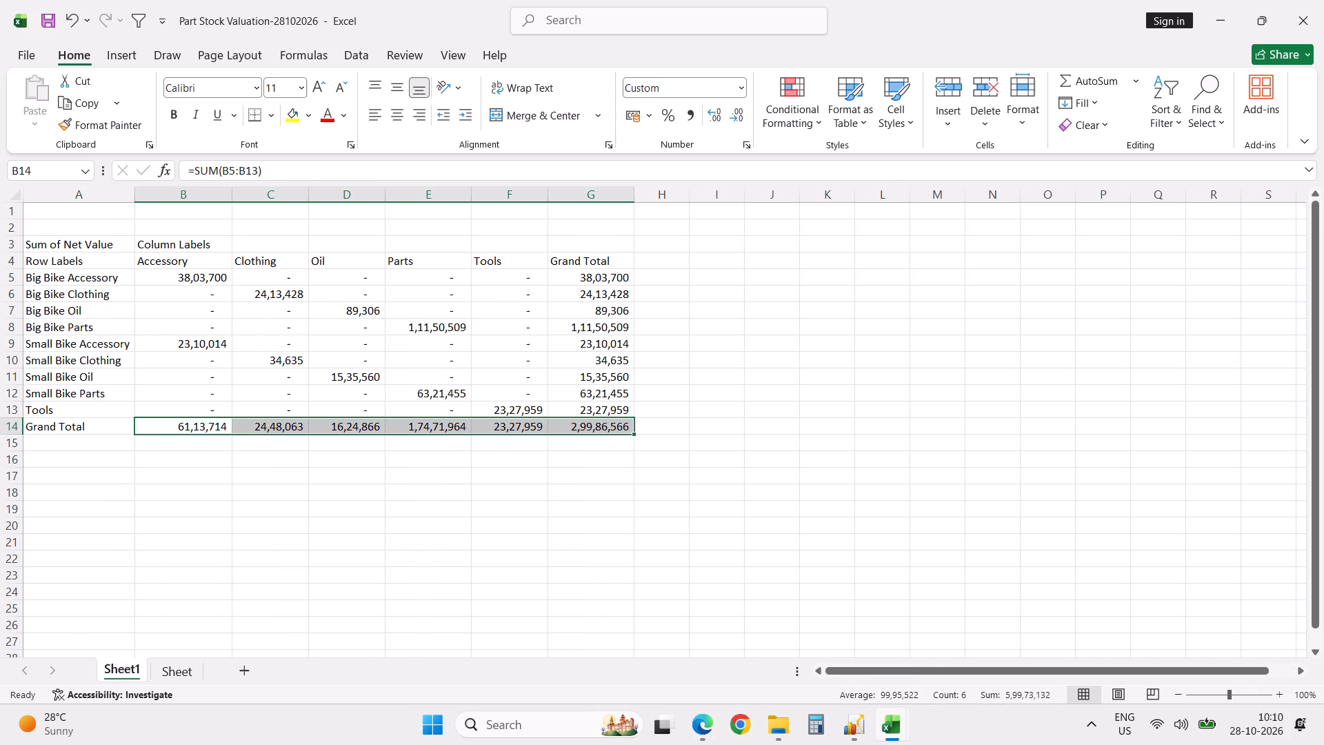
pyautogui.hotkey('ctrl', 'r')
# Replace the Grand Total column values with SUM formulas, entering =SUM(B5:F5) in G5 and filling it down to G14.
pyautogui.click(620, 277)
pyautogui.hotkey('alt', '=')
pyautogui.press('Return')
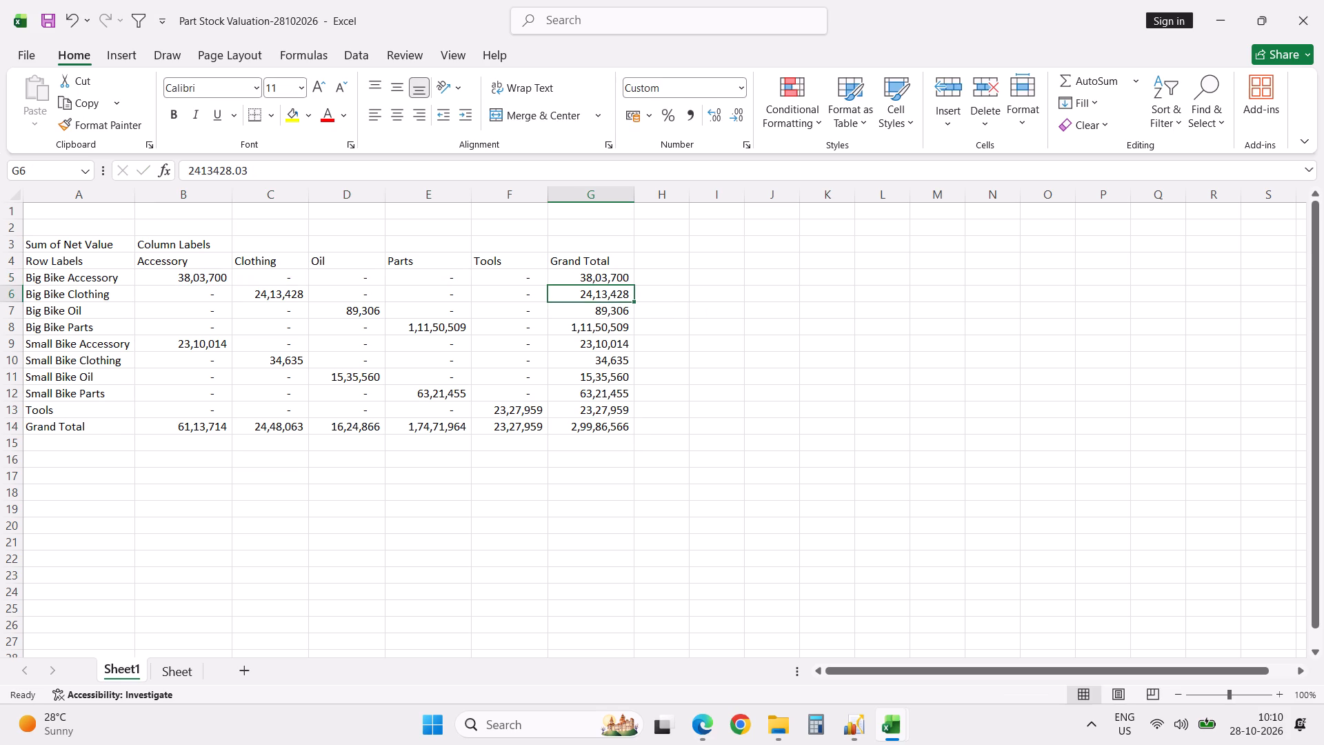
pyautogui.press('Up')
pyautogui.hotkey('shift', 'Down')
pyautogui.hotkey('shift', 'Down')
pyautogui.hotkey('shift', 'Down')
pyautogui.hotkey('shift', 'Down')
pyautogui.hotkey('shift', 'Down')
pyautogui.hotkey('shift', 'Down')
pyautogui.hotkey('shift', 'Down')
pyautogui.hotkey('shift', 'Down')
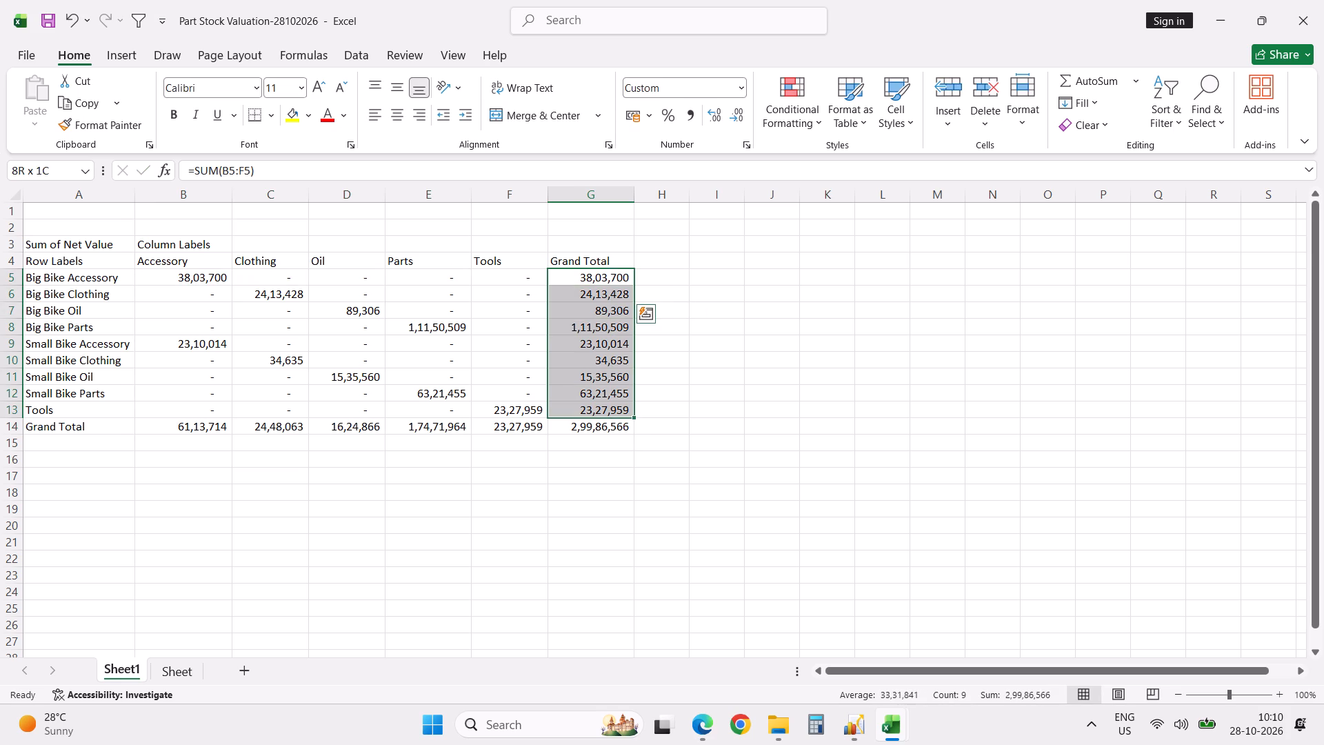
pyautogui.hotkey('shift', 'Down')
pyautogui.hotkey('ctrl', 'd')
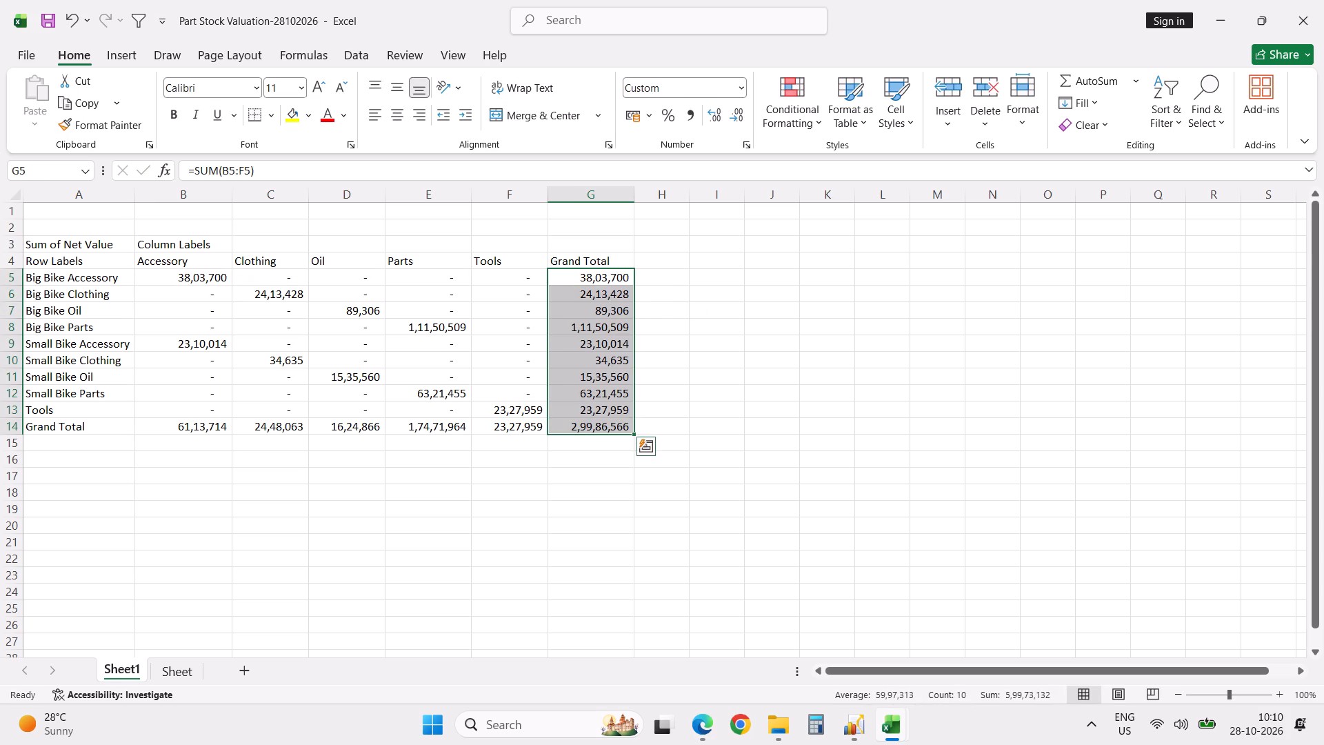
# Delete the Tools row and the Tools column from the summary table.
pyautogui.click(11, 410)
pyautogui.hotkey('ctrl', '-')
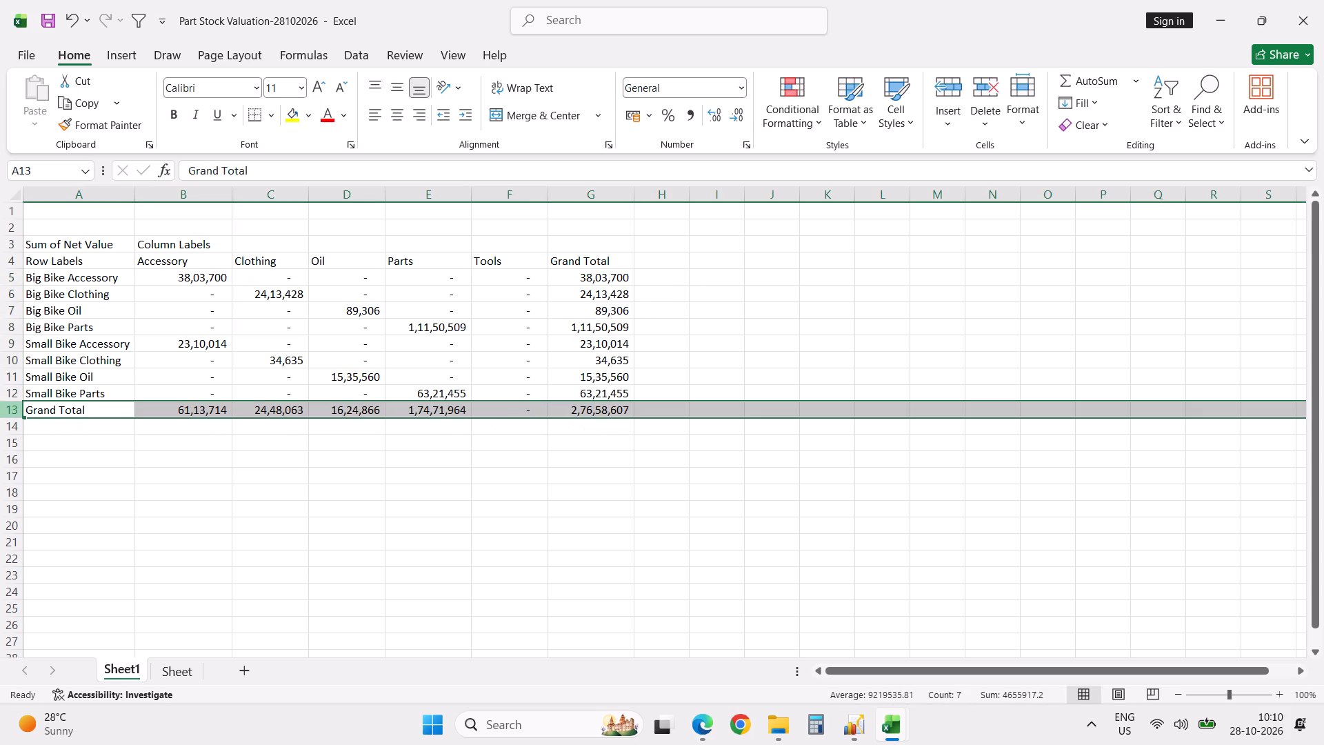
pyautogui.click(511, 190)
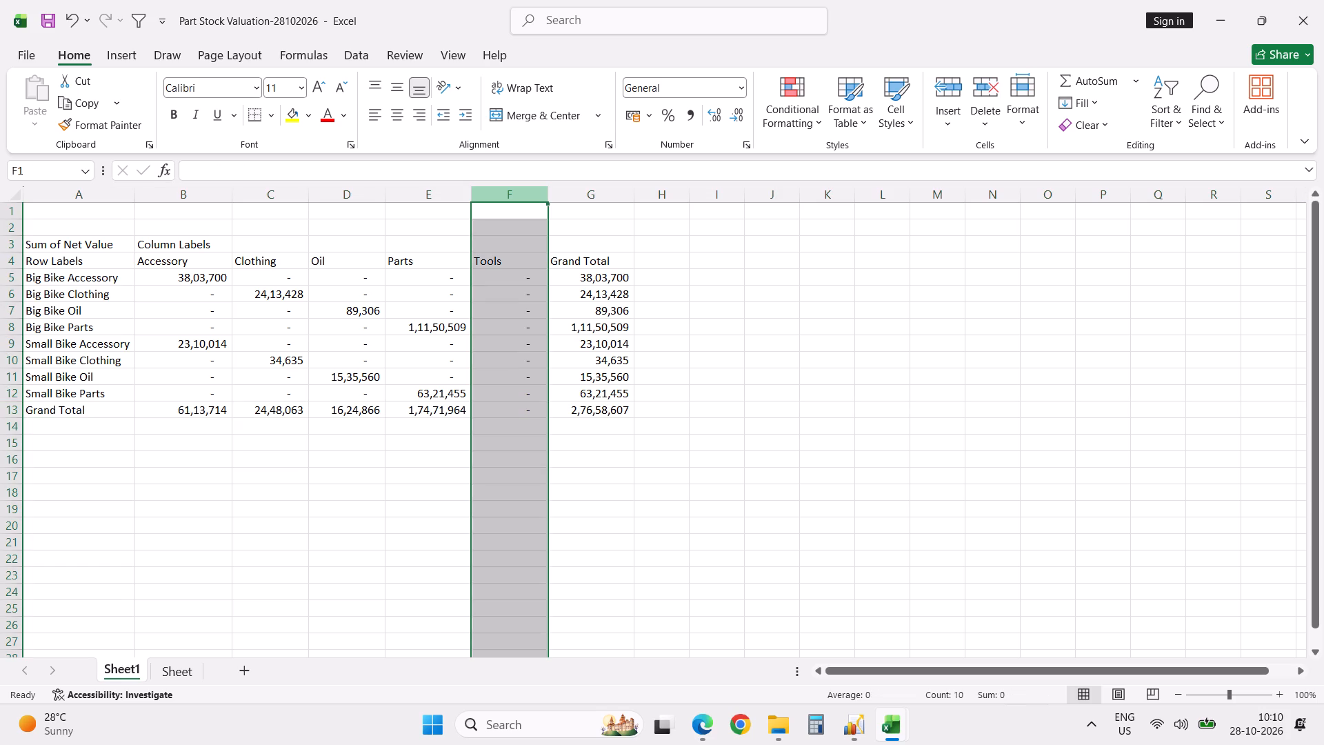
pyautogui.hotkey('ctrl', '-')
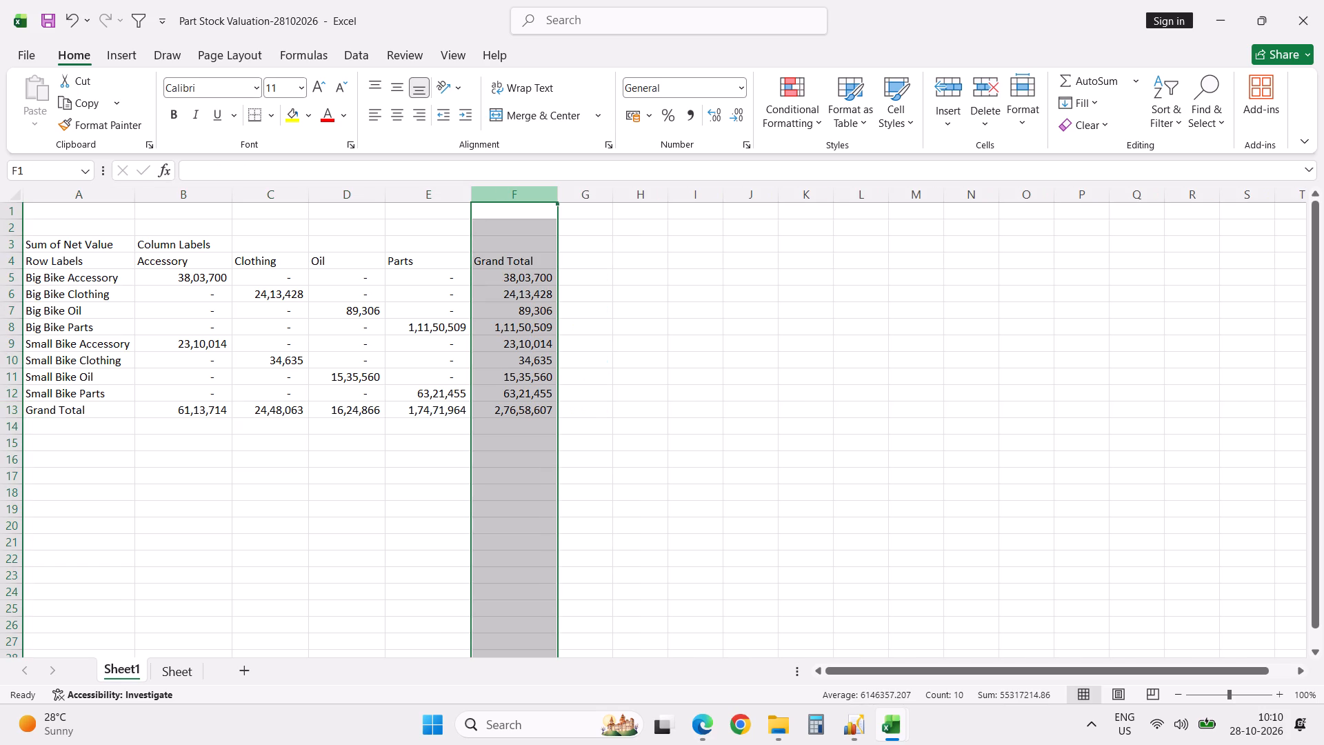
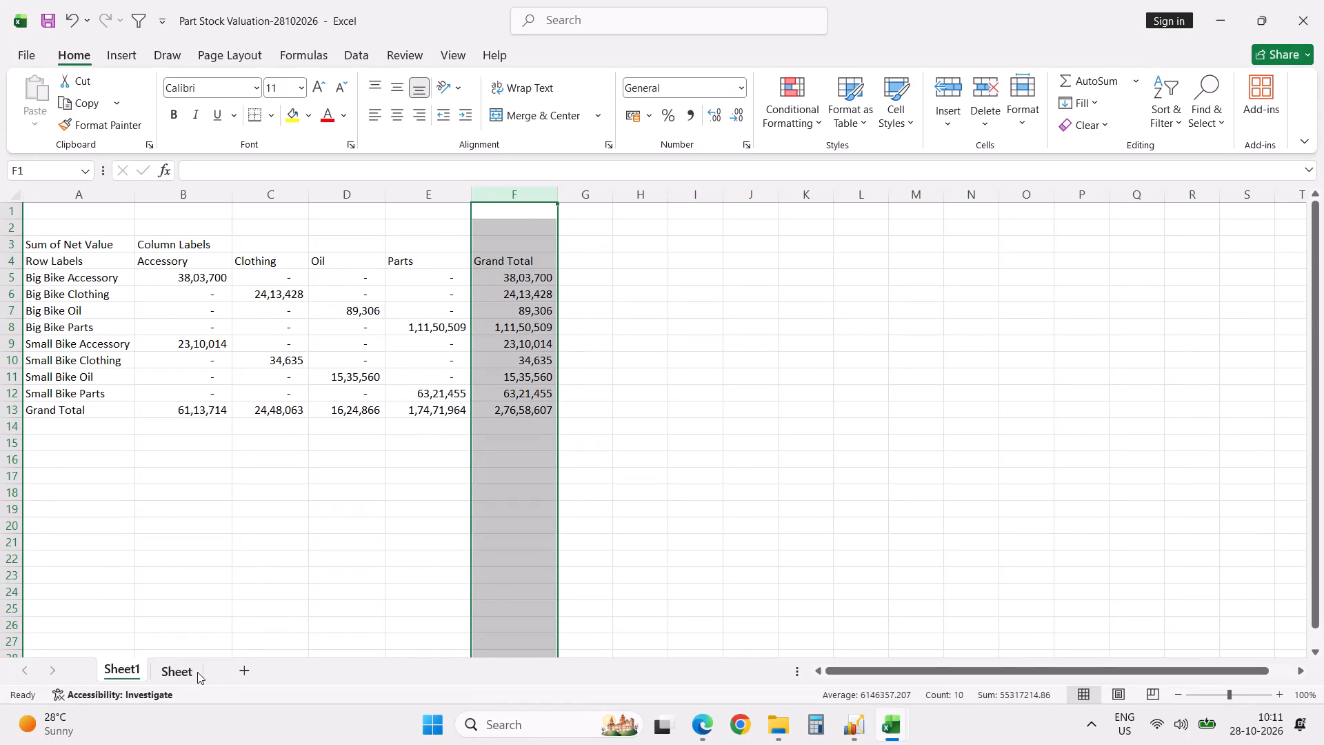
# On the stock data sheet, filter the Category column to exclude Tools and select the filtered Available Value figures to check their sum.
pyautogui.click(190, 669)
pyautogui.click(190, 669)
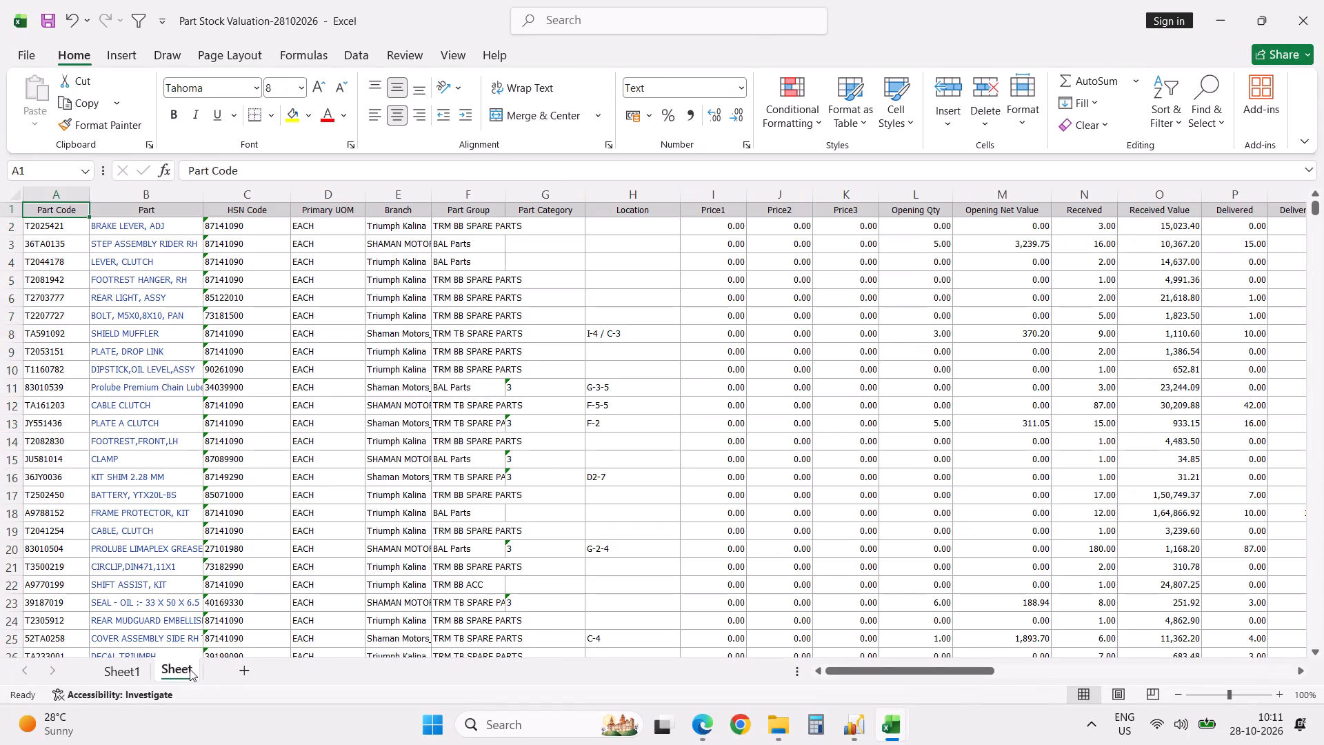
pyautogui.hotkey('alt', 'd')
pyautogui.write('ff')
pyautogui.hotkey('ctrl', 'Right')
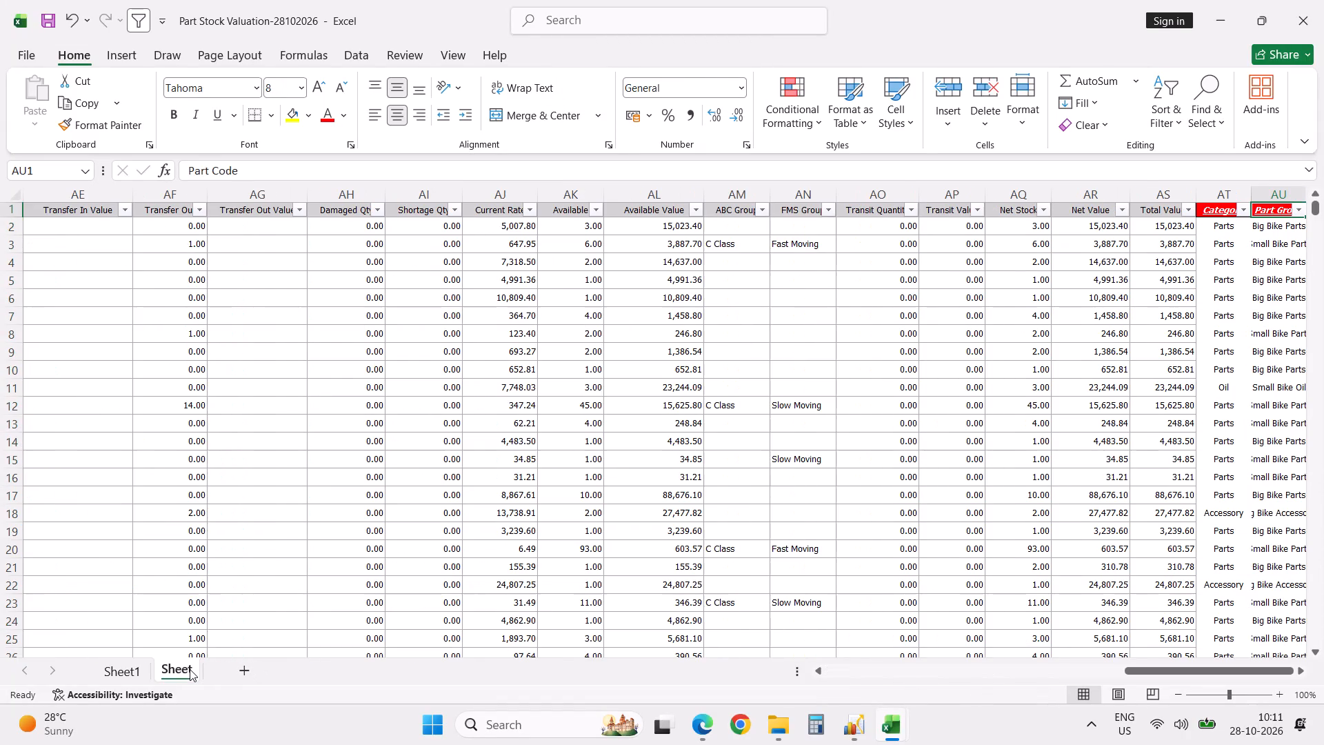
pyautogui.click(1239, 212)
pyautogui.click(1085, 506)
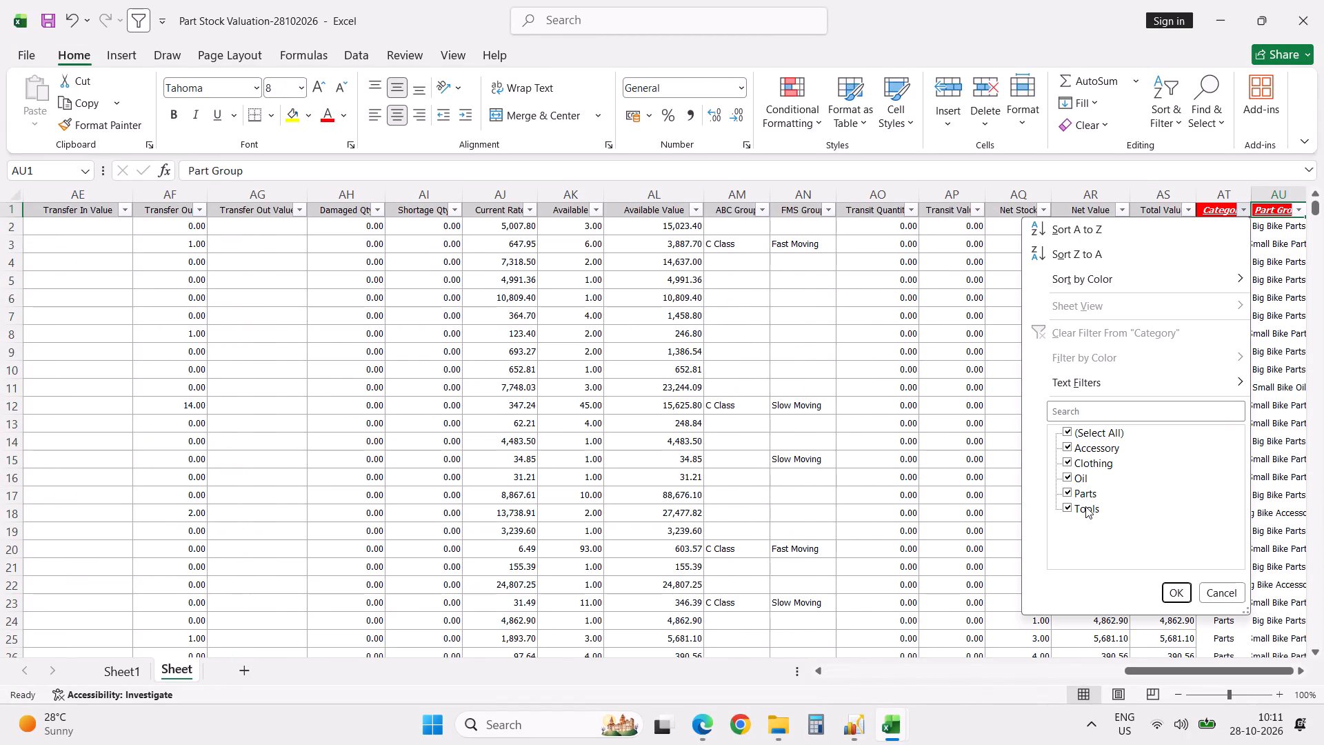
pyautogui.click(1173, 590)
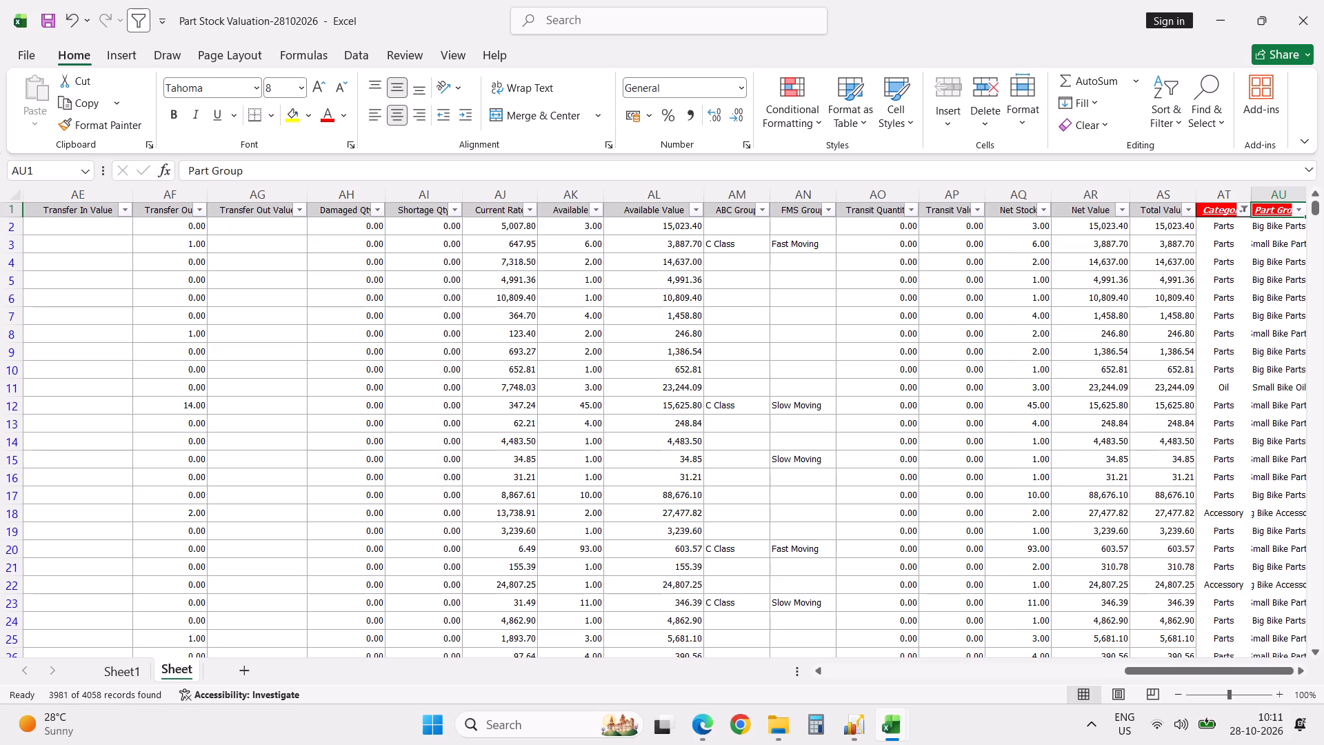
pyautogui.click(669, 215)
pyautogui.press('Down')
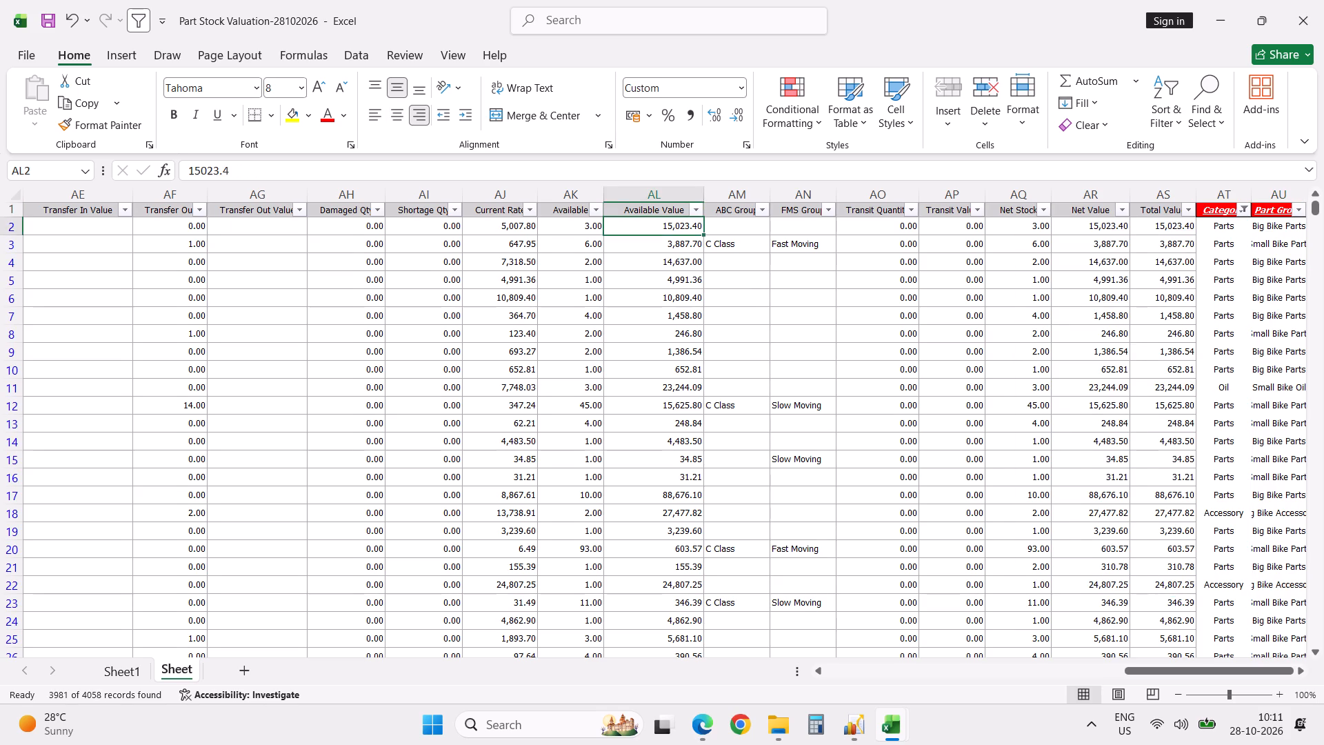
pyautogui.hotkey('ctrl', 'shift', 'Down')
# Copy the formatted inventory report table from the 24102026 valuation workbook to A15 on Sheet1 of the 28102026 workbook and autofit column C.
pyautogui.hotkey('alt', 'Tab')
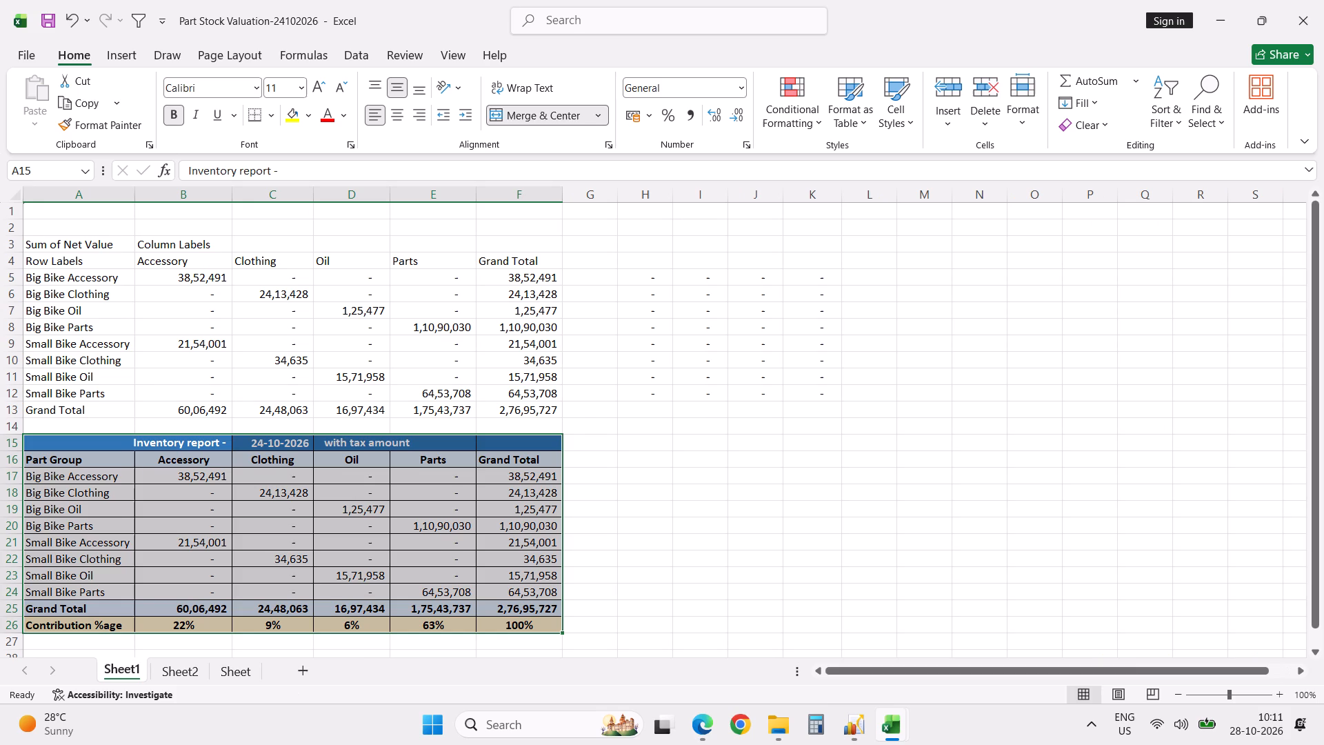
pyautogui.scroll(-3, 748, 517)
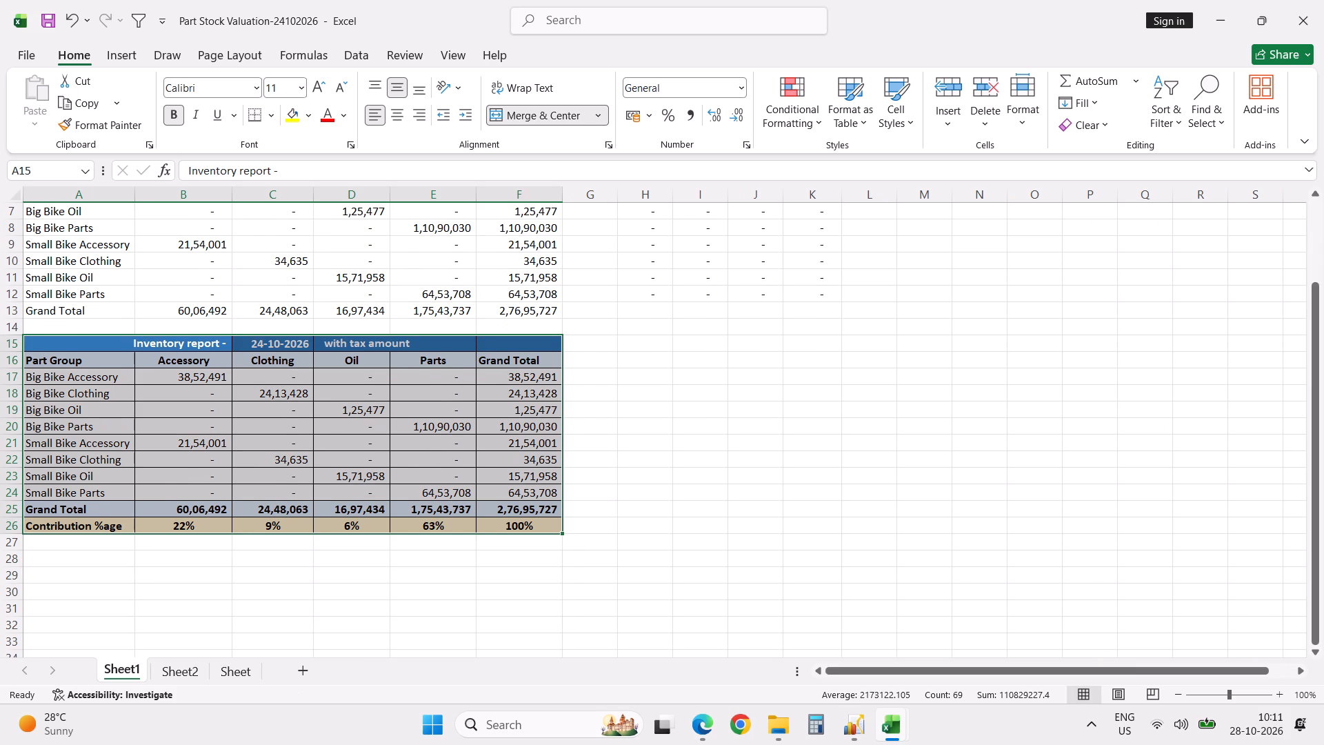
pyautogui.hotkey('alt', 'Tab')
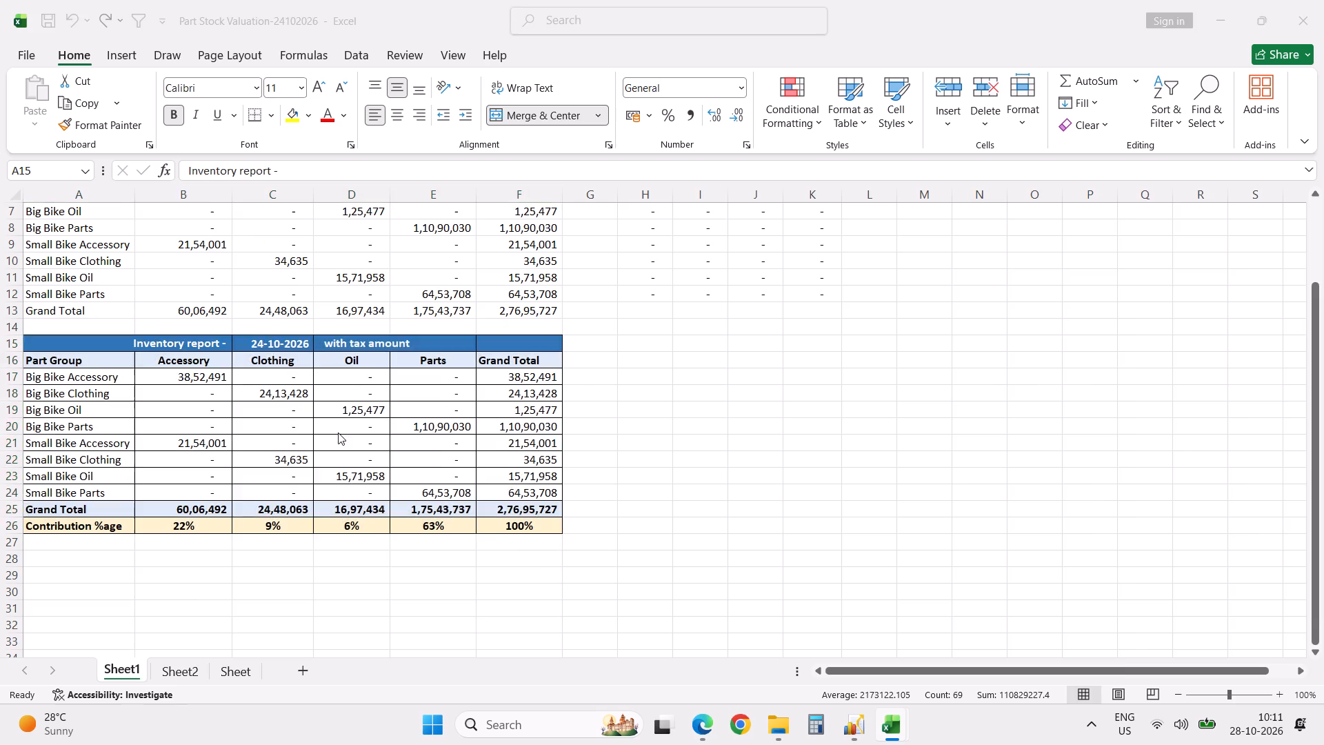
pyautogui.click(130, 672)
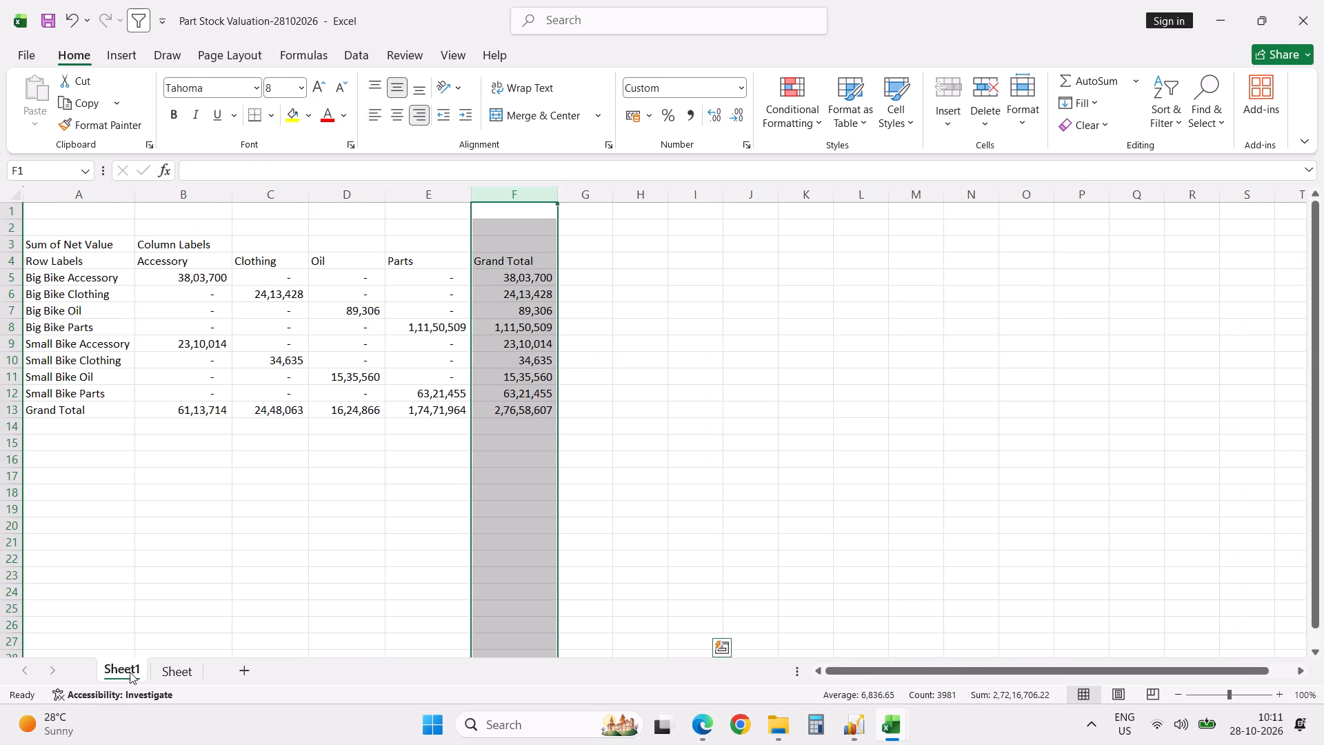
pyautogui.hotkey('alt', 'Tab')
pyautogui.hotkey('alt', 'Tab')
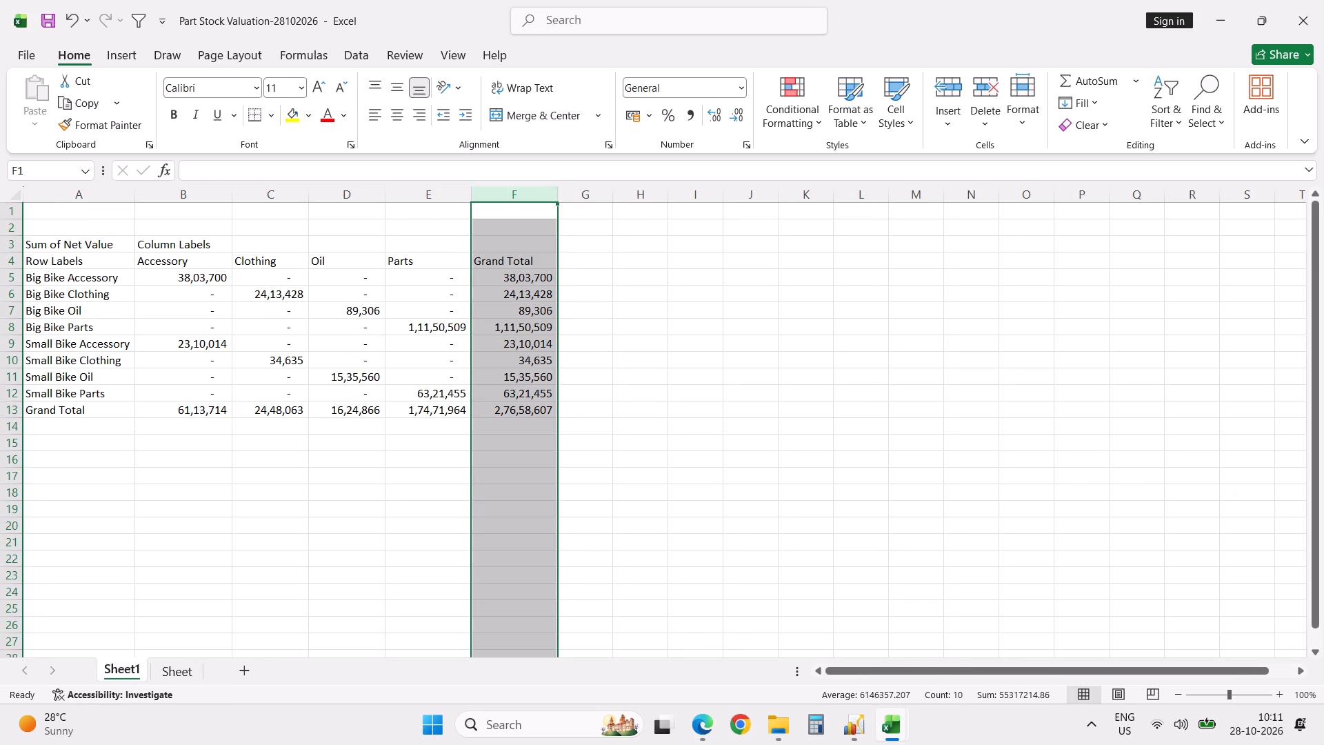
pyautogui.click(43, 448)
pyautogui.hotkey('alt', 'Tab')
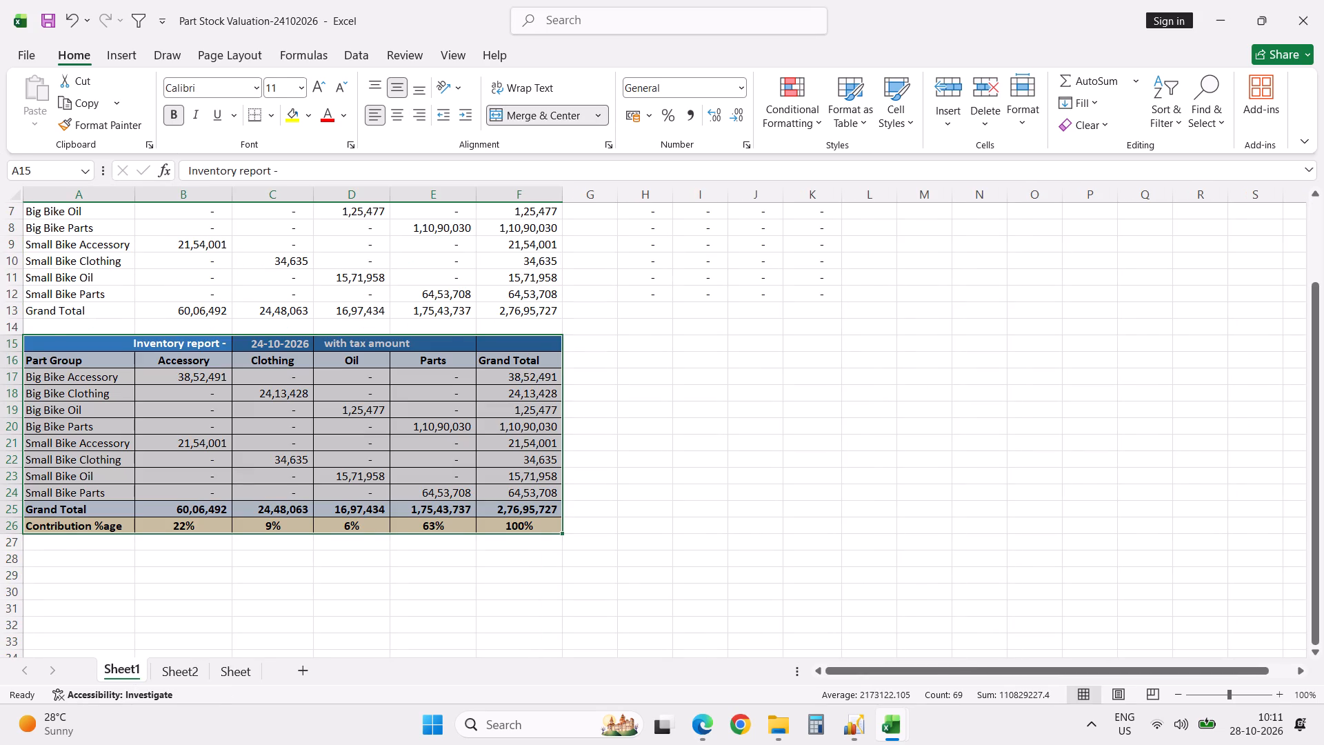
pyautogui.hotkey('ctrl', 'c')
pyautogui.hotkey('alt', 'Tab')
pyautogui.hotkey('ctrl', 'v')
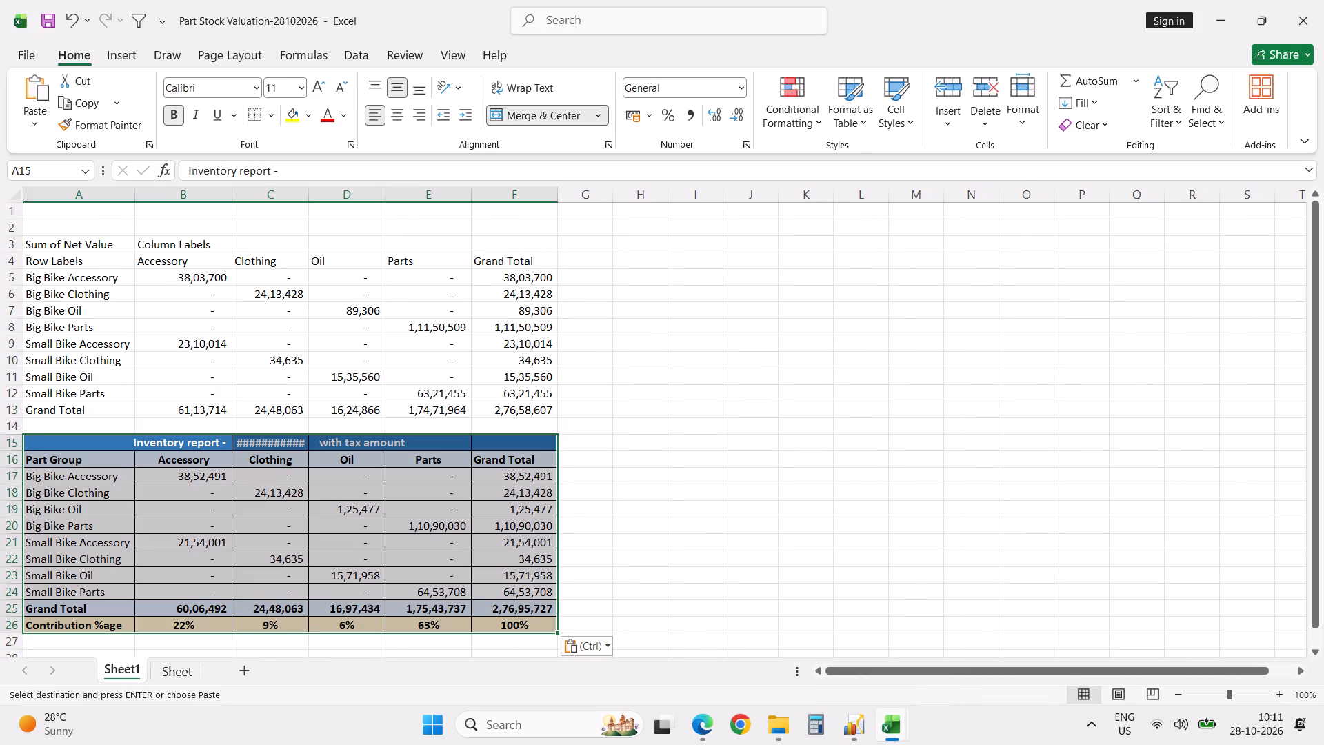
pyautogui.doubleClick(312, 195)
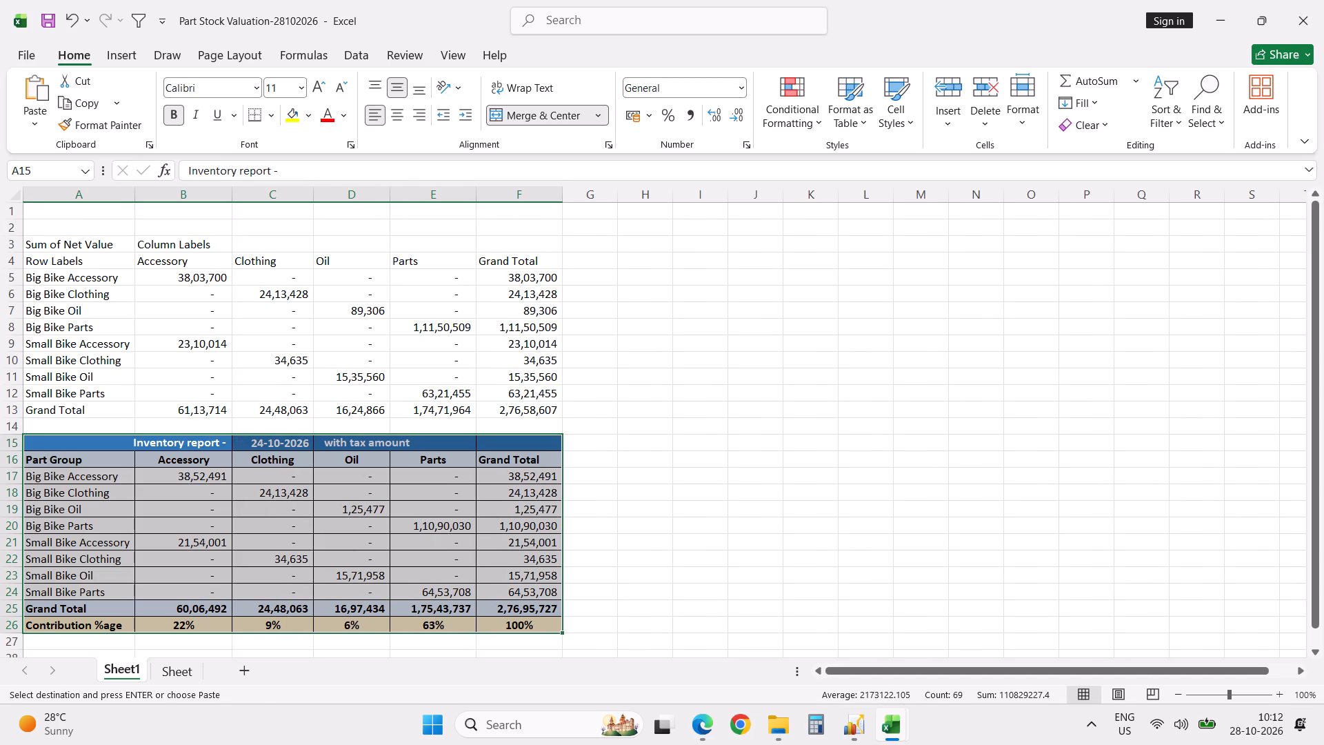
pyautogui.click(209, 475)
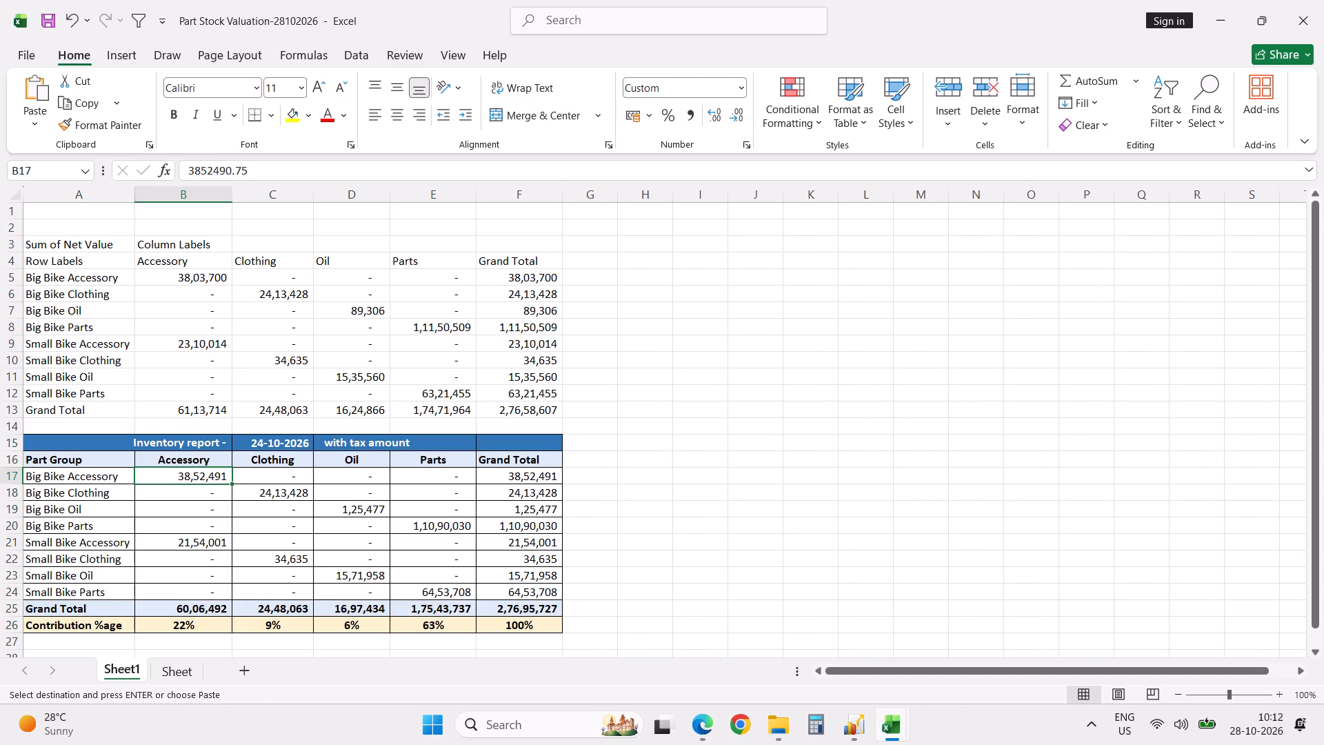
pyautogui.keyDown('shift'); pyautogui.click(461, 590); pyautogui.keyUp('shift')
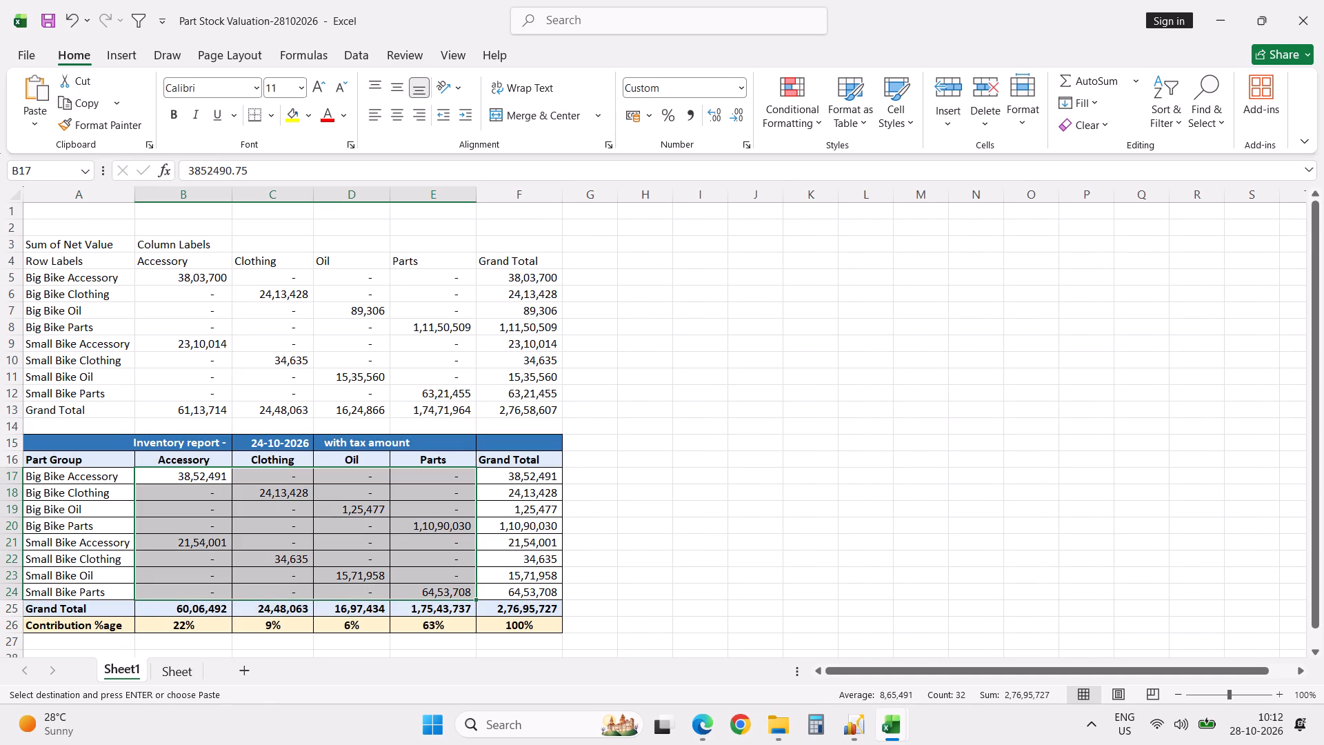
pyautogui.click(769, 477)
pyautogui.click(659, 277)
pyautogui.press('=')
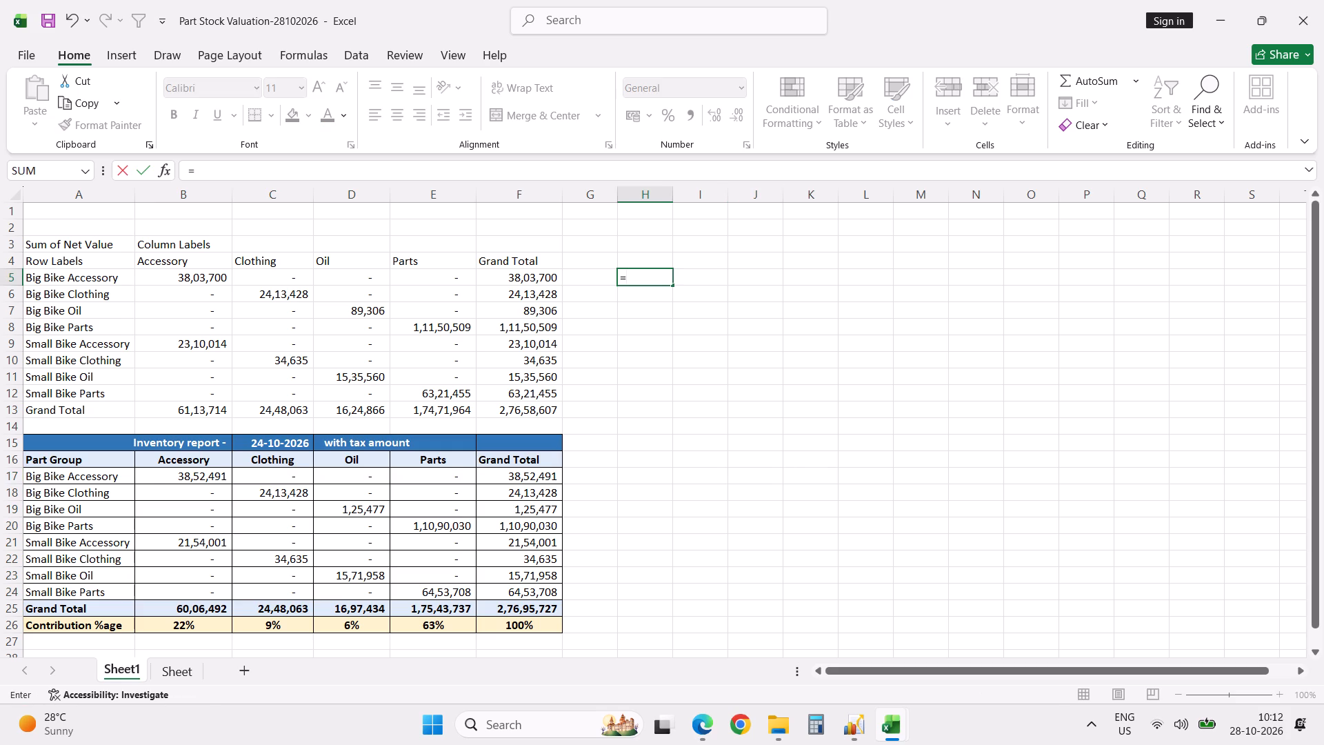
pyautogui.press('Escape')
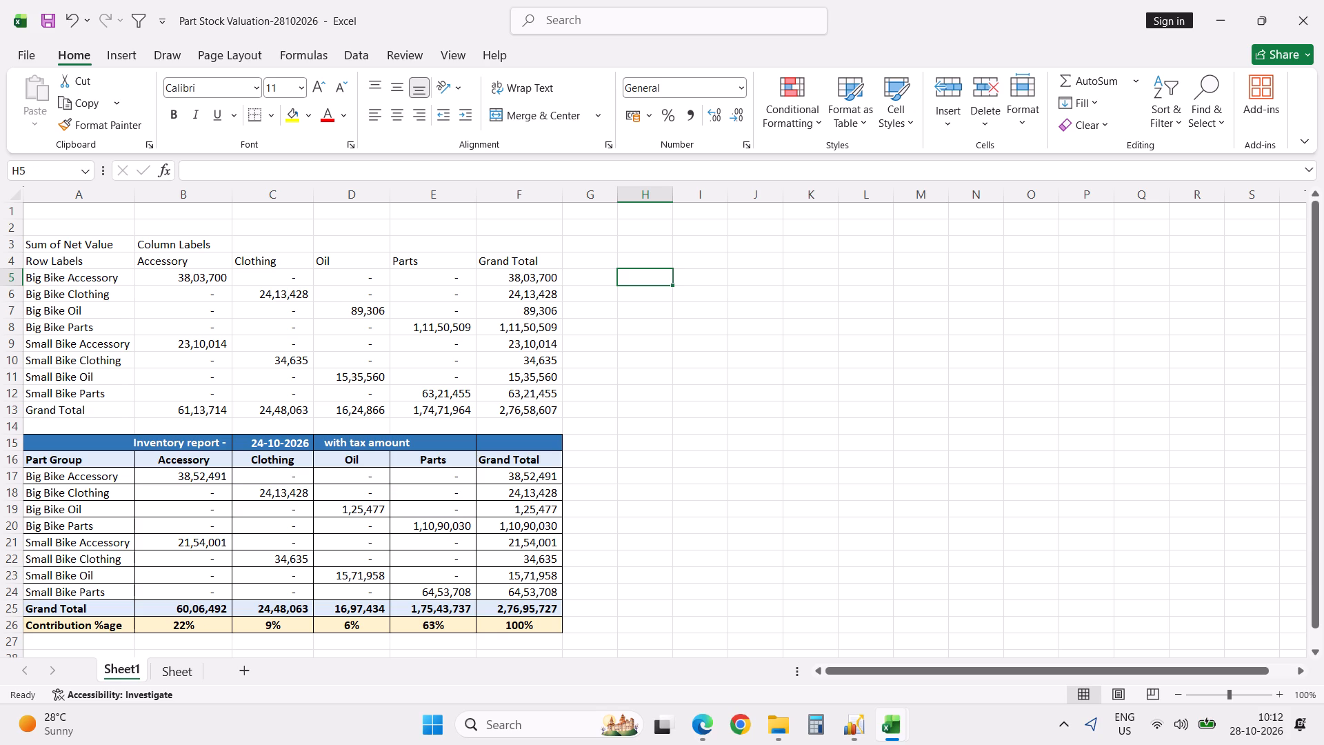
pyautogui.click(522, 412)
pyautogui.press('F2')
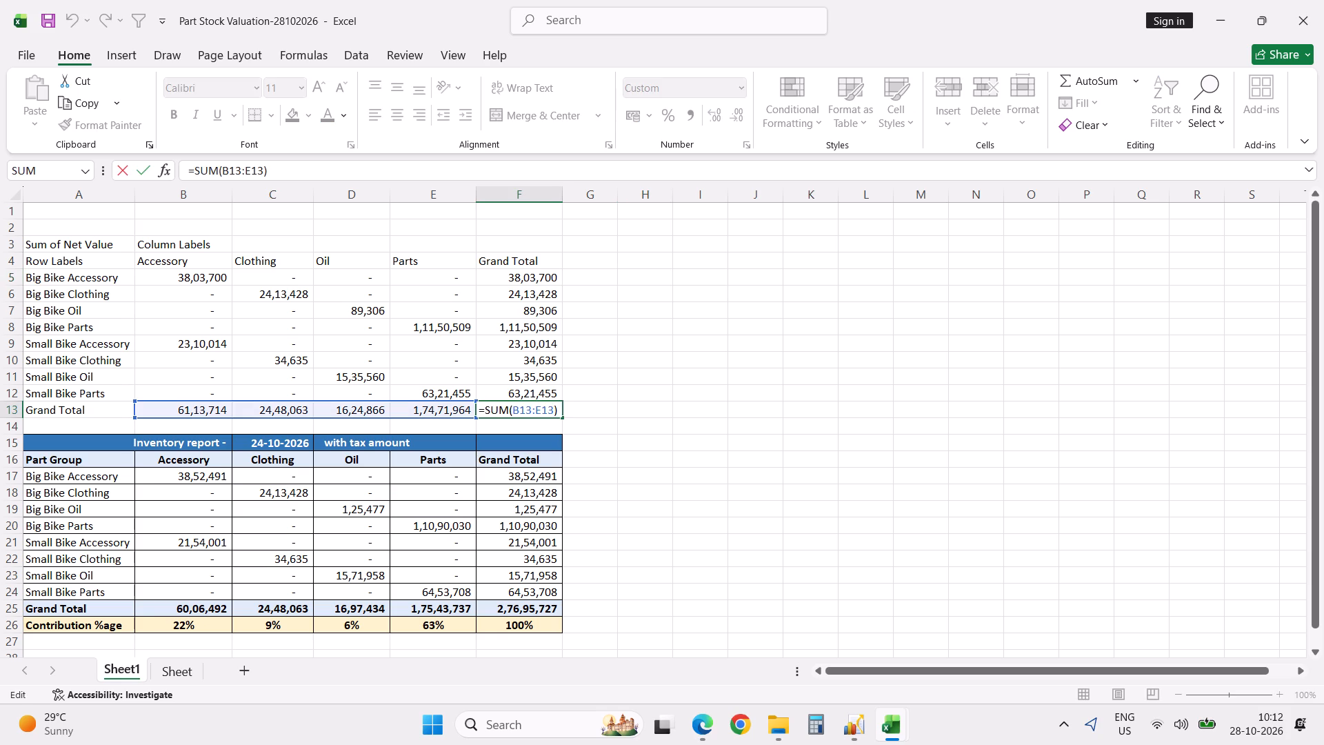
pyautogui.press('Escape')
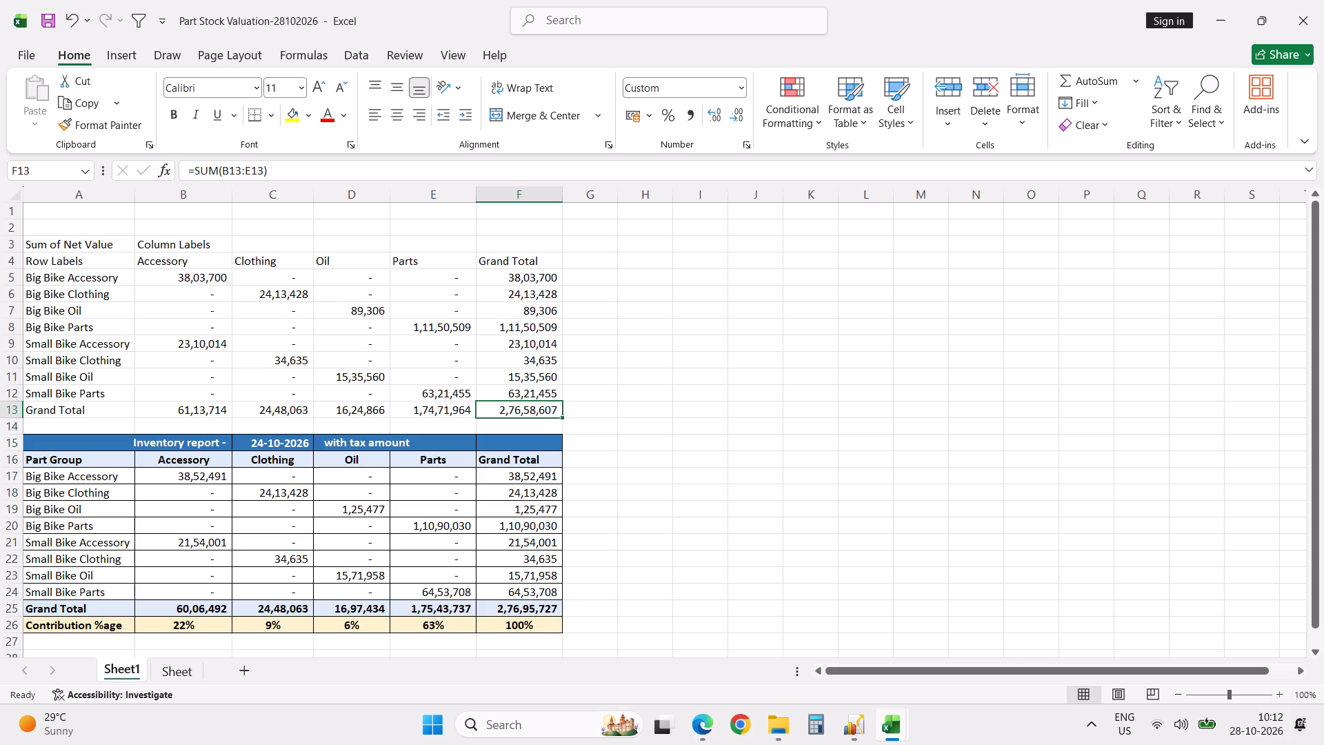
# Calculate the differences between the two tables in H5:K12, entering =B5-B17 in H5, filling it down and across, and autofitting column K.
pyautogui.click(643, 282)
pyautogui.press('=')
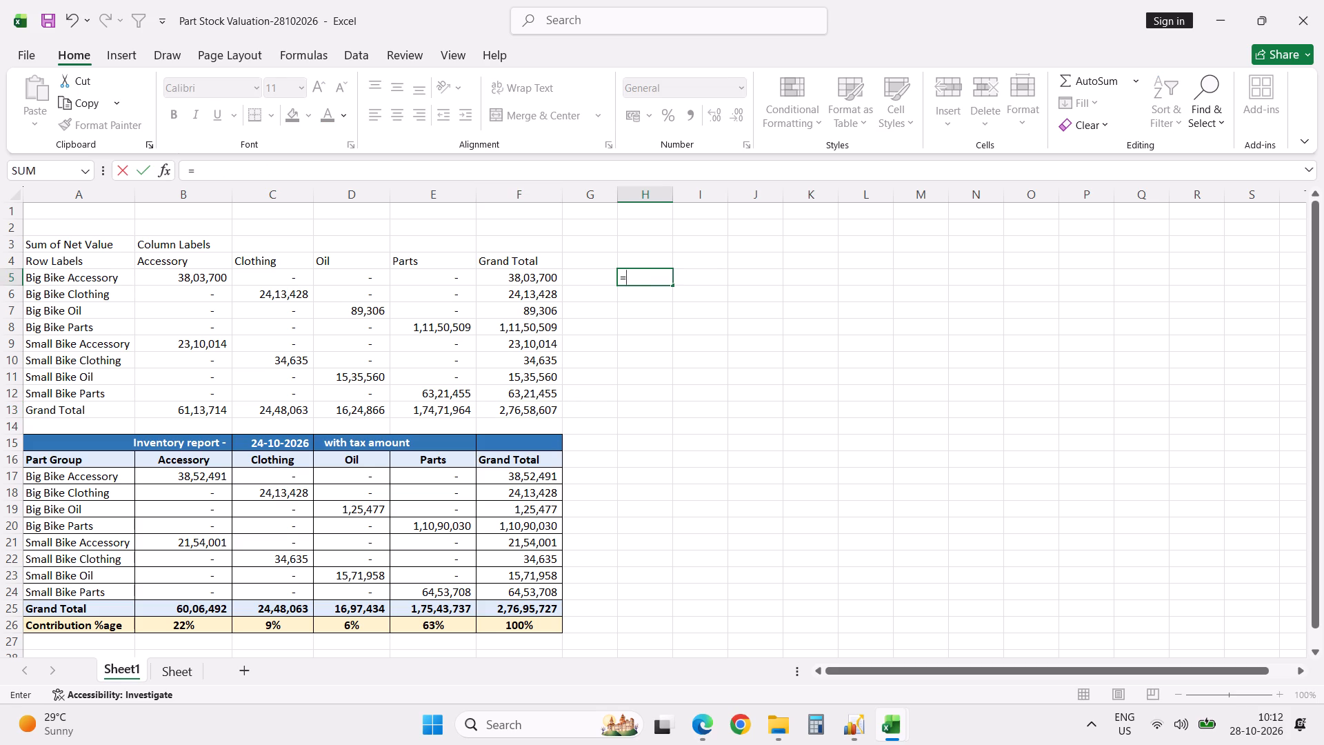
pyautogui.click(204, 277)
pyautogui.press('-')
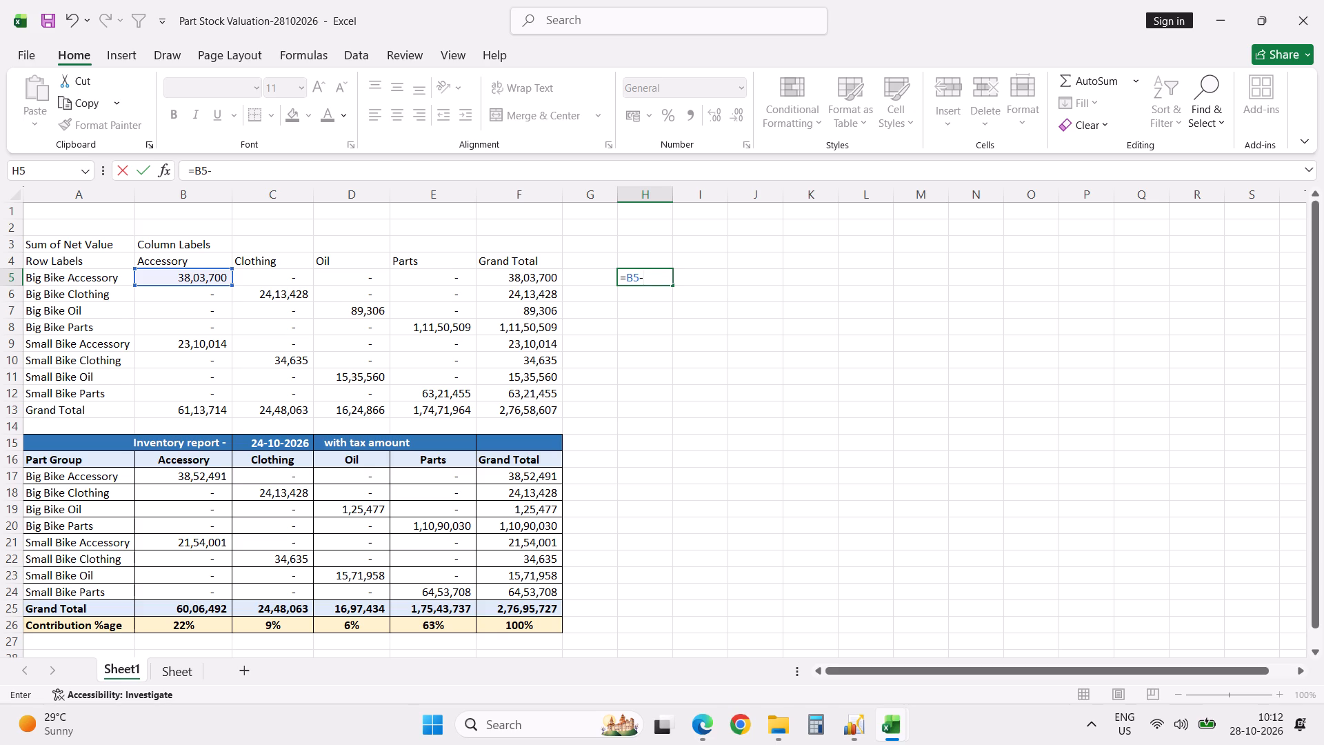
pyautogui.click(179, 480)
pyautogui.press('Return')
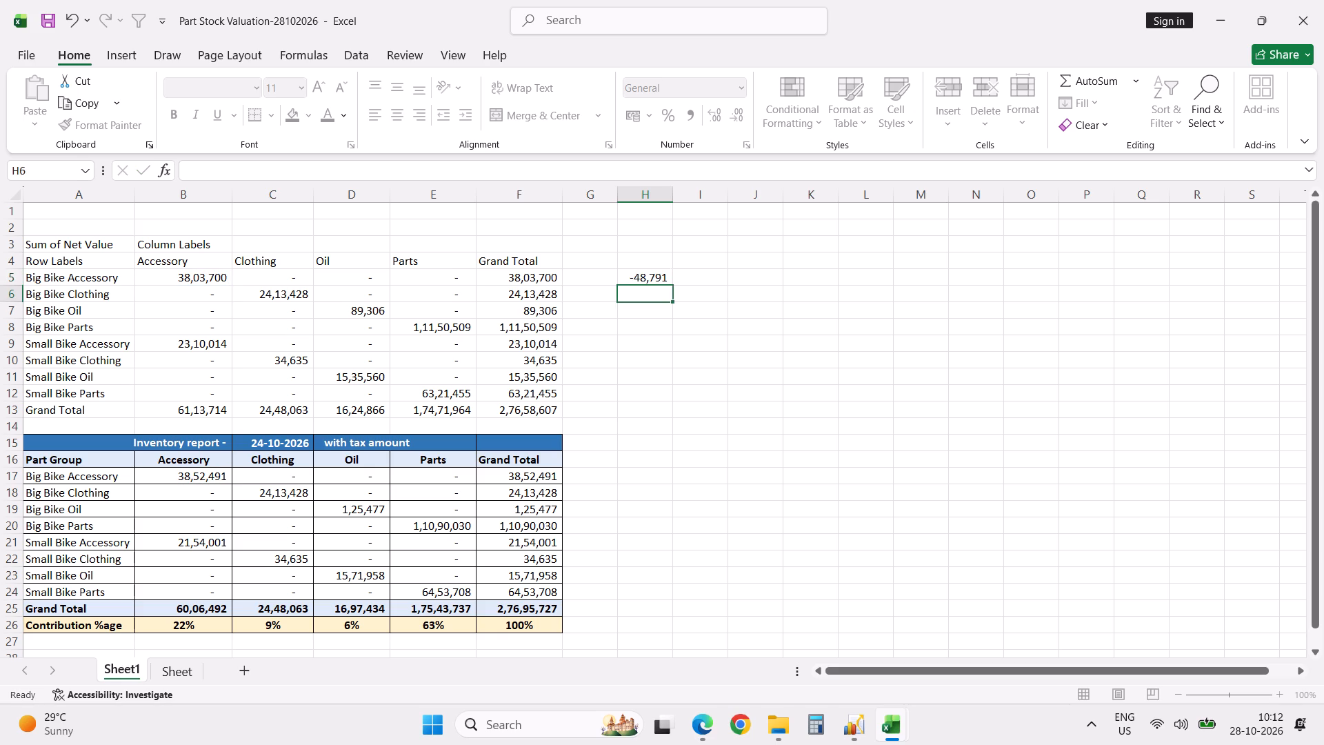
pyautogui.press('Up')
pyautogui.hotkey('shift', 'Down')
pyautogui.hotkey('shift', 'Down')
pyautogui.hotkey('shift', 'Down')
pyautogui.hotkey('shift', 'Down')
pyautogui.hotkey('shift', 'Down')
pyautogui.hotkey('shift', 'Down')
pyautogui.hotkey('shift', 'Down')
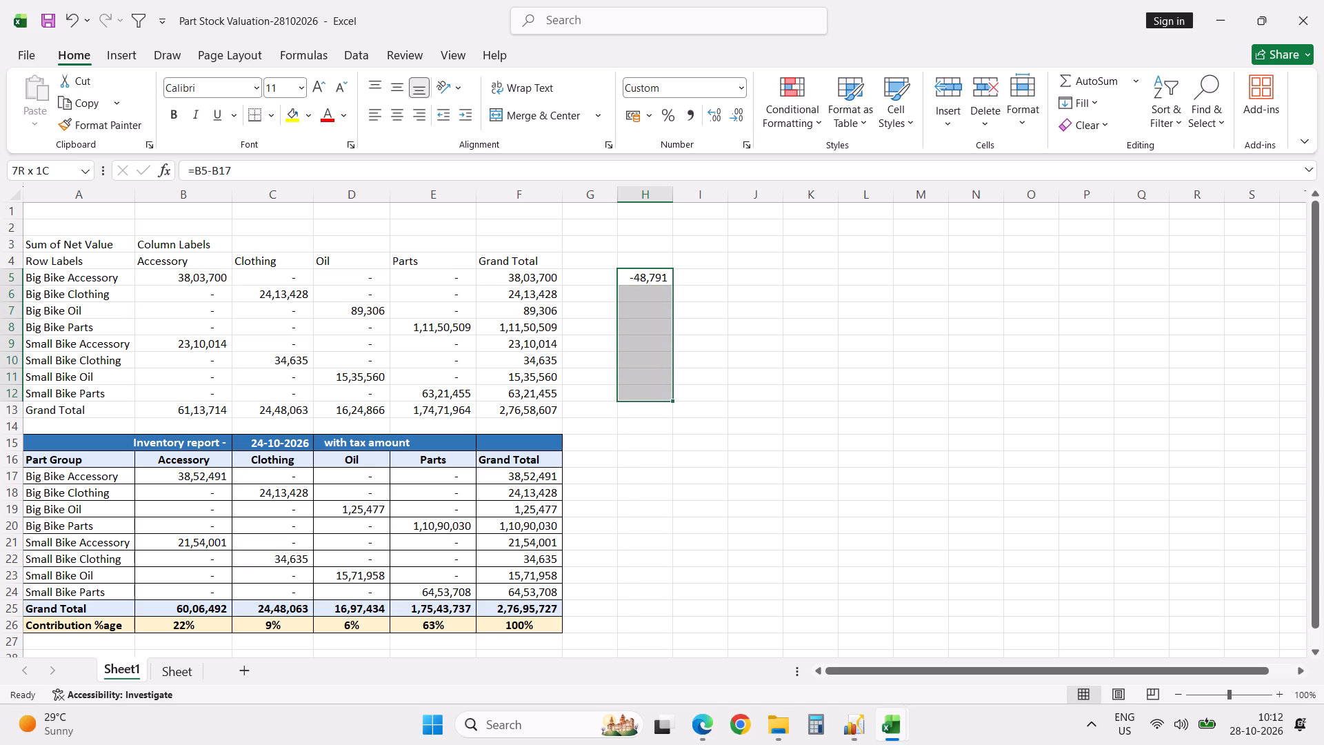
pyautogui.hotkey('ctrl', 'd')
pyautogui.hotkey('shift', 'Right')
pyautogui.hotkey('shift', 'Right')
pyautogui.hotkey('shift', 'Right')
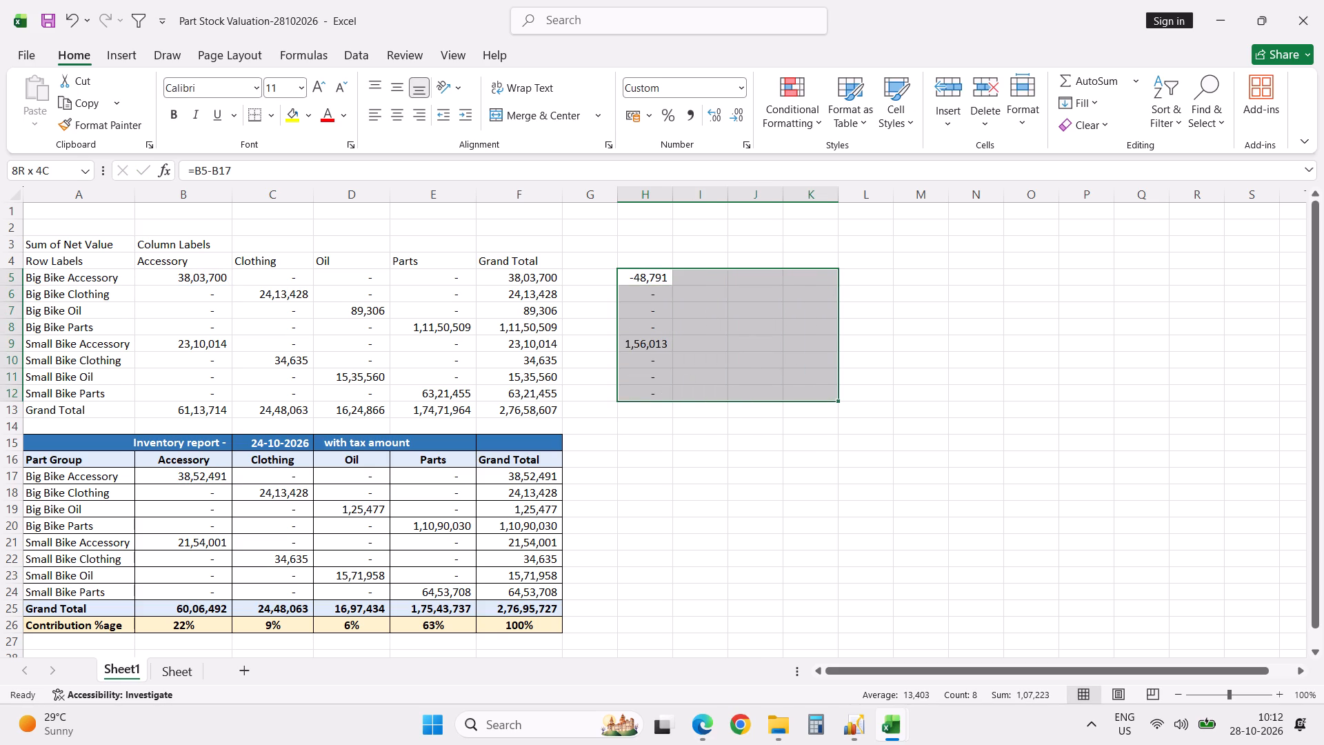
pyautogui.hotkey('ctrl', 'r')
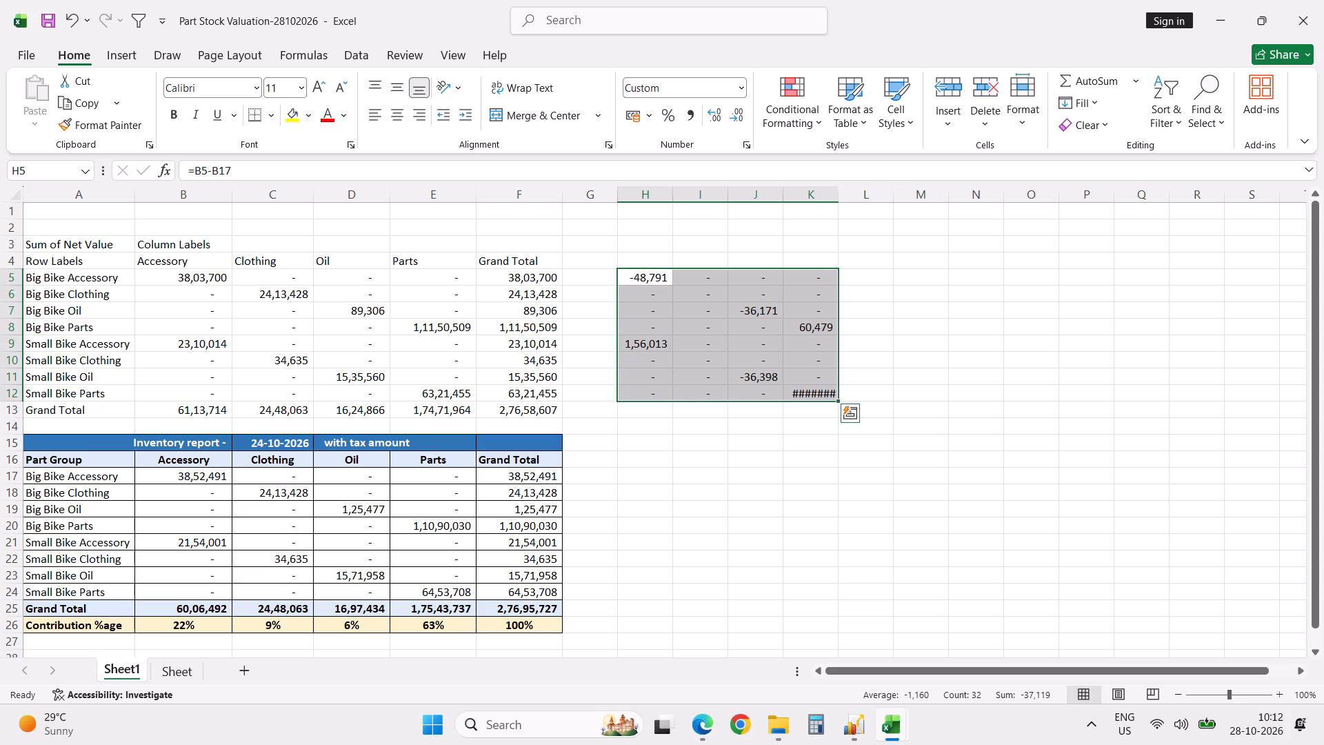
pyautogui.doubleClick(840, 194)
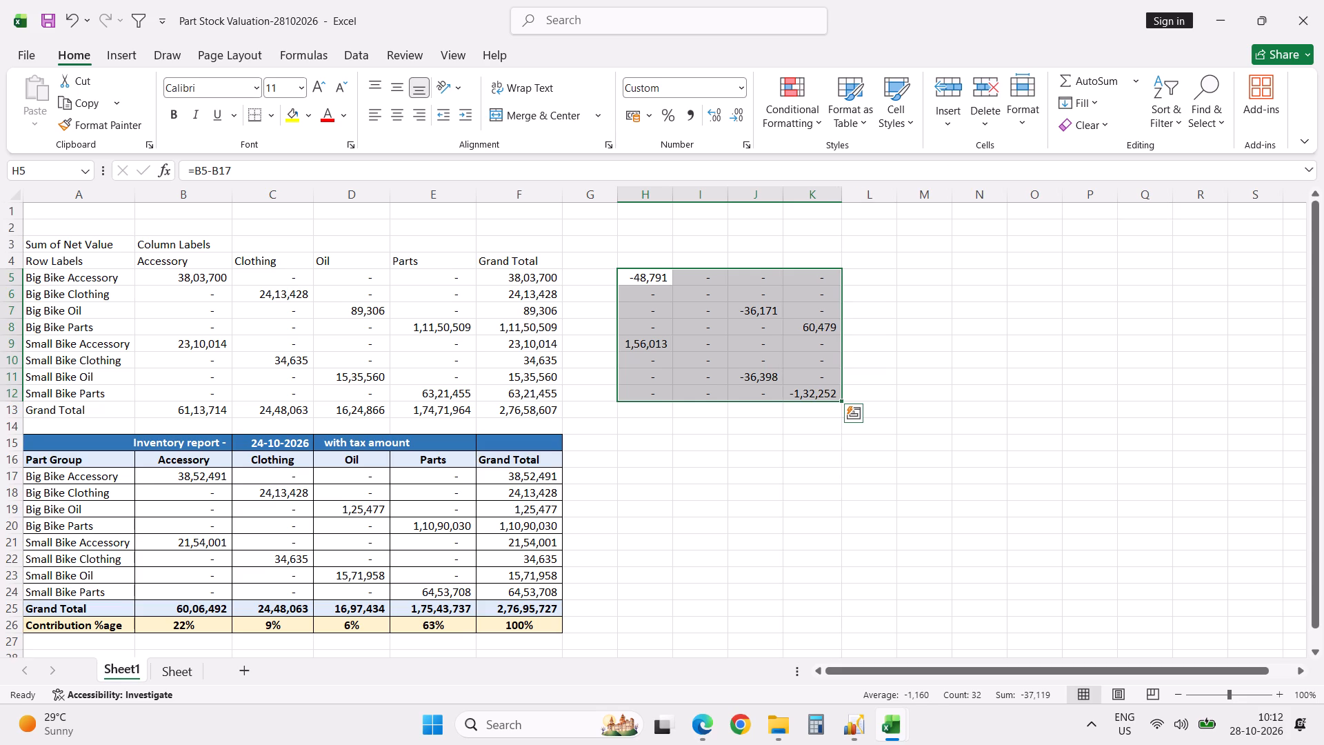
# Examine which cells the difference formulas in K12, H9, K8 and J7 compare between the two tables.
pyautogui.click(827, 387)
pyautogui.press('F2')
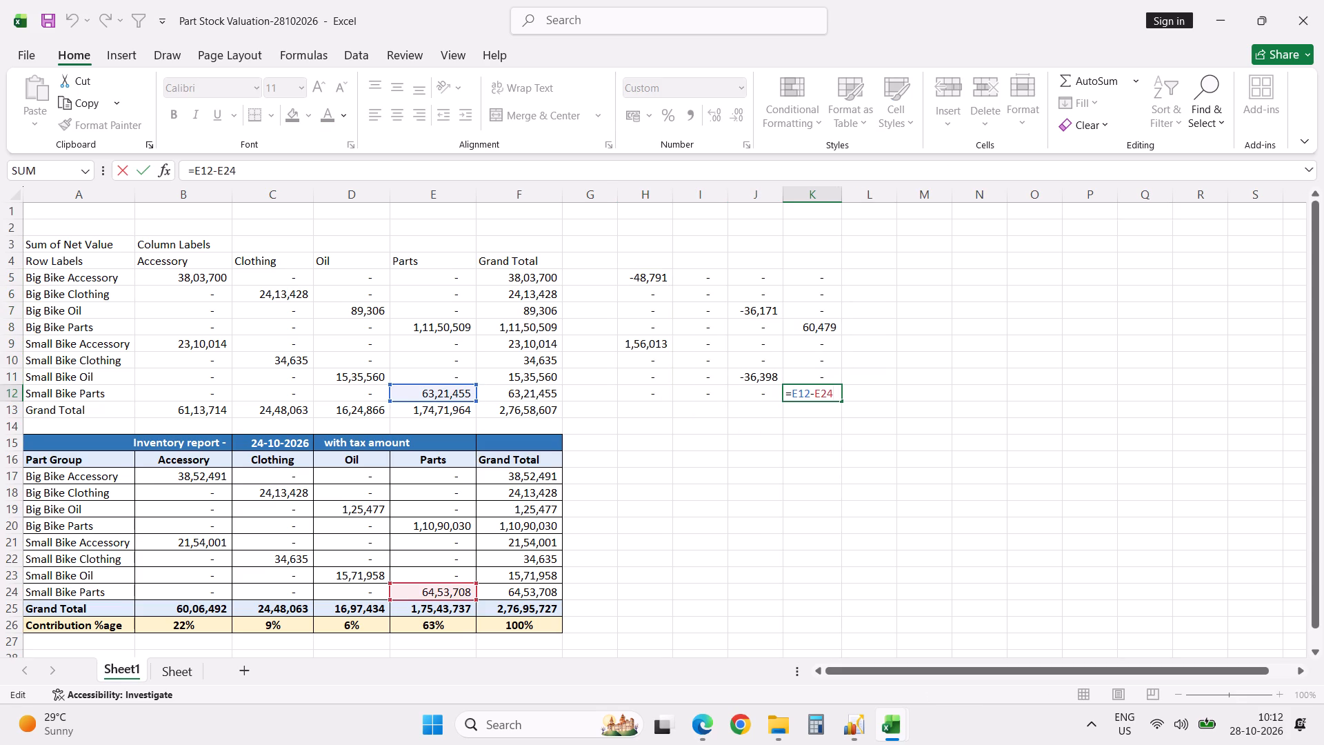
pyautogui.press('Escape')
pyautogui.click(663, 348)
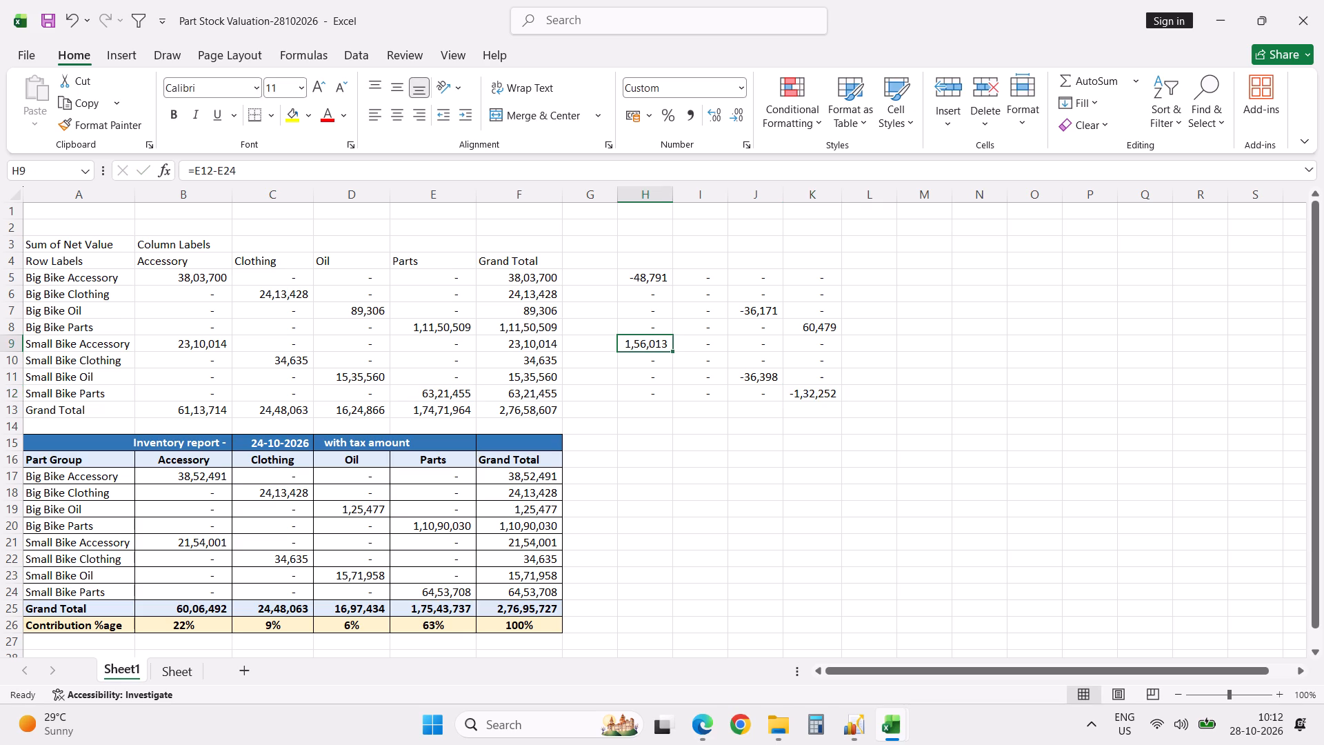
pyautogui.press('F2')
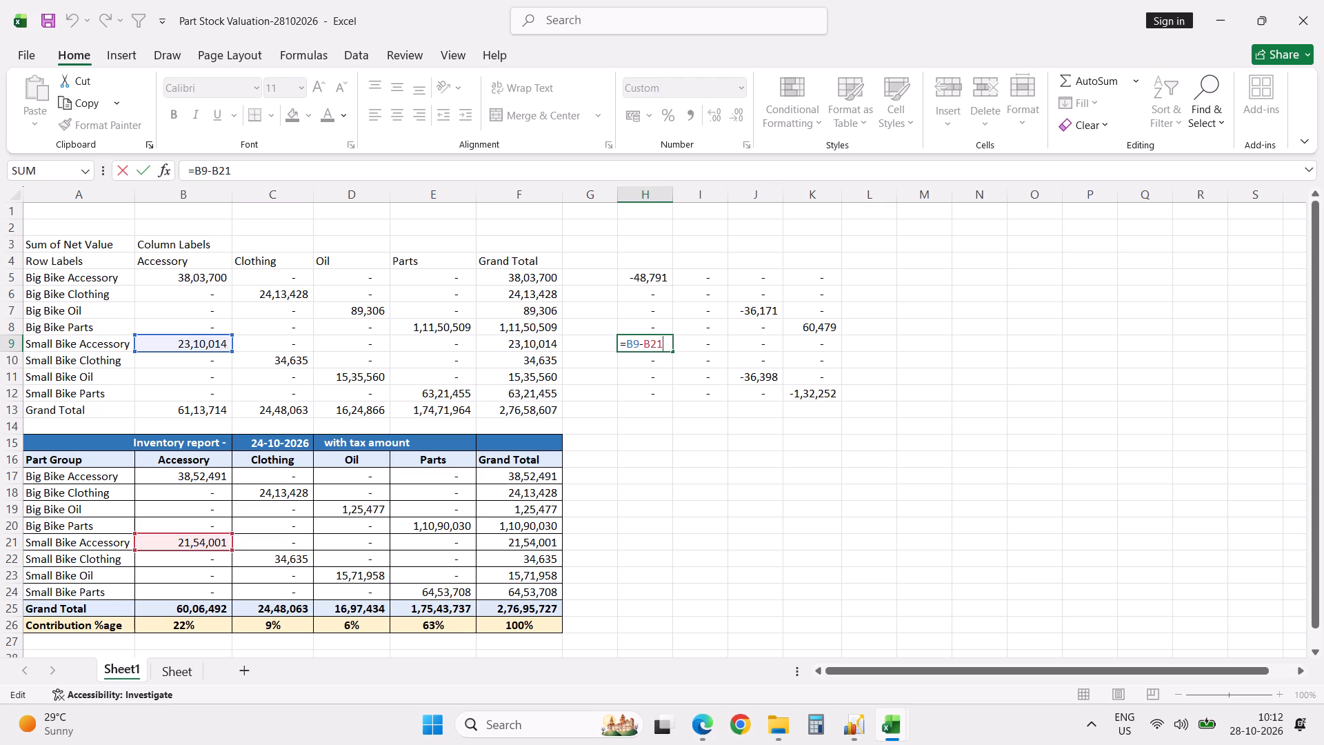
pyautogui.press('Escape')
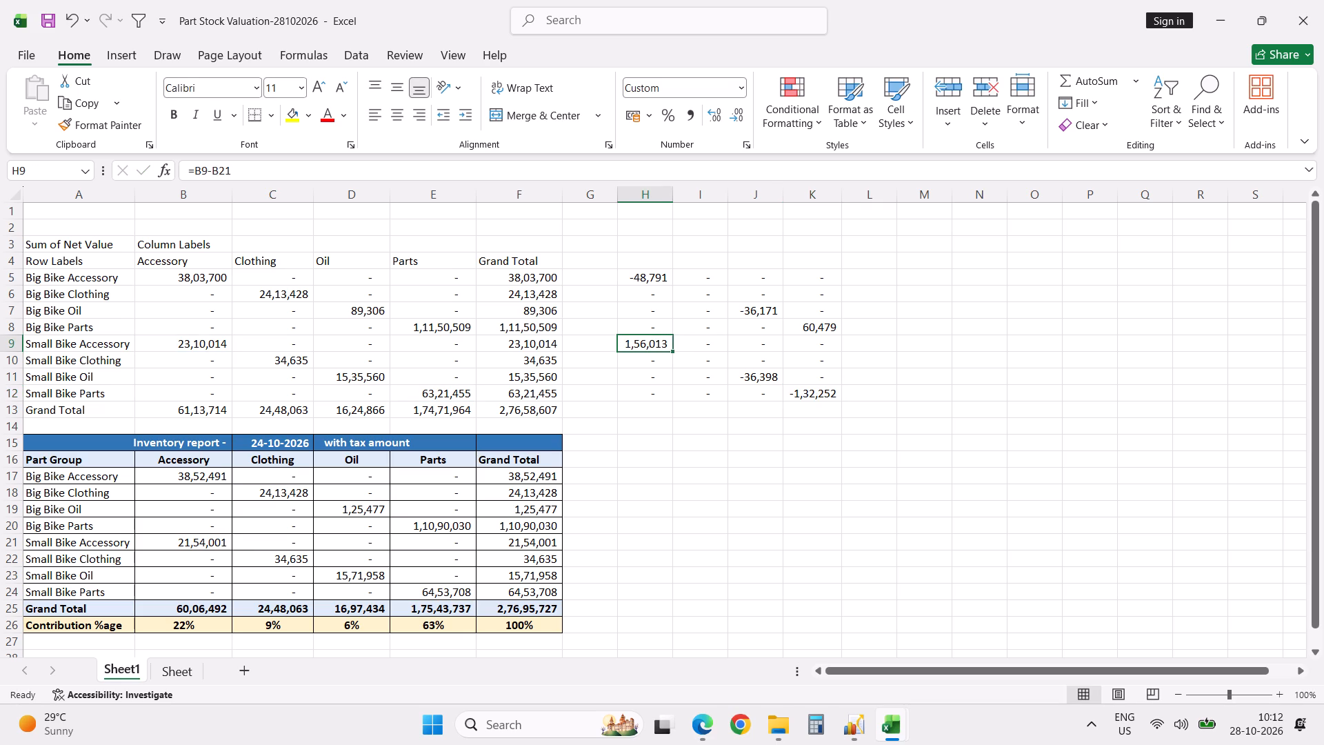
pyautogui.click(801, 328)
pyautogui.press('F2')
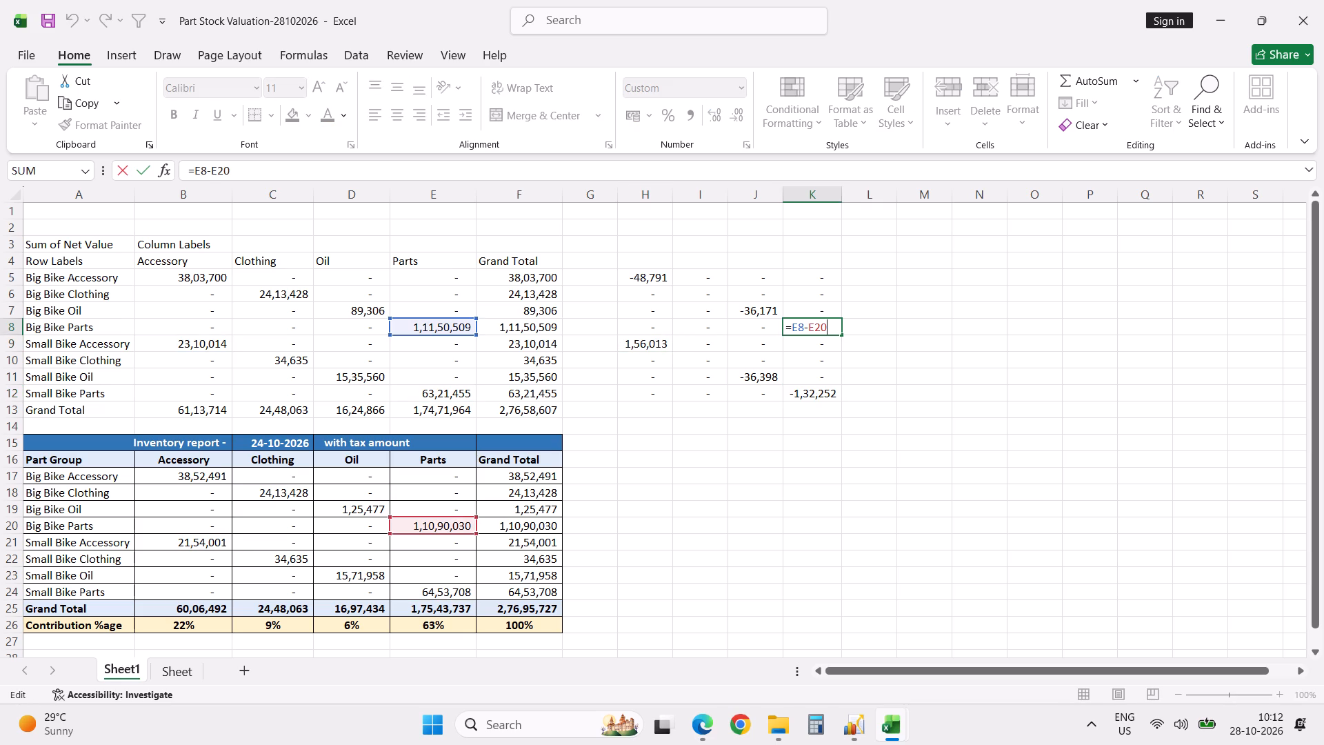
pyautogui.press('Escape')
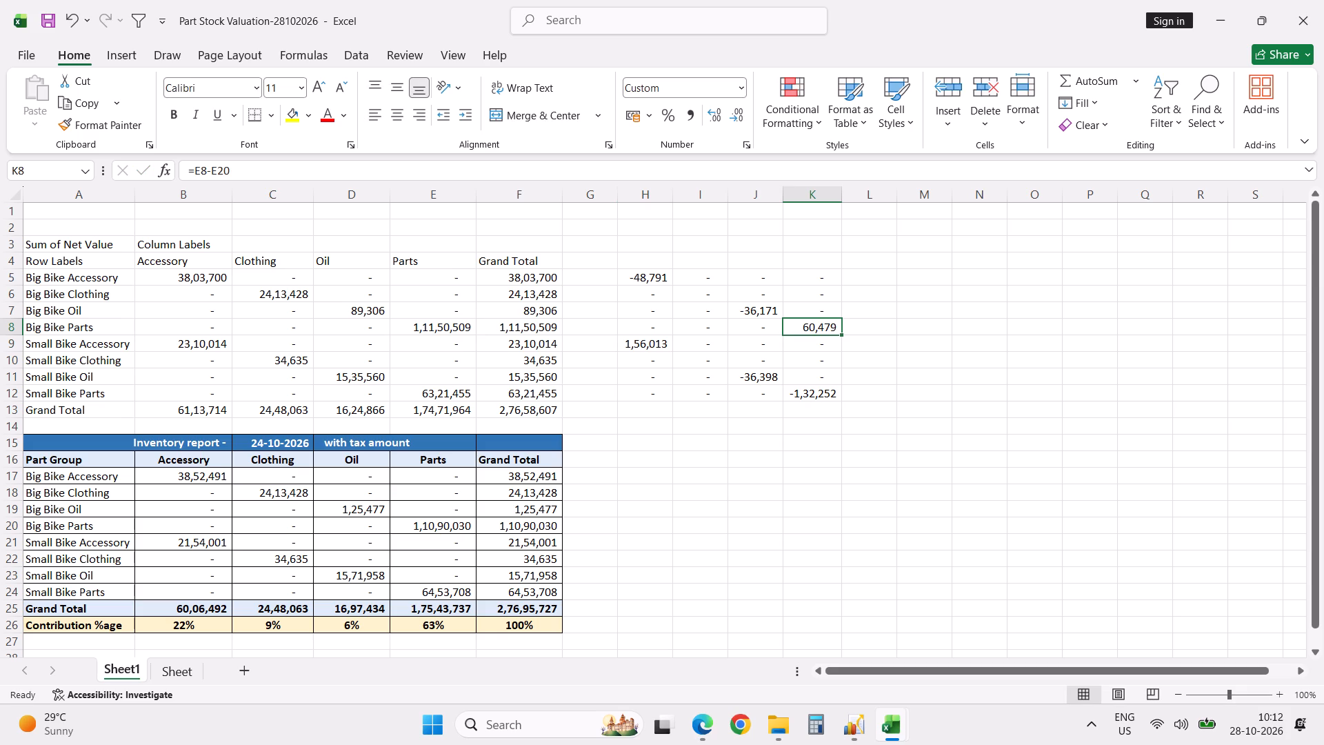
pyautogui.click(765, 311)
pyautogui.press('F2')
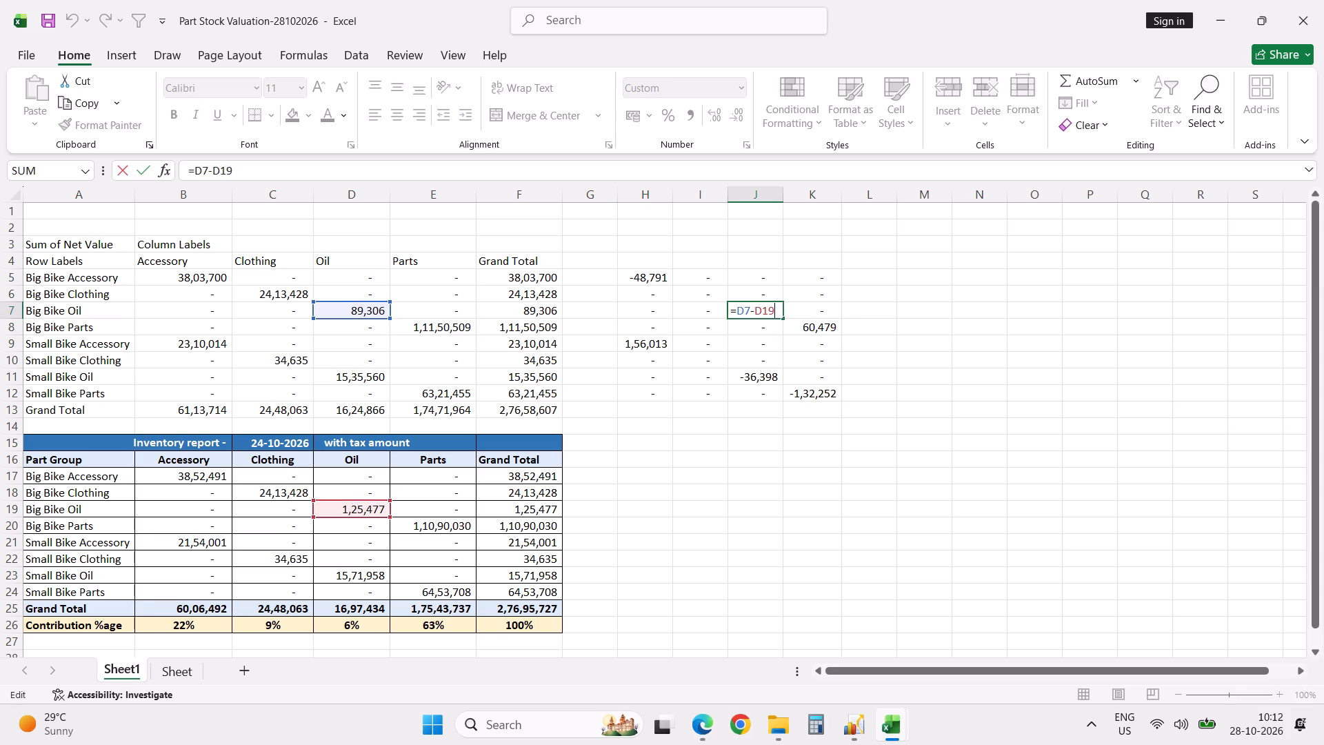
pyautogui.press('Escape')
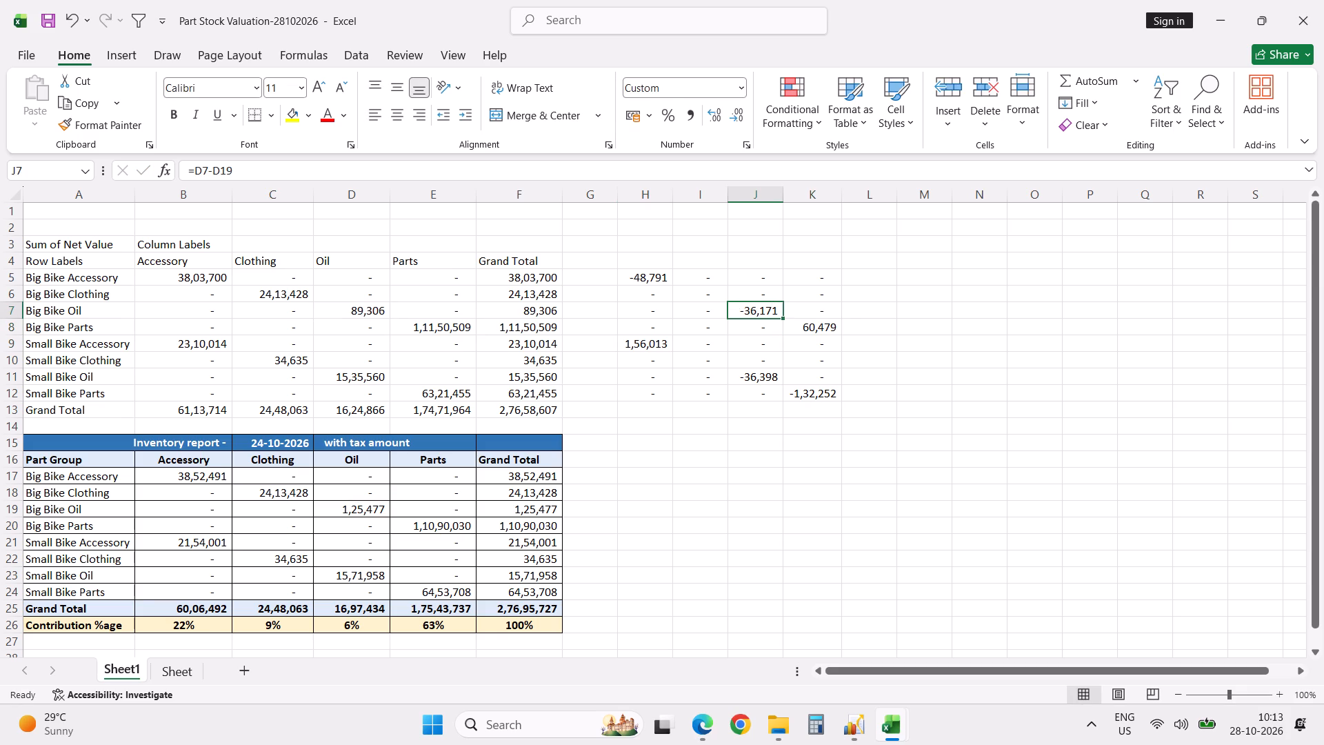
# Examine which cells the difference formulas in J11 and K8 compare between the two inventory tables.
pyautogui.click(758, 381)
pyautogui.press('F2')
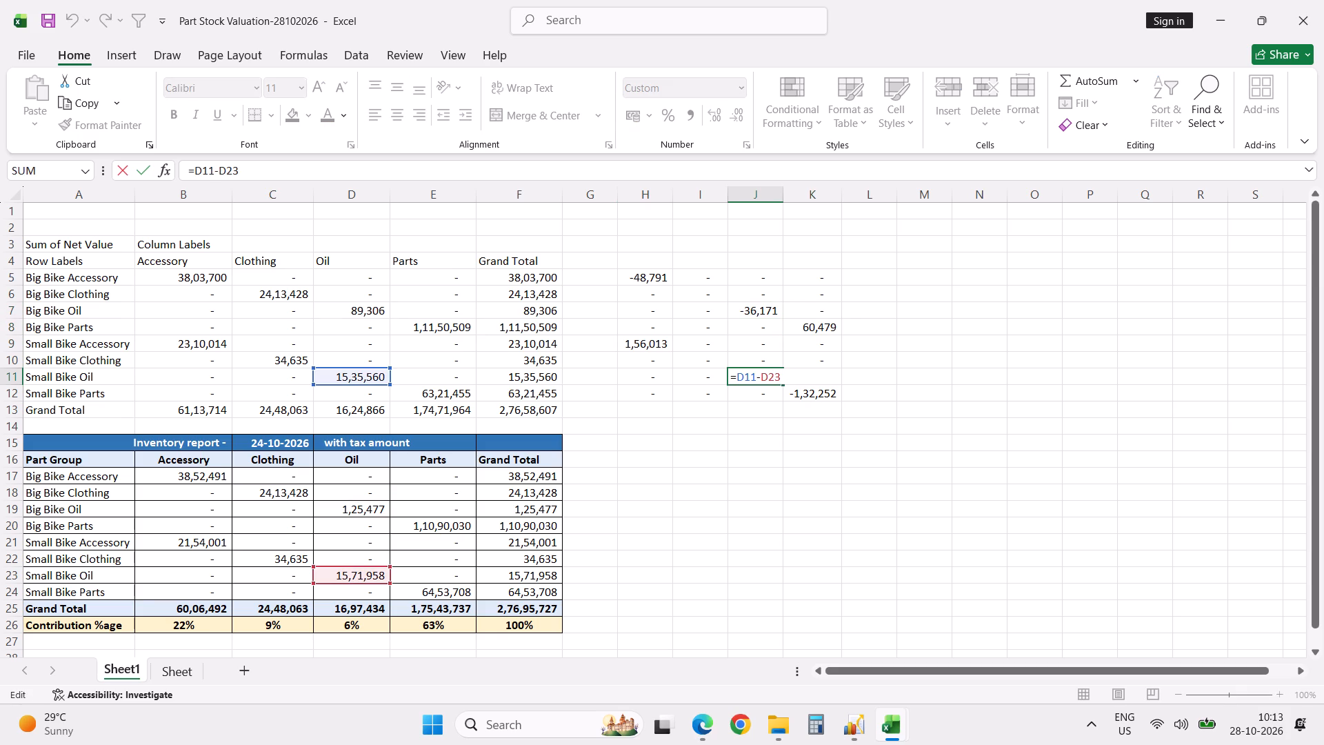
pyautogui.press('Escape')
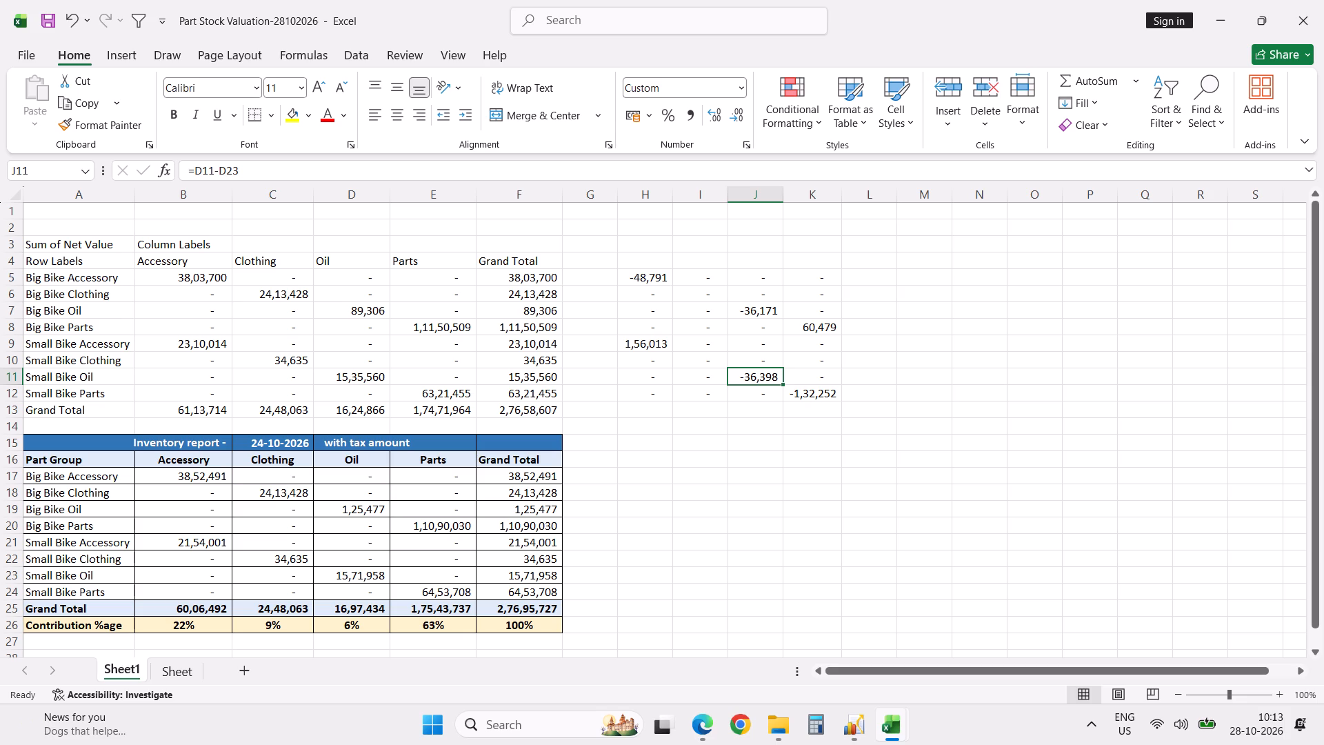
pyautogui.click(821, 331)
pyautogui.press('F2')
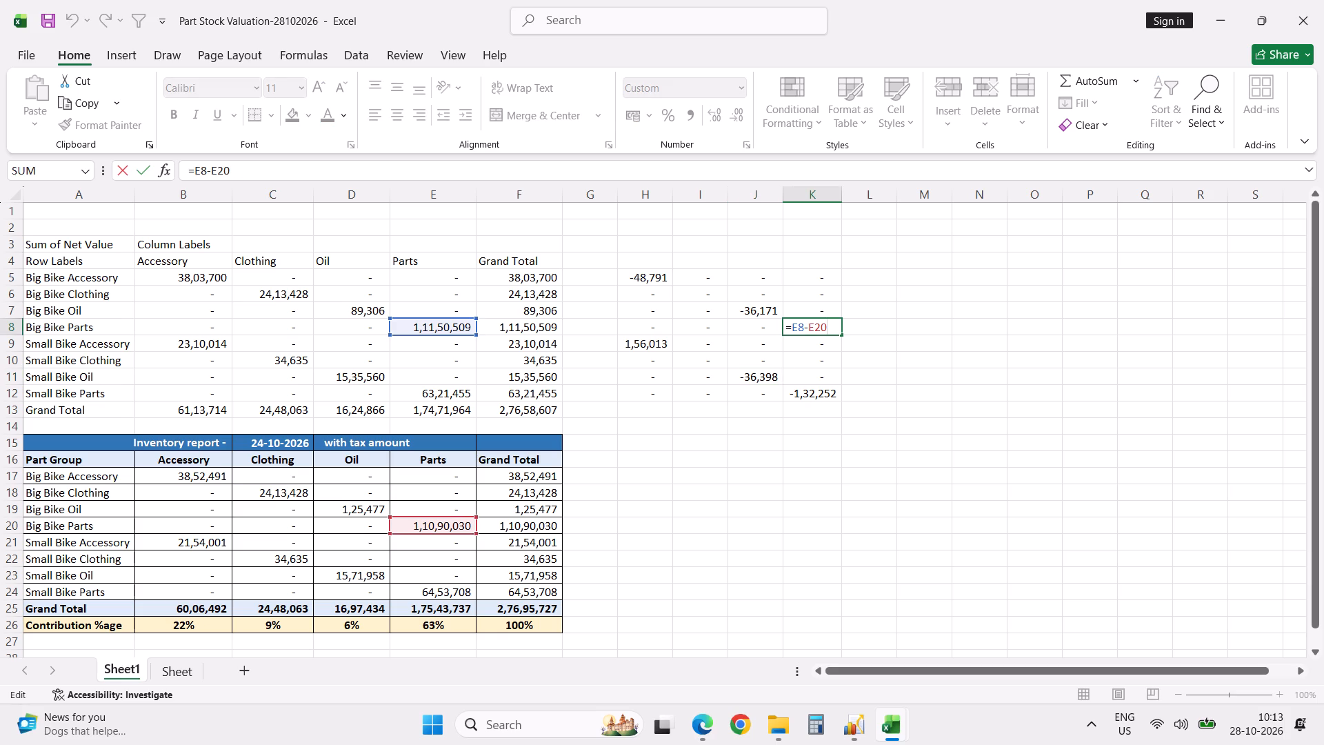
pyautogui.press('Escape')
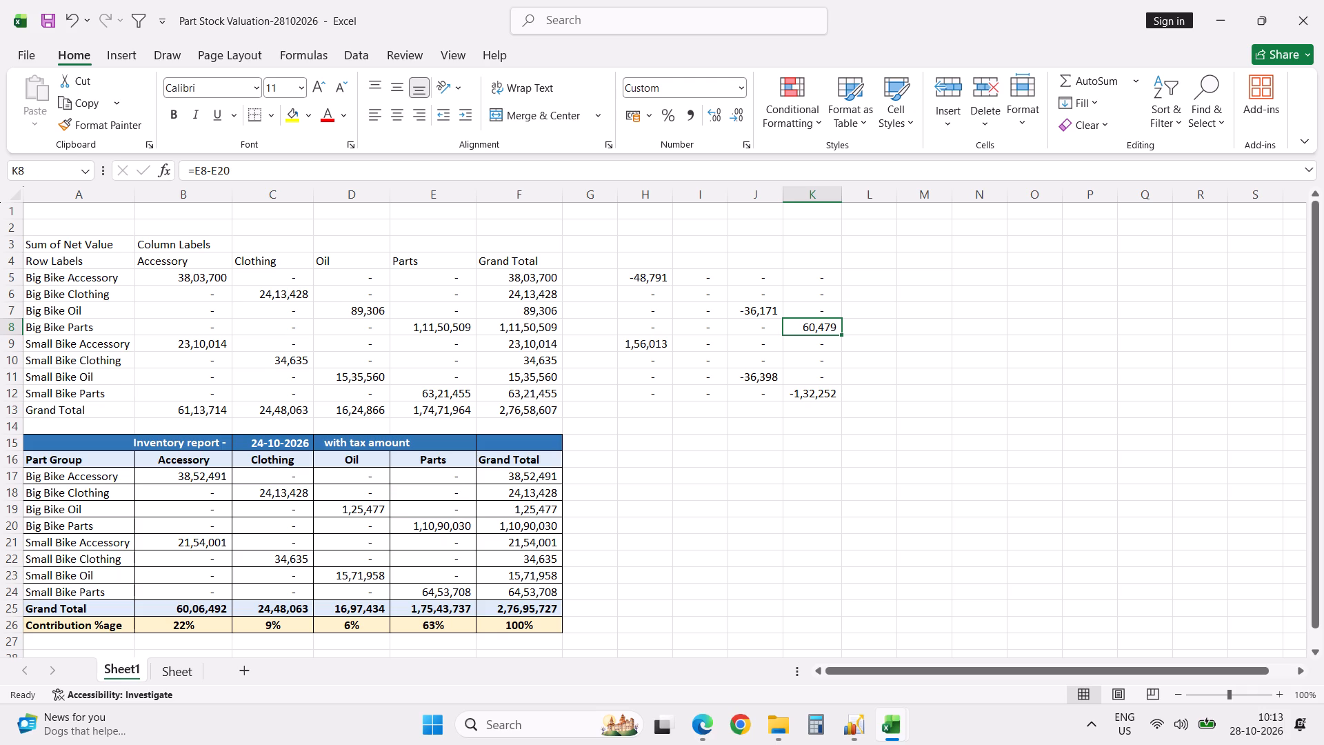
# Add sum totals in K13, J13 and H13 for rows 5 to 12 of the Parts, Oil and Accessory difference columns.
pyautogui.click(827, 412)
pyautogui.hotkey('alt', '=')
pyautogui.press('Return')
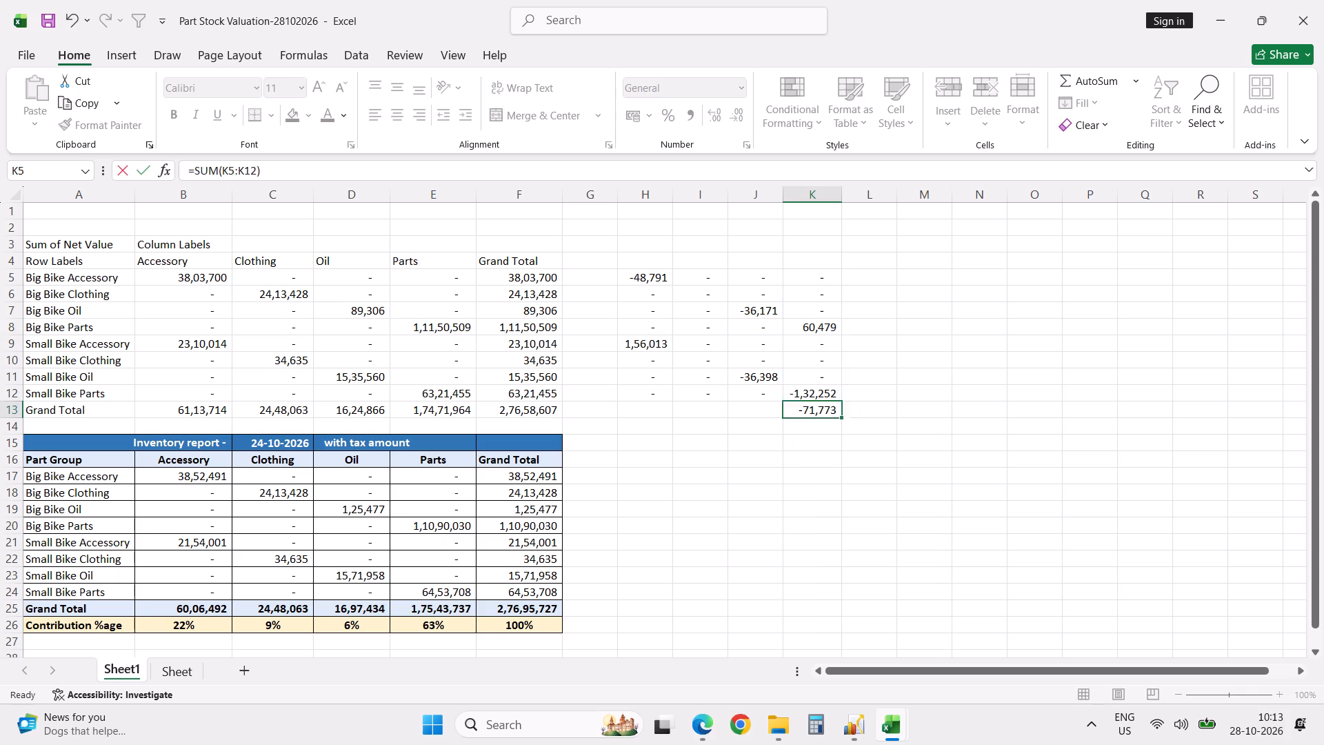
pyautogui.click(759, 410)
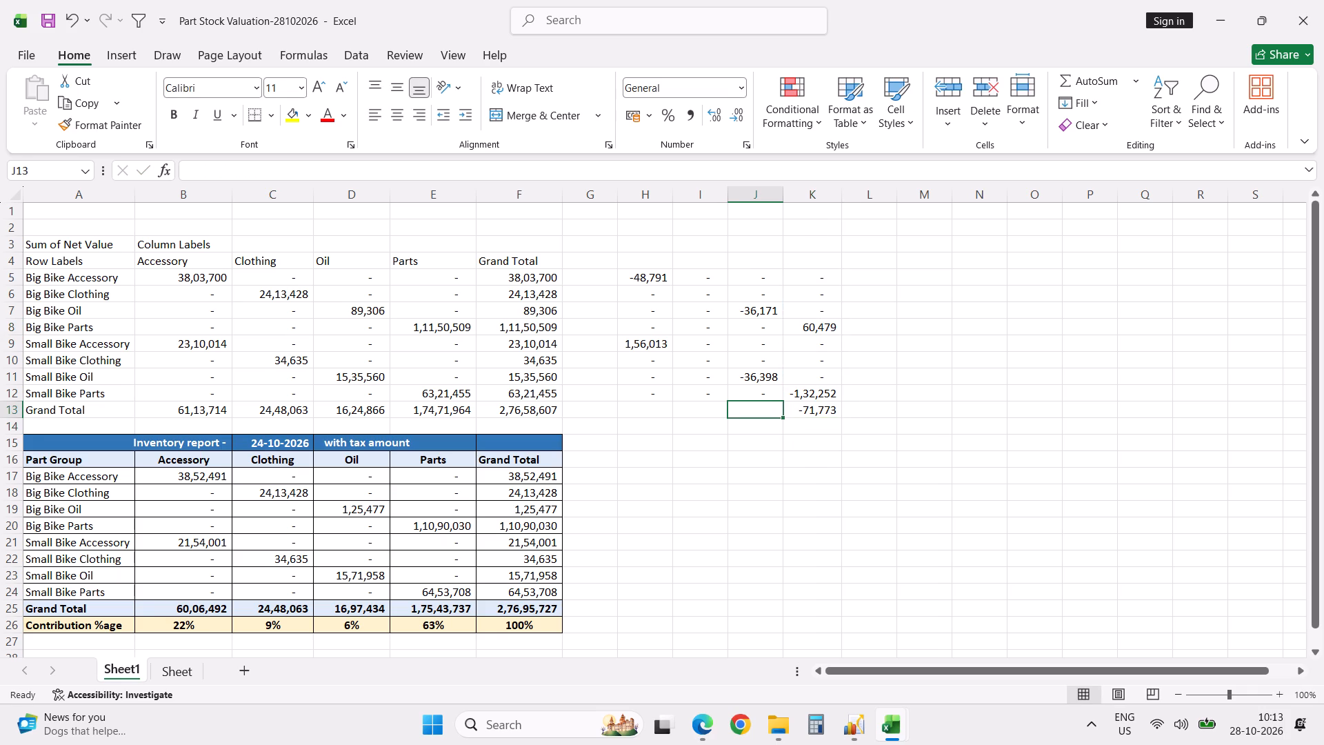
pyautogui.hotkey('alt', '=')
pyautogui.press('Return')
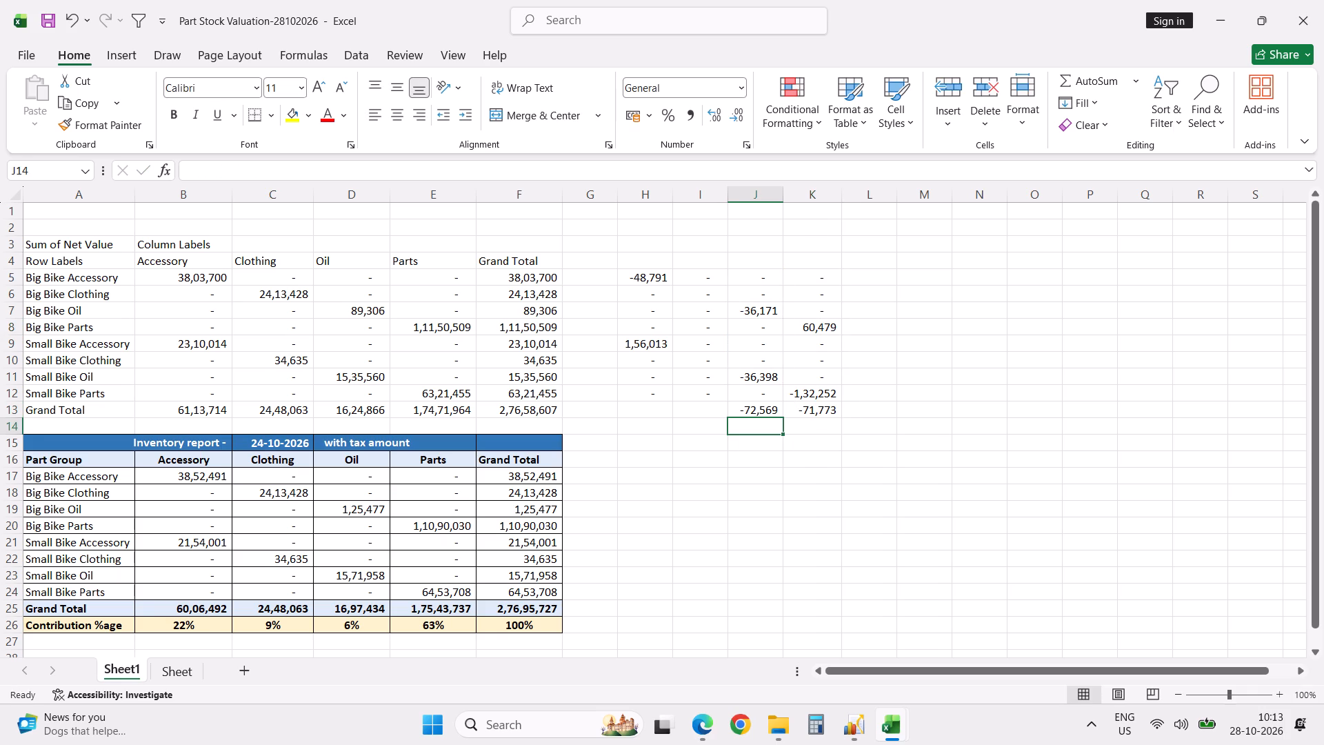
pyautogui.click(663, 413)
pyautogui.hotkey('alt', '=')
pyautogui.press('Return')
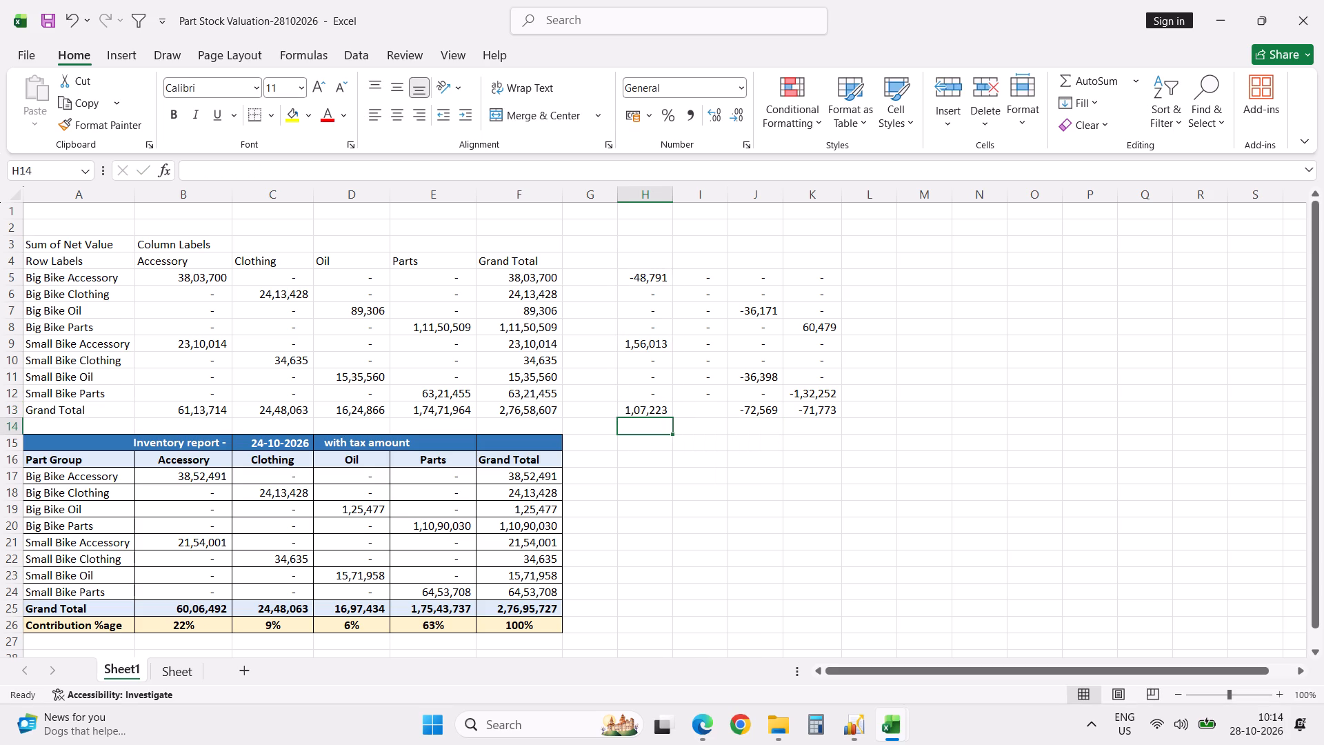
# Change the inventory report date in C15 to 28-10-2026 and save the workbook.
pyautogui.click(267, 440)
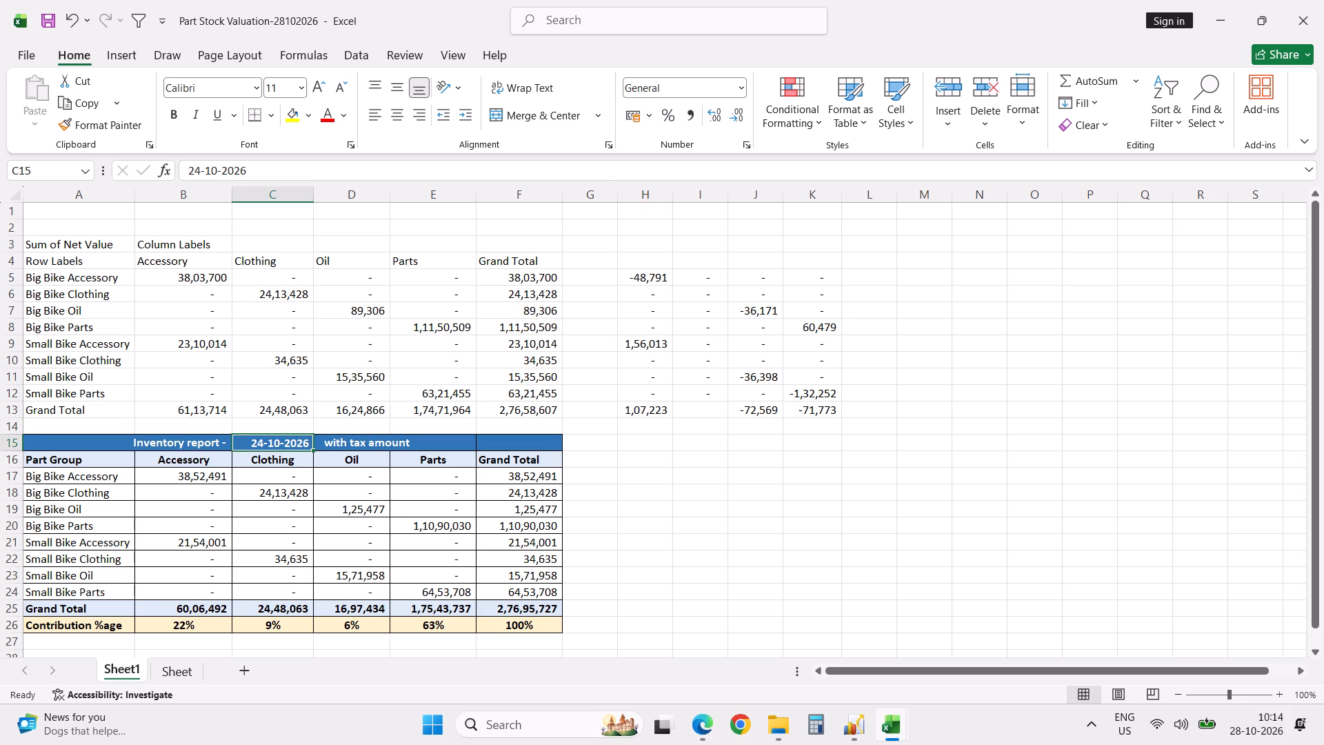
pyautogui.click(190, 170)
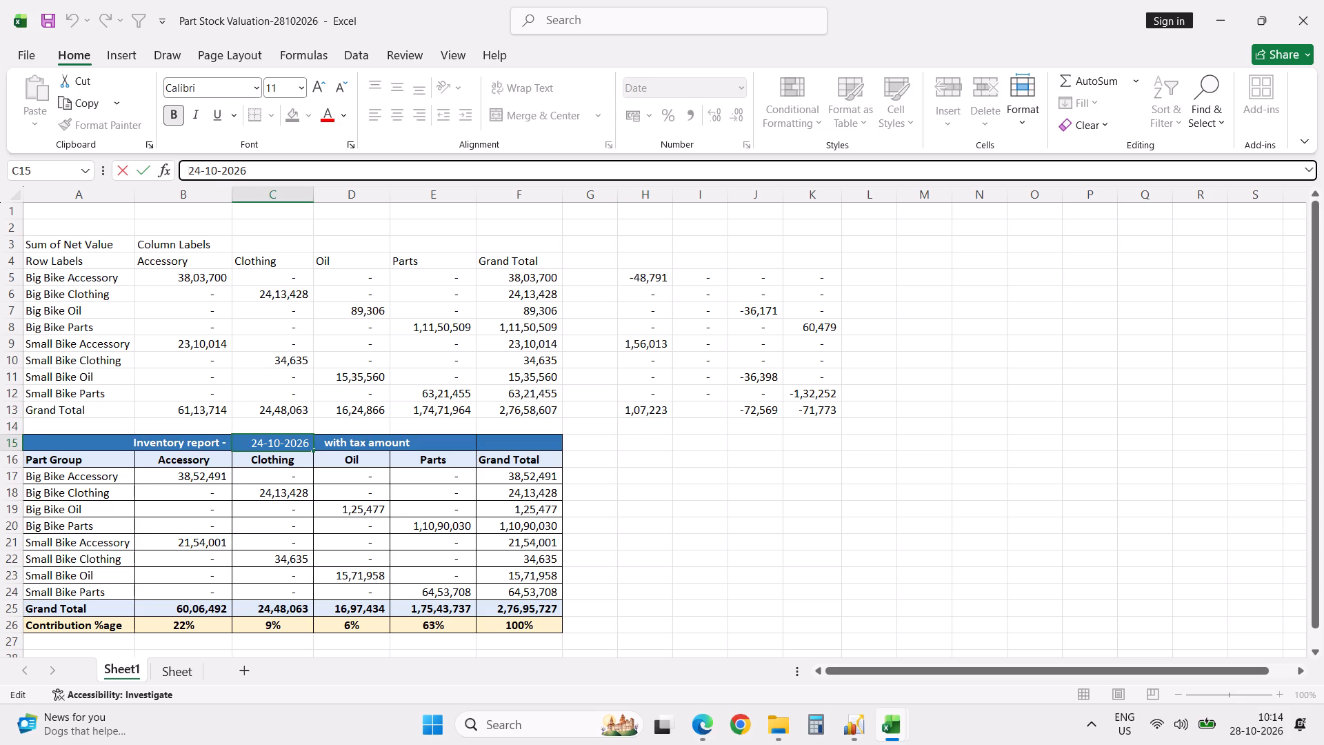
pyautogui.press('Right')
pyautogui.hotkey('shift', 'Right')
pyautogui.press('8')
pyautogui.press('Return')
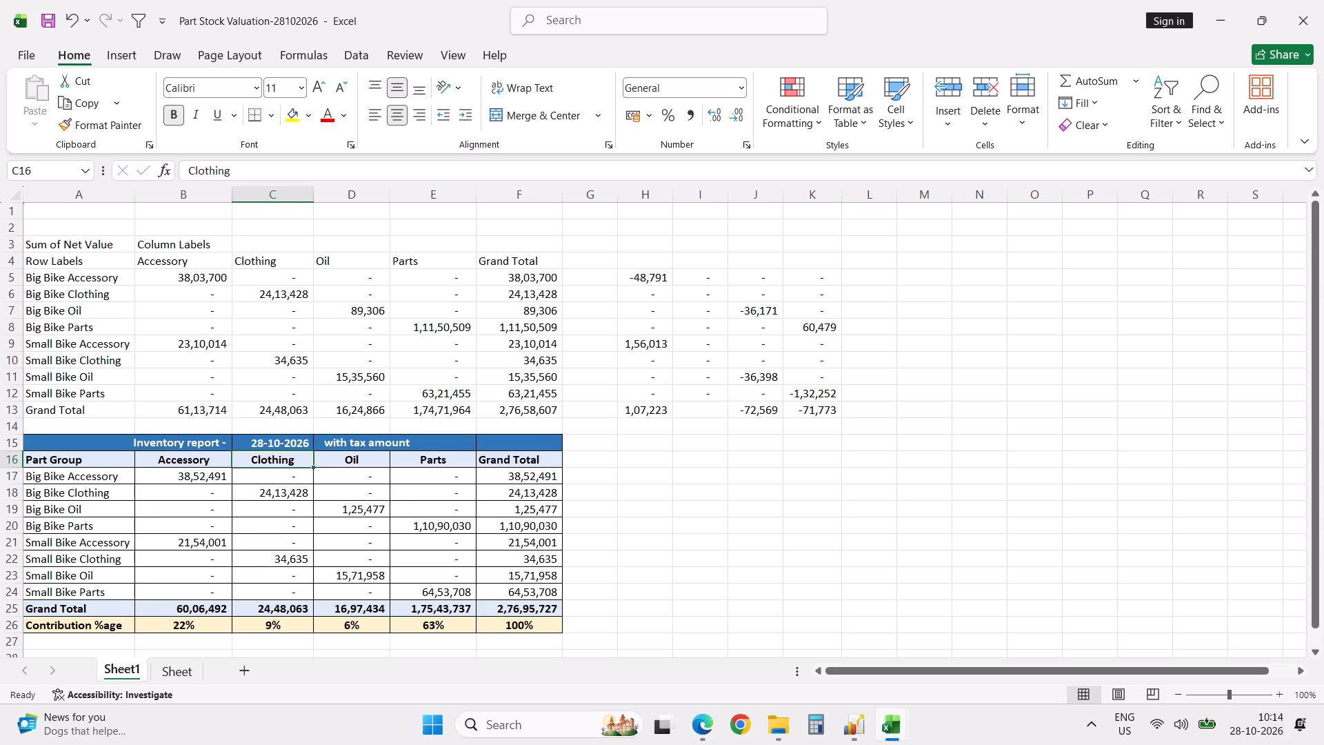
pyautogui.hotkey('ctrl', 's')
# Open the Monthly Funds Tracker-Sep-2026 workbook from the recent favourites.
pyautogui.hotkey('alt', 'f')
pyautogui.press('o')
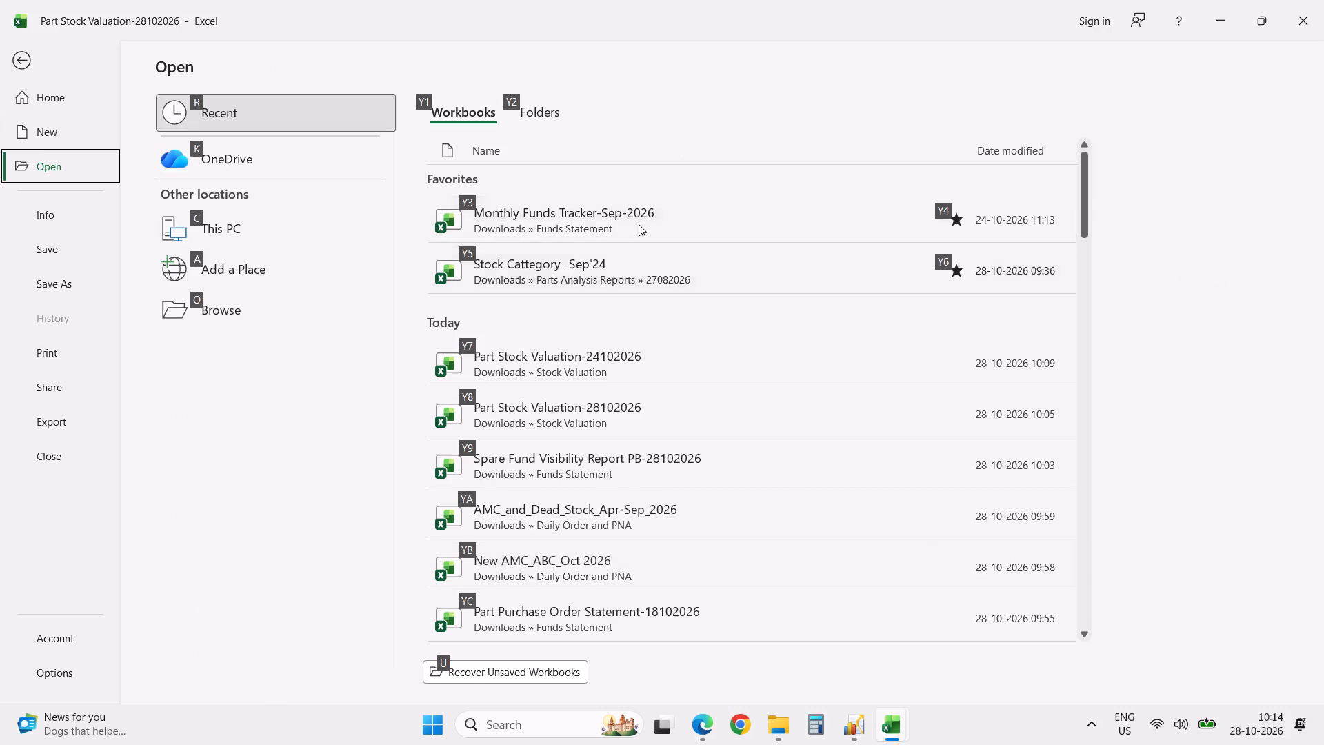
pyautogui.click(640, 221)
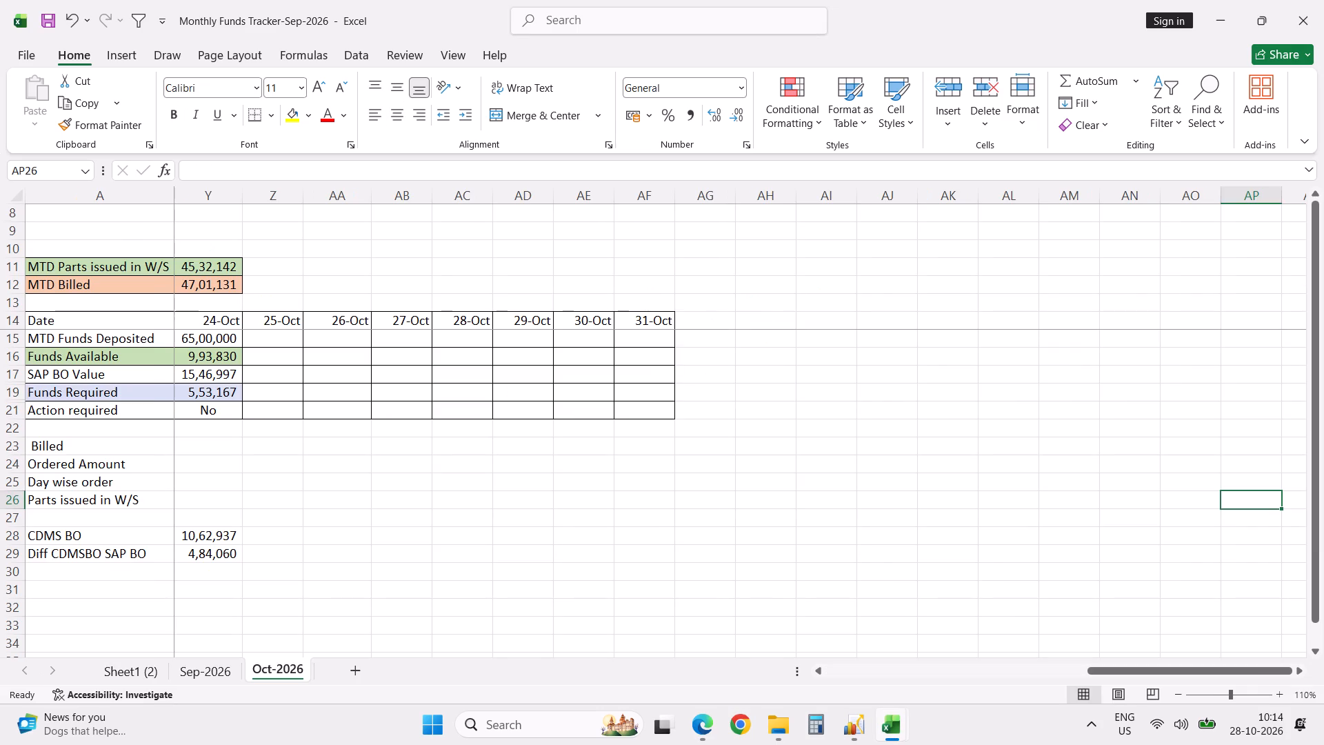
# Review the MTD Funds Deposited row on the Oct-2026 sheet, going back from 24-Oct to 17-Oct.
pyautogui.click(193, 337)
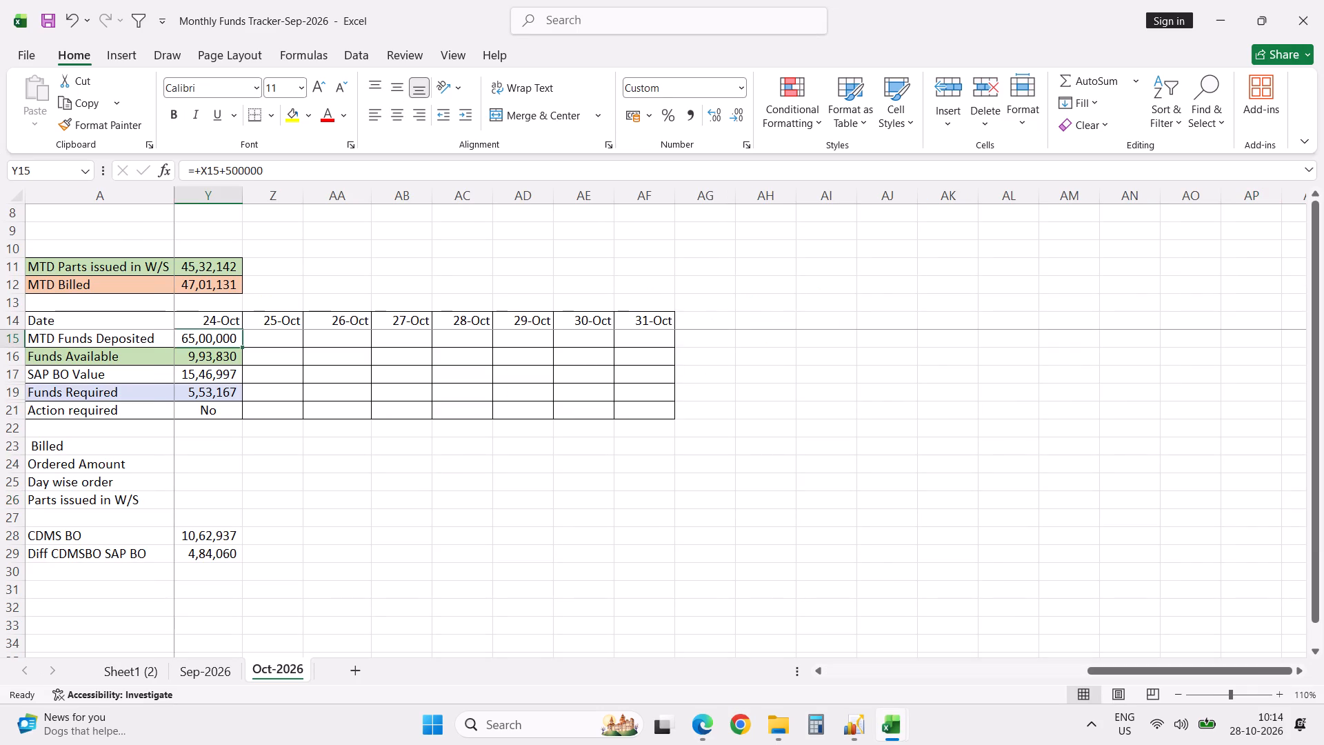
pyautogui.press('Right')
pyautogui.press('Right')
pyautogui.press('Left')
pyautogui.press('Left')
pyautogui.press('Left')
pyautogui.press('Left')
pyautogui.press('Left')
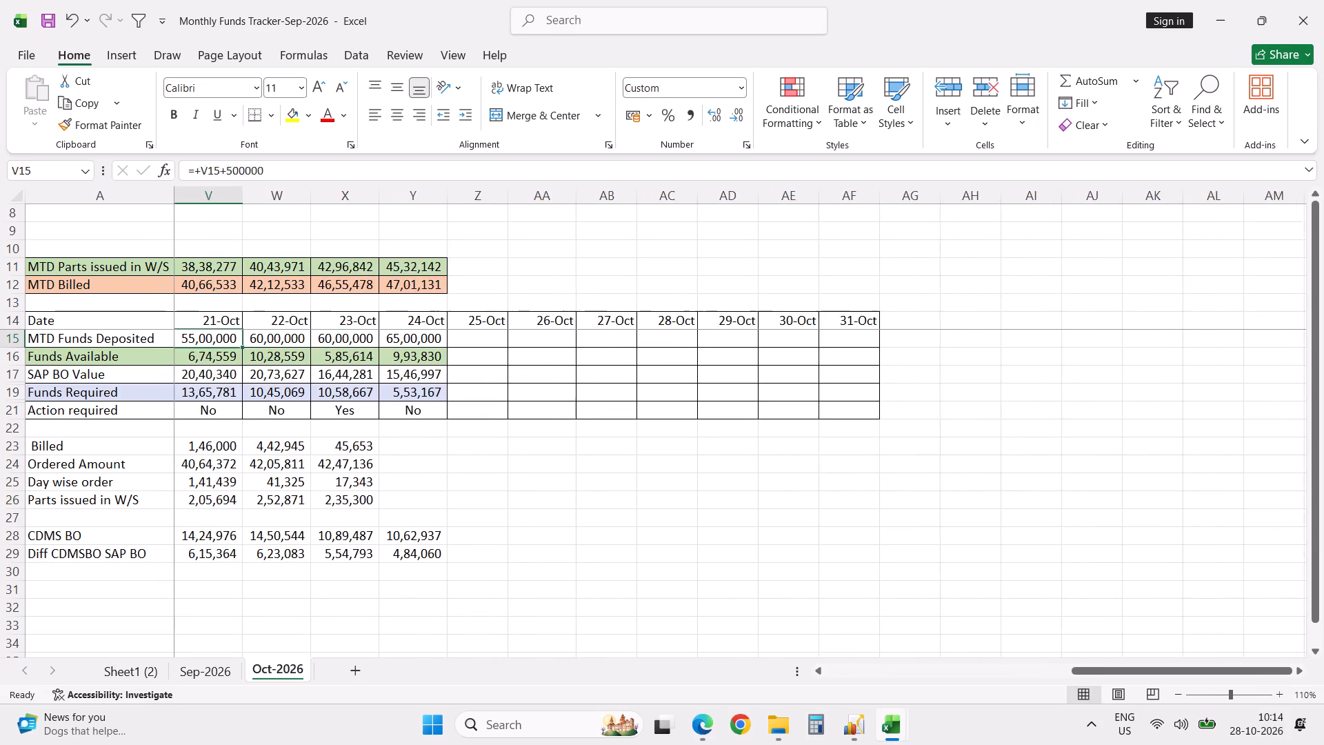
pyautogui.press('Left')
pyautogui.press('Left')
pyautogui.press('Left')
pyautogui.press('Left')
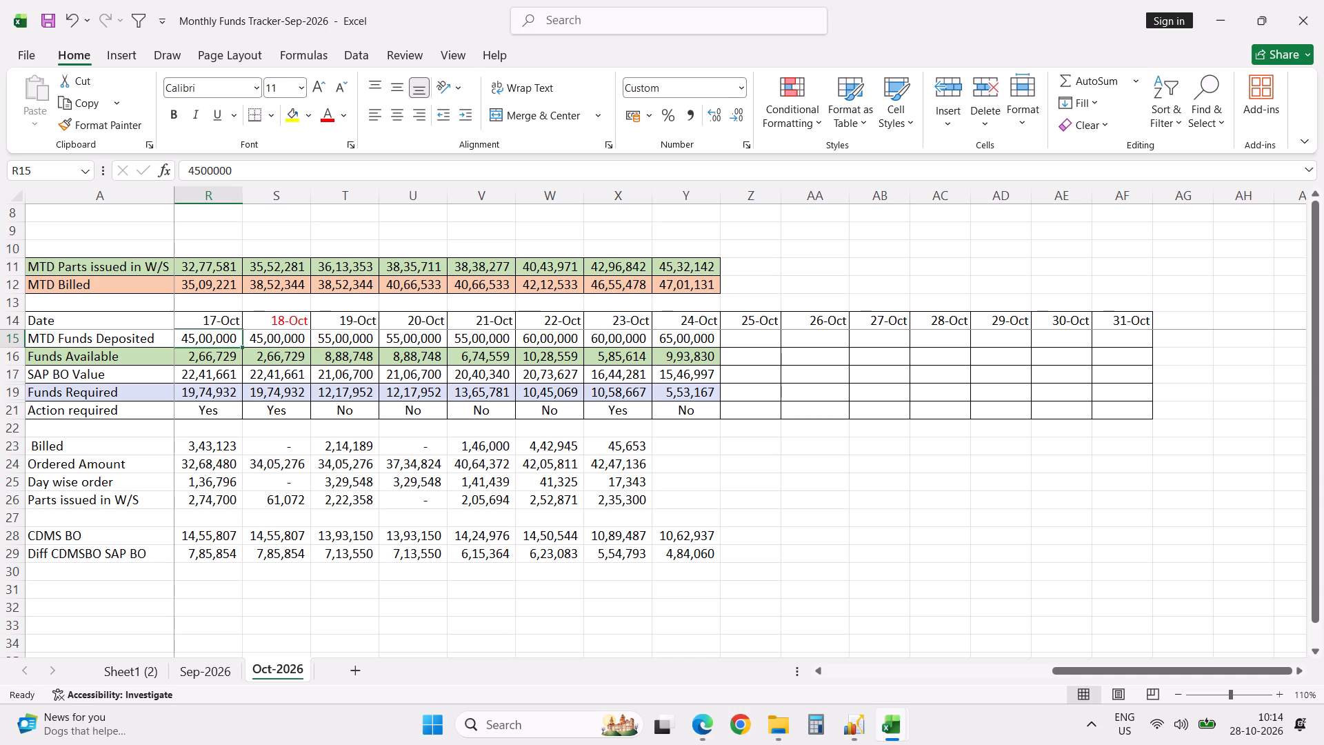
# Switch to Excellon, close the Part Stock Valuation report and open Spare Issue Statement from the Service WorkShop reports.
pyautogui.click(856, 730)
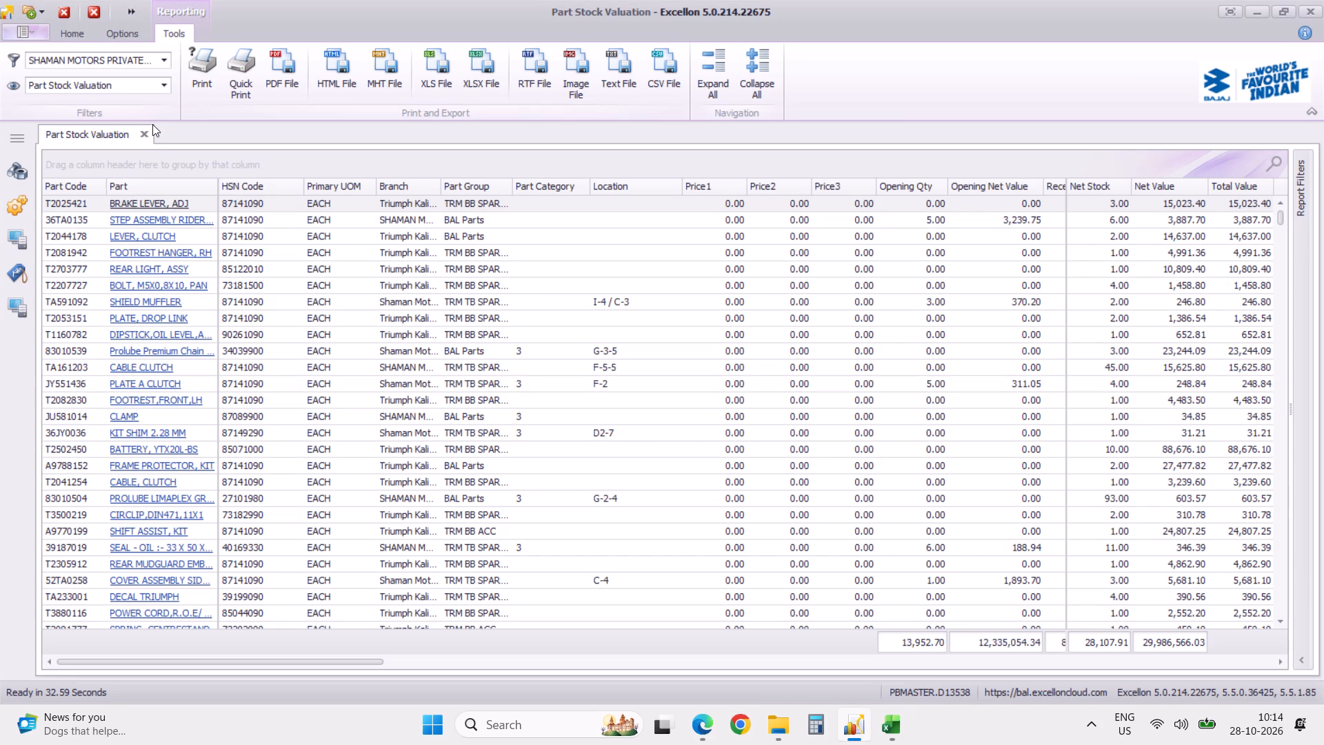
pyautogui.click(146, 135)
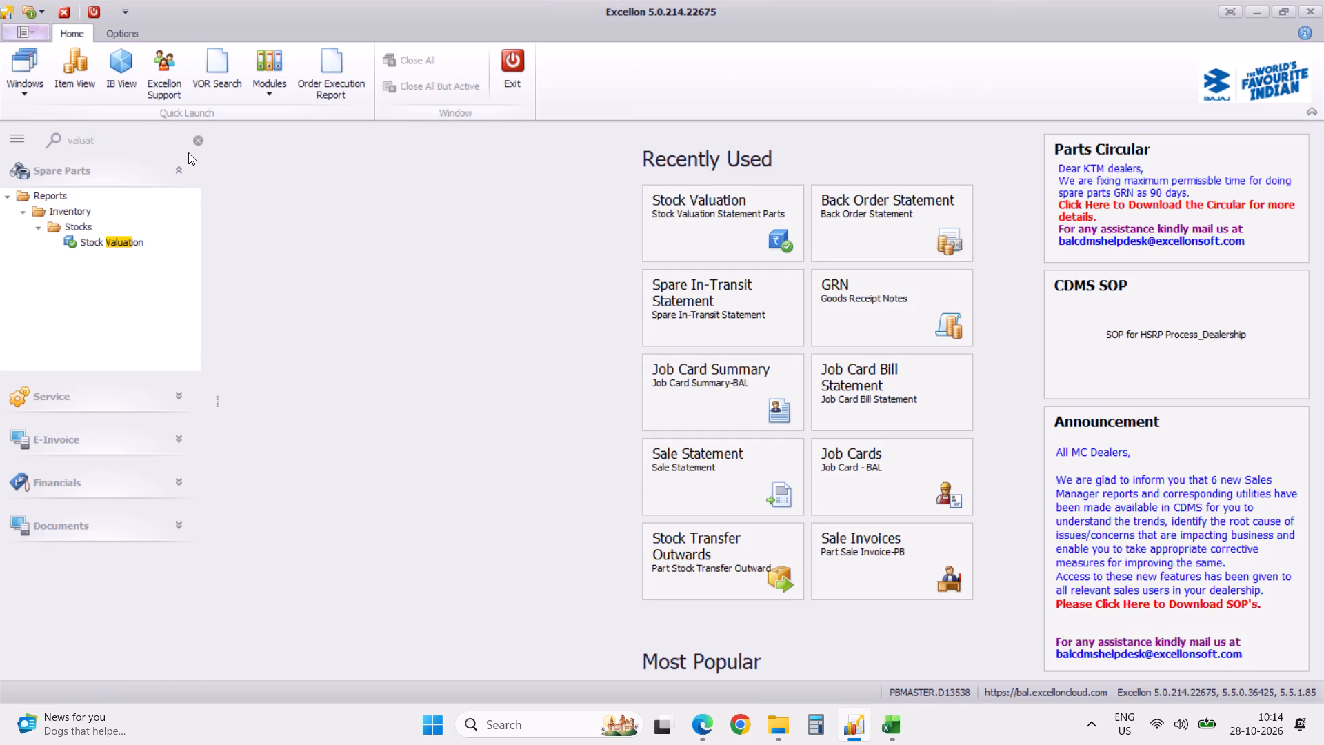
pyautogui.click(201, 139)
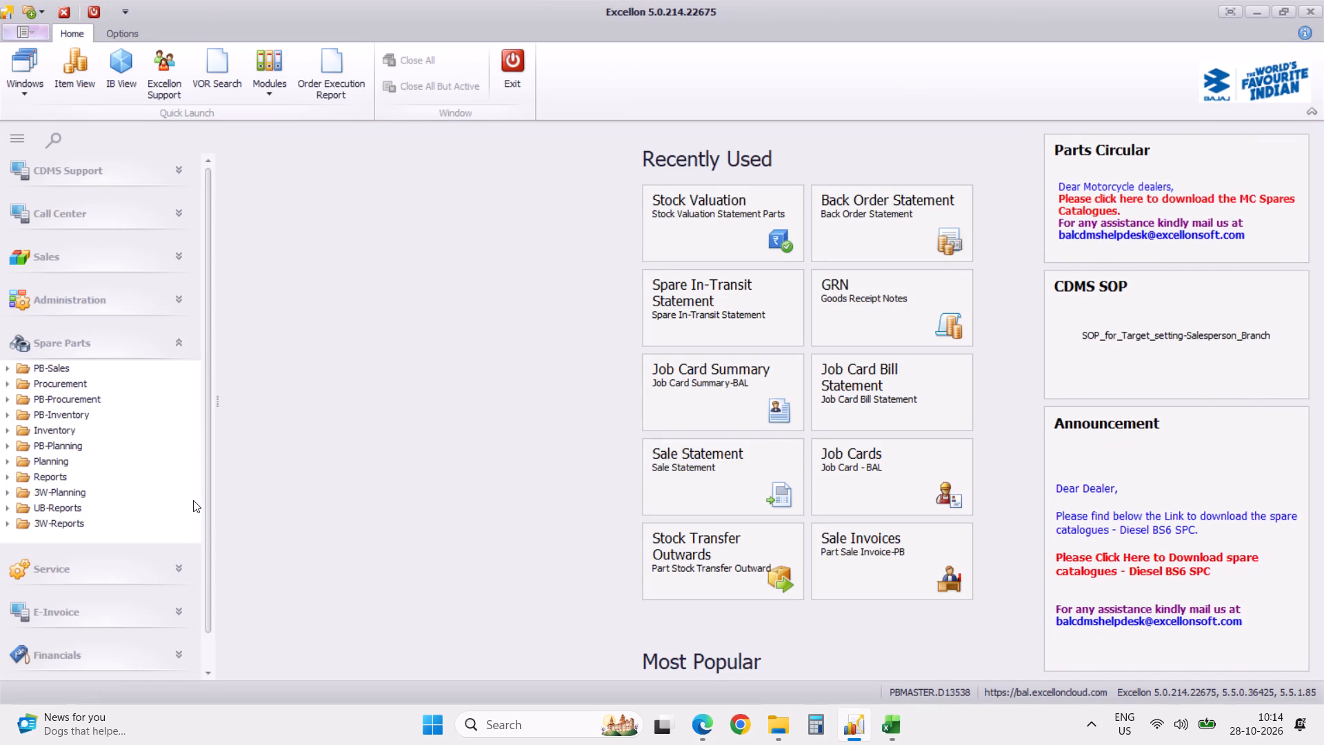
pyautogui.click(178, 348)
pyautogui.click(181, 386)
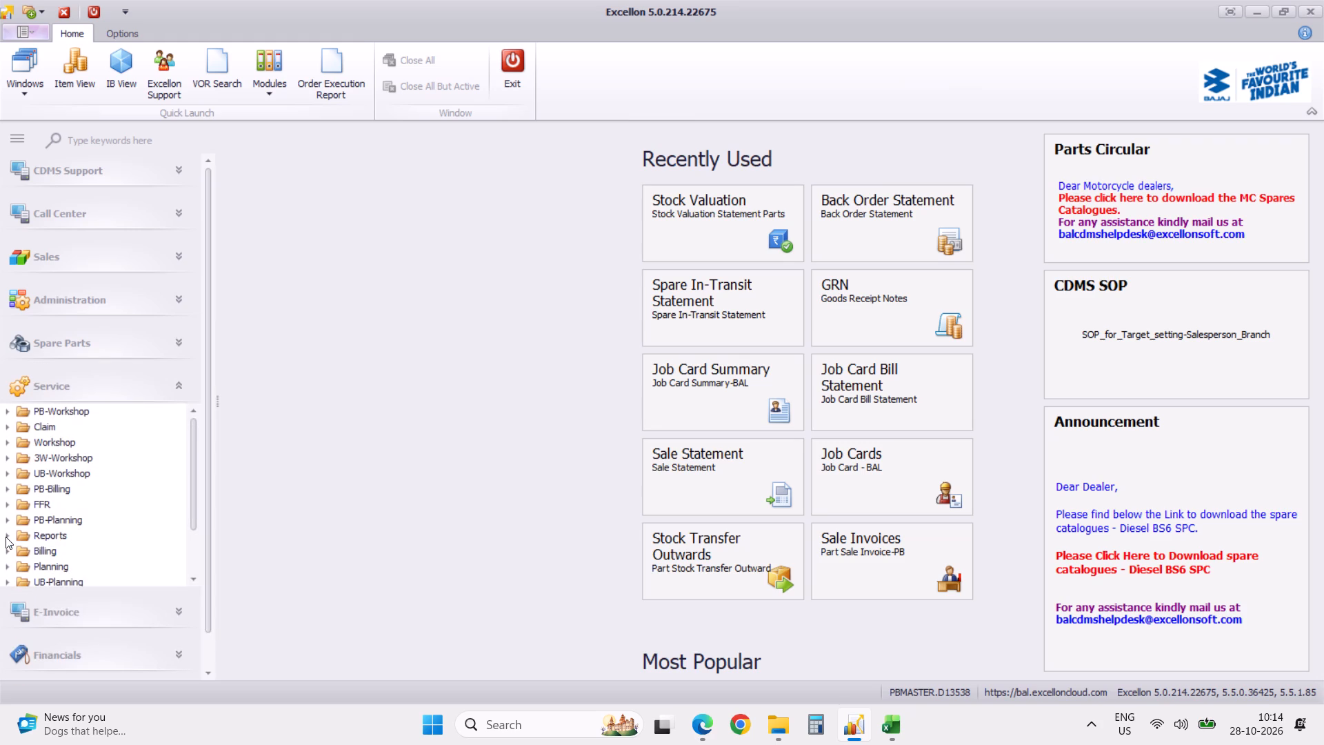
pyautogui.click(6, 537)
pyautogui.tripleClick(193, 578)
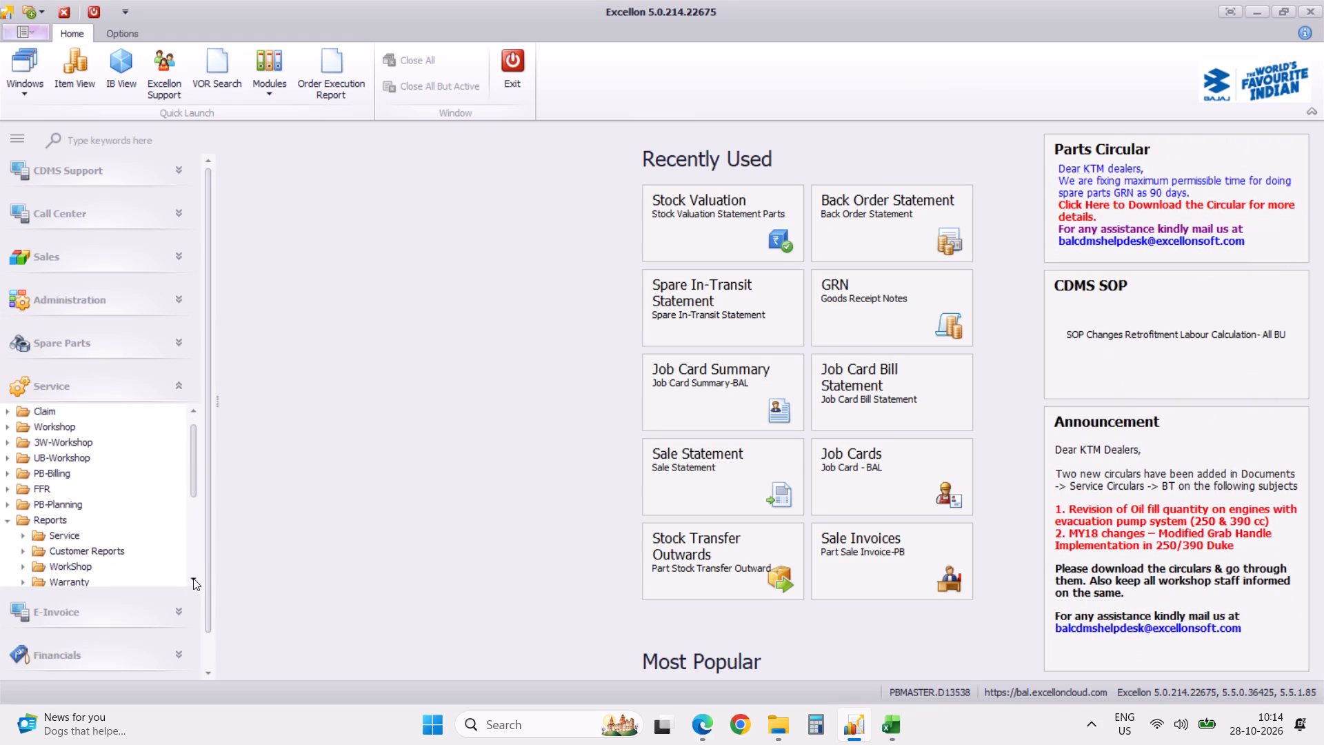
pyautogui.tripleClick(193, 578)
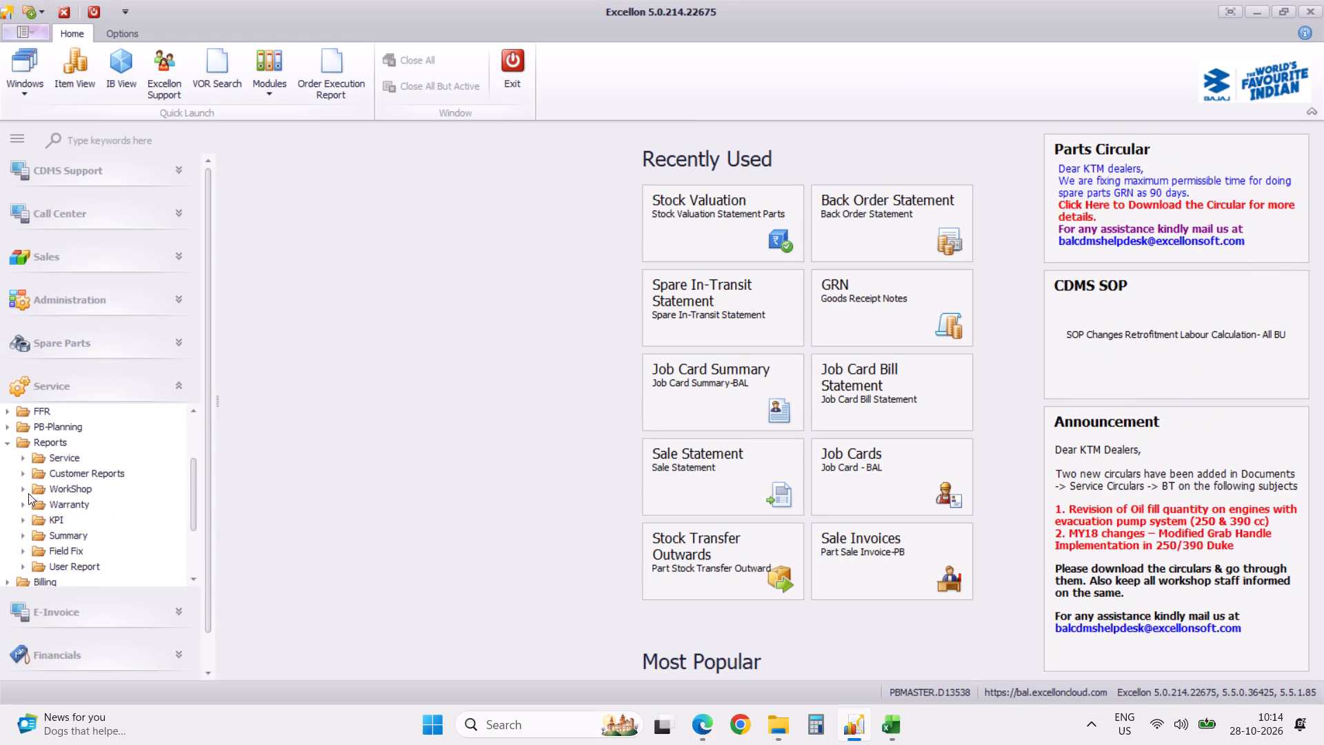
pyautogui.click(22, 488)
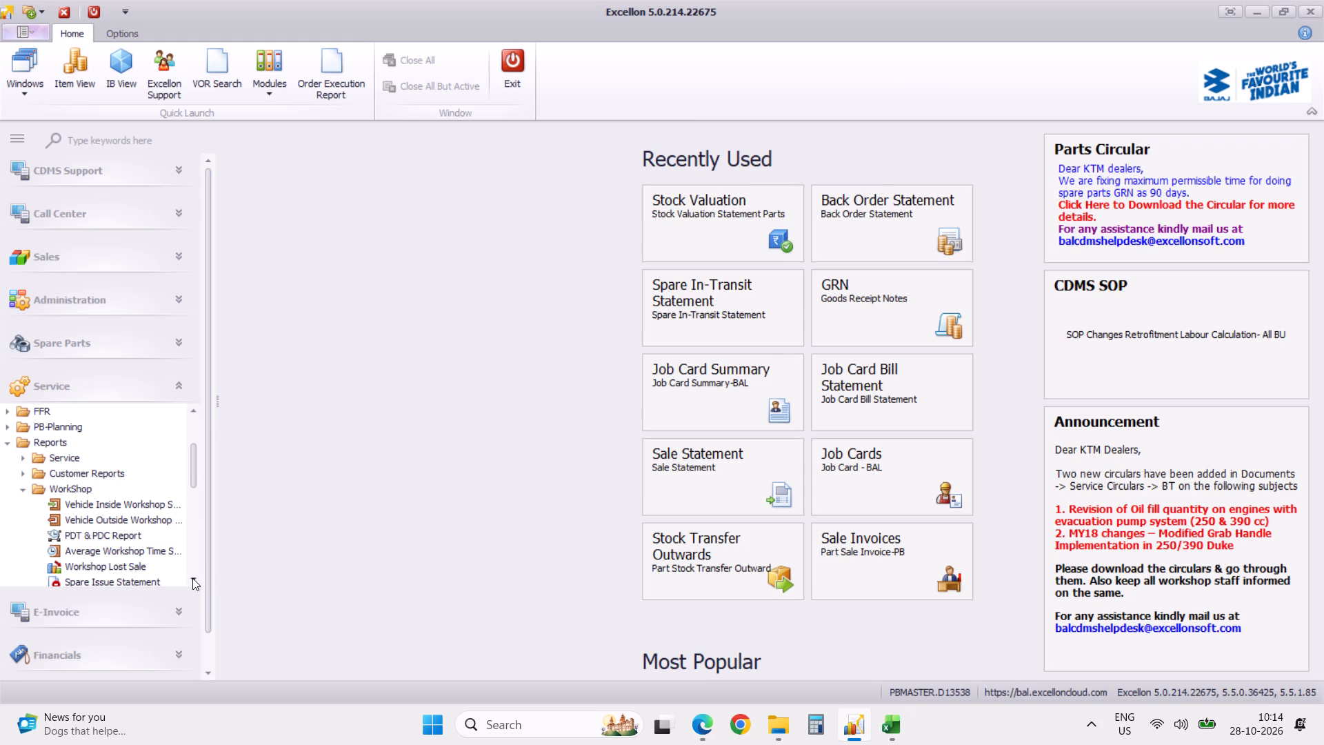
pyautogui.tripleClick(192, 578)
pyautogui.tripleClick(192, 578)
pyautogui.click(126, 492)
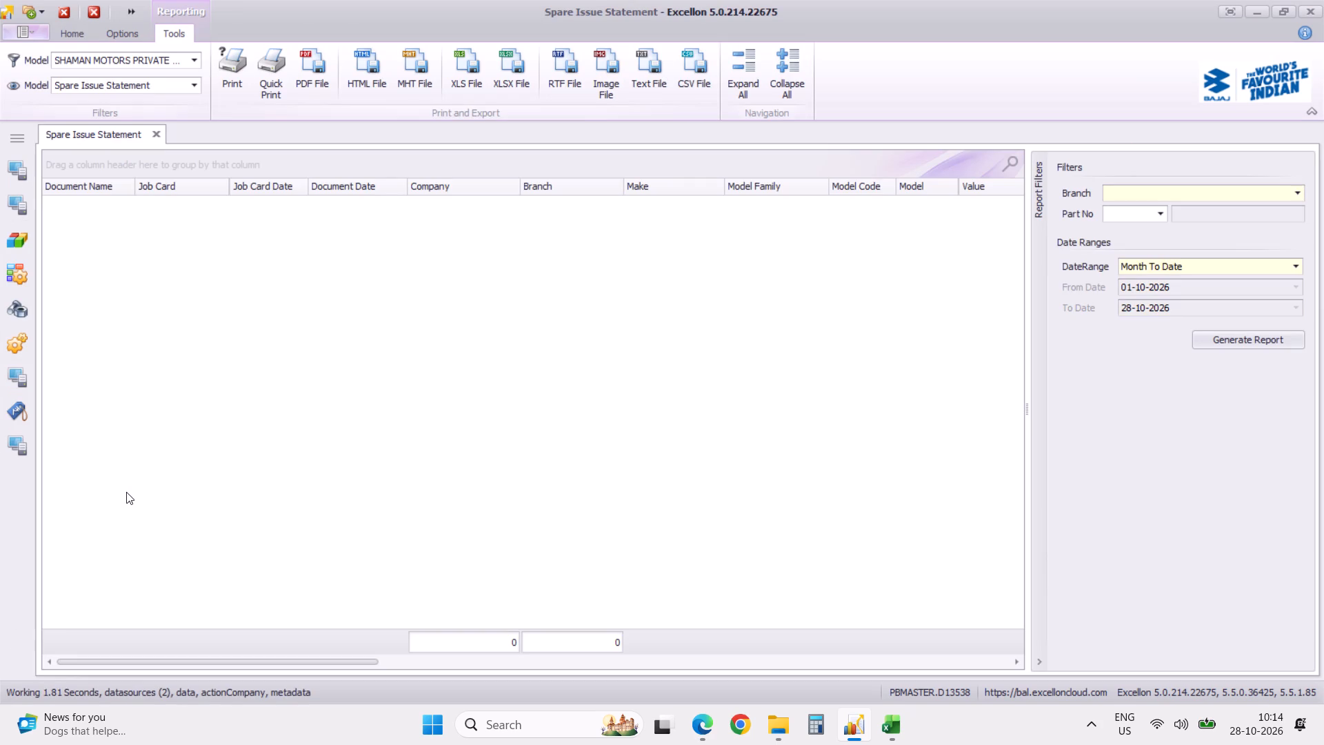
# Generate the month-to-date Spare Issue Statement, export it to XLSX without hyperlinks as Spare Issue Statement-28102026, and open the exported file.
pyautogui.click(1255, 343)
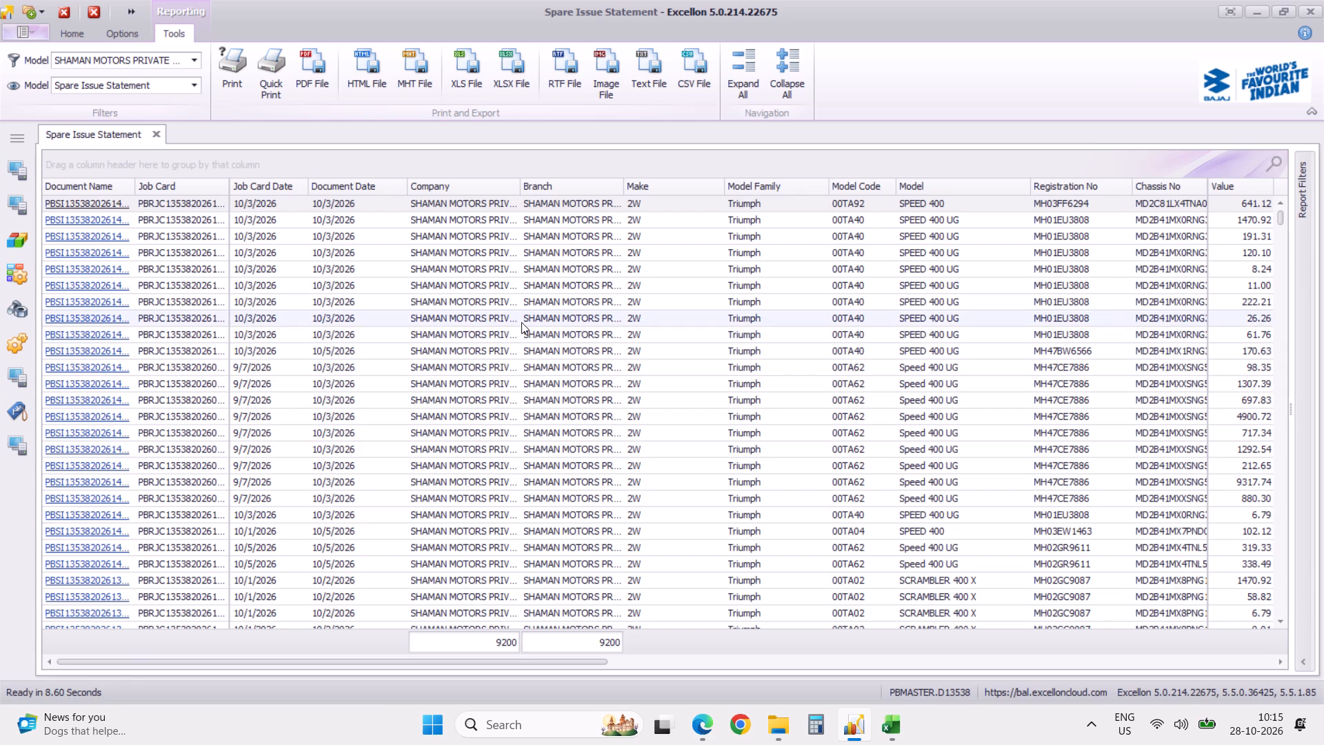
pyautogui.click(511, 66)
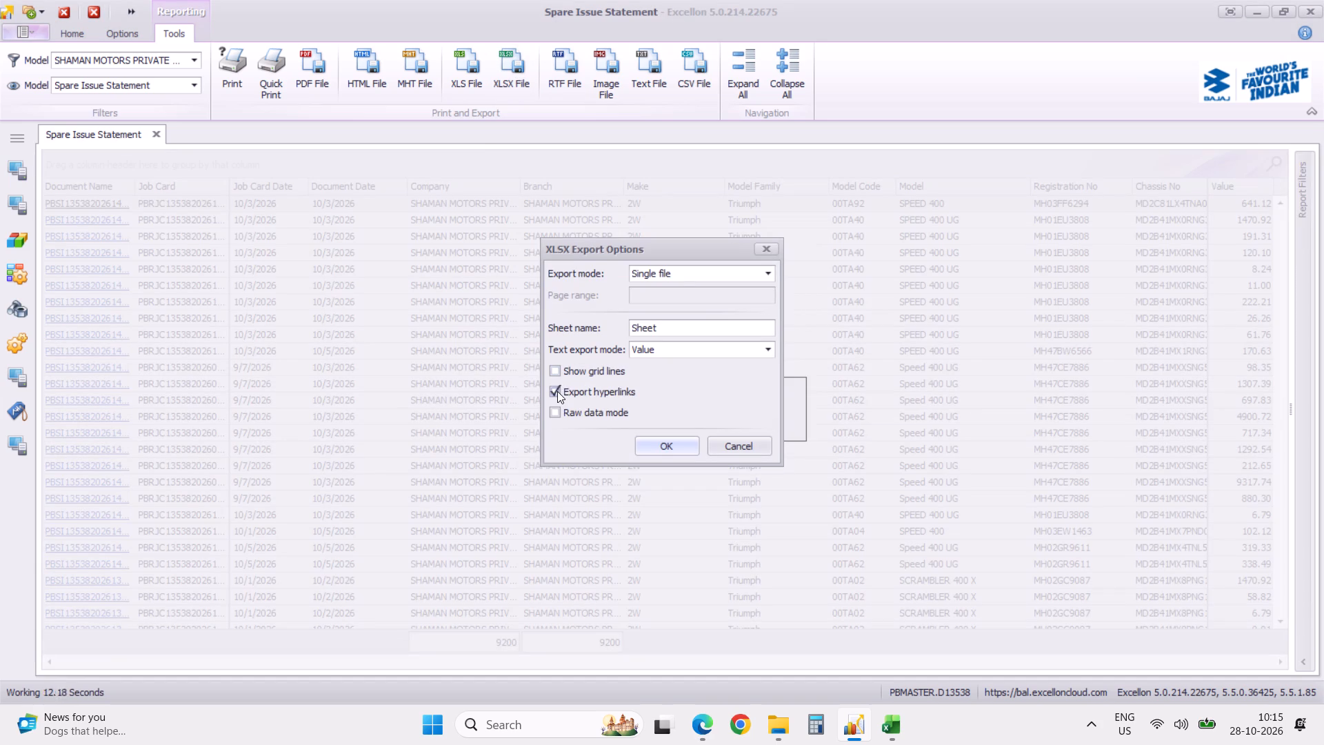
pyautogui.click(557, 391)
pyautogui.click(678, 448)
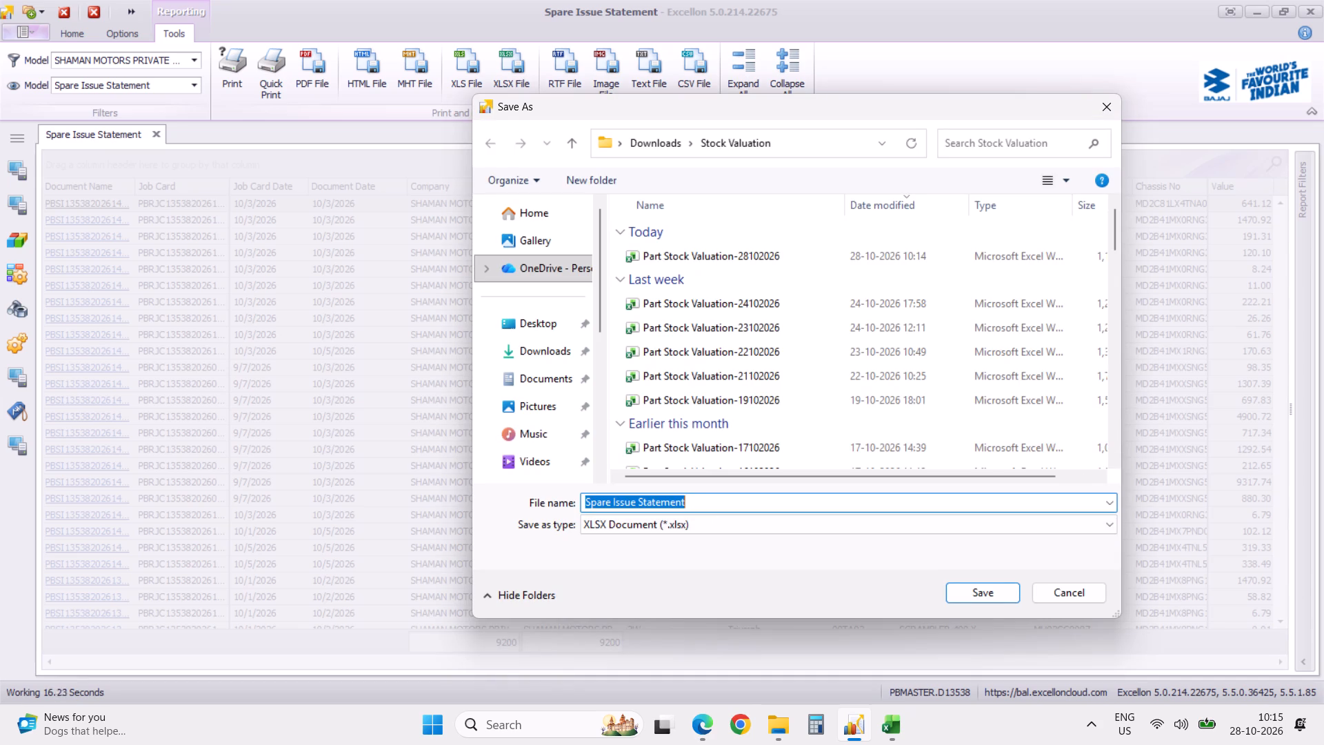
pyautogui.click(710, 508)
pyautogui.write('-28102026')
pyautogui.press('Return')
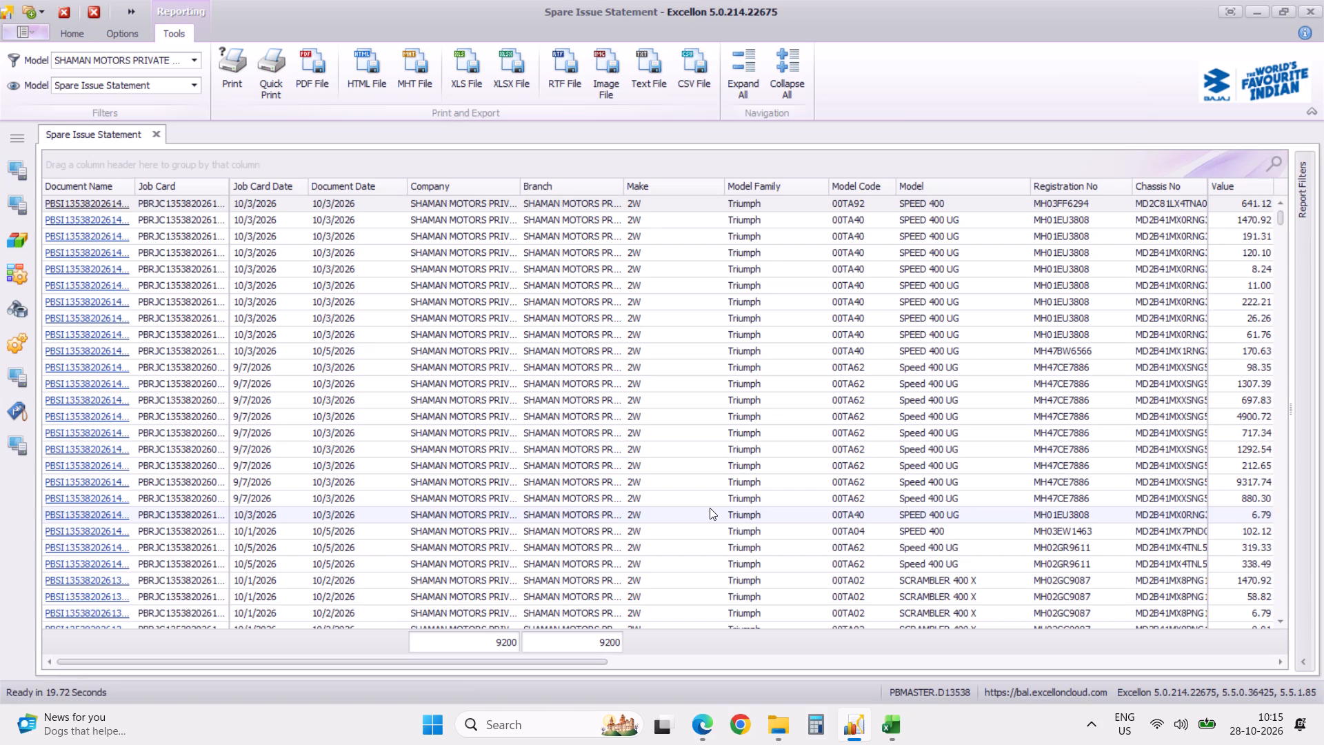
pyautogui.click(647, 384)
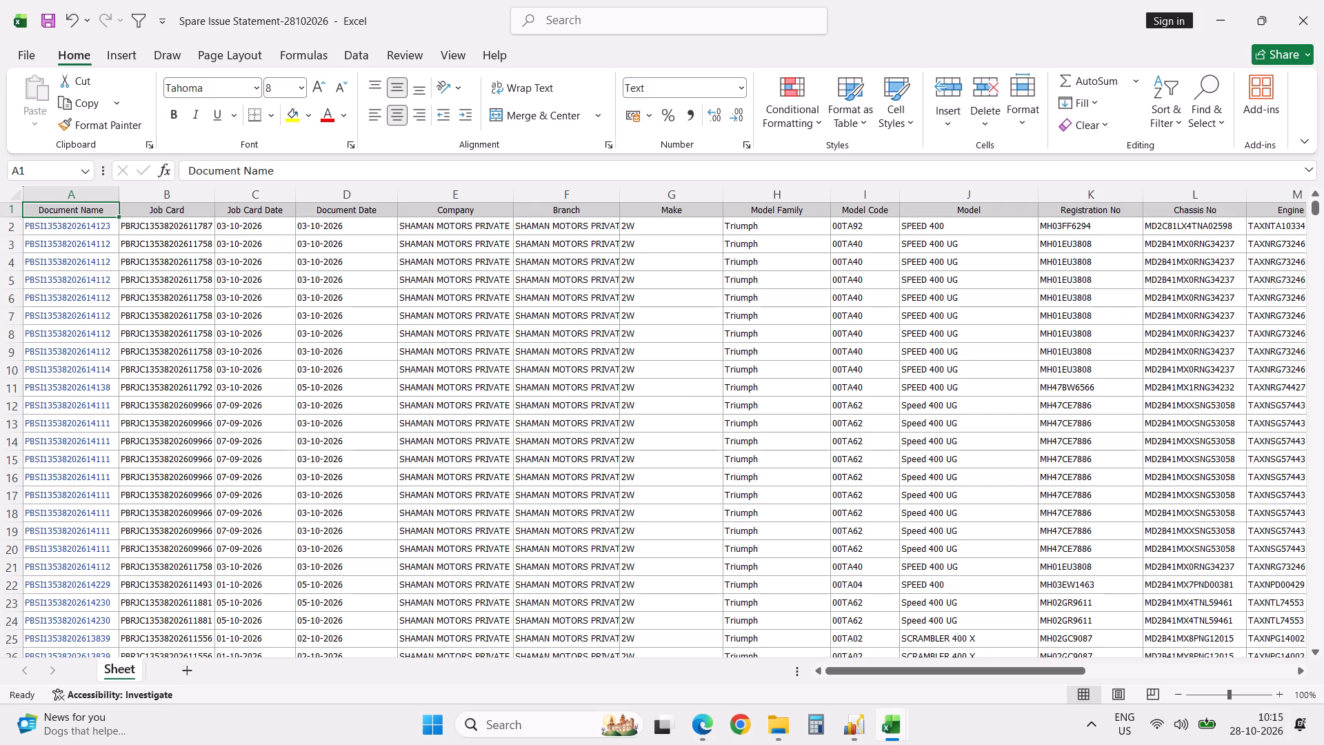
# Add filters to the header row of the Spare Issue Statement data.
pyautogui.write('dff')
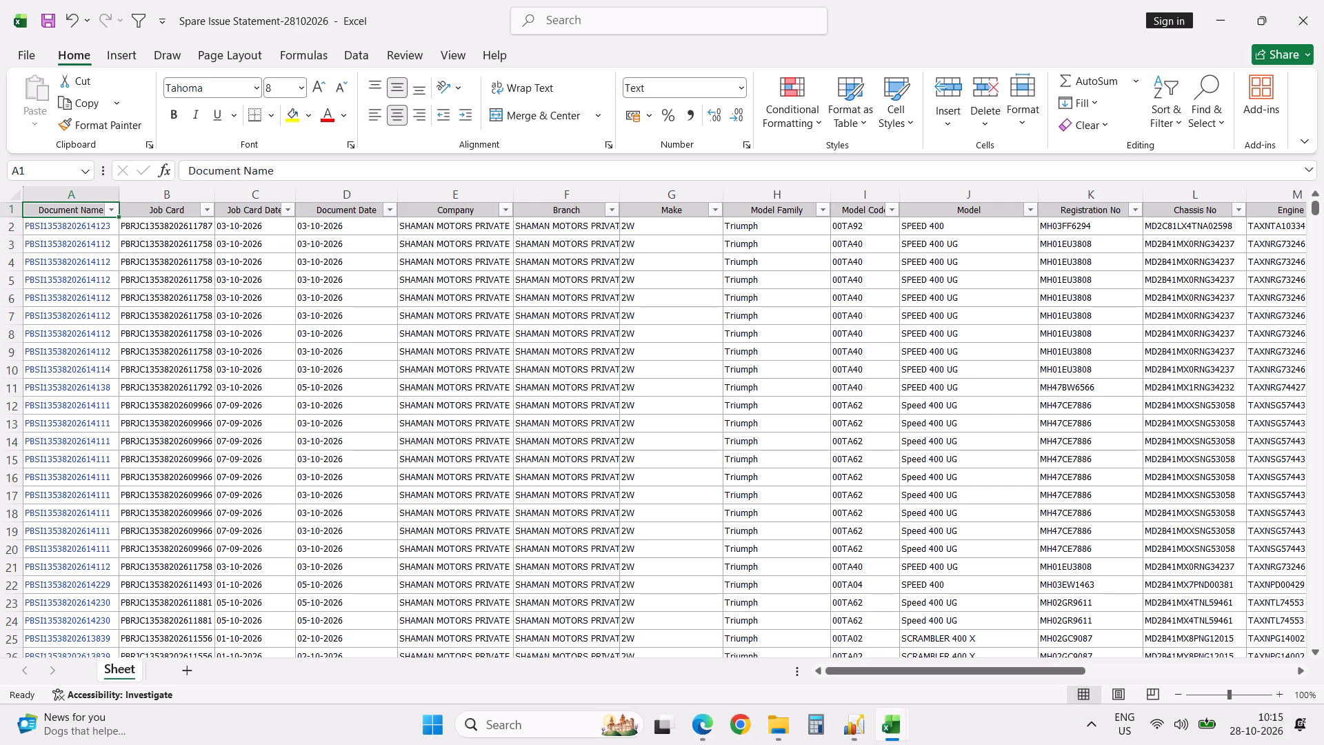
# Check the dates listed in the Document Date filter through to its end, leaving the filter unapplied.
pyautogui.click(390, 212)
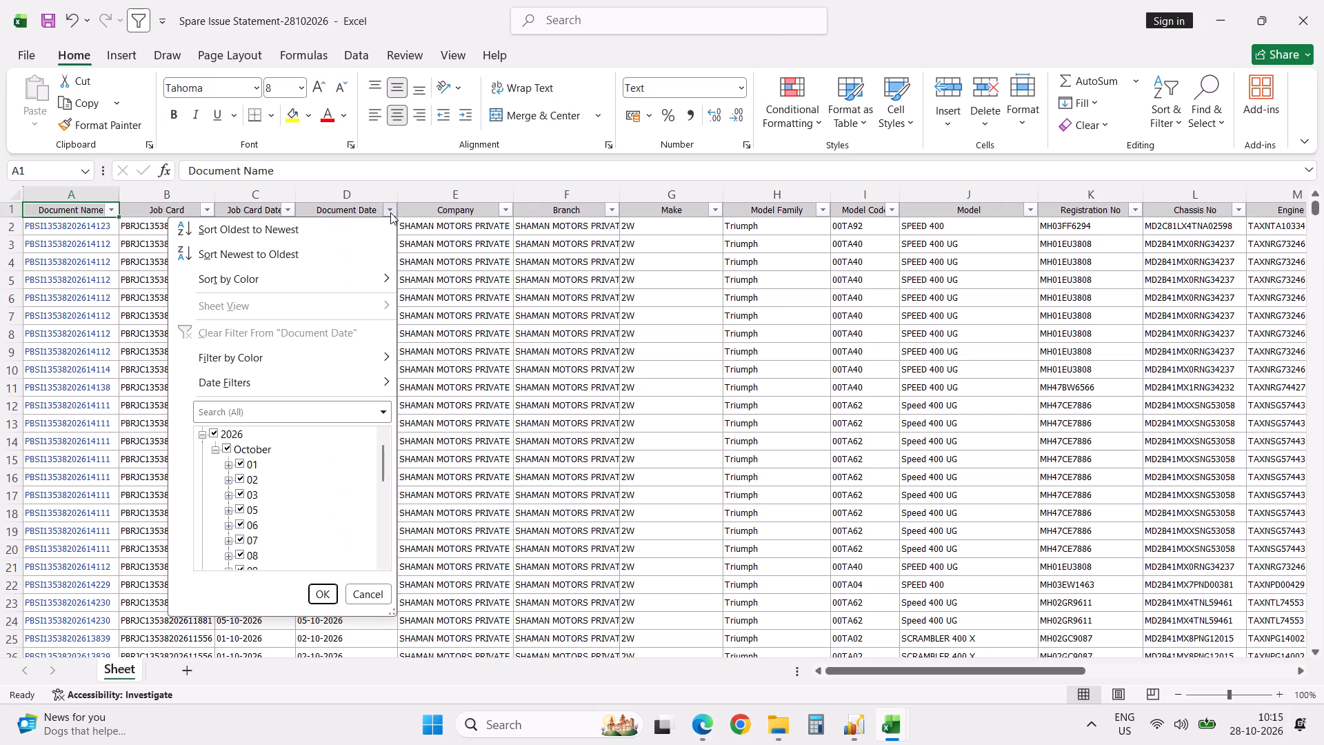
pyautogui.tripleClick(381, 558)
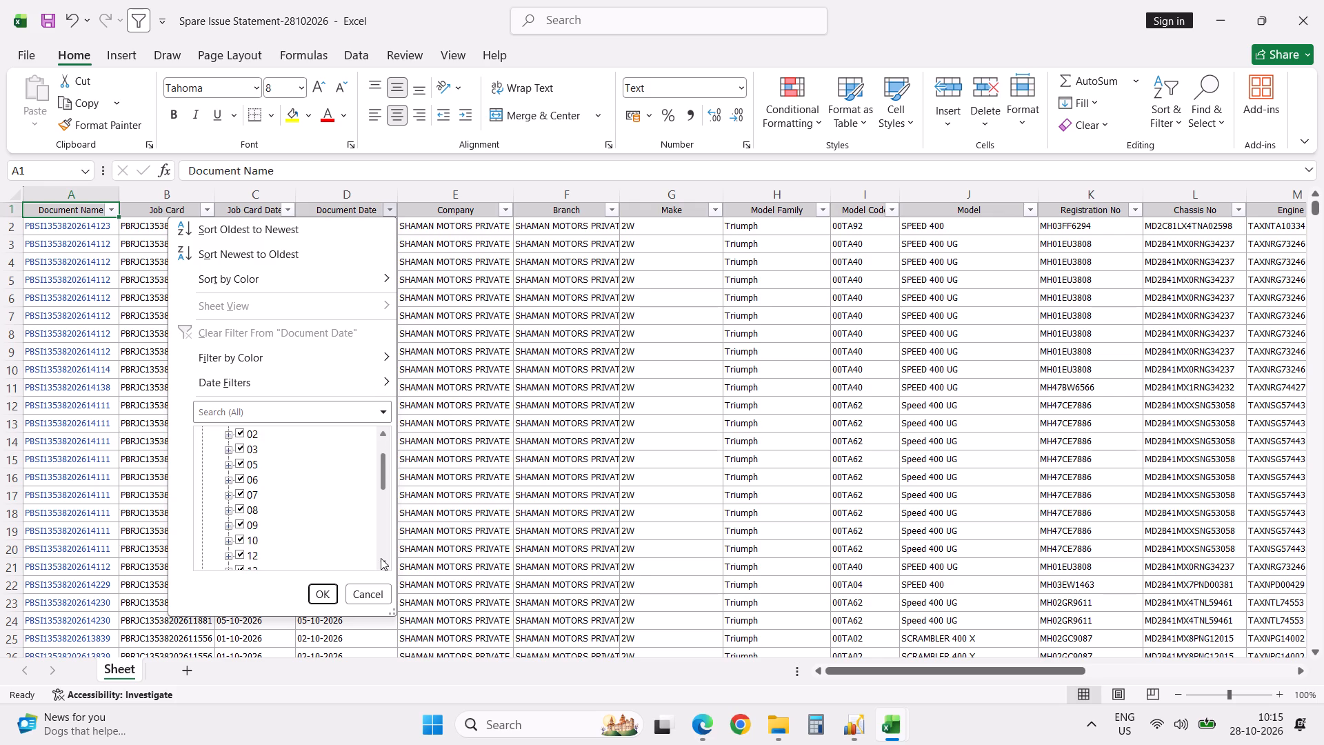
pyautogui.tripleClick(381, 558)
pyautogui.tripleClick(381, 558)
pyautogui.tripleClick(381, 558)
pyautogui.tripleClick(381, 558)
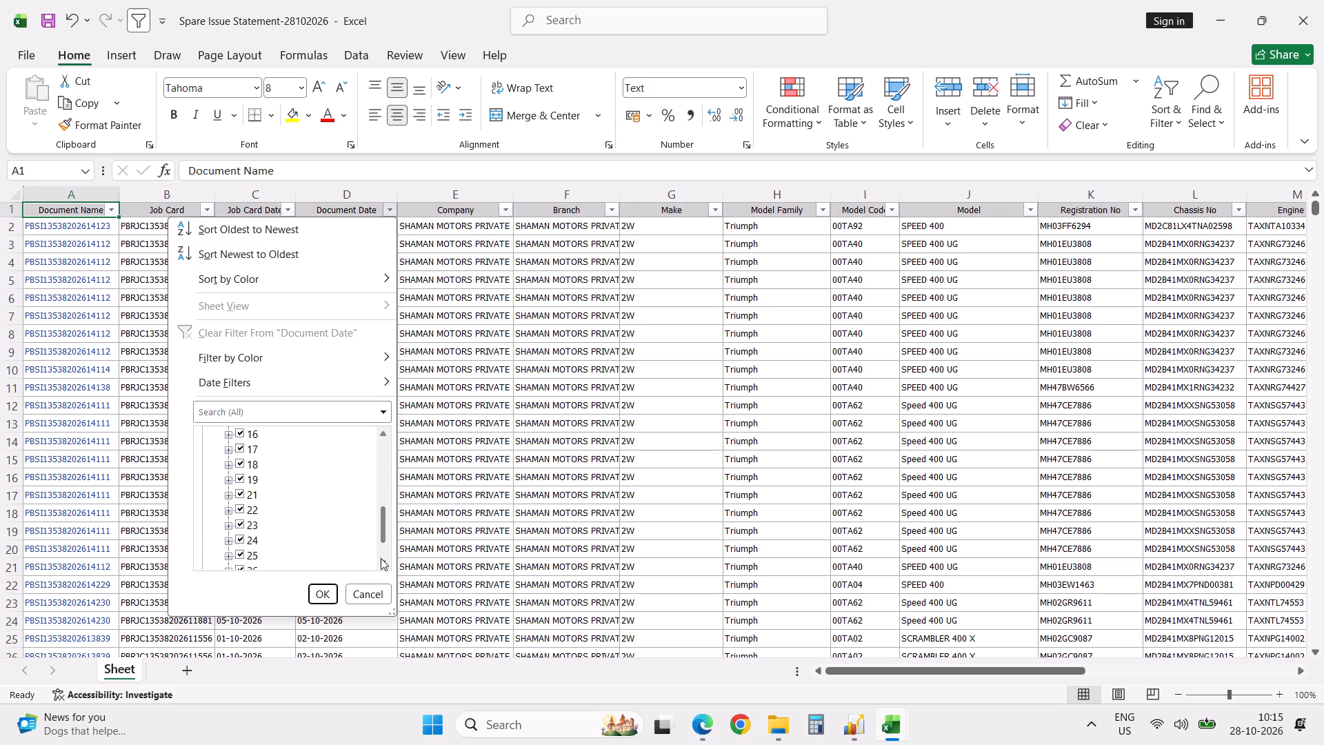
pyautogui.tripleClick(381, 558)
pyautogui.doubleClick(381, 558)
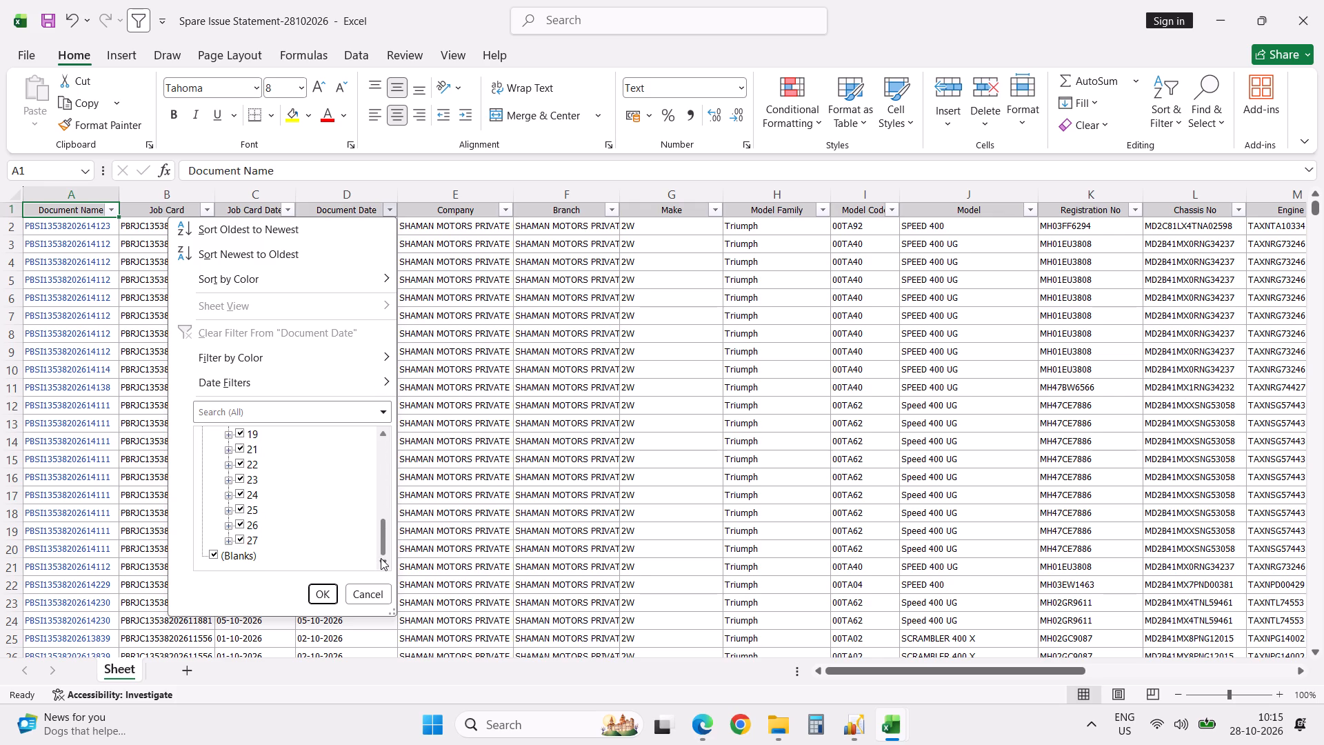
pyautogui.click(572, 413)
# Create a pivot table on a new sheet from the Spare Issue Statement data range $A$1:$AA$9202.
pyautogui.click(326, 217)
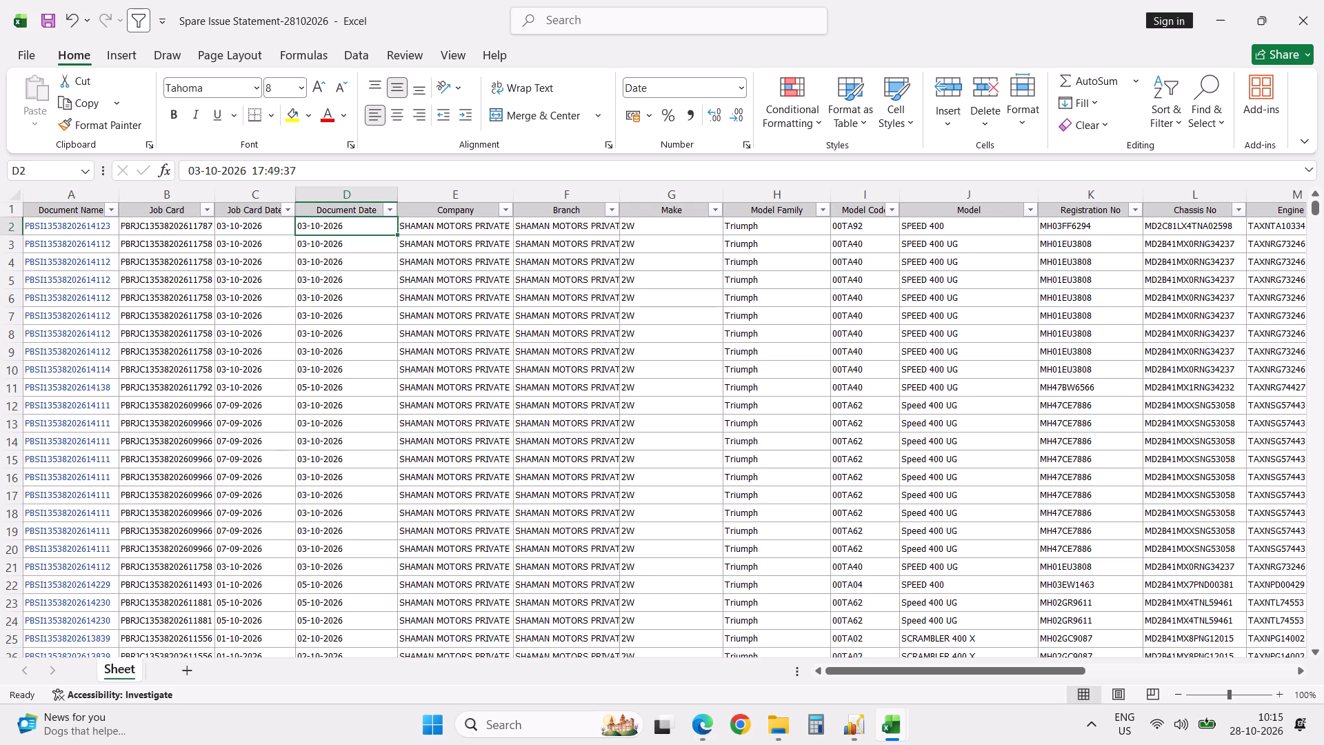
pyautogui.click(329, 212)
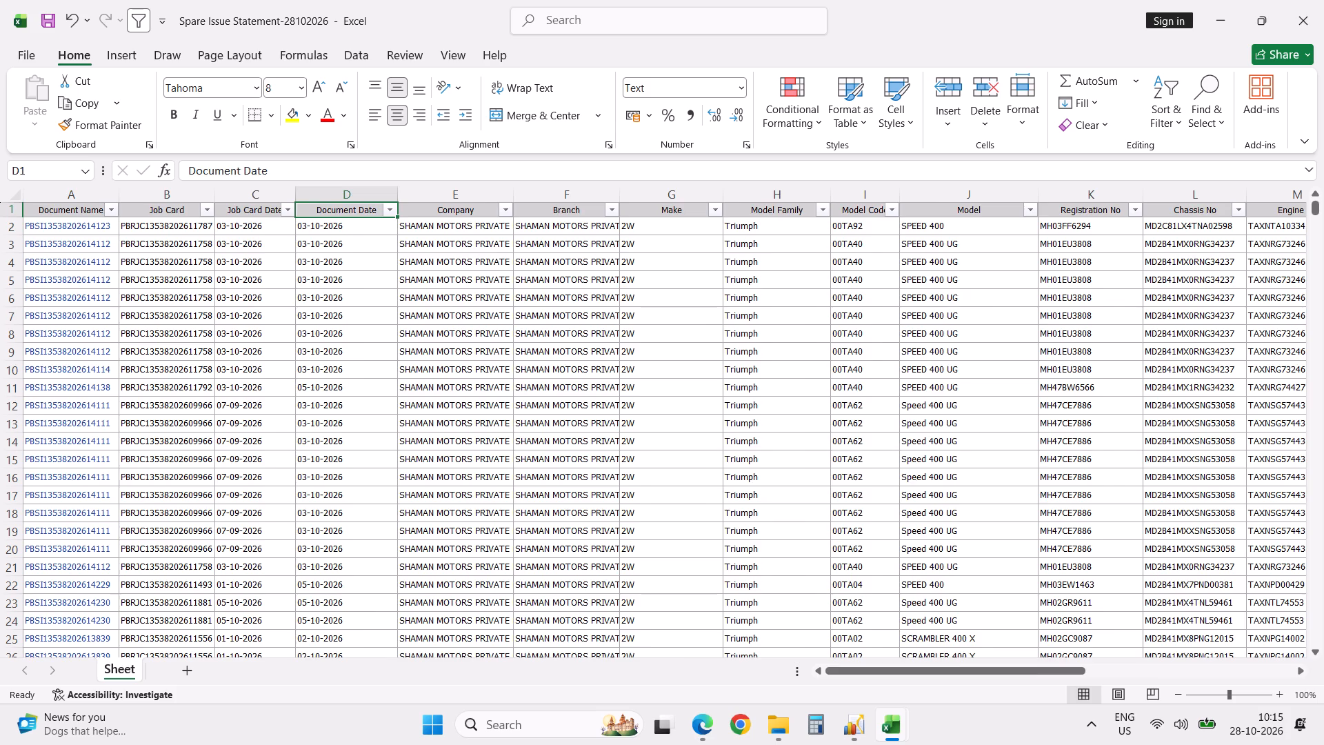
pyautogui.hotkey('ctrl', 'Right')
pyautogui.hotkey('ctrl', 'Left')
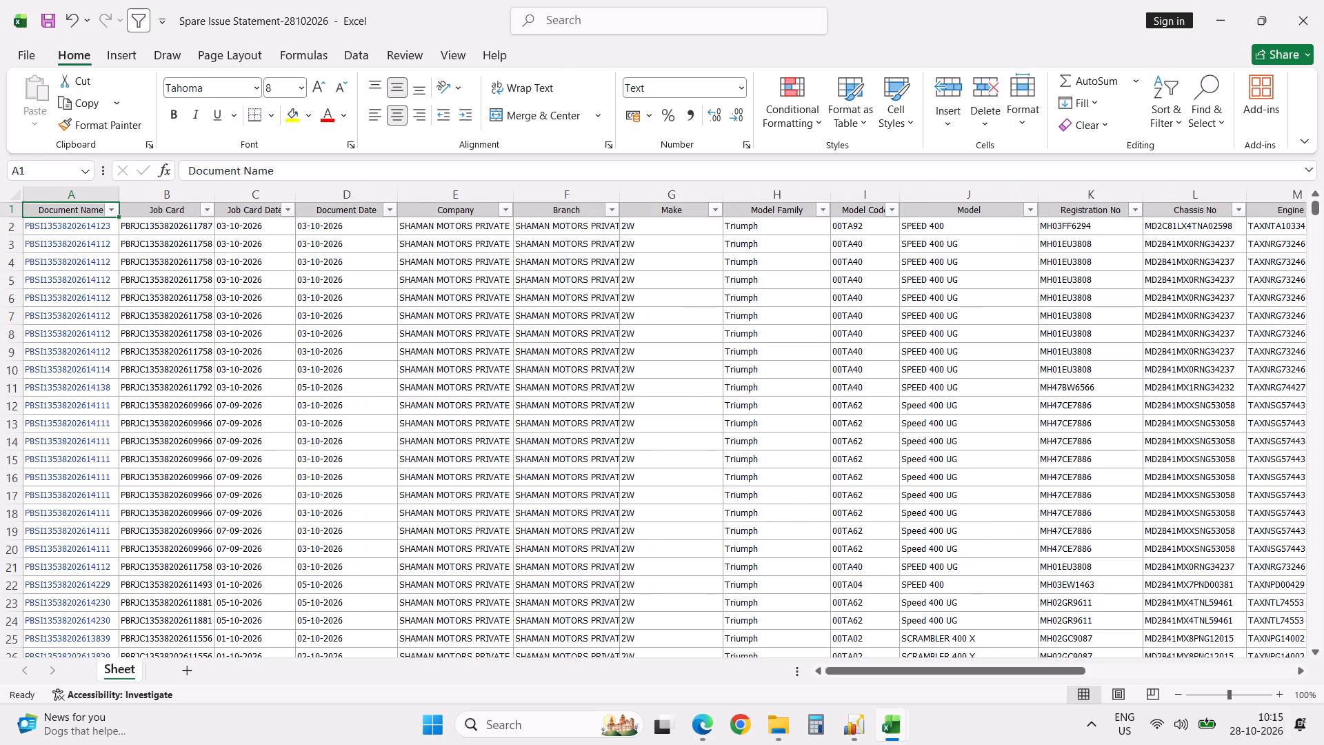
pyautogui.hotkey('alt', 'd')
pyautogui.write('pn')
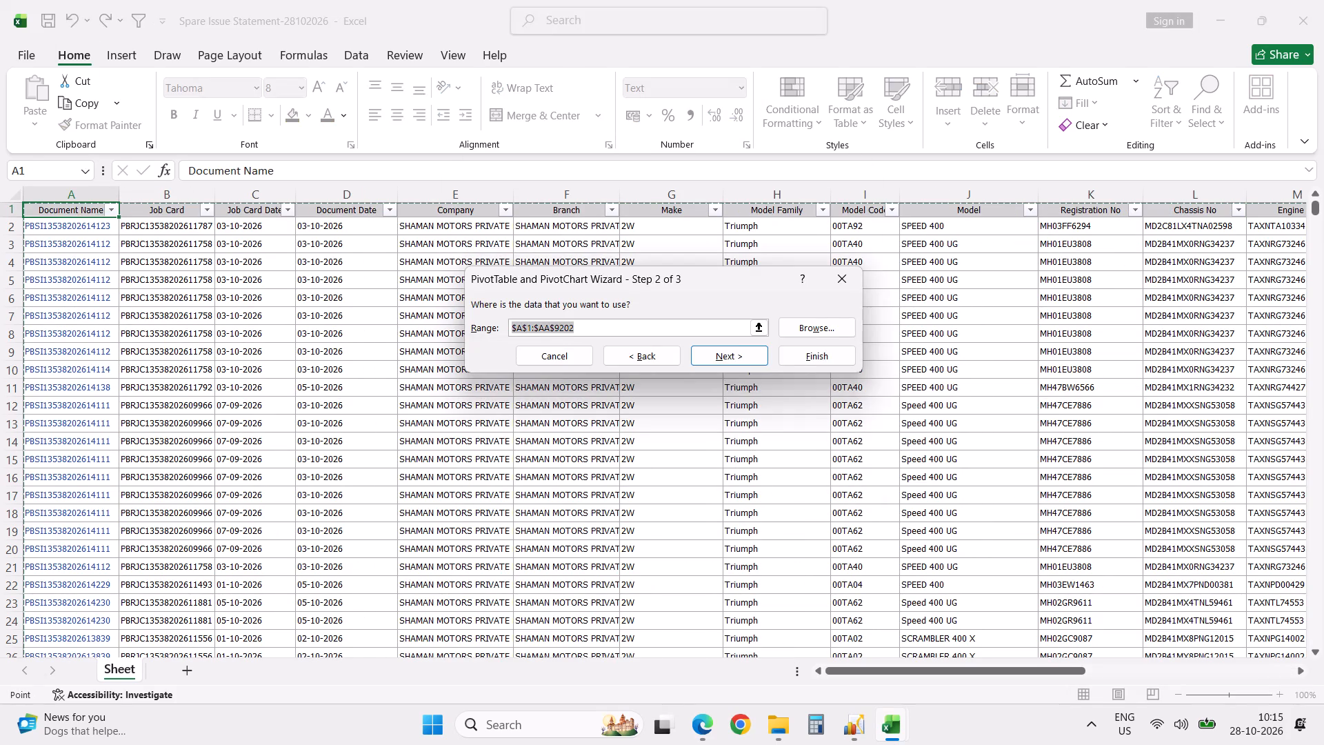
pyautogui.click(842, 358)
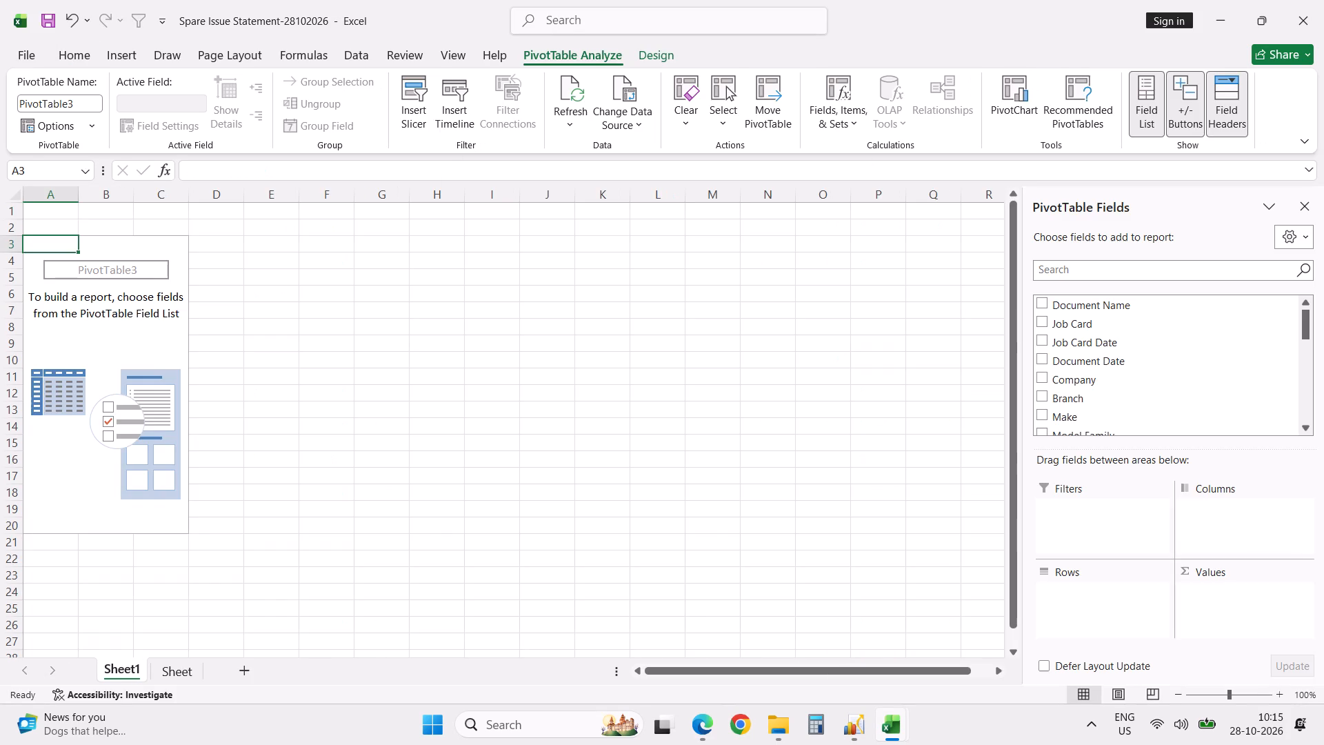
# Add Document Date to the pivot rows, remove its Hours, Minutes and Seconds levels, keep Days, and sum the Value field.
pyautogui.click(1045, 360)
pyautogui.moveTo(1307, 327); pyautogui.dragTo(1308, 418)
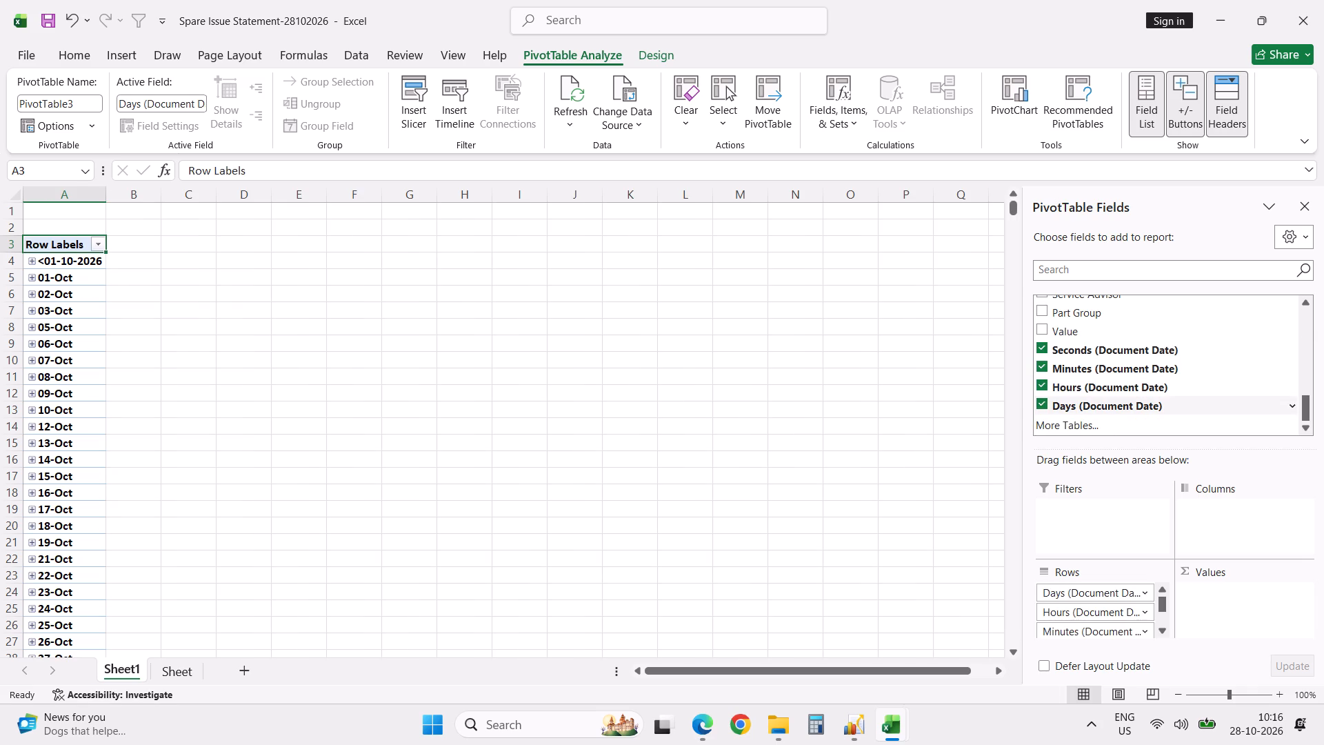
pyautogui.click(1041, 404)
pyautogui.click(1040, 386)
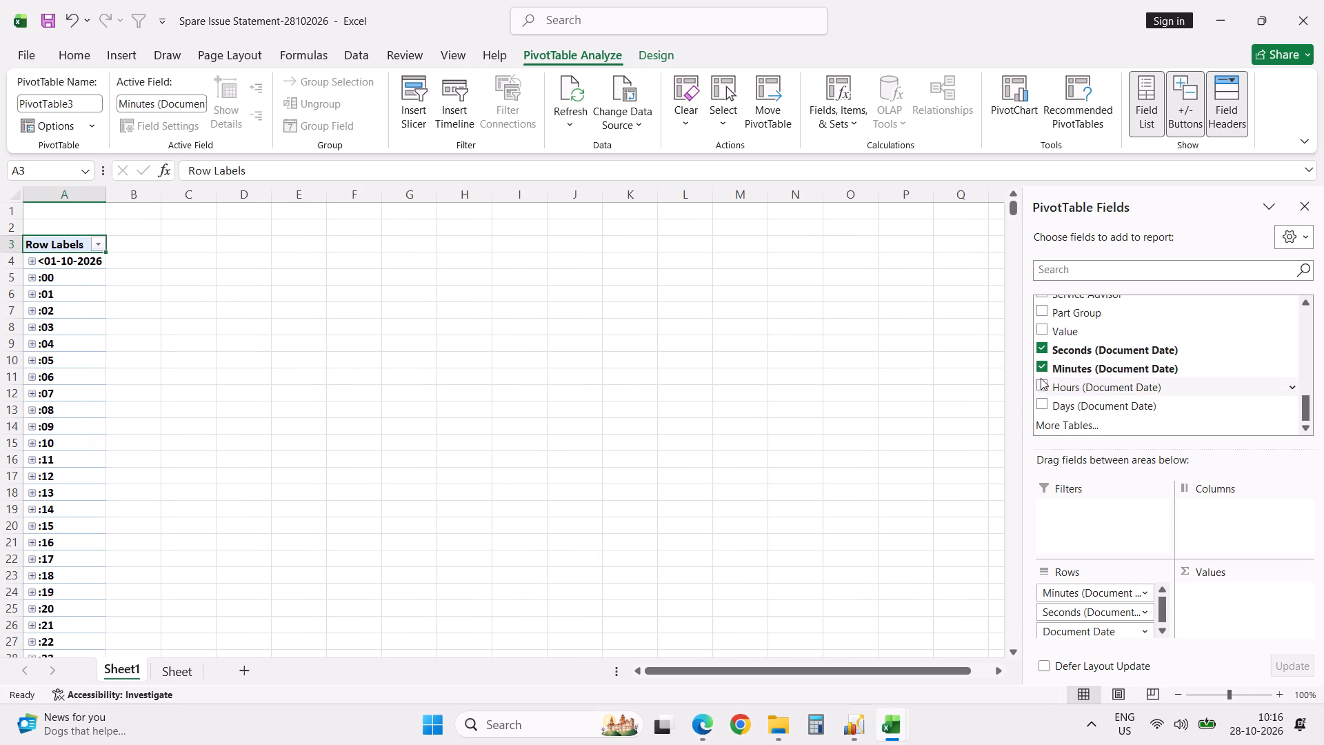
pyautogui.click(1041, 384)
pyautogui.click(1043, 404)
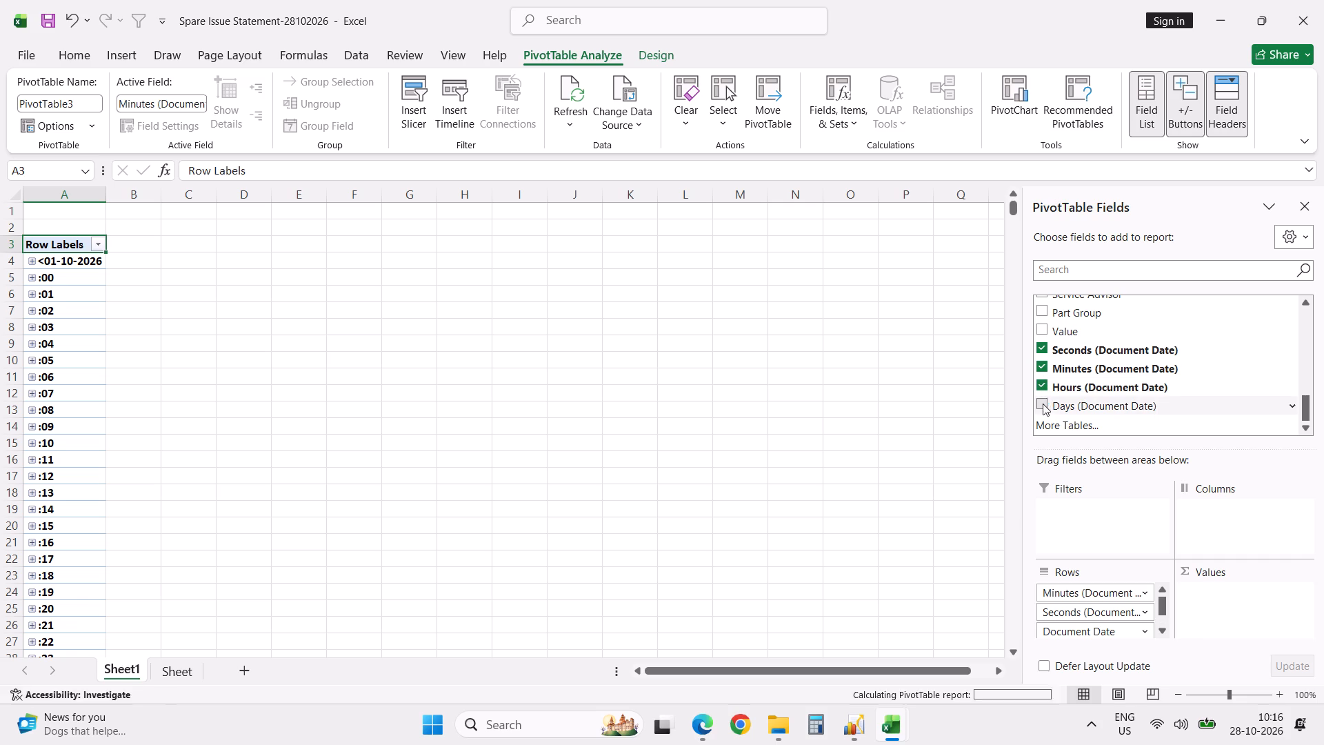
pyautogui.click(1044, 388)
pyautogui.click(1044, 364)
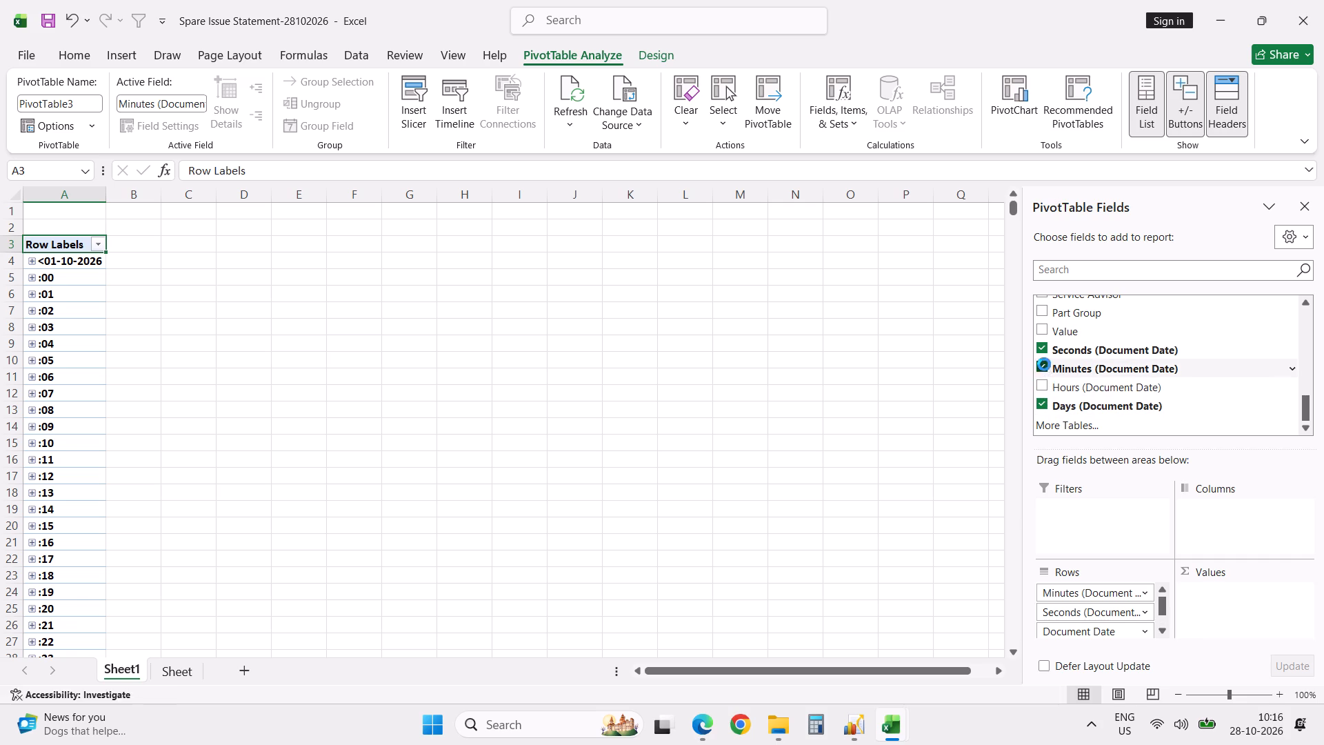
pyautogui.click(1043, 345)
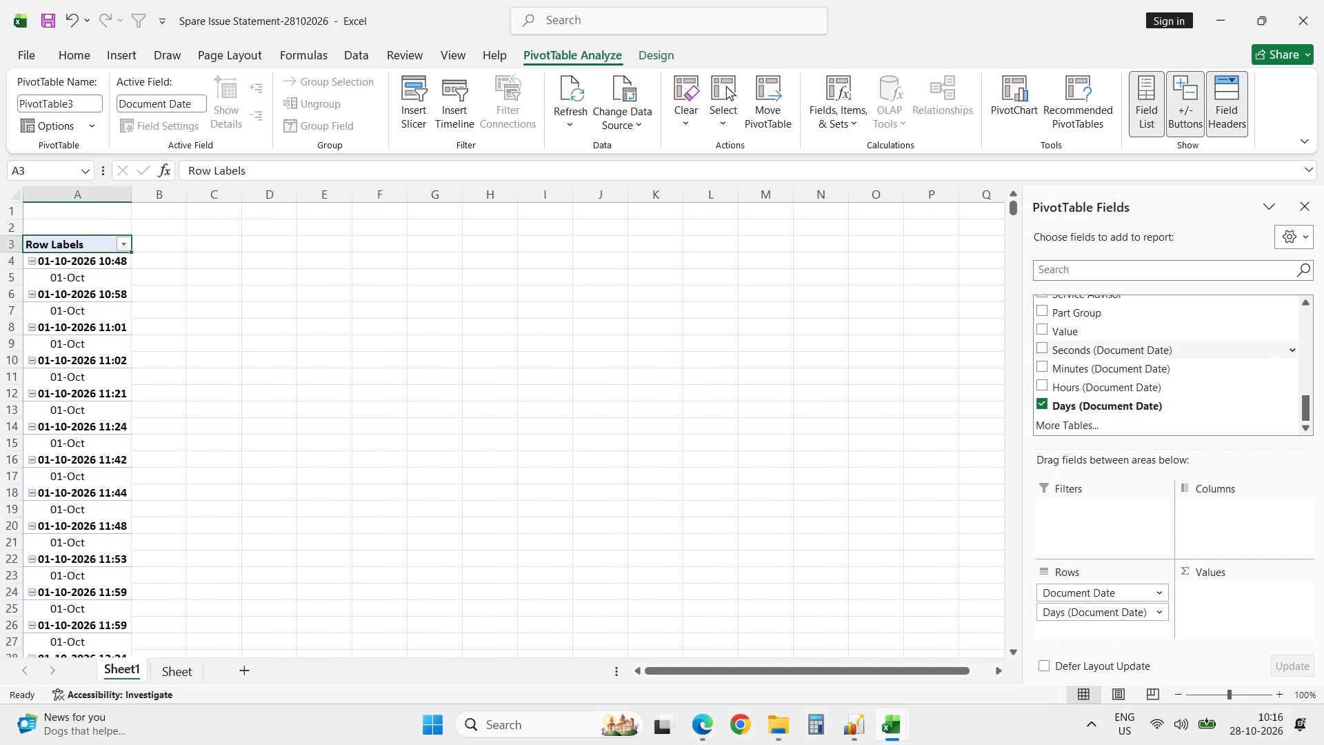
pyautogui.click(1044, 329)
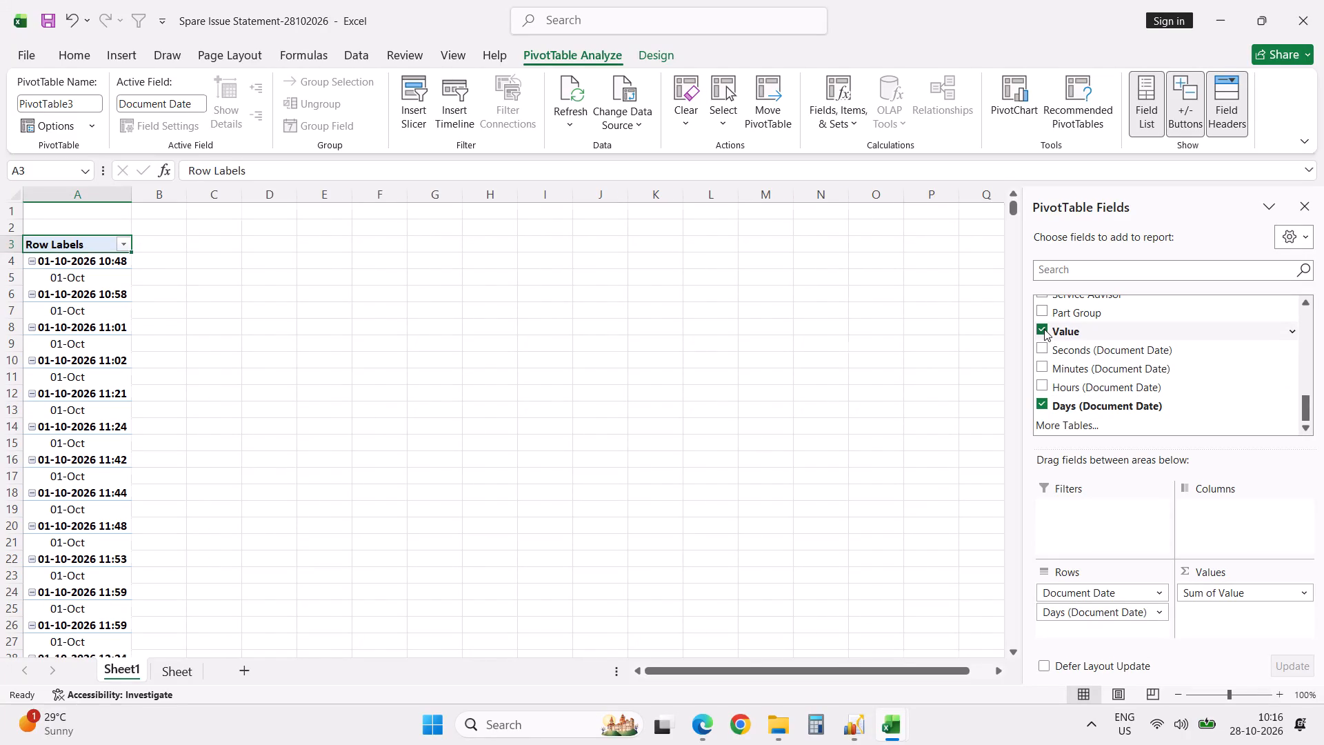
# Review the pivot table's issue values by Document Date down to the Grand Total row.
pyautogui.scroll(-6, 614, 450)
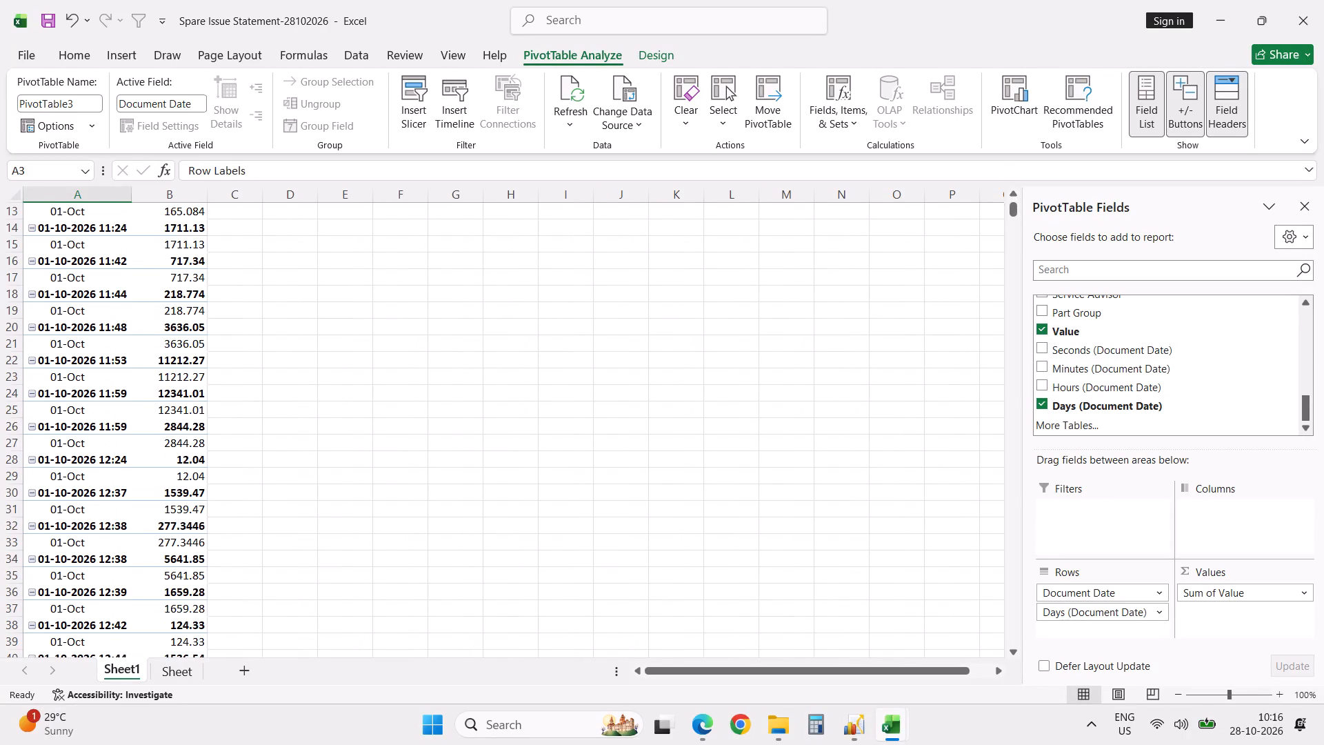
pyautogui.scroll(-10, 614, 450)
pyautogui.scroll(-11, 614, 450)
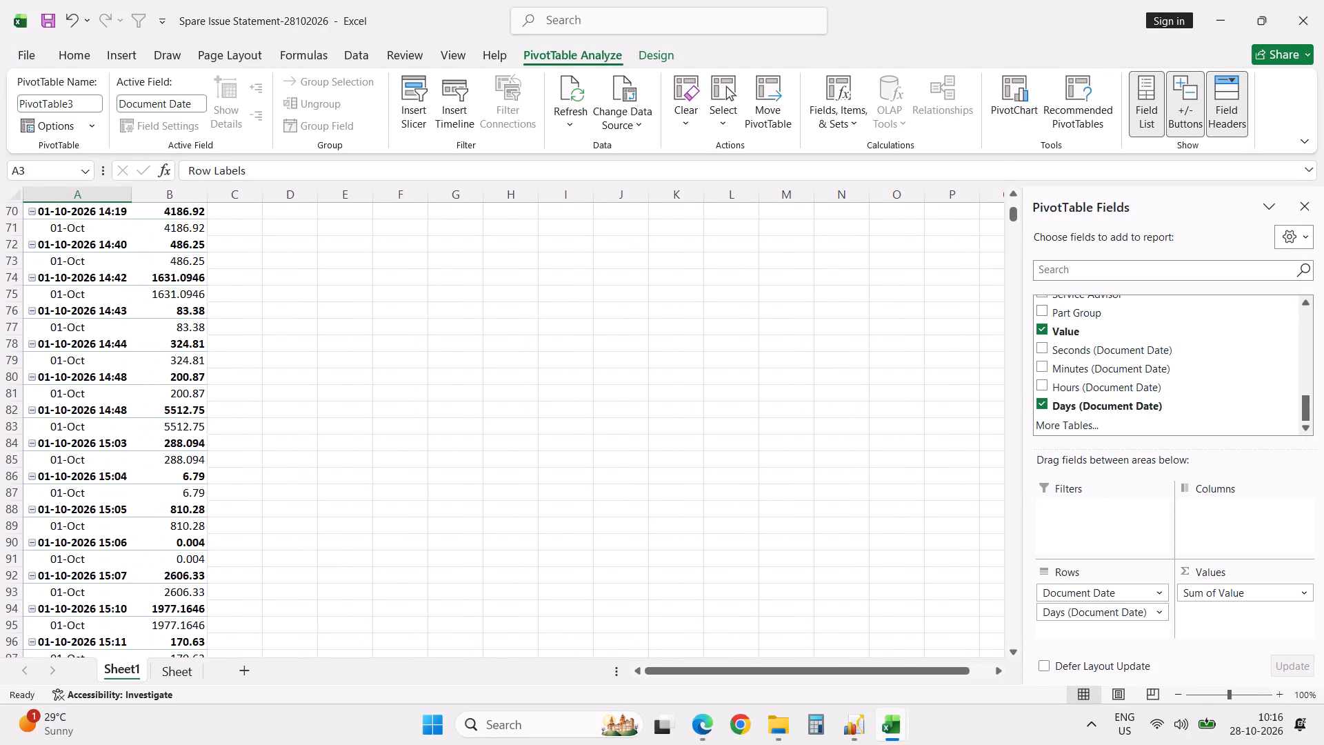
pyautogui.scroll(-10, 614, 450)
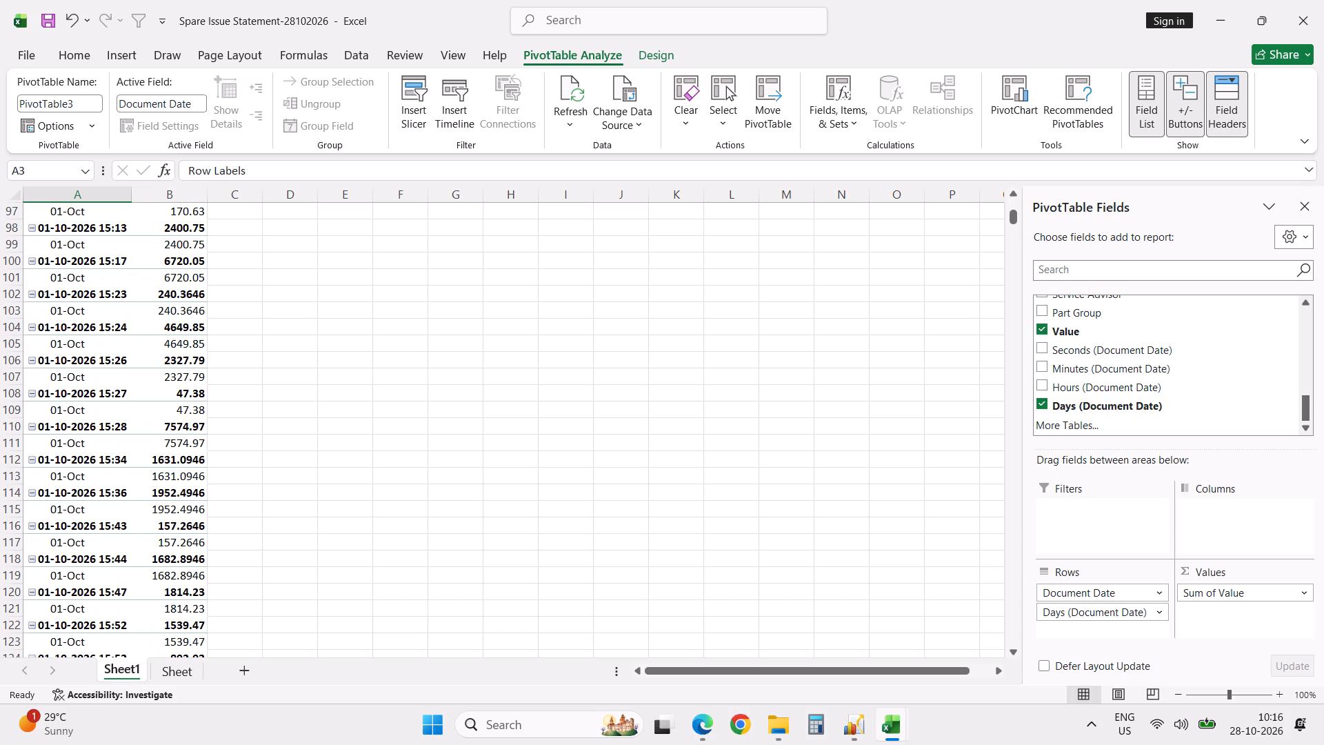
pyautogui.scroll(-8, 614, 450)
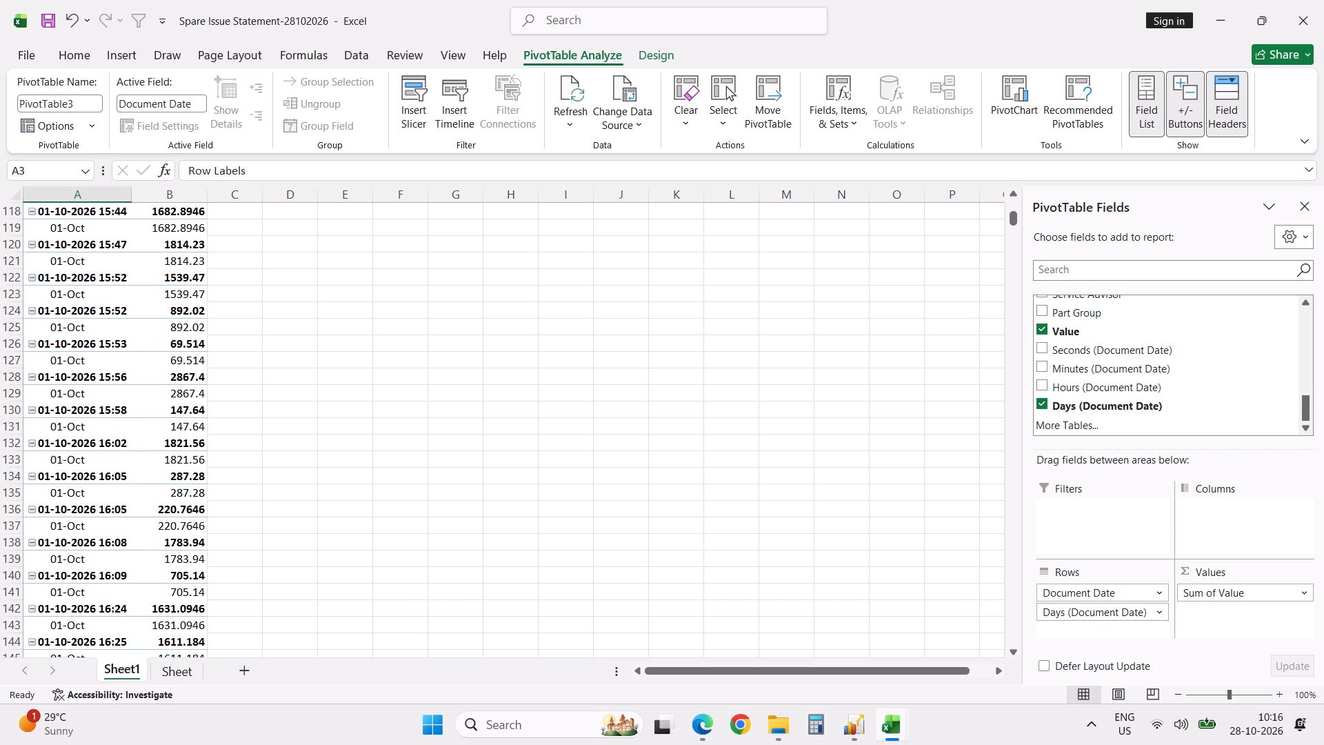
pyautogui.scroll(-4, 614, 450)
pyautogui.scroll(-17, 614, 450)
pyautogui.scroll(-5, 614, 450)
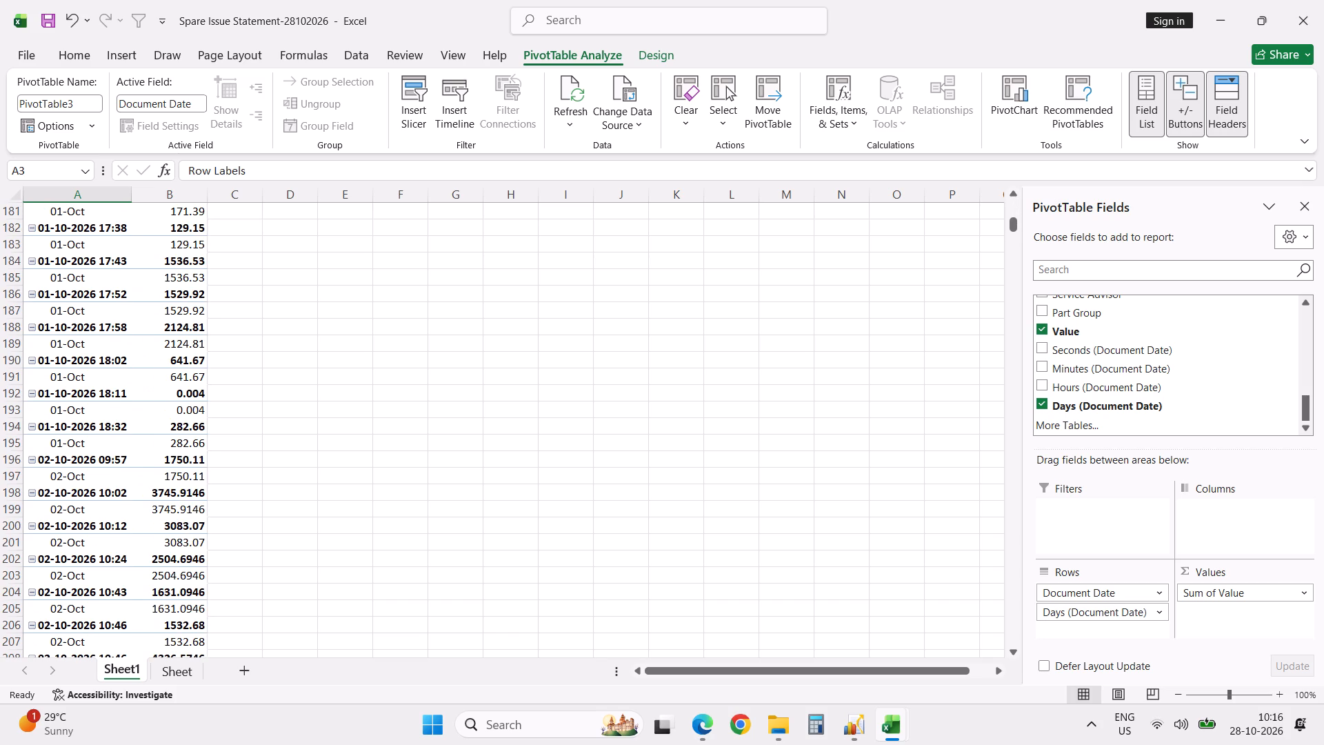
pyautogui.scroll(20, 614, 450)
pyautogui.scroll(20, 614, 450)
pyautogui.scroll(18, 614, 450)
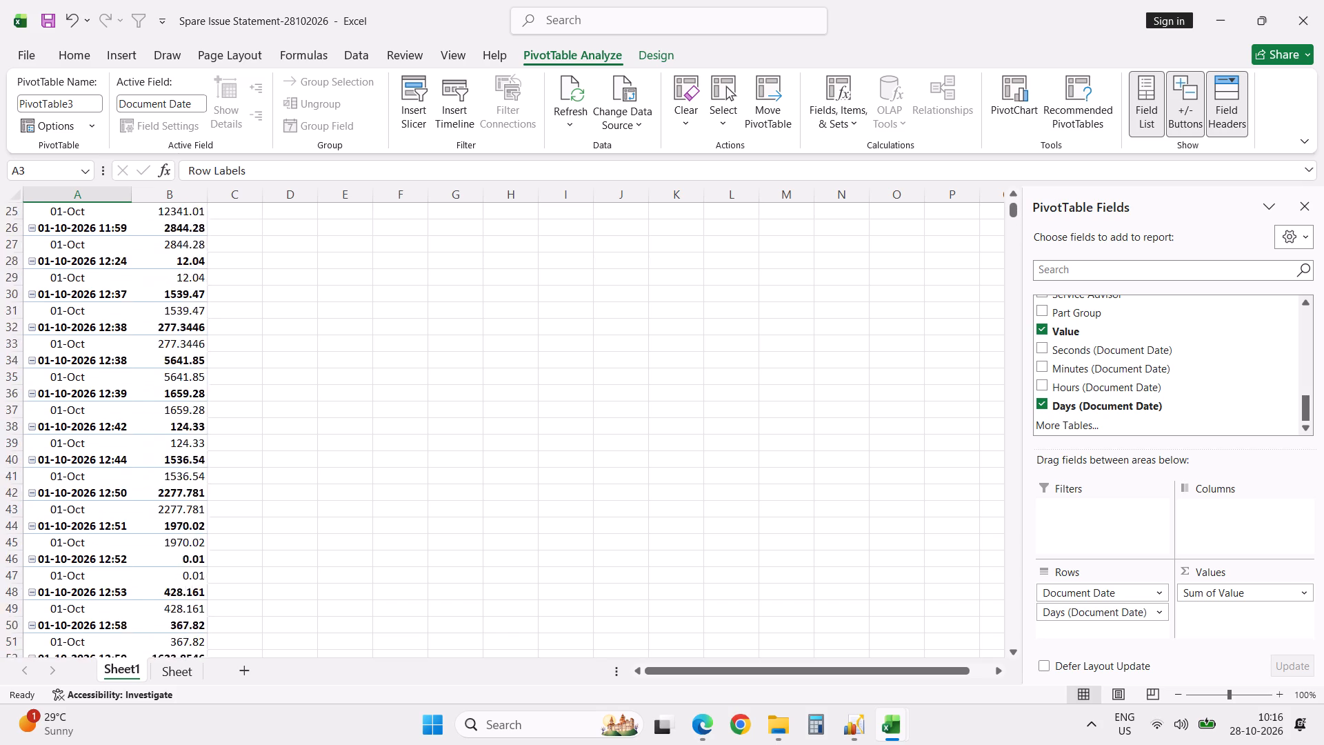
pyautogui.scroll(20, 614, 450)
pyautogui.scroll(20, 614, 450)
pyautogui.scroll(14, 614, 450)
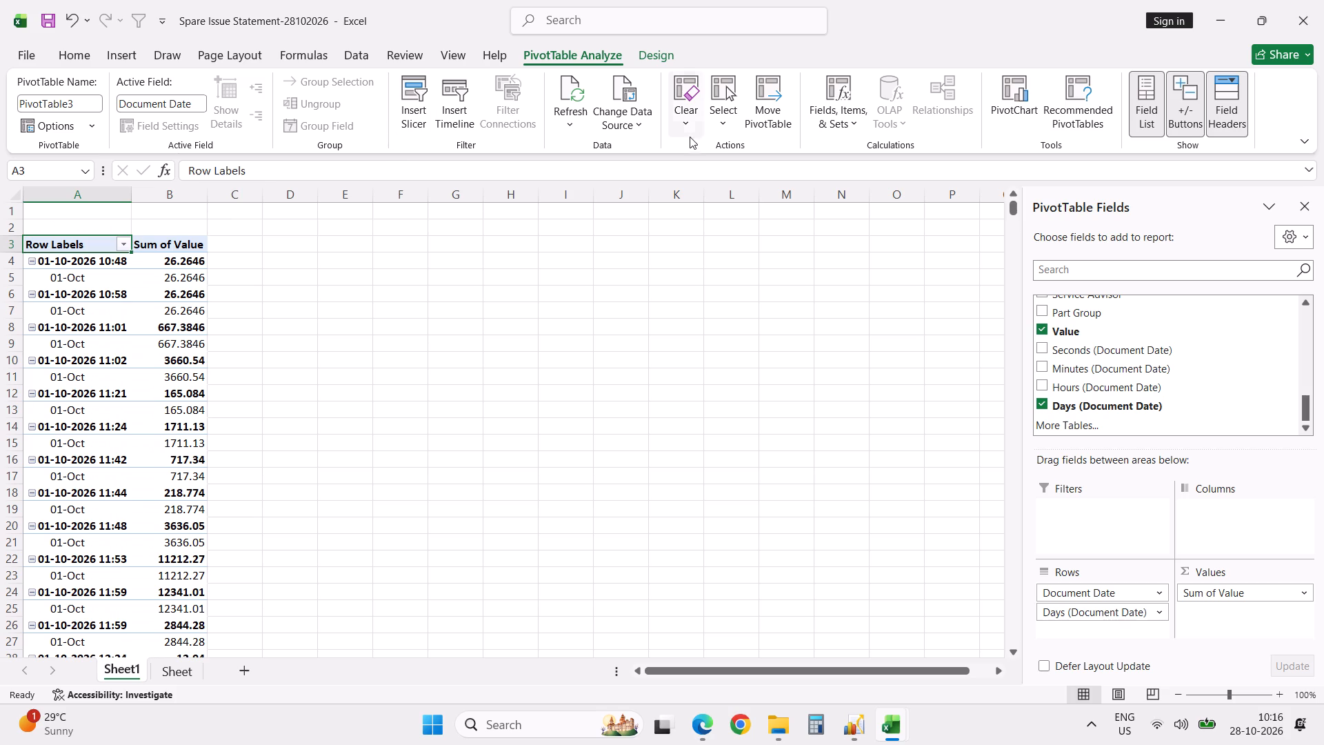
pyautogui.click(249, 449)
pyautogui.hotkey('ctrl', 'Down')
pyautogui.hotkey('ctrl', 'Left')
pyautogui.press('Up')
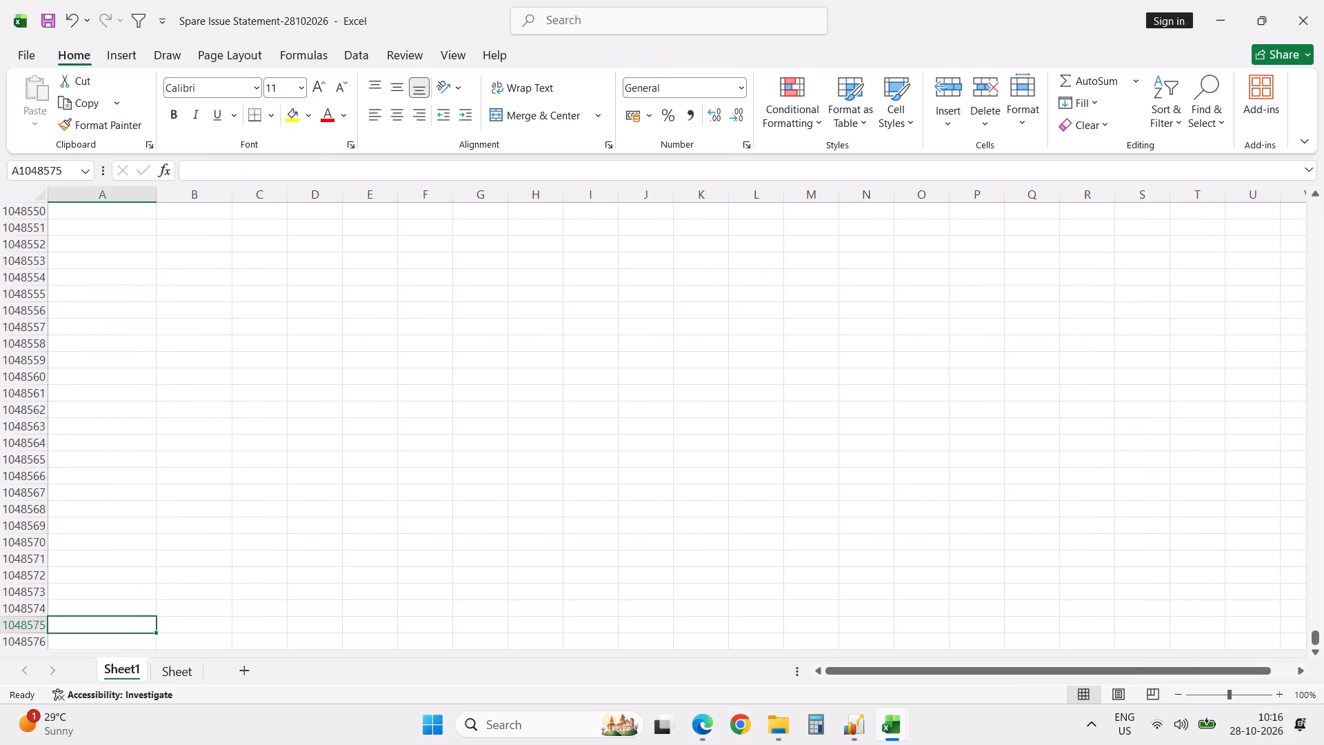
pyautogui.hotkey('ctrl', 'Up')
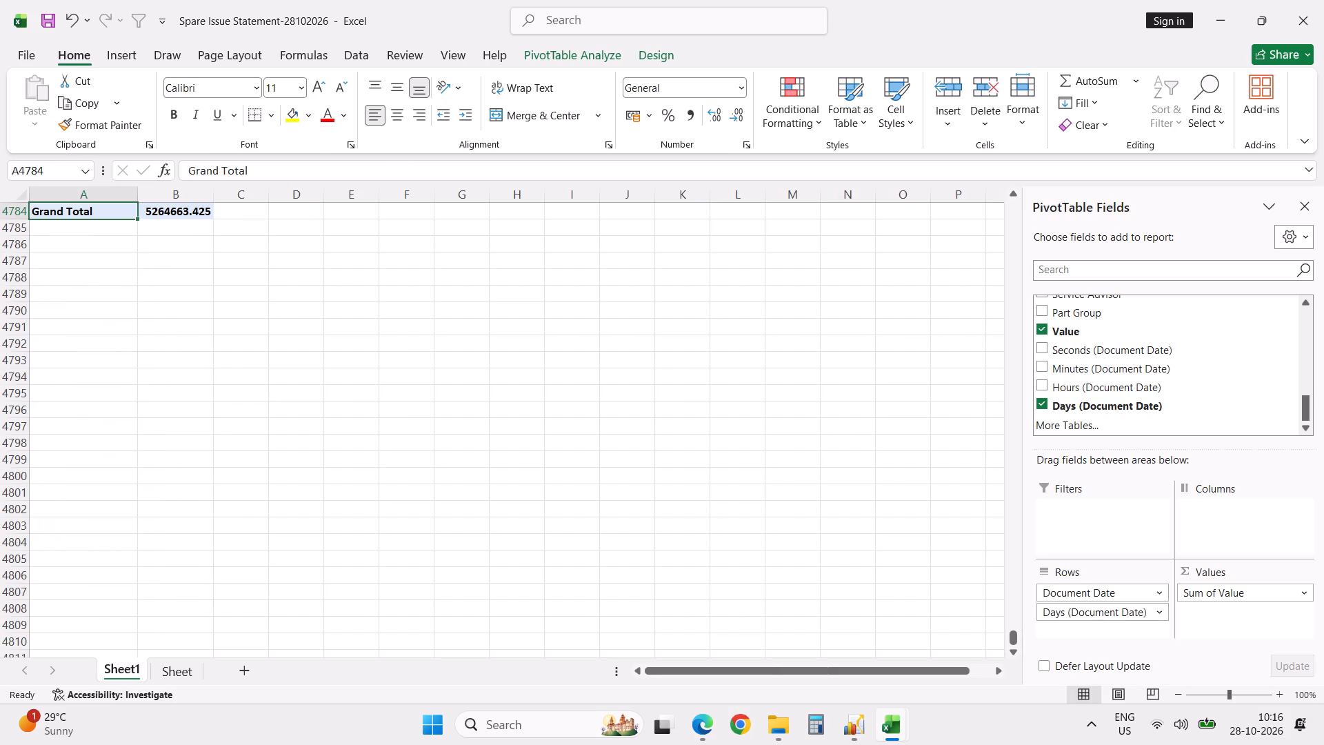
# On the data sheet named Sheet, check the last column's sum against the pivot's Grand Total and delete totals row 9202.
pyautogui.click(179, 673)
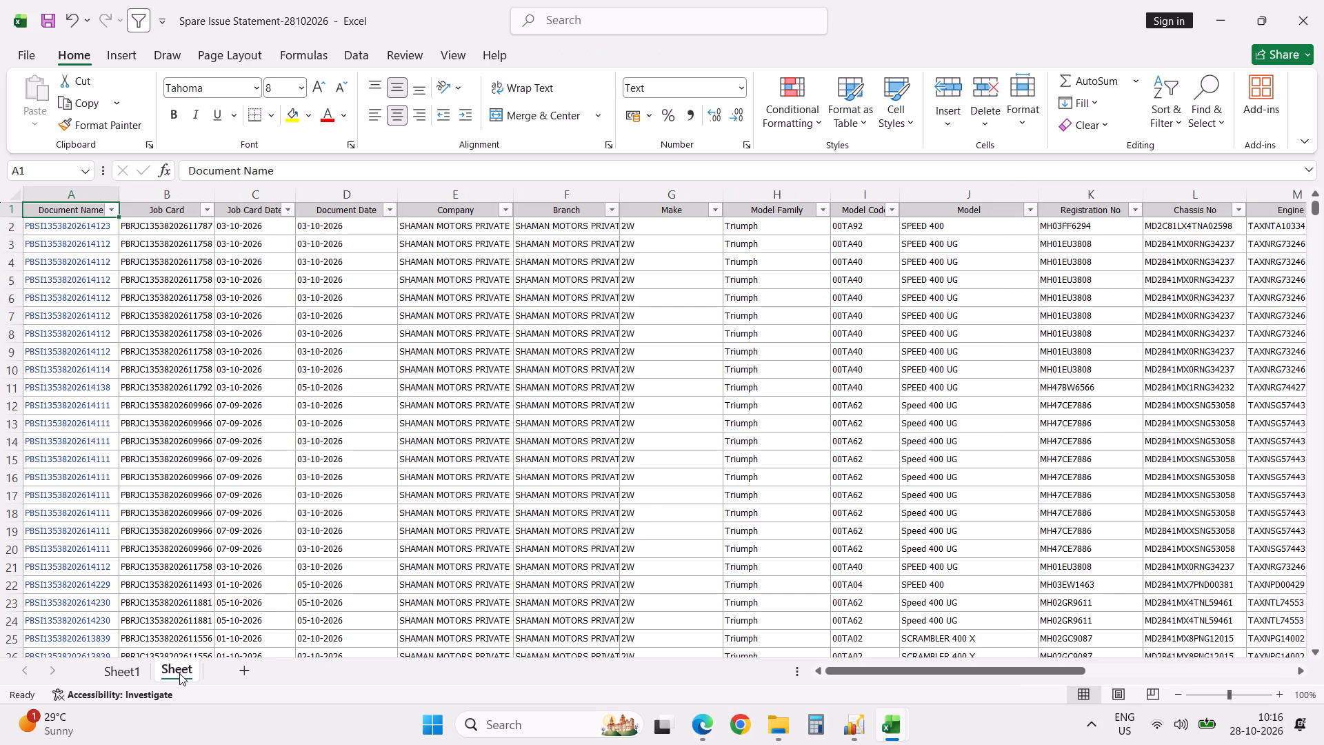
pyautogui.hotkey('ctrl', 'Right')
pyautogui.press('Down')
pyautogui.hotkey('ctrl', 'shift', 'Down')
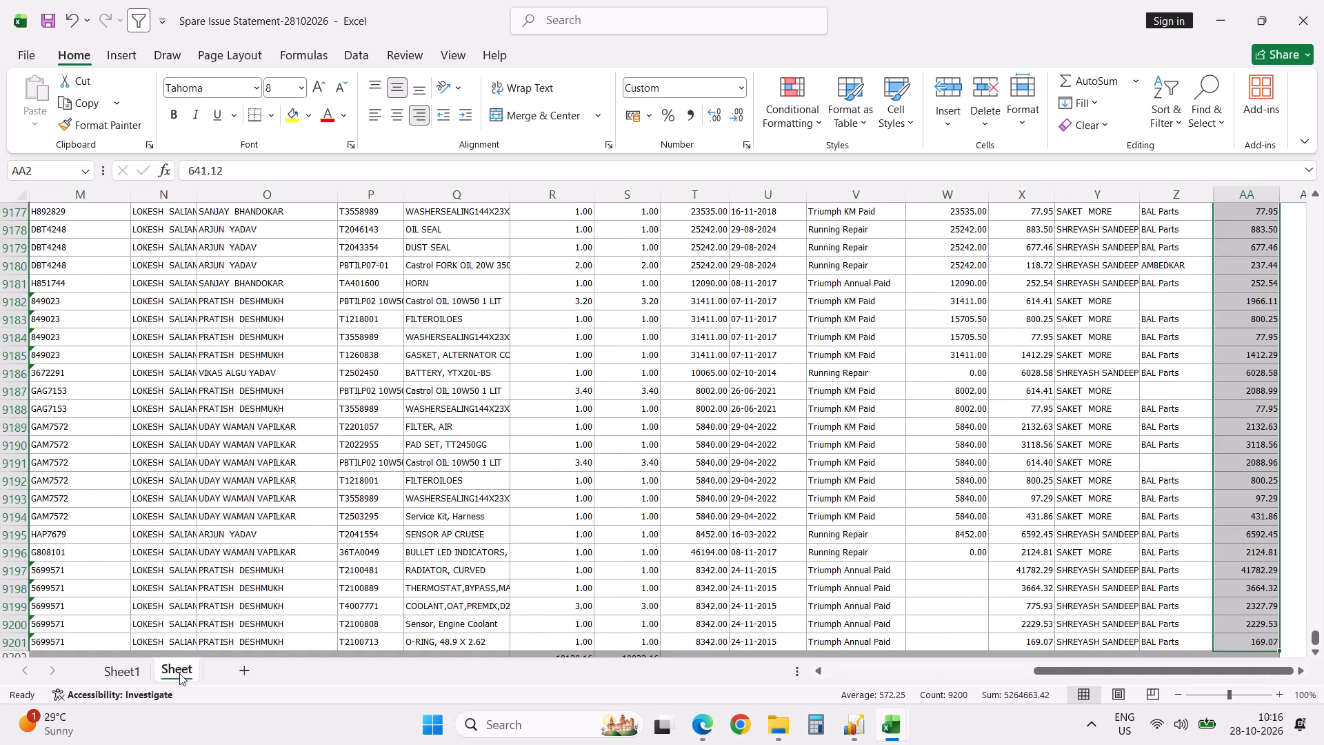
pyautogui.scroll(-5, 301, 462)
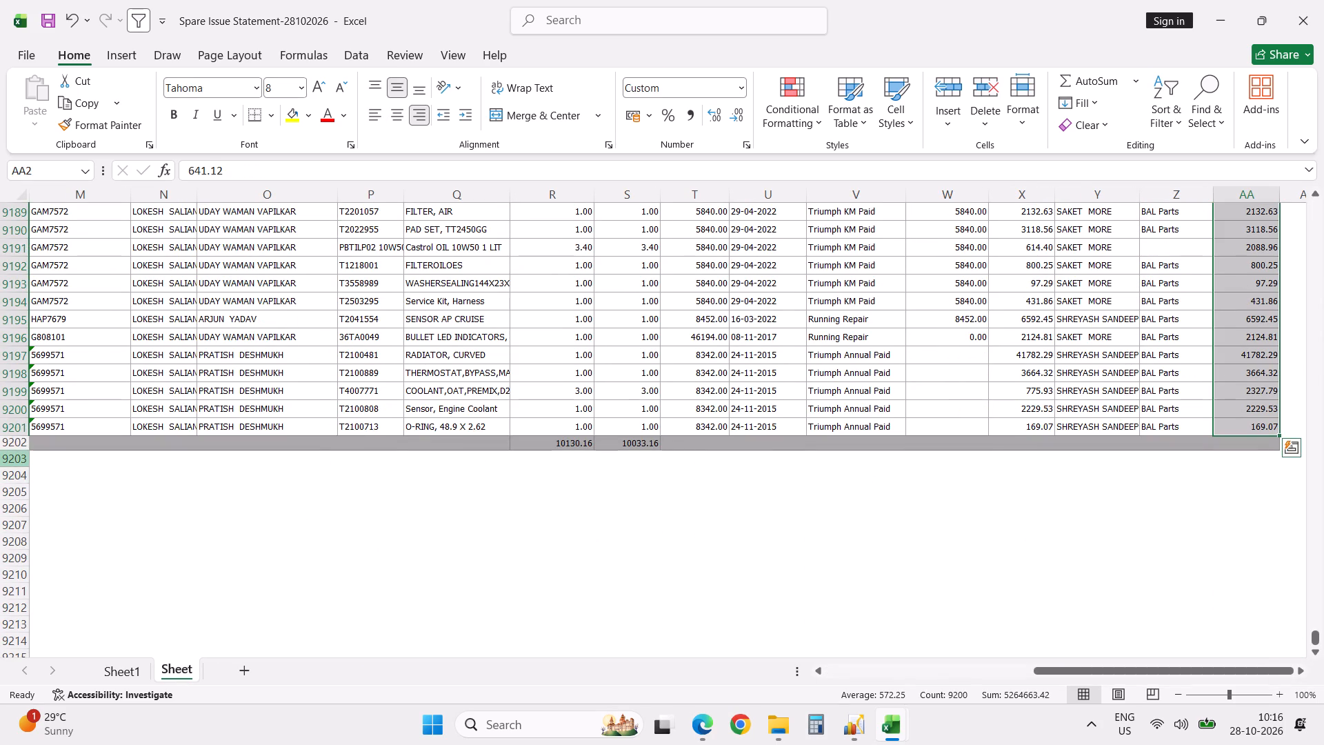
pyautogui.click(26, 444)
pyautogui.hotkey('ctrl', '-')
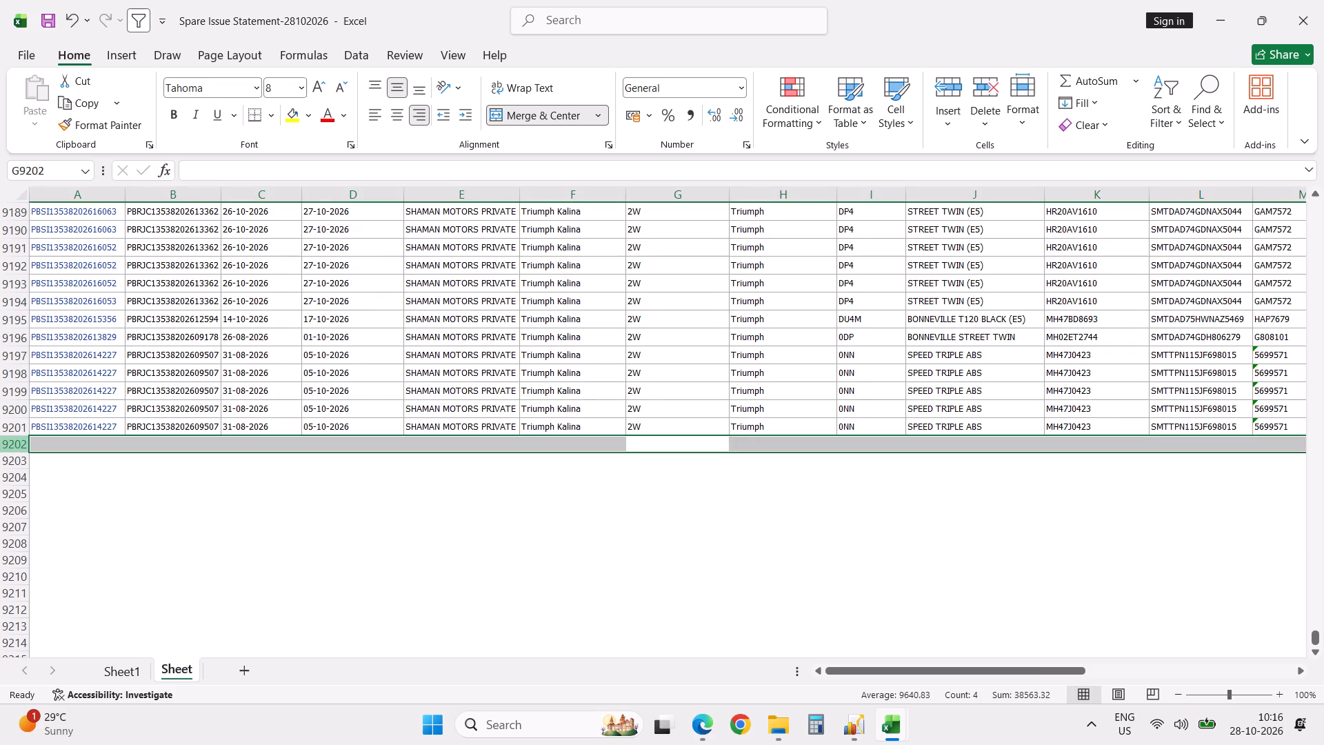
pyautogui.press('Up')
pyautogui.hotkey('ctrl', 'Up')
pyautogui.hotkey('alt', 'Tab')
pyautogui.hotkey('alt', 'Tab')
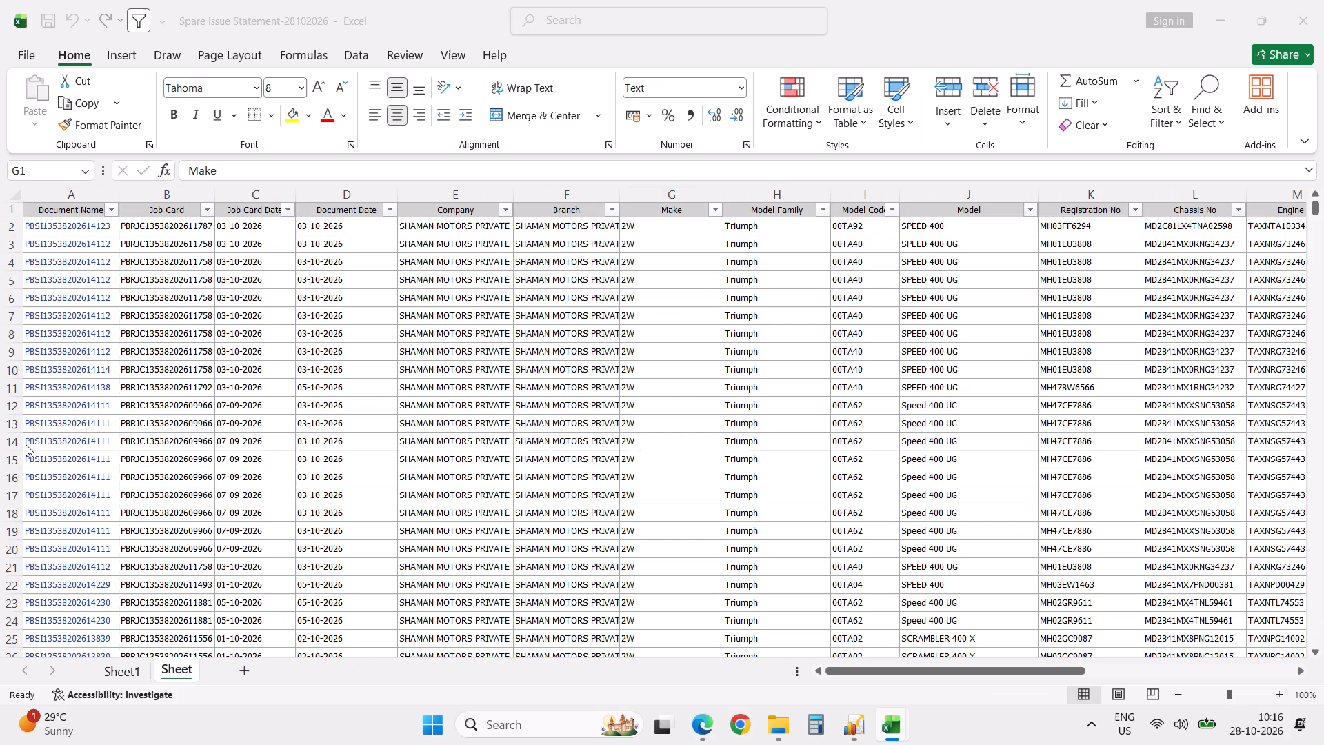
# Show the pivot table on Sheet1 in tabular form.
pyautogui.click(130, 675)
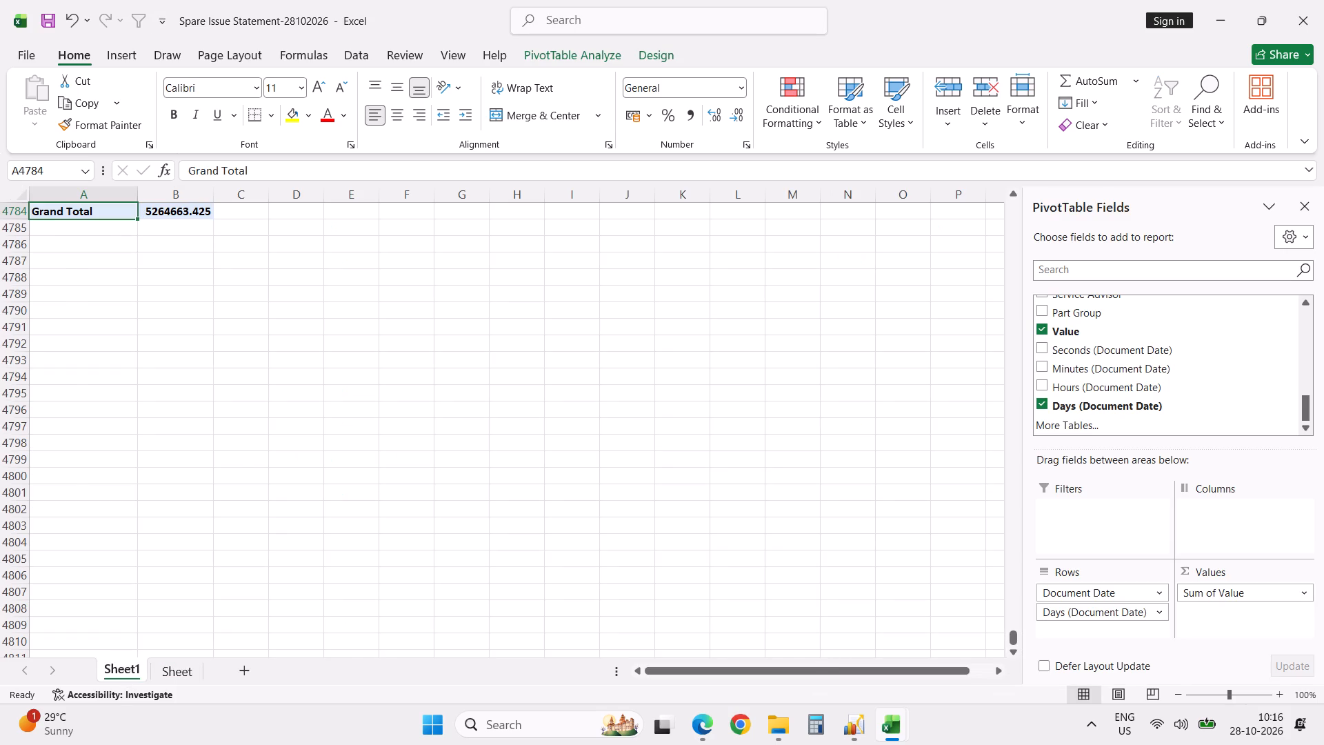
pyautogui.scroll(20, 176, 499)
pyautogui.scroll(16, 176, 499)
pyautogui.click(287, 400)
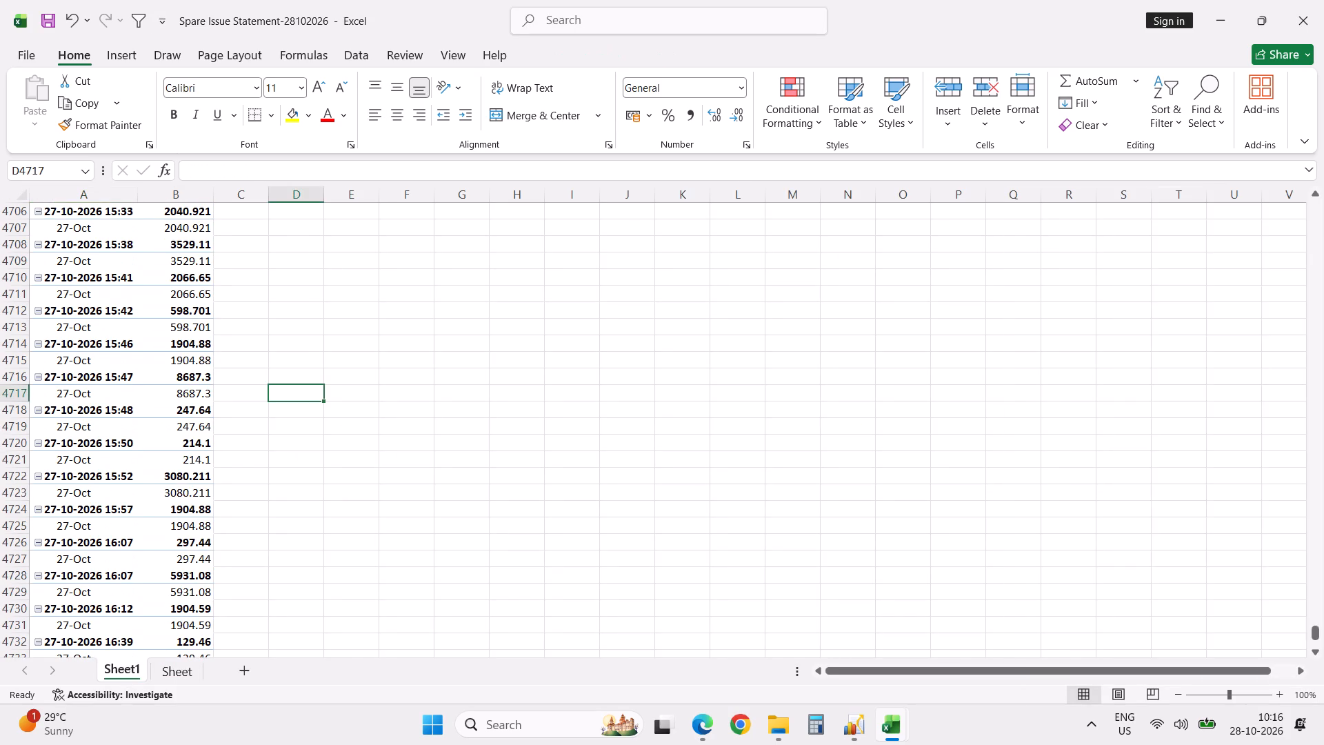
pyautogui.hotkey('ctrl', 'Up')
pyautogui.press('Left')
pyautogui.press('Left')
pyautogui.press('Left')
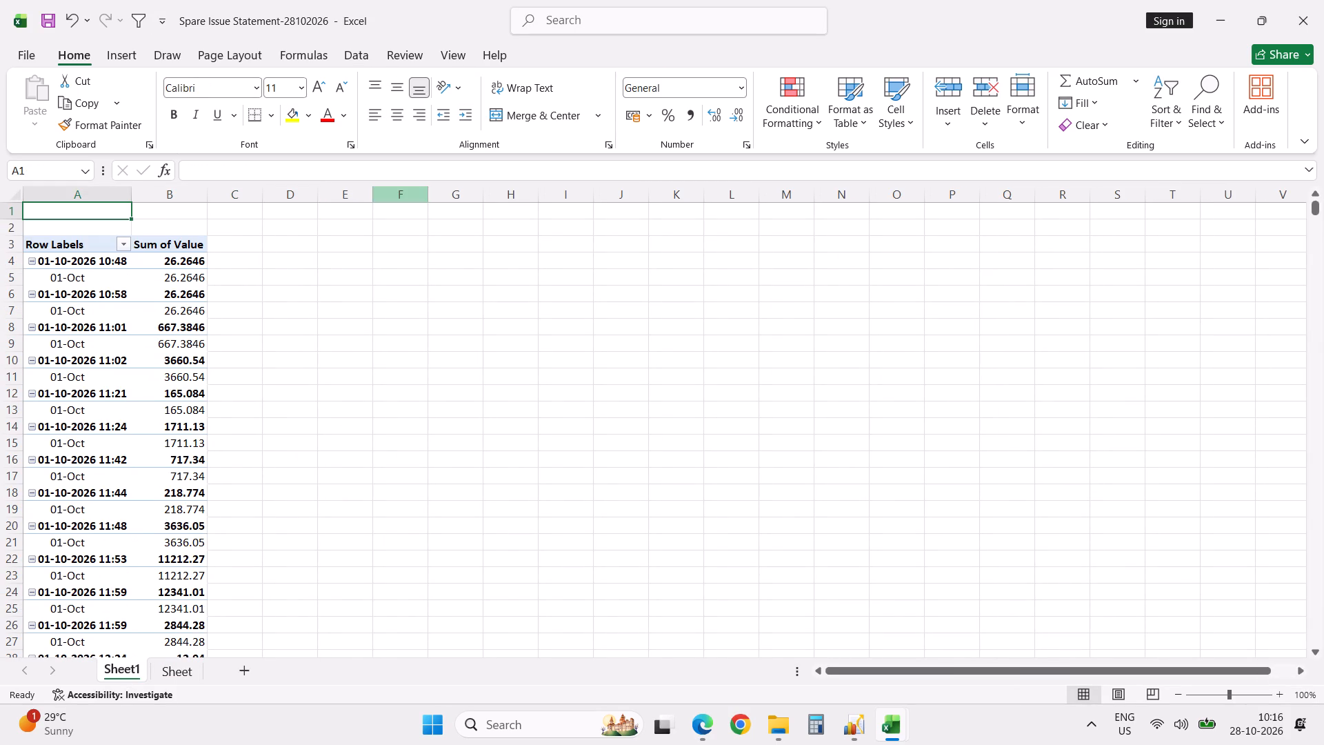
pyautogui.click(83, 365)
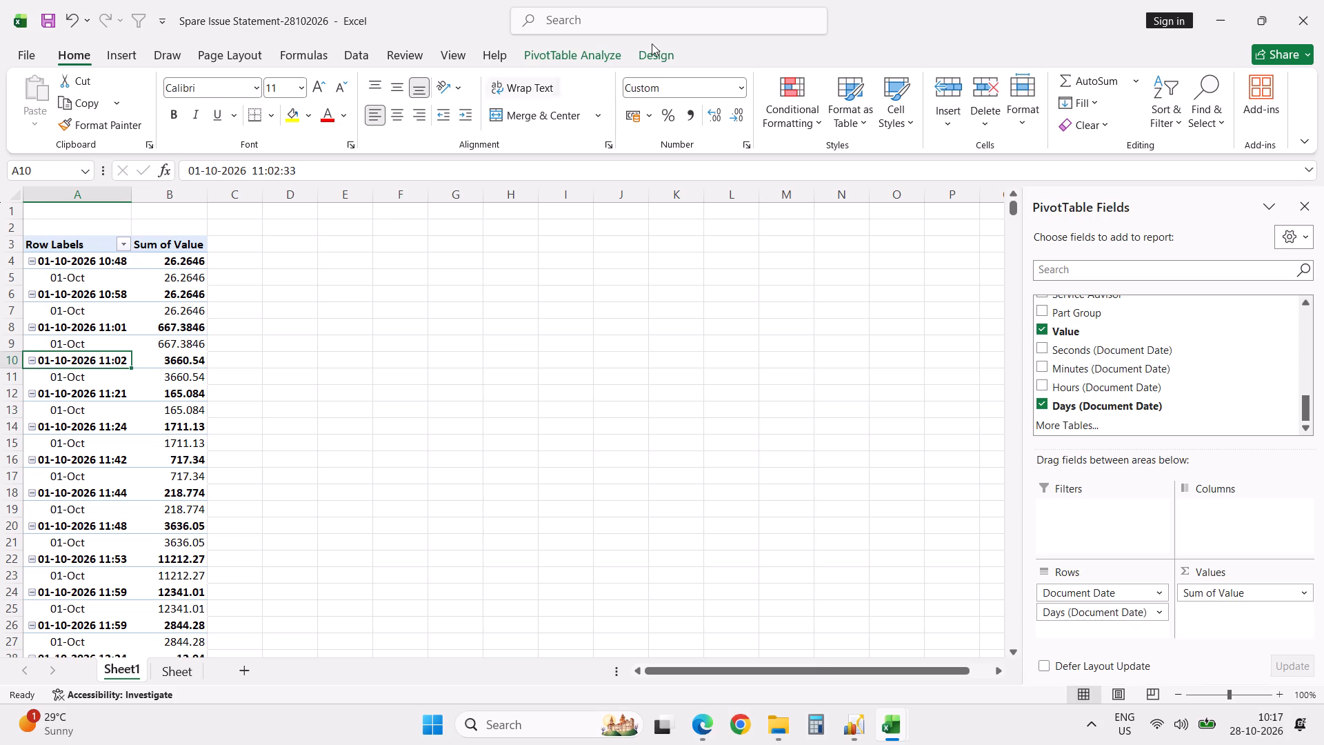
pyautogui.click(657, 57)
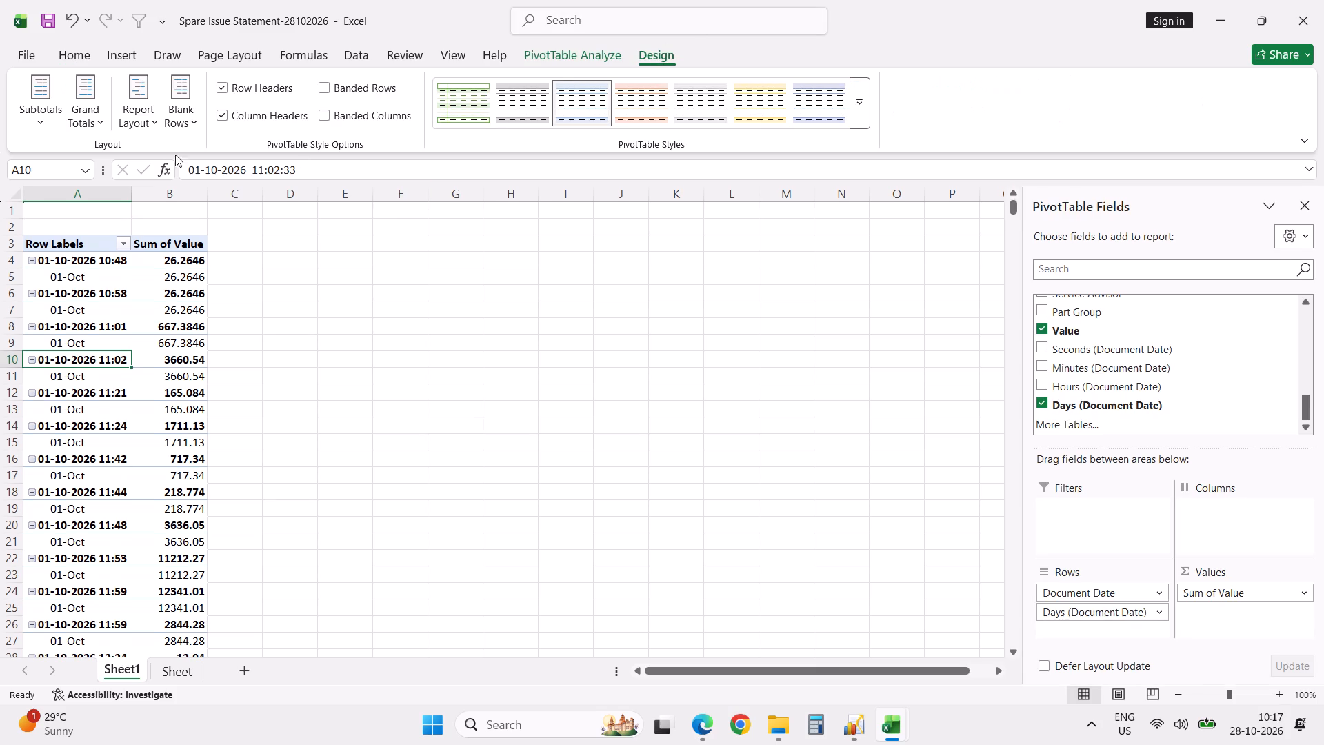
pyautogui.click(157, 128)
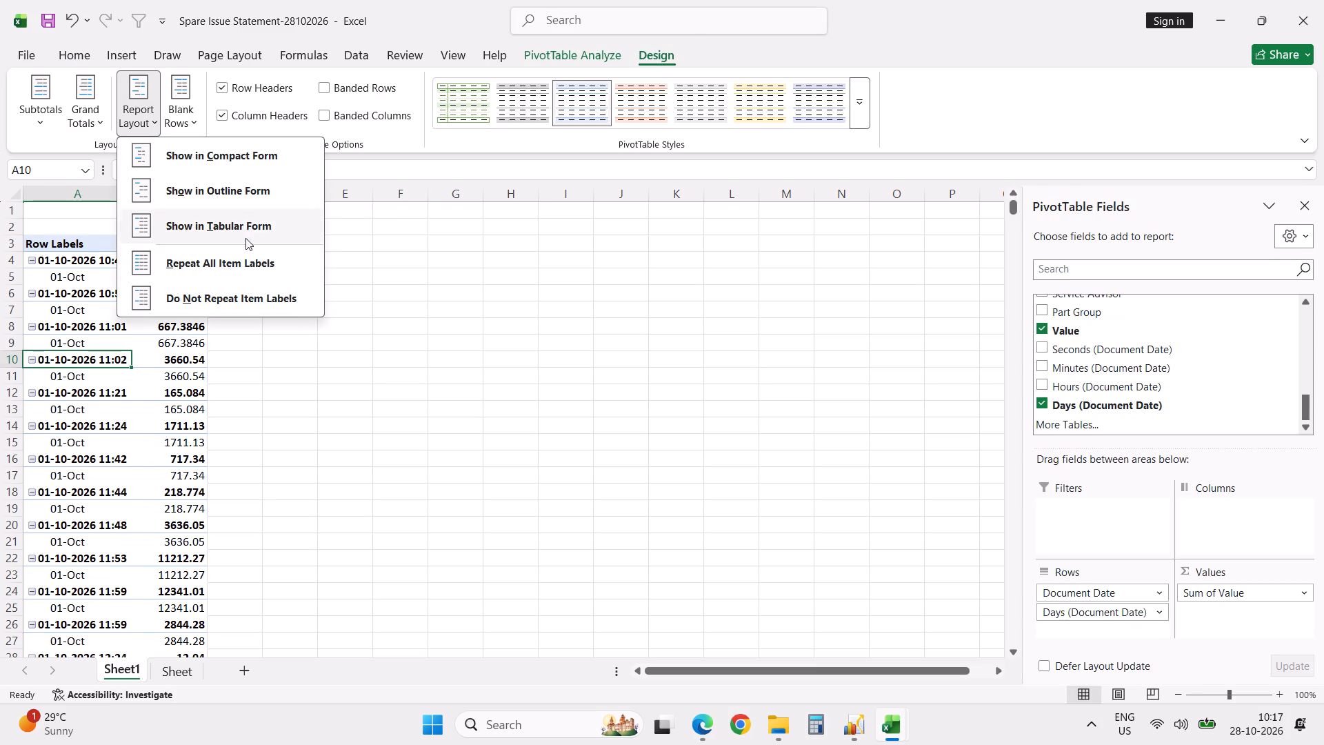
pyautogui.click(254, 227)
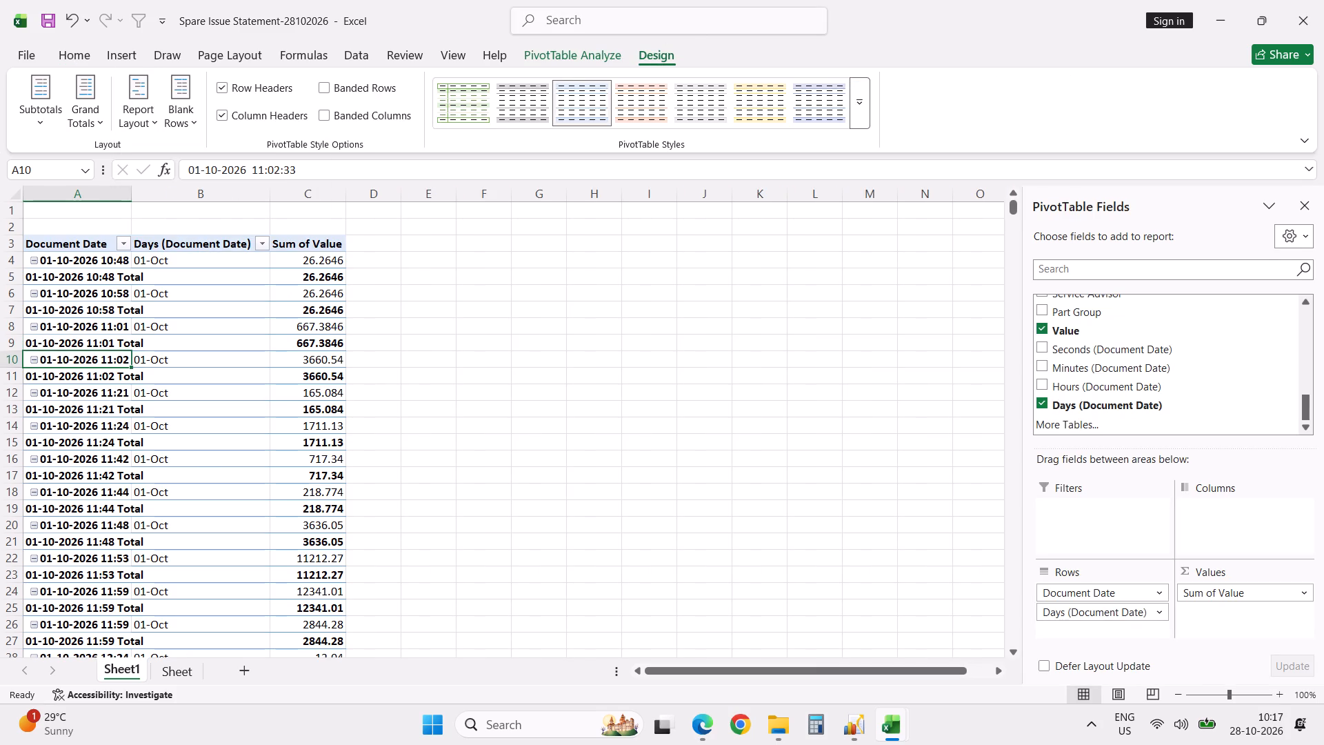
# Remove the Document Date subtotals from the pivot table.
pyautogui.rightClick(81, 272)
pyautogui.click(157, 468)
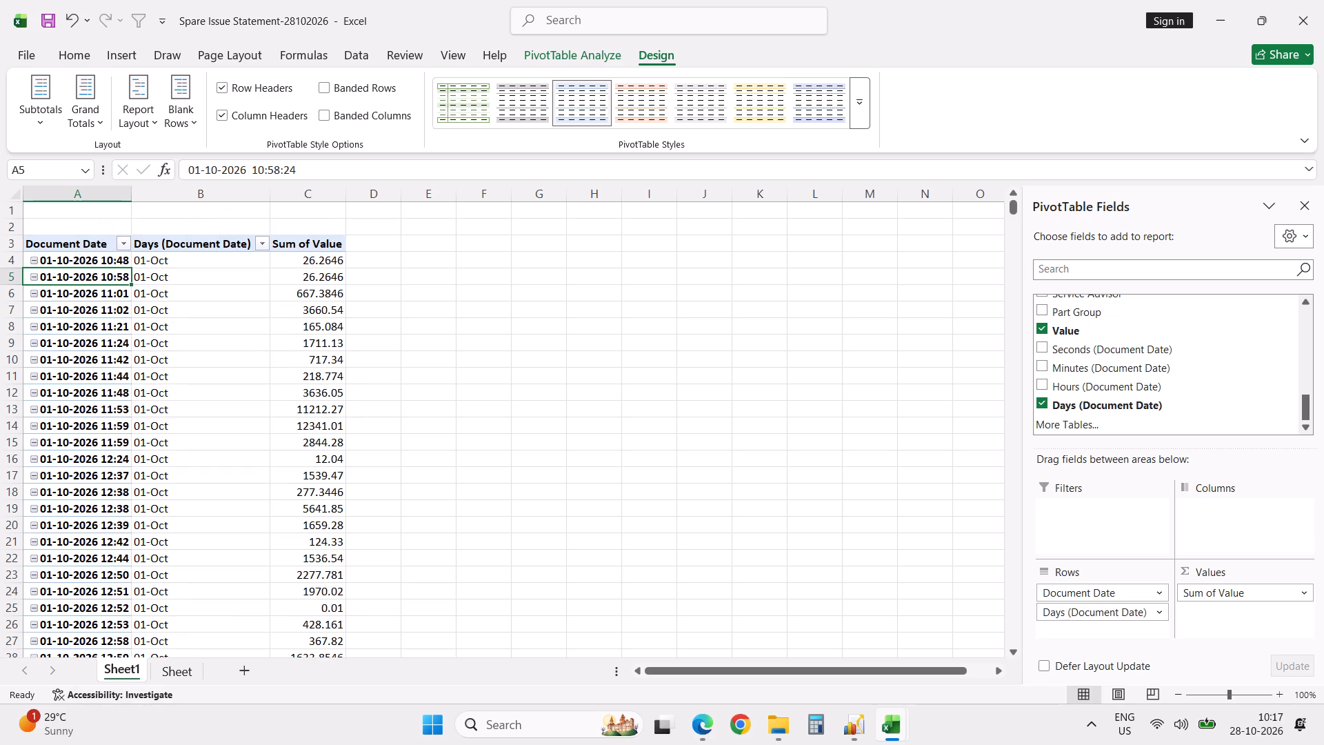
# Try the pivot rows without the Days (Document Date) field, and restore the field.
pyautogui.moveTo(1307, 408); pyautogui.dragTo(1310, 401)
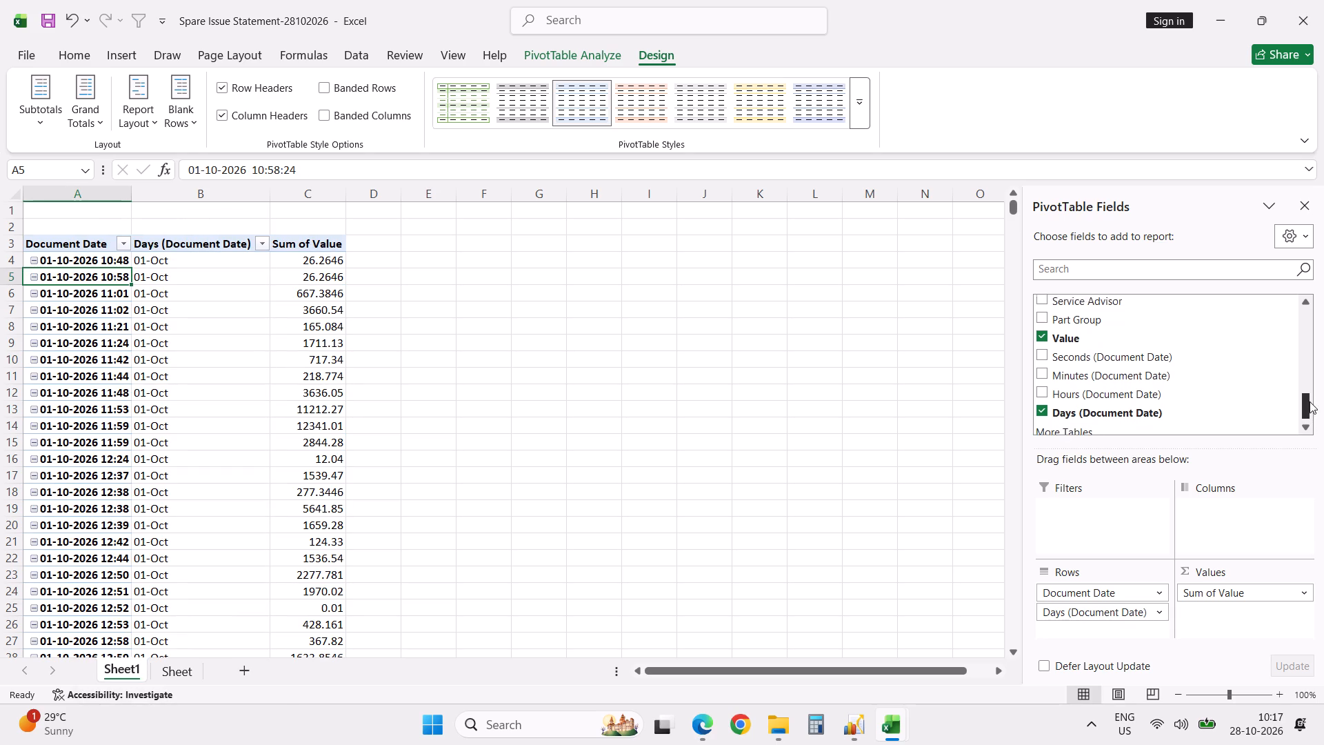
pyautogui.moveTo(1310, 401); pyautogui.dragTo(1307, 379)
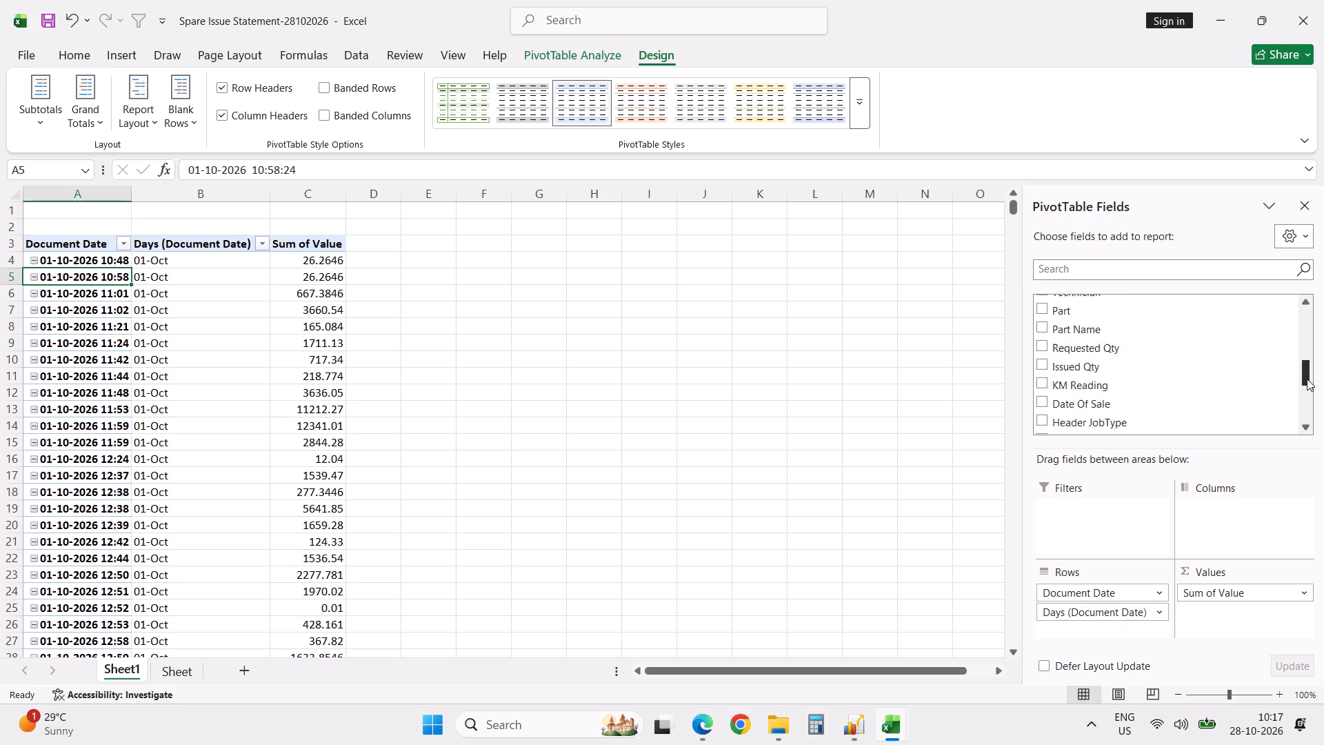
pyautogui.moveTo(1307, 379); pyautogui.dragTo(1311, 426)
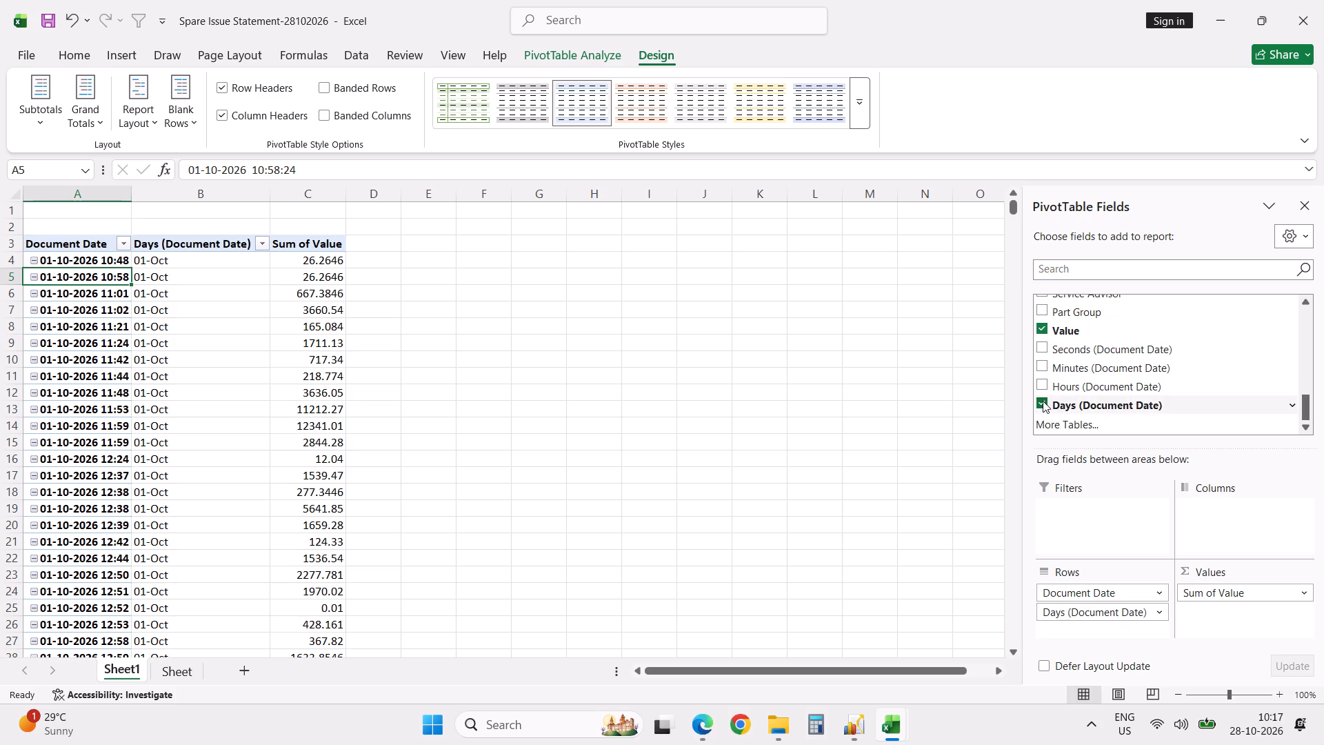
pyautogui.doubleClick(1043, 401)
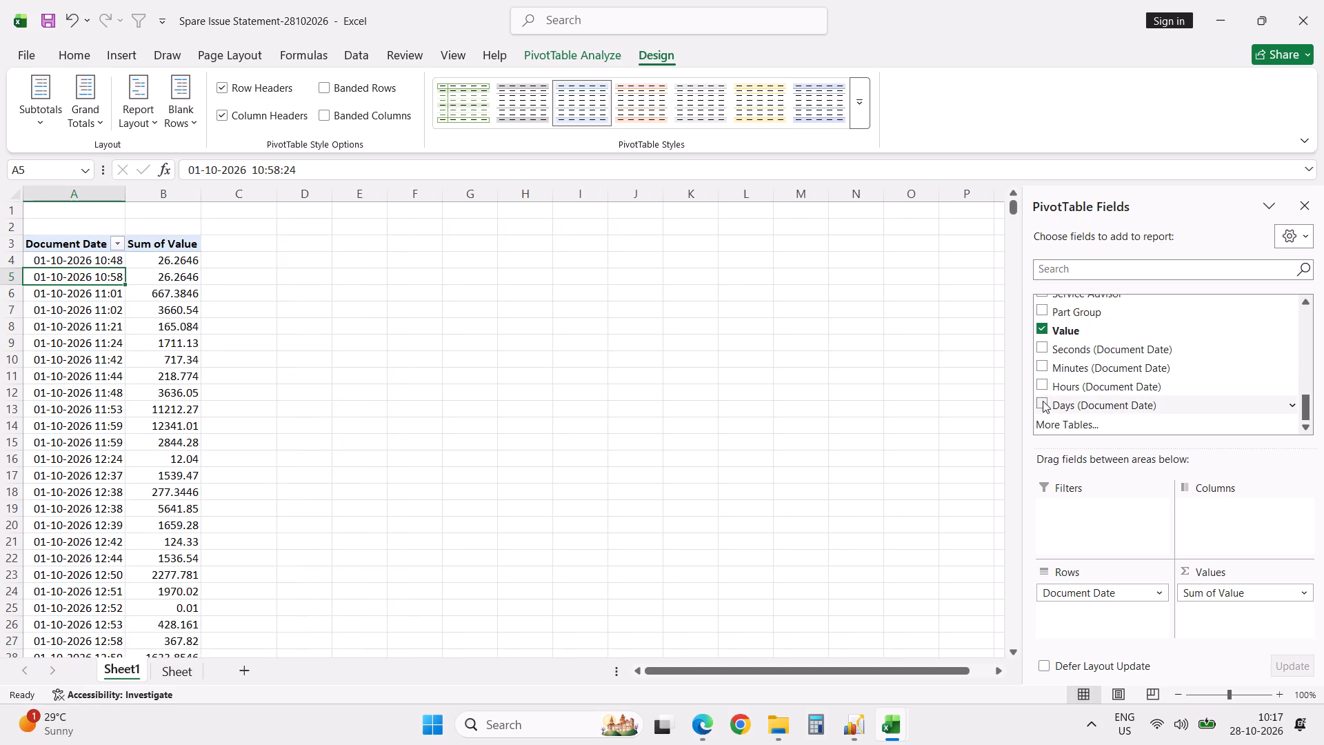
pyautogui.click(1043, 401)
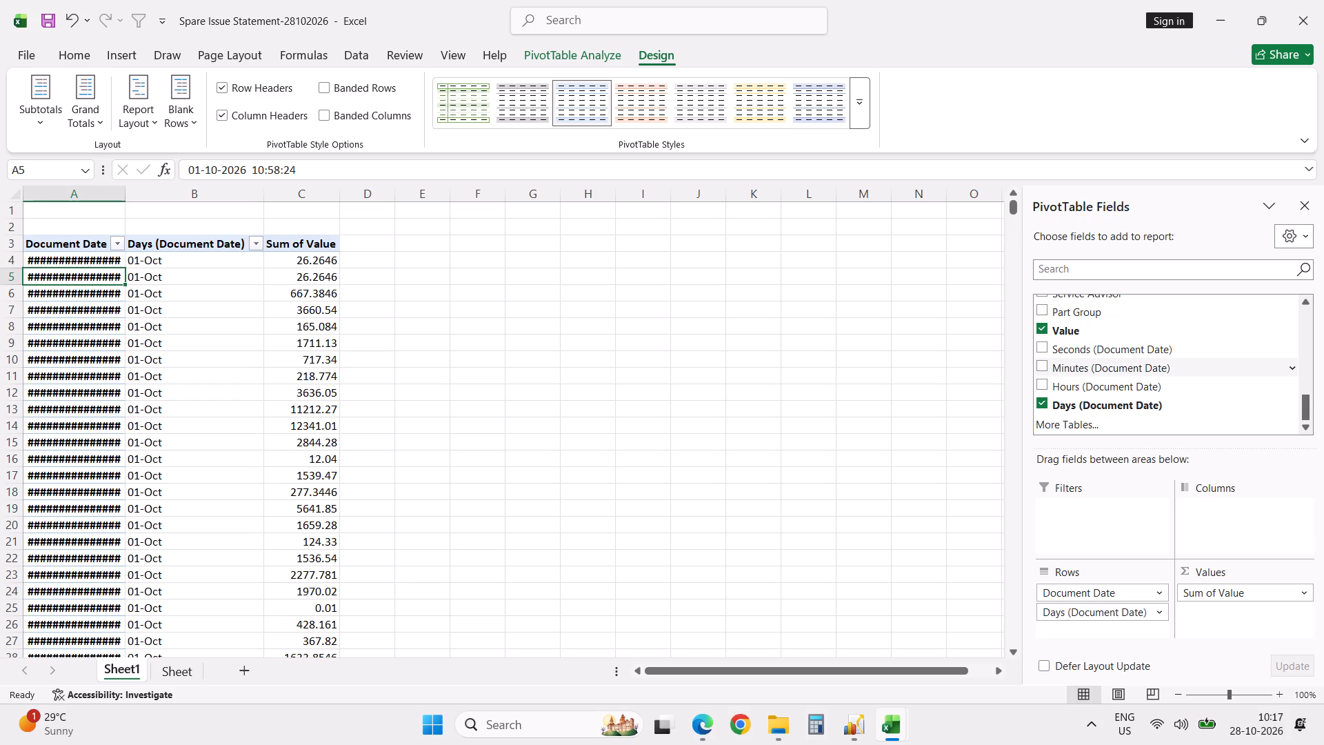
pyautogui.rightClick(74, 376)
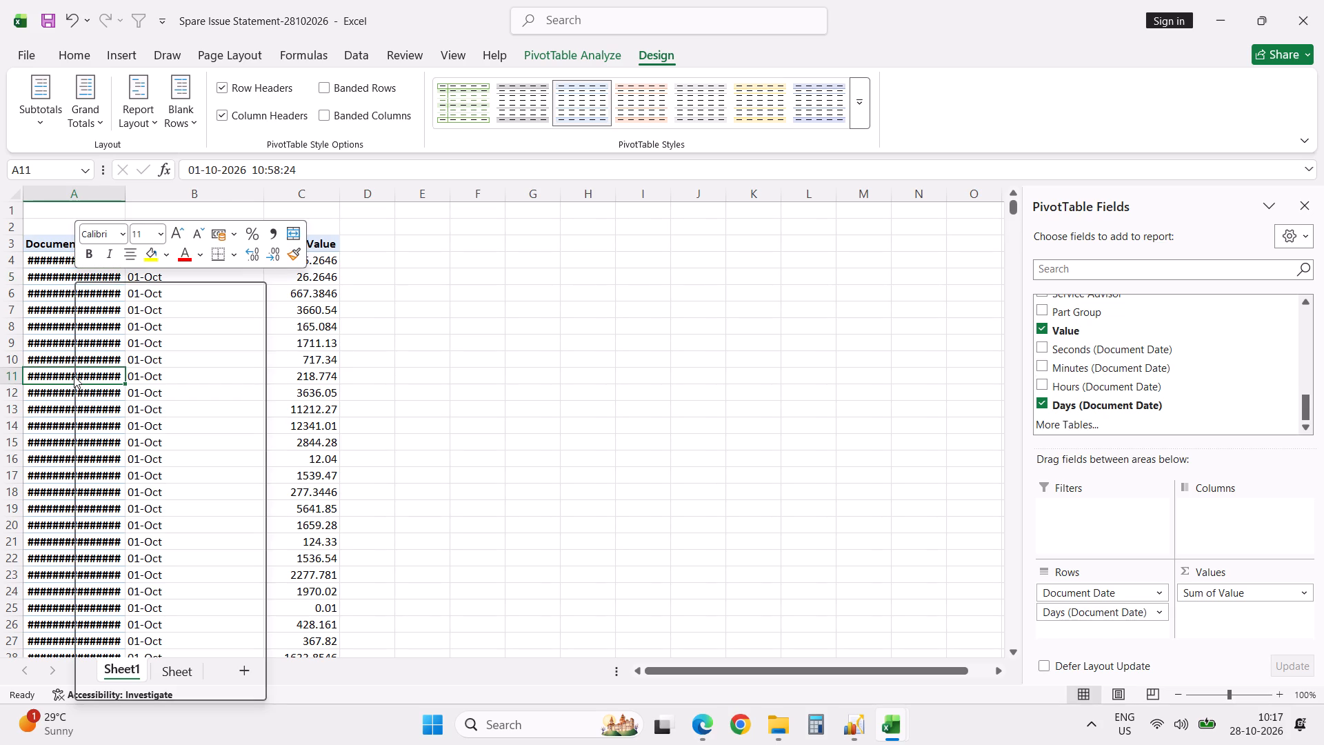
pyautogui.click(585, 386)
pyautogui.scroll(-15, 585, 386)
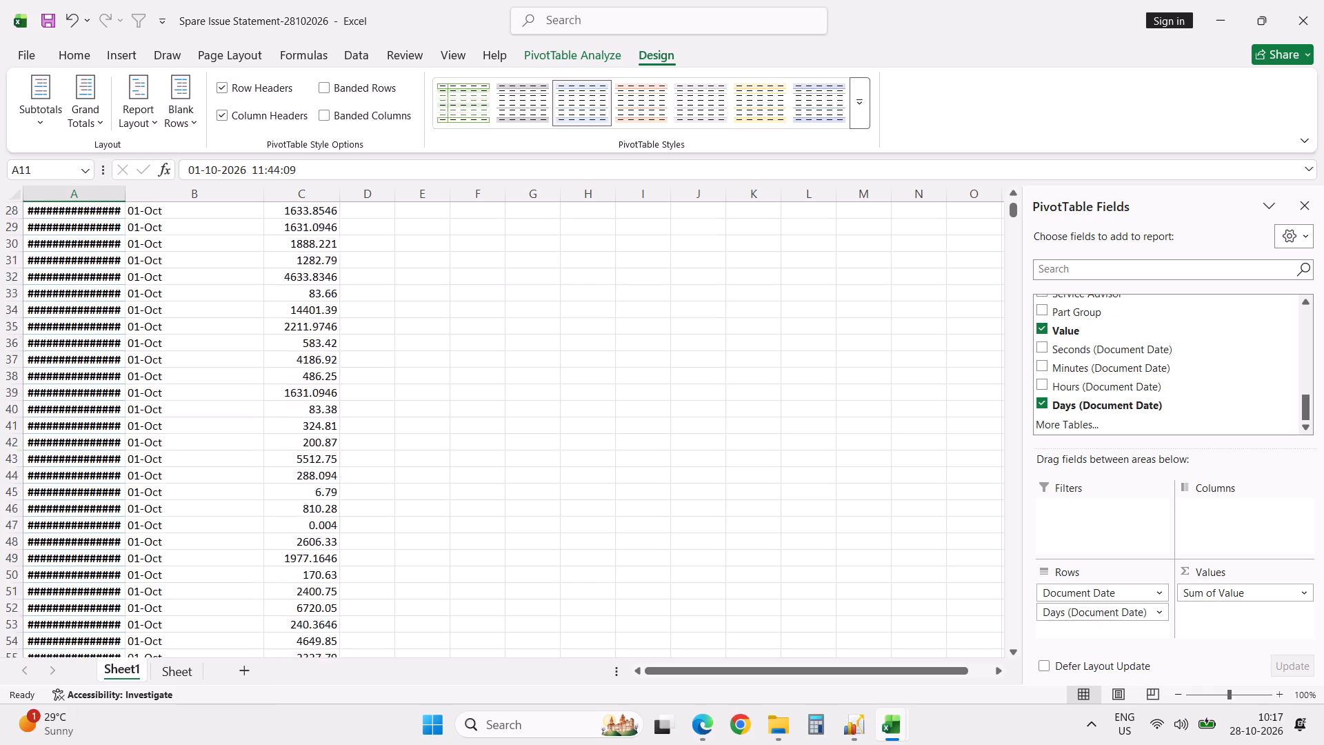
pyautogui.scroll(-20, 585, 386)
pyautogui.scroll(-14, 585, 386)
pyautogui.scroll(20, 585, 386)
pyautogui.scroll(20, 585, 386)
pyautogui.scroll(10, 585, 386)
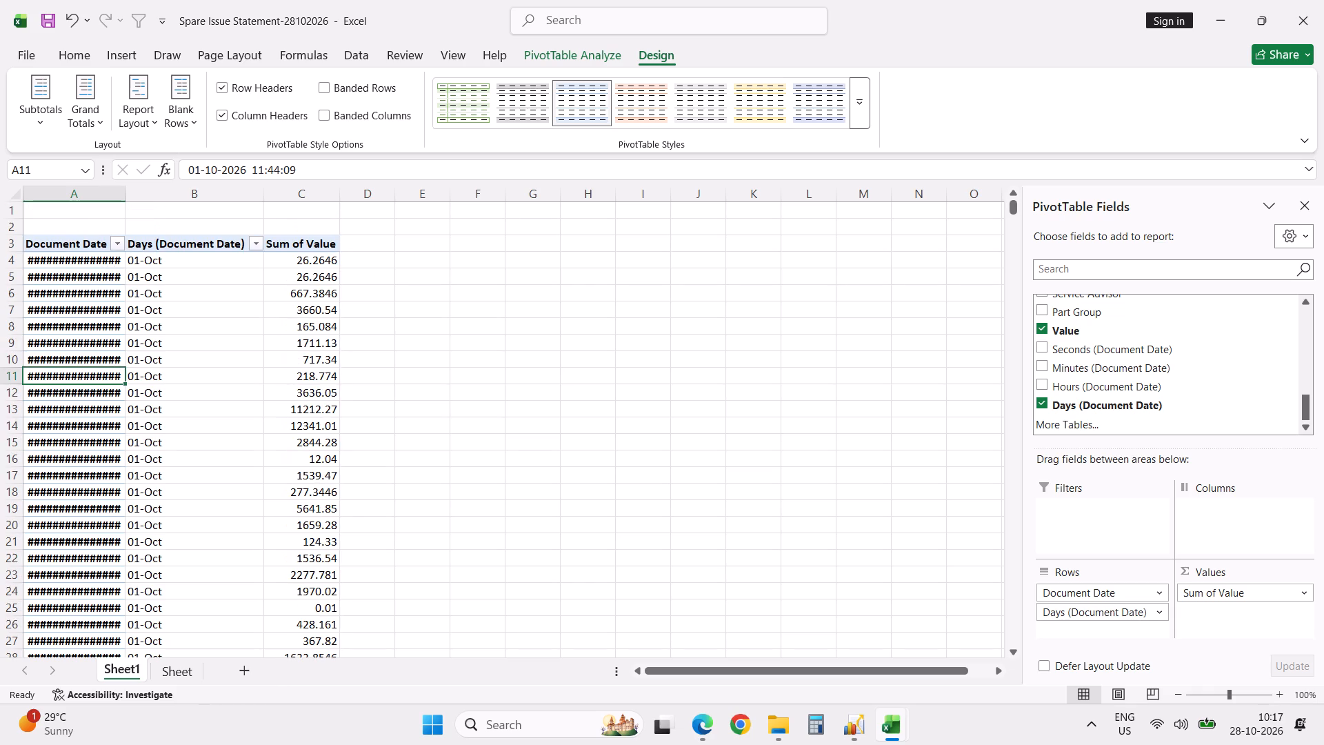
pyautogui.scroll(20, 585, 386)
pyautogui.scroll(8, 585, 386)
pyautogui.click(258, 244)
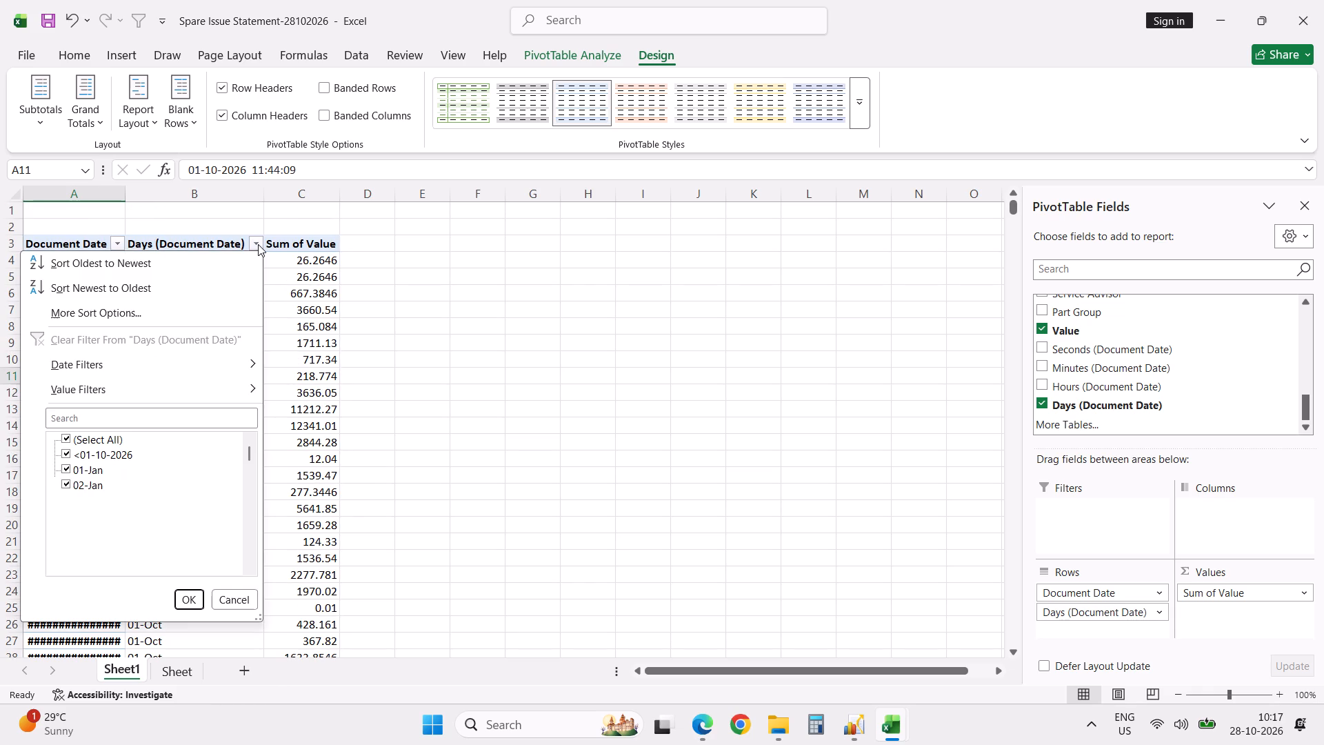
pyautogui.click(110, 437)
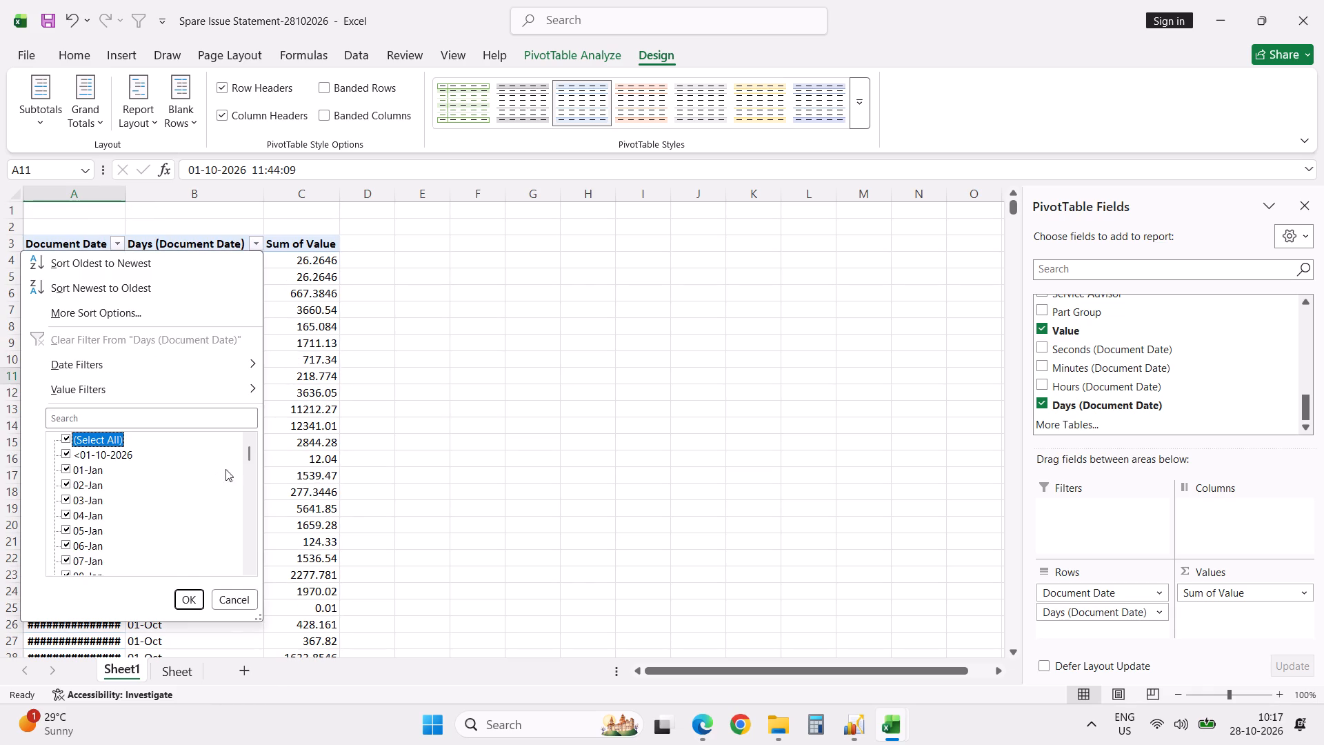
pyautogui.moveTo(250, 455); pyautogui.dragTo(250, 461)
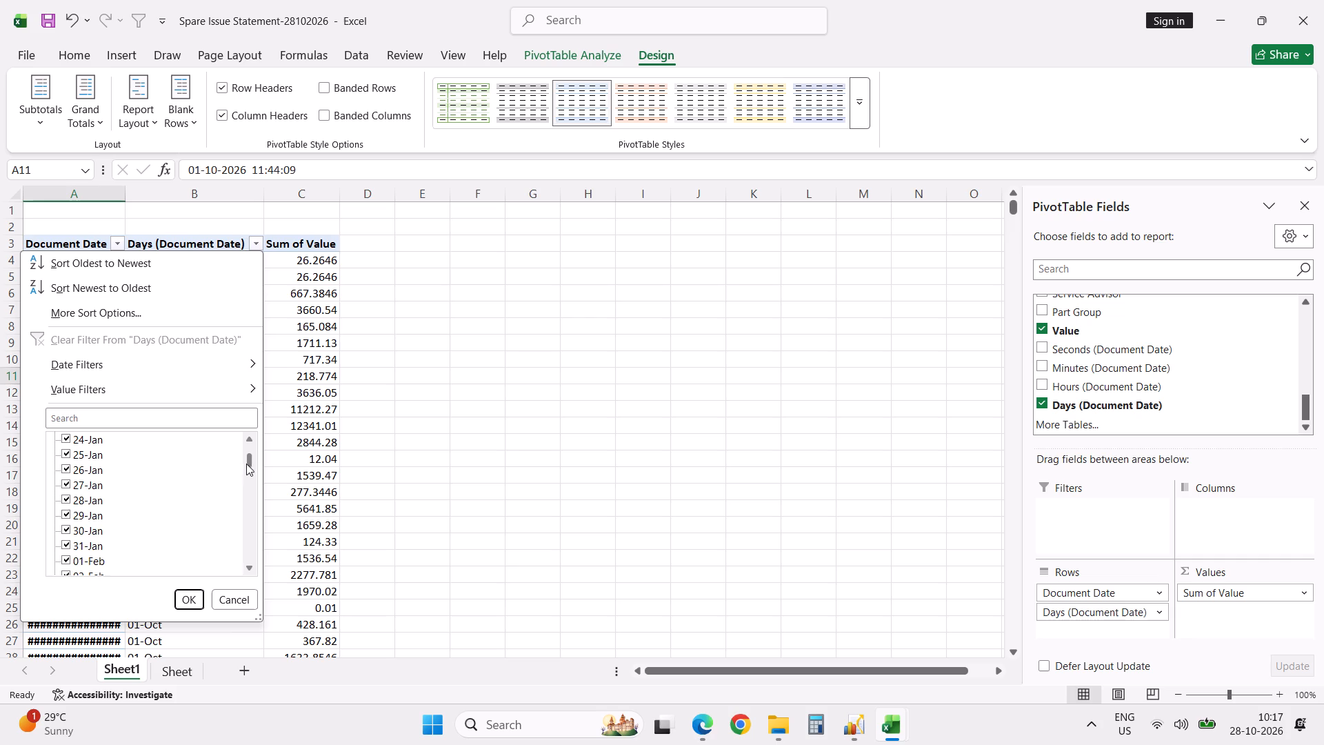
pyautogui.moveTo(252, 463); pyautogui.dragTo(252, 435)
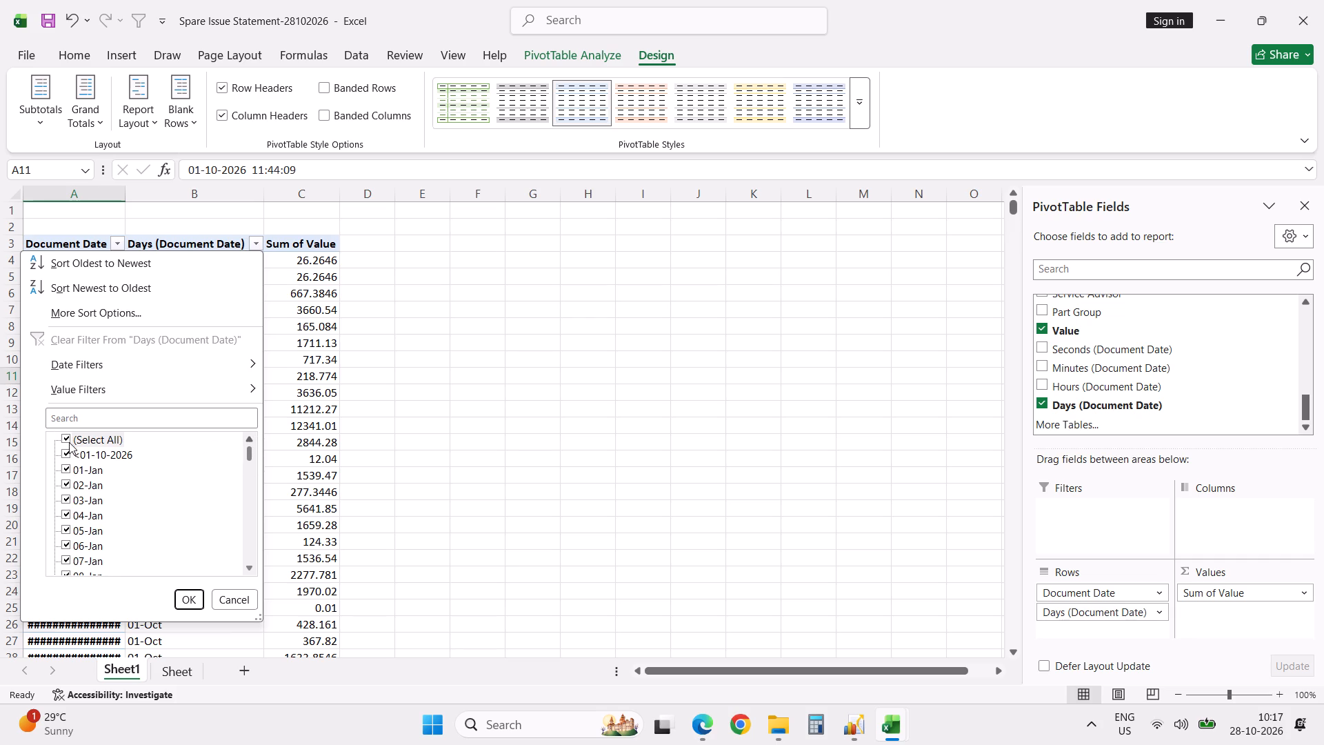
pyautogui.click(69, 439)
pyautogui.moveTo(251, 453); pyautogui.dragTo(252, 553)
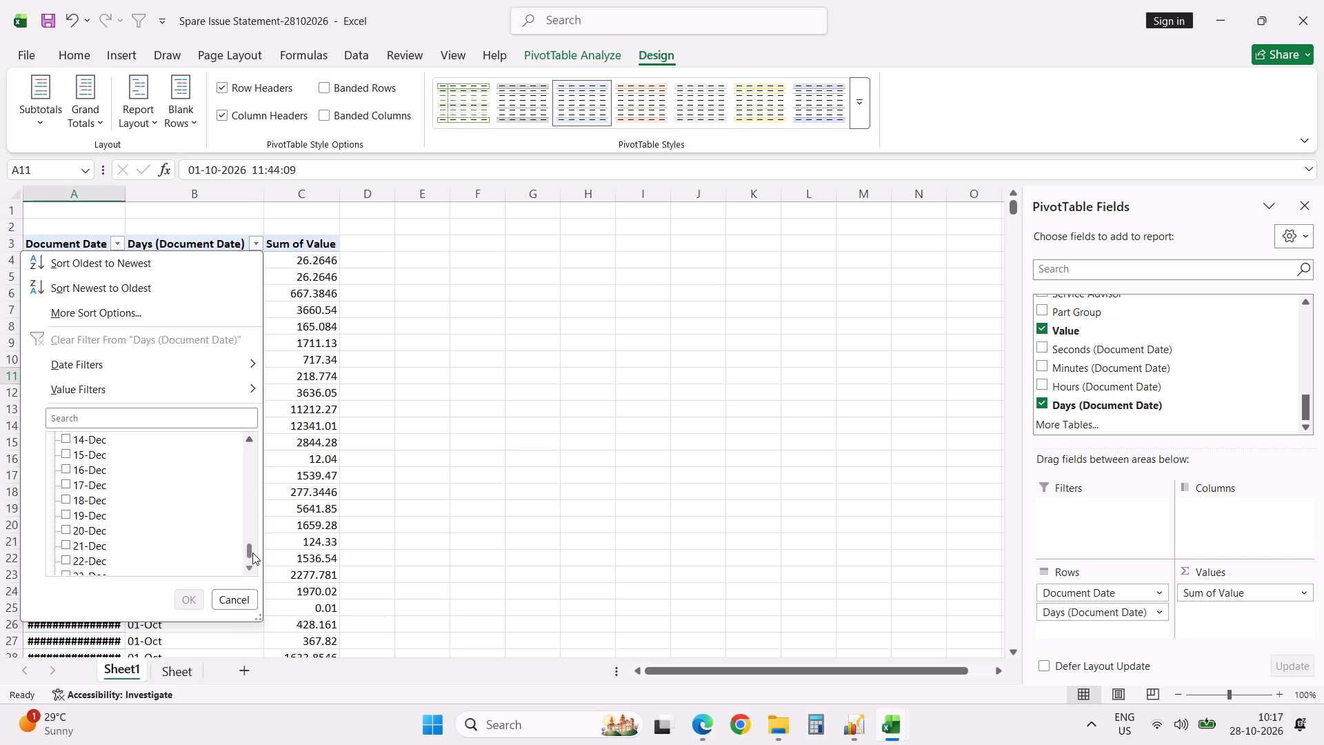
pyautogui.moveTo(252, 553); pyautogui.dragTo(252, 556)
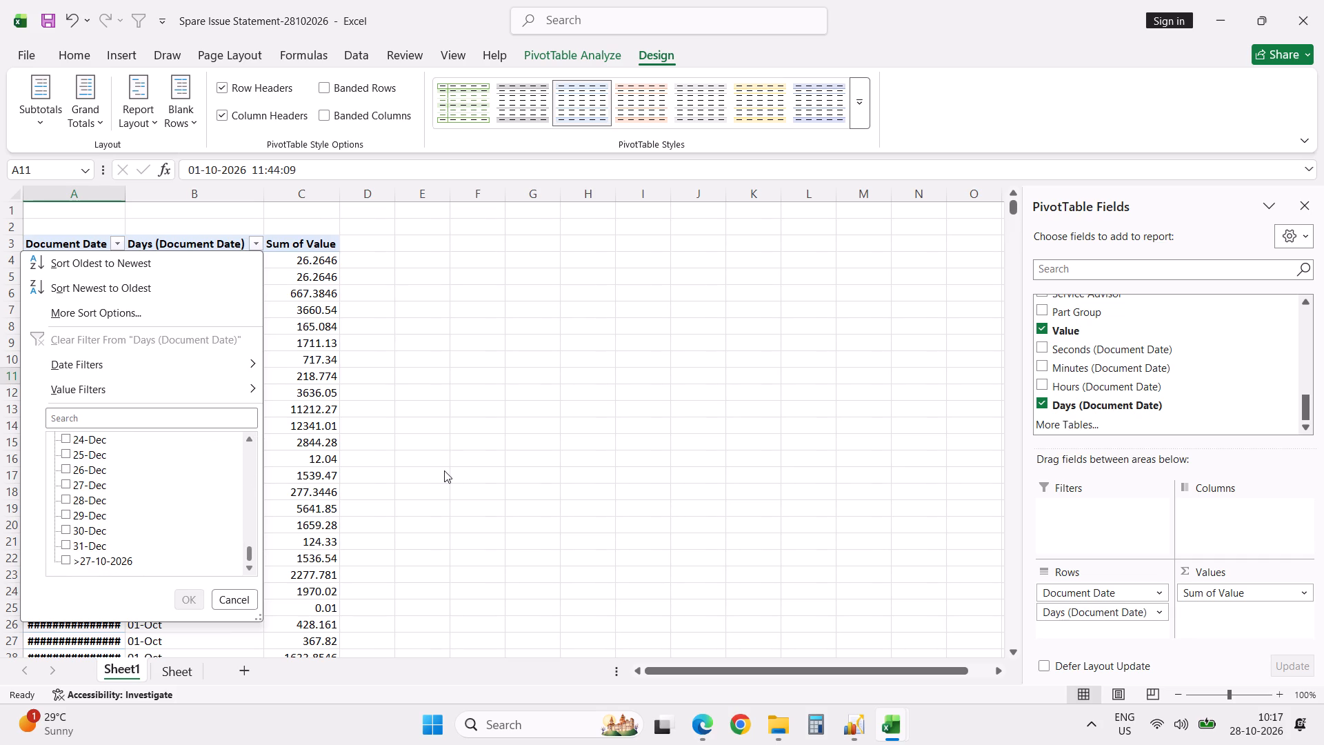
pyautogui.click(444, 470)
# On the data sheet named Sheet, filter Document Date to only 24, 25, 26 and 27 October 2026.
pyautogui.click(184, 670)
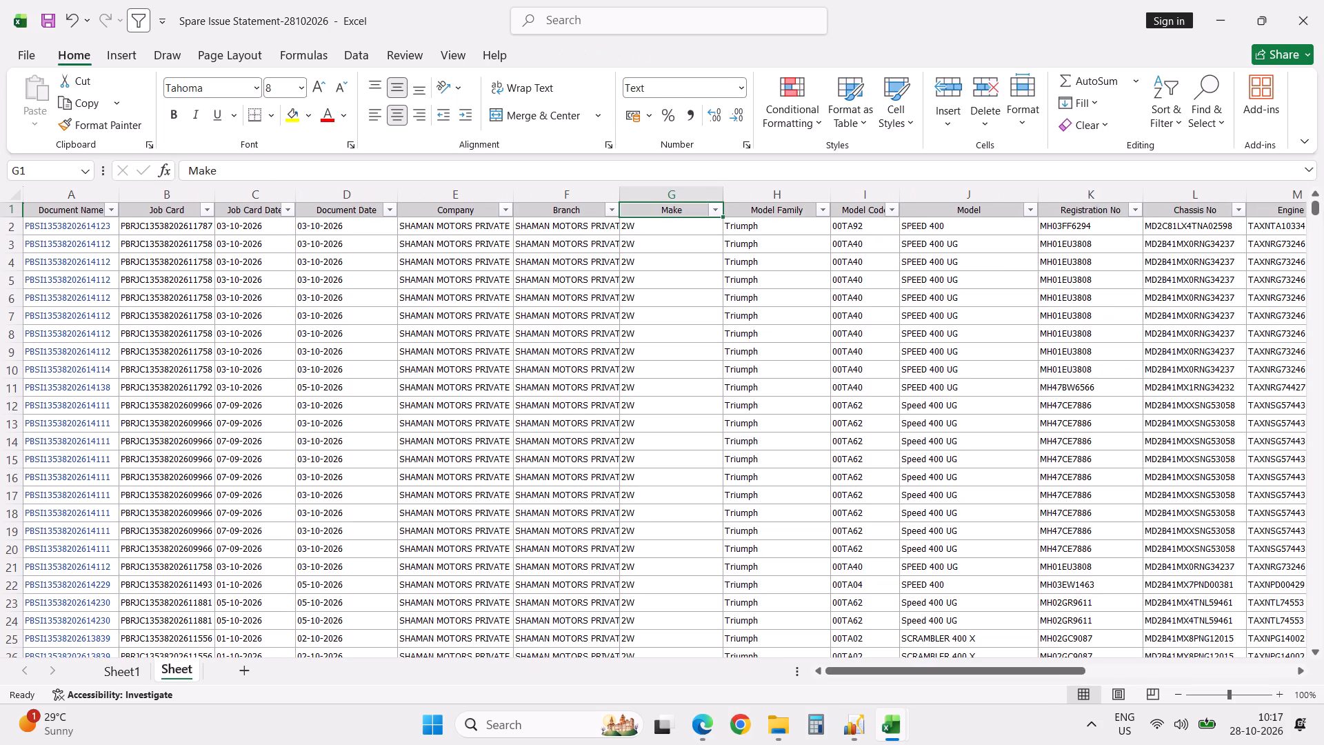
pyautogui.click(391, 209)
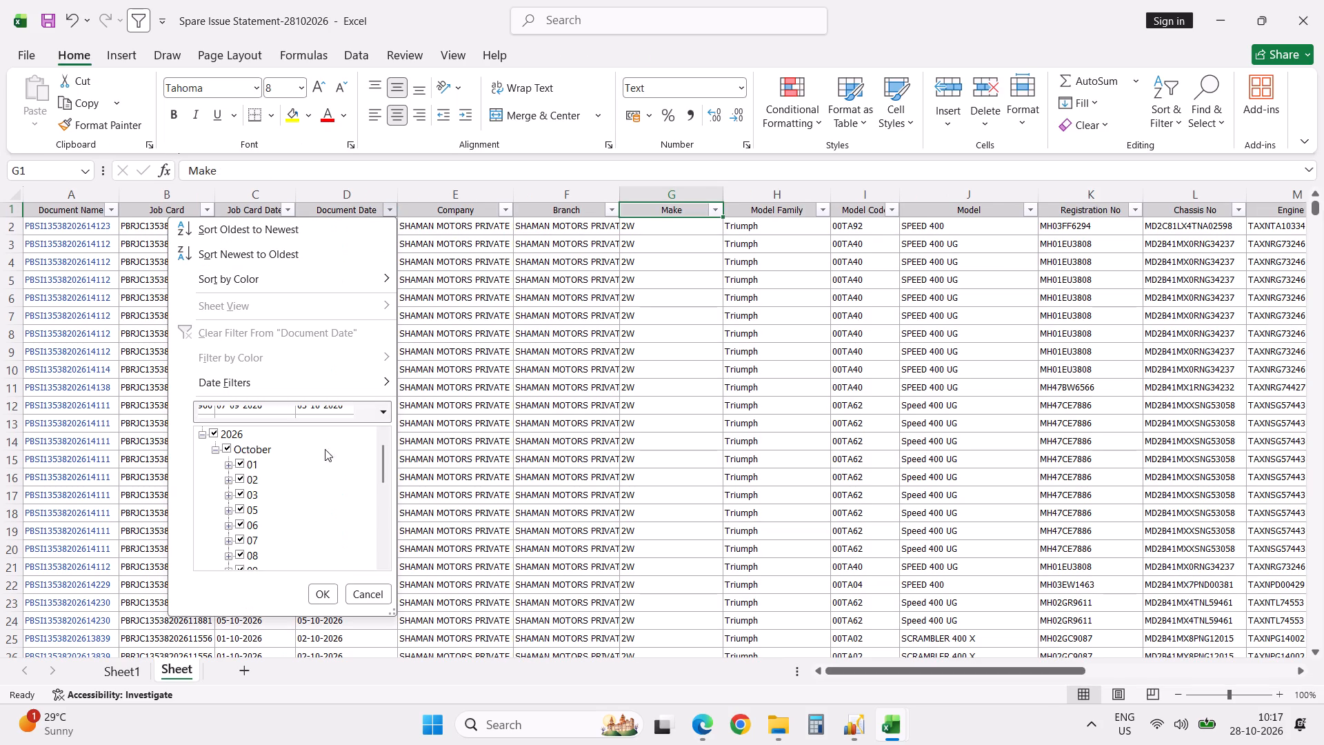
pyautogui.click(263, 448)
pyautogui.moveTo(385, 464); pyautogui.dragTo(383, 547)
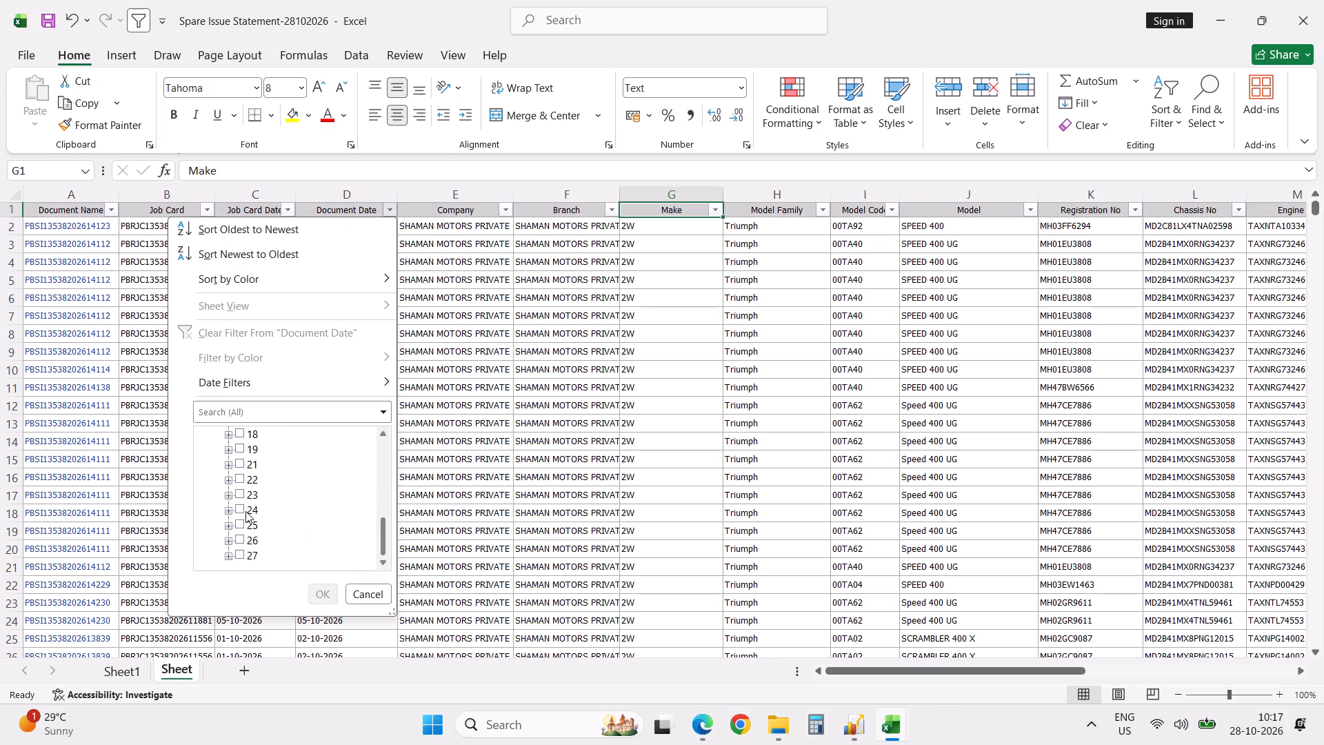
pyautogui.click(245, 509)
pyautogui.click(241, 528)
pyautogui.click(241, 539)
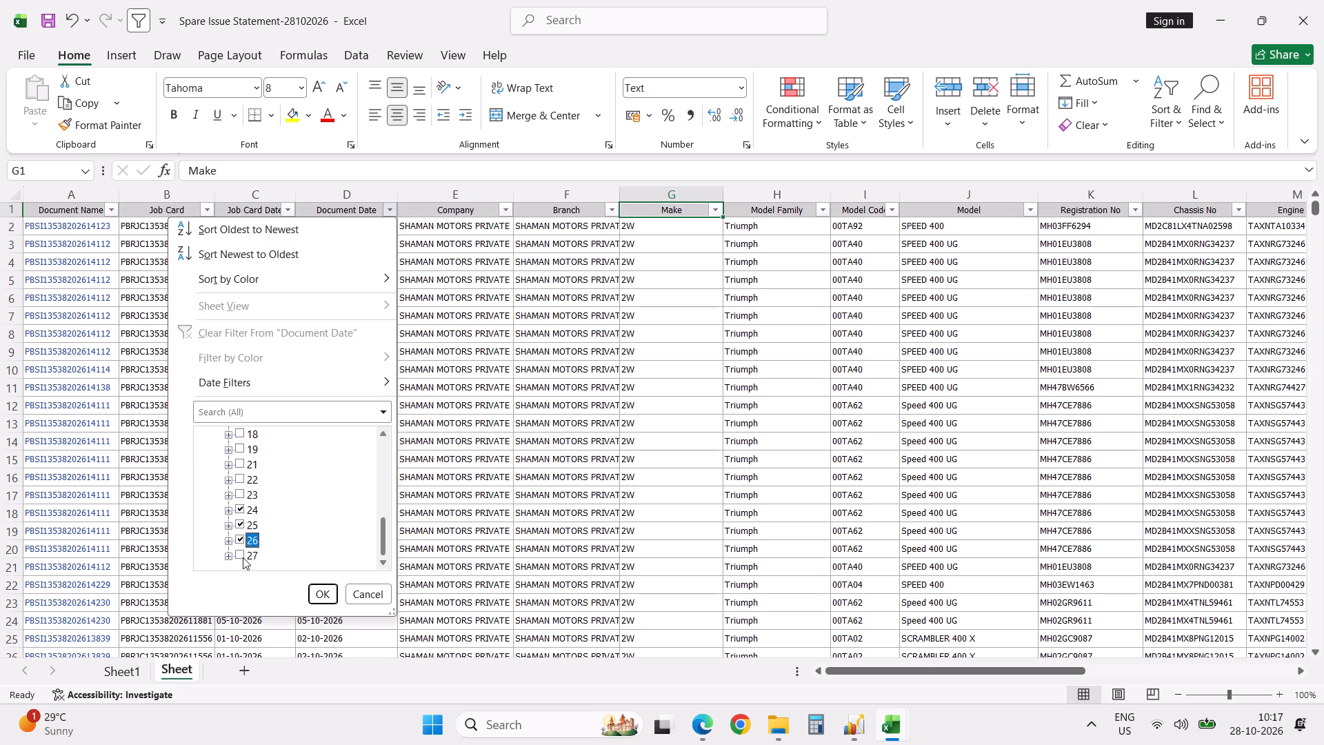
pyautogui.click(243, 558)
pyautogui.click(324, 590)
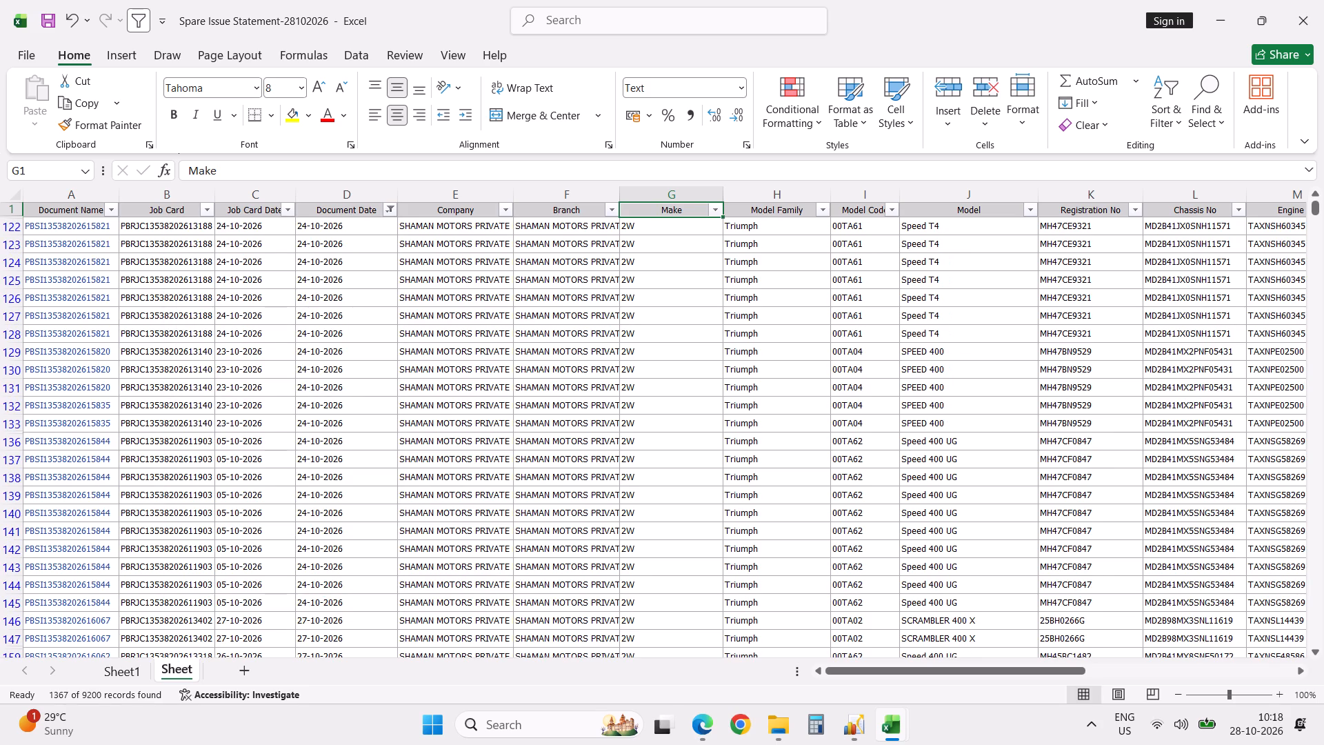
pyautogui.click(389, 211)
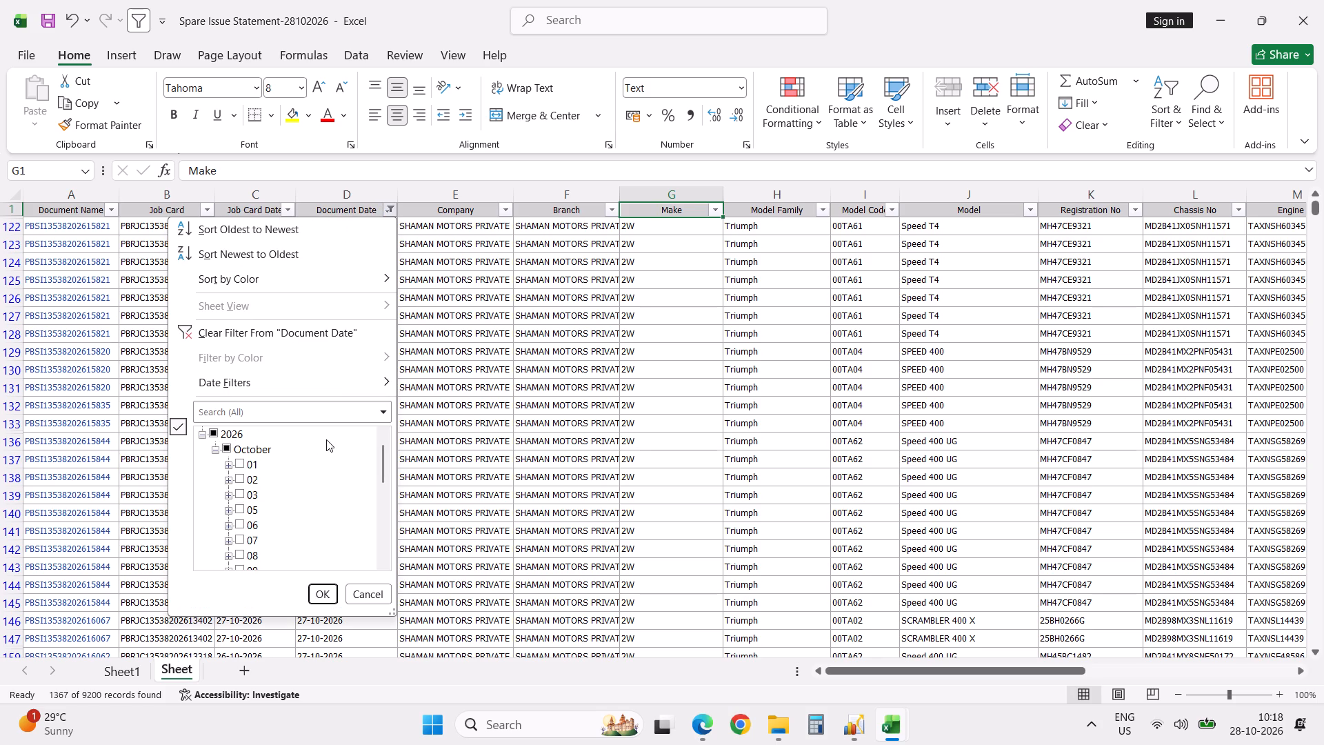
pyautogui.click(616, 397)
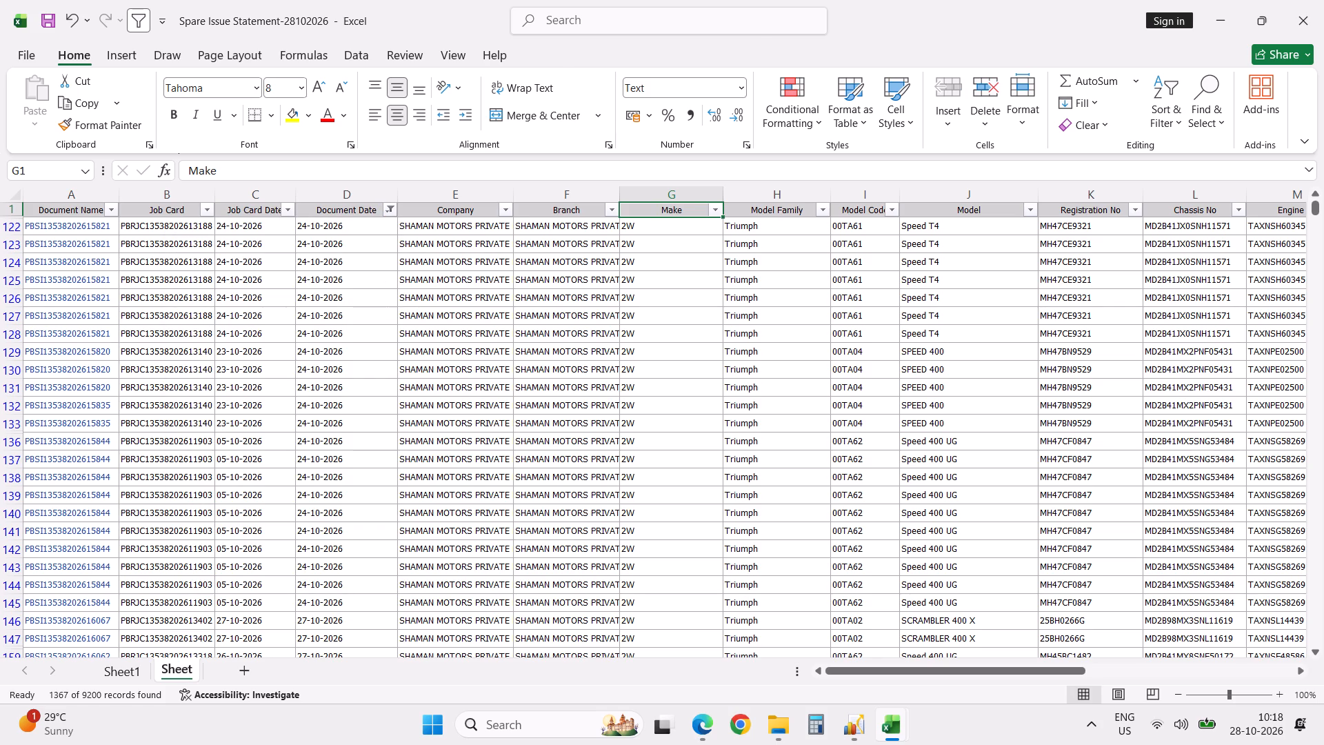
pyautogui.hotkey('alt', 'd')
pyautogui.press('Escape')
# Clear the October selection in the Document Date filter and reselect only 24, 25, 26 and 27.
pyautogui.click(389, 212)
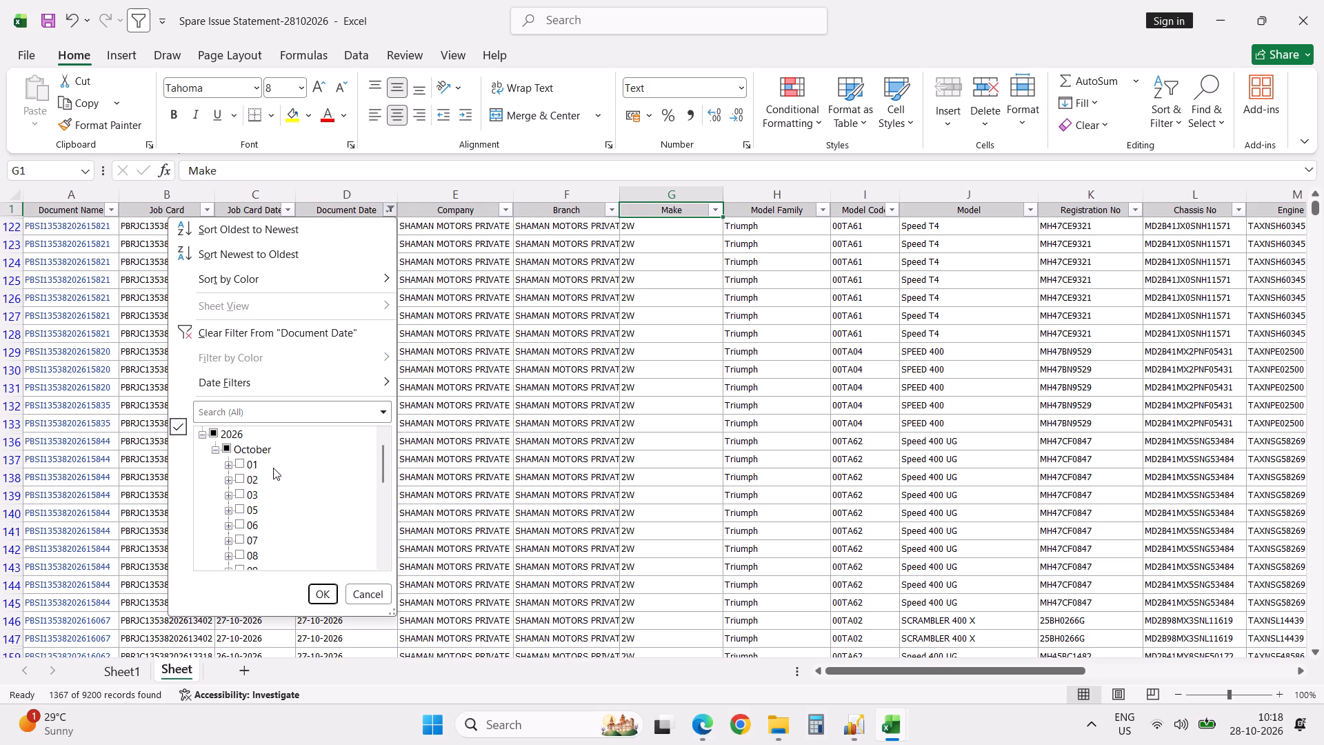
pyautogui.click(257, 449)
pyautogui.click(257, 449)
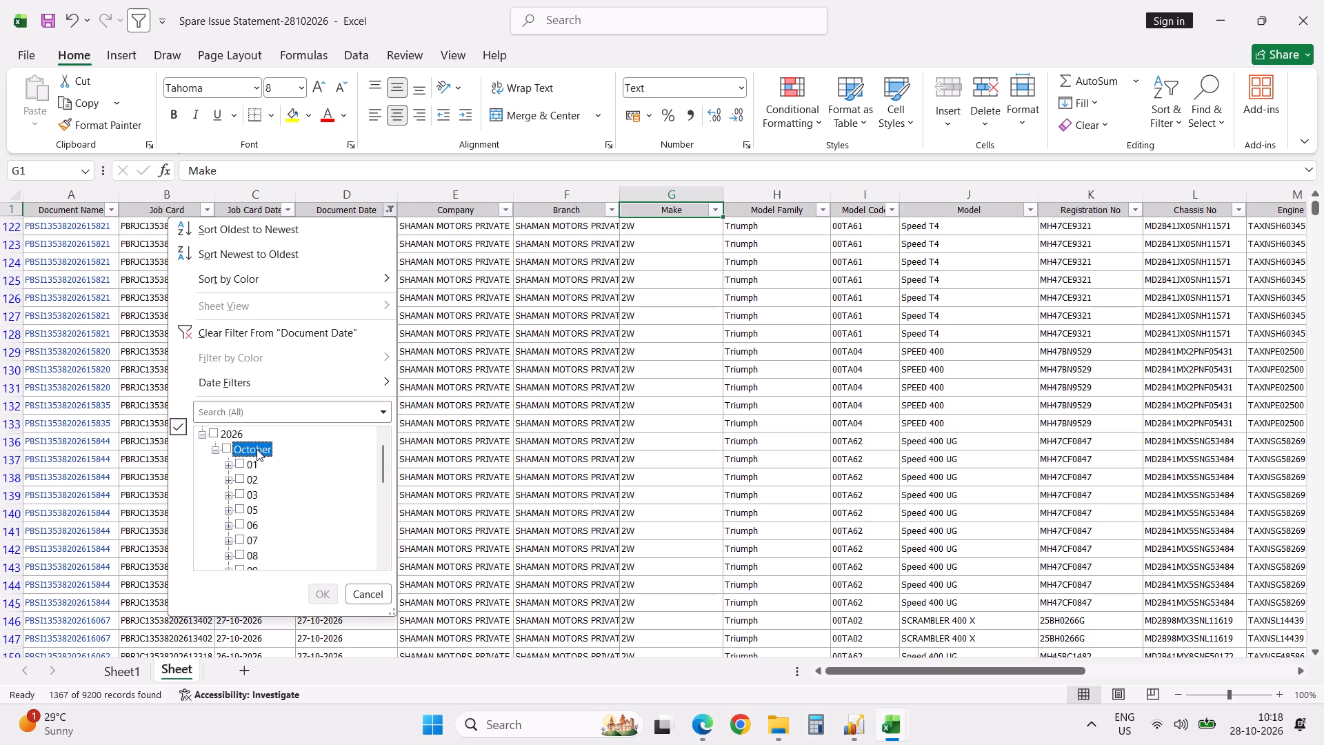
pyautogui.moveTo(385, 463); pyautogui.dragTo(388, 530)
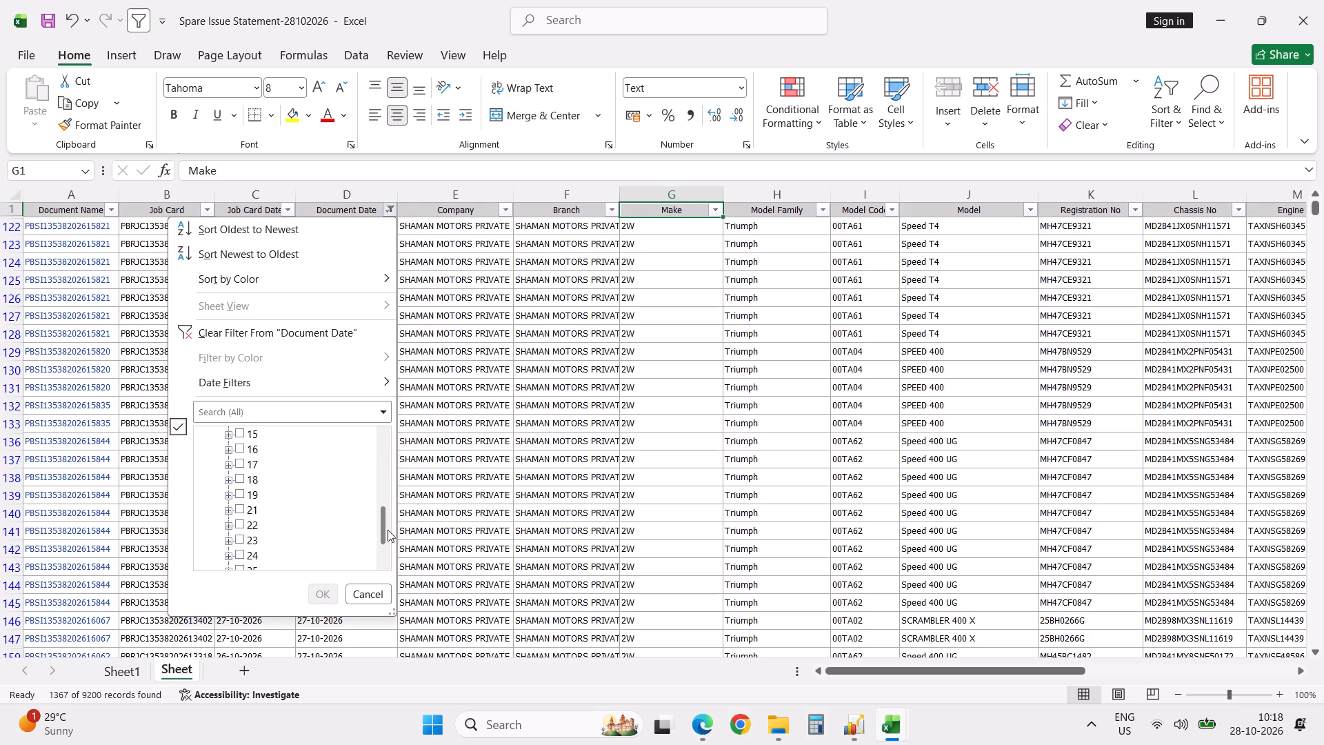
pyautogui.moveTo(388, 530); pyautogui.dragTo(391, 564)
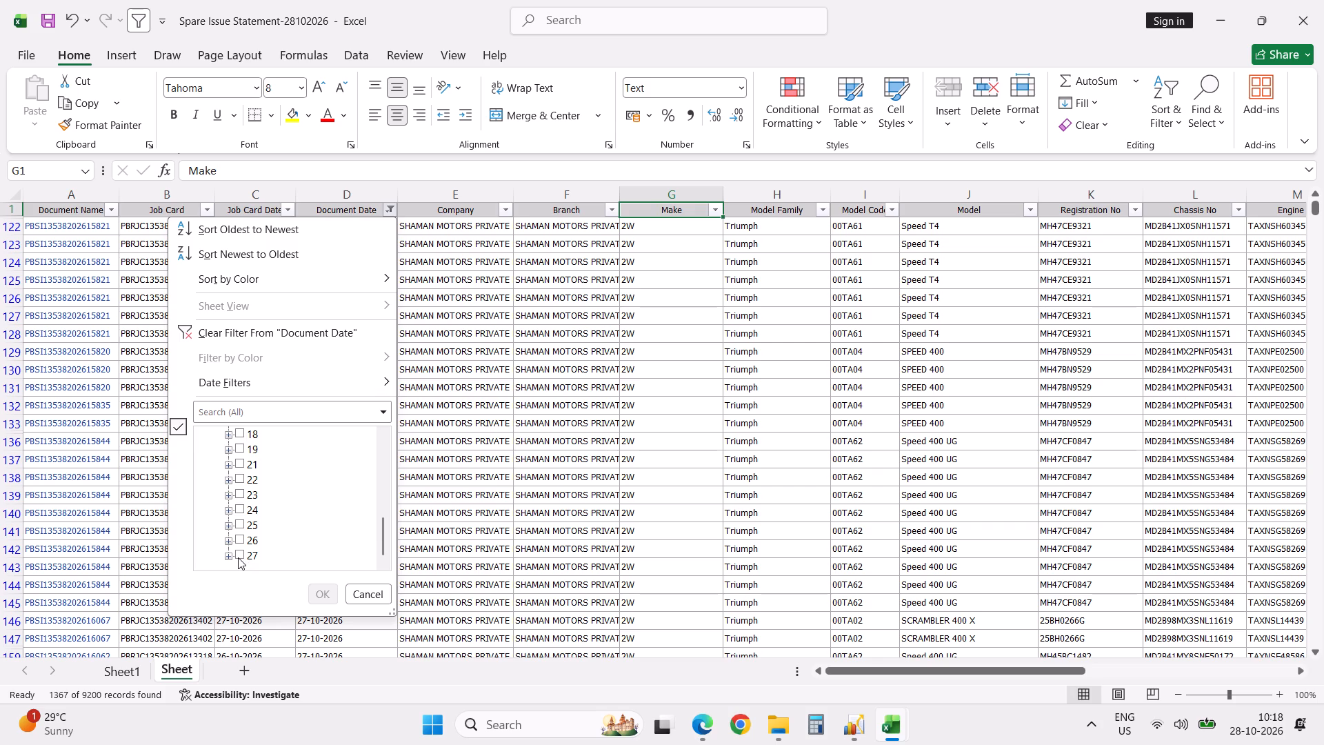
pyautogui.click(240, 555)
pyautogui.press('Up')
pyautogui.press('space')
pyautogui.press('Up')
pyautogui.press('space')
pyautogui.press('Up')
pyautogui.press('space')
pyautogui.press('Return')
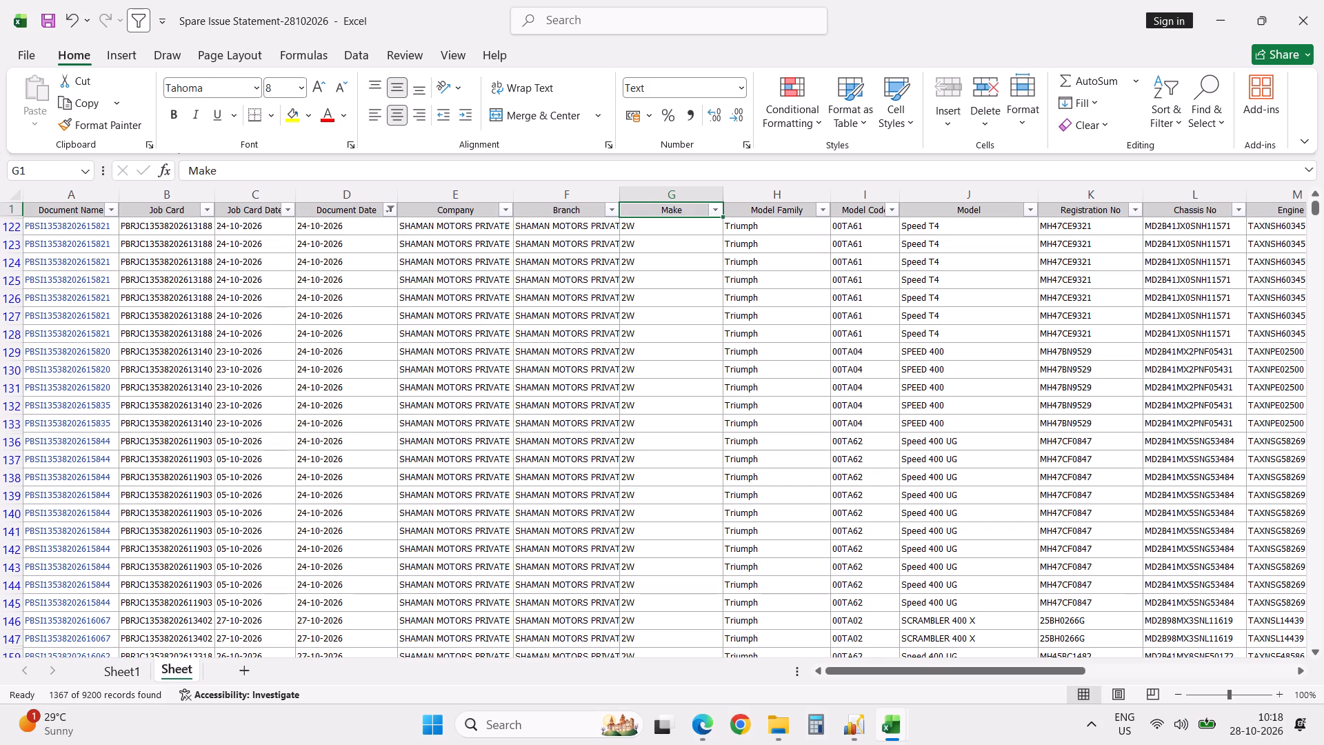
# Copy the filtered statement rows with their headers from the data sheet into a new sheet.
pyautogui.press('Left')
pyautogui.hotkey('ctrl', 'Left')
pyautogui.hotkey('ctrl', 'shift', 'Down')
pyautogui.hotkey('ctrl', 'shift', 'Right')
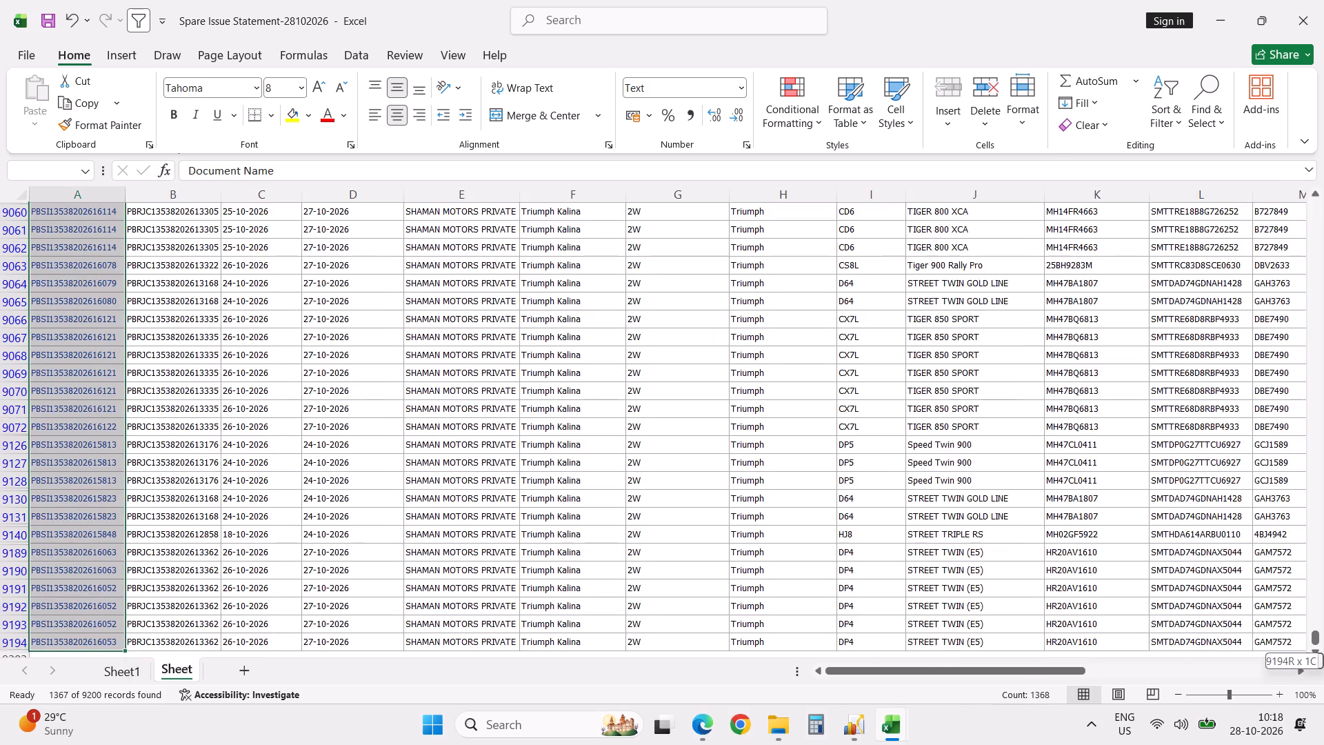
pyautogui.hotkey('ctrl', 'c')
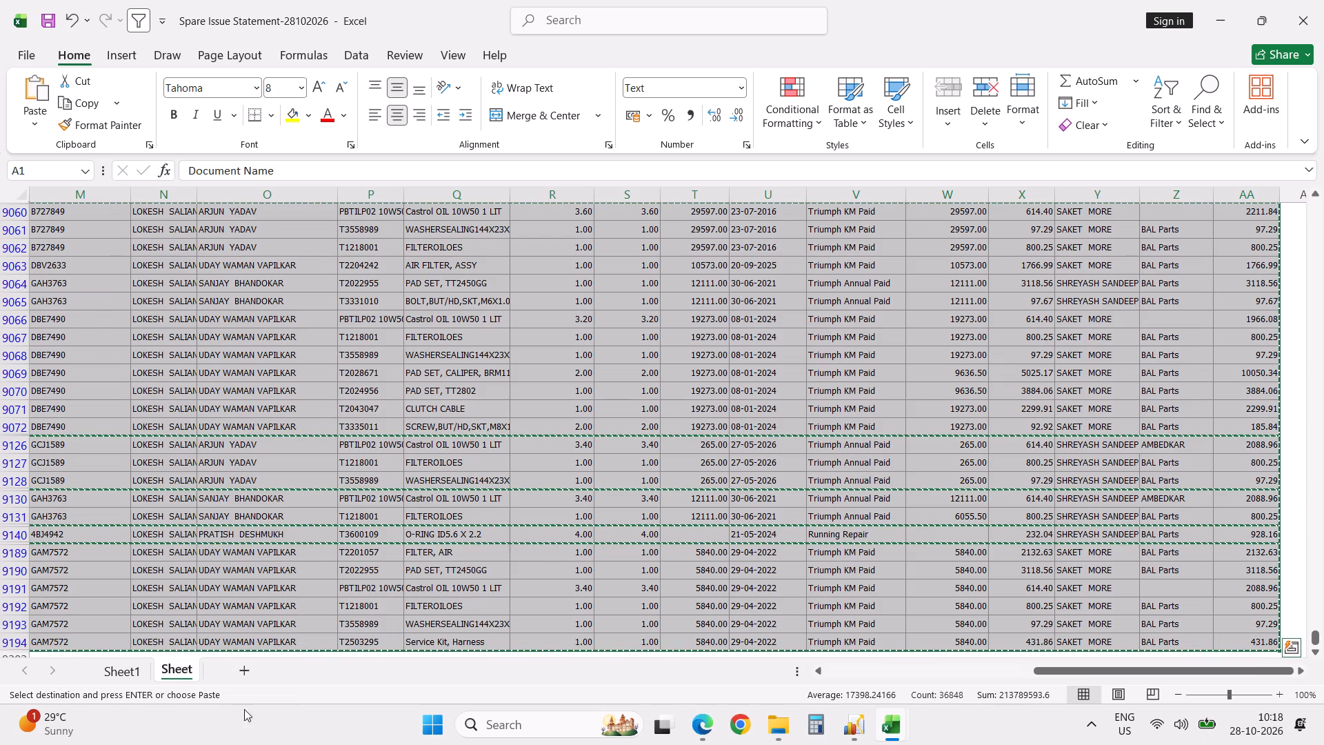
pyautogui.click(248, 668)
pyautogui.hotkey('ctrl', 'v')
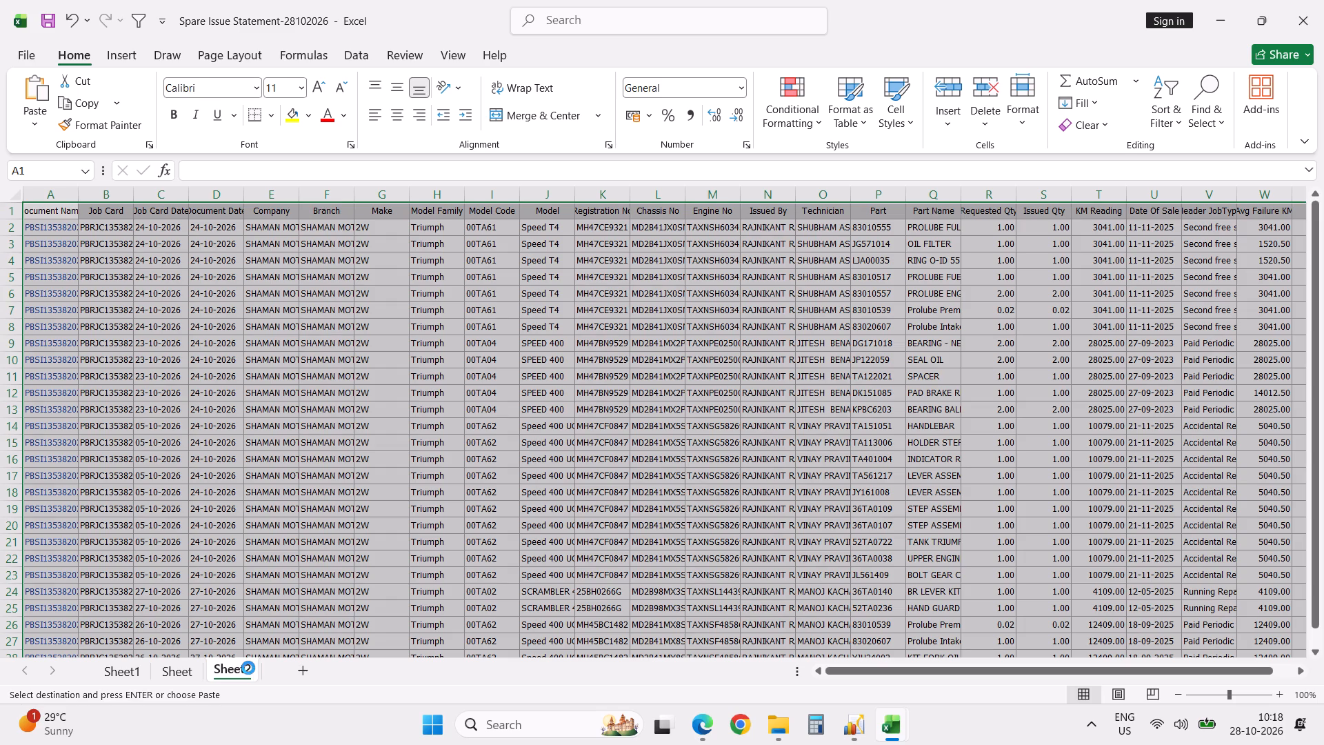
# Add filters to the header row of Sheet2 and filter Document Date to only 24 October 2026.
pyautogui.click(226, 212)
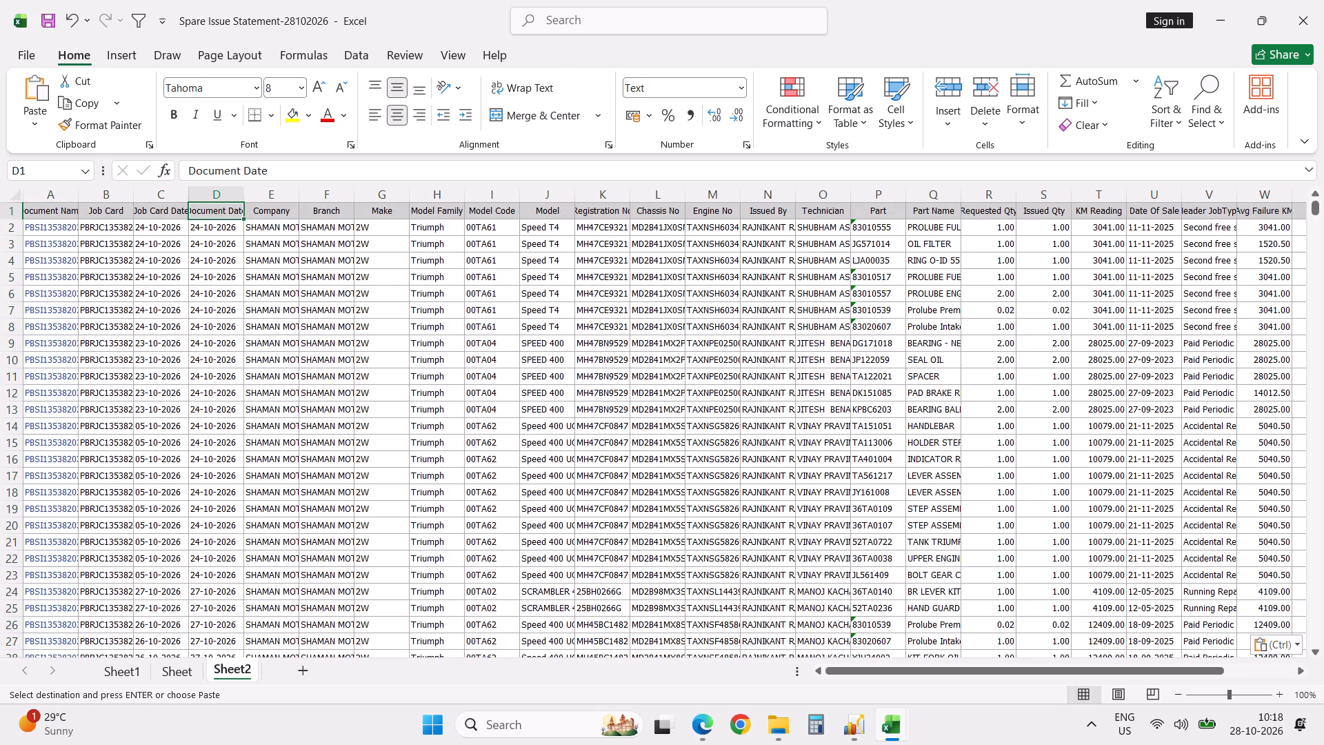
pyautogui.write('dff')
pyautogui.click(236, 212)
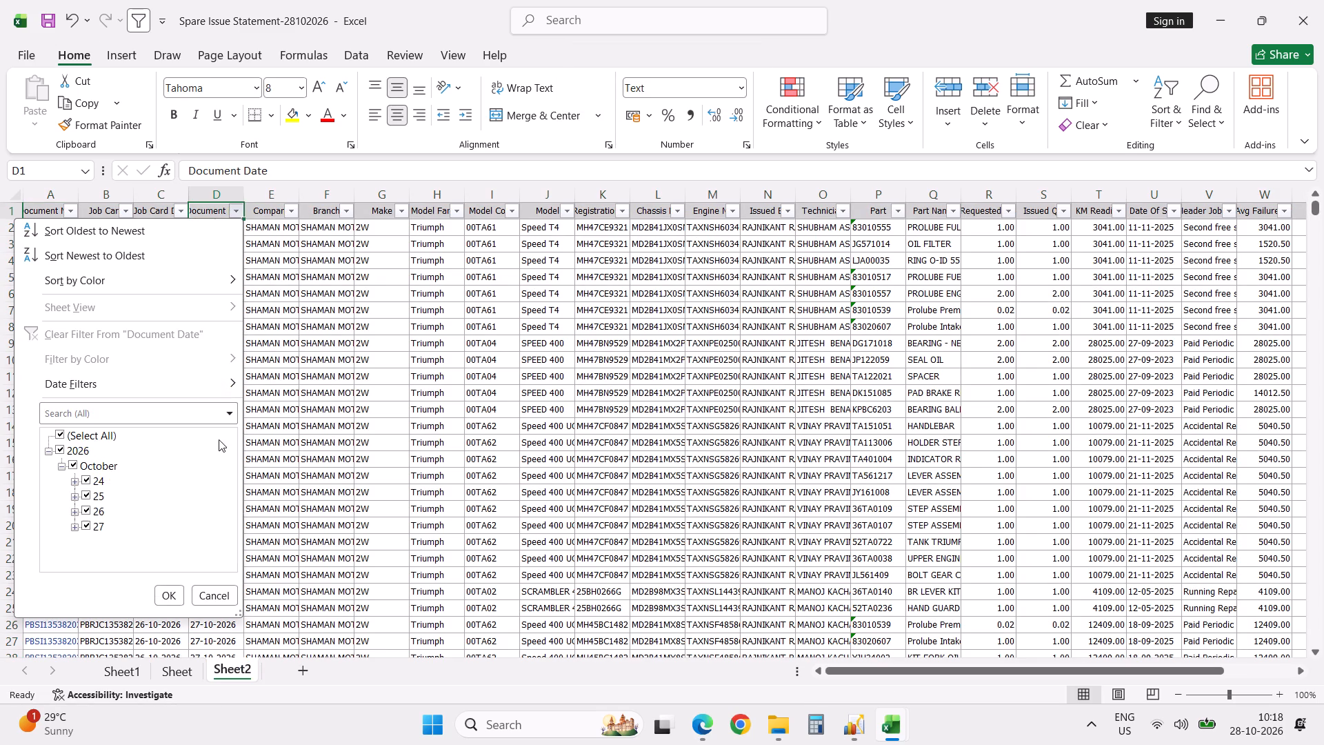
pyautogui.click(104, 434)
pyautogui.click(88, 481)
pyautogui.click(170, 591)
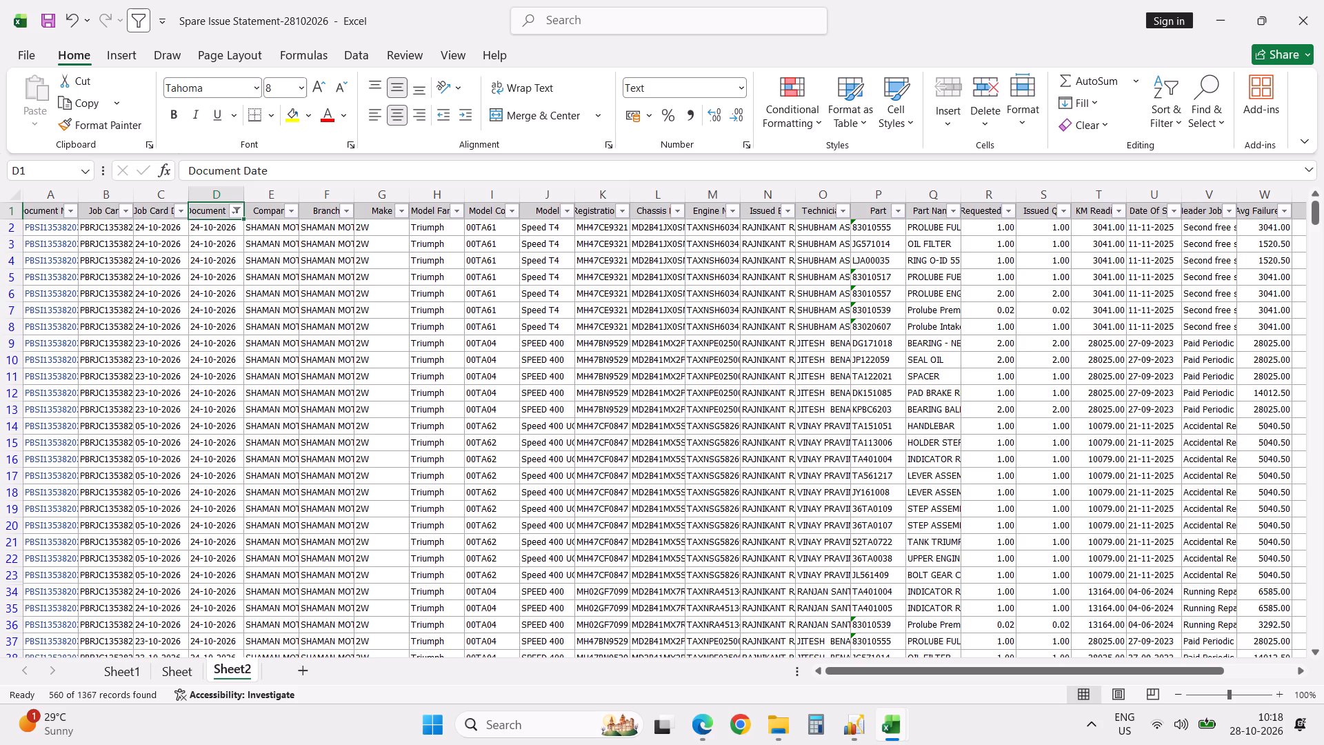
# Select all visible Value entries for 24 October to get their sum, and display them without decimals.
pyautogui.click(596, 212)
pyautogui.hotkey('ctrl', 'Right')
pyautogui.press('Down')
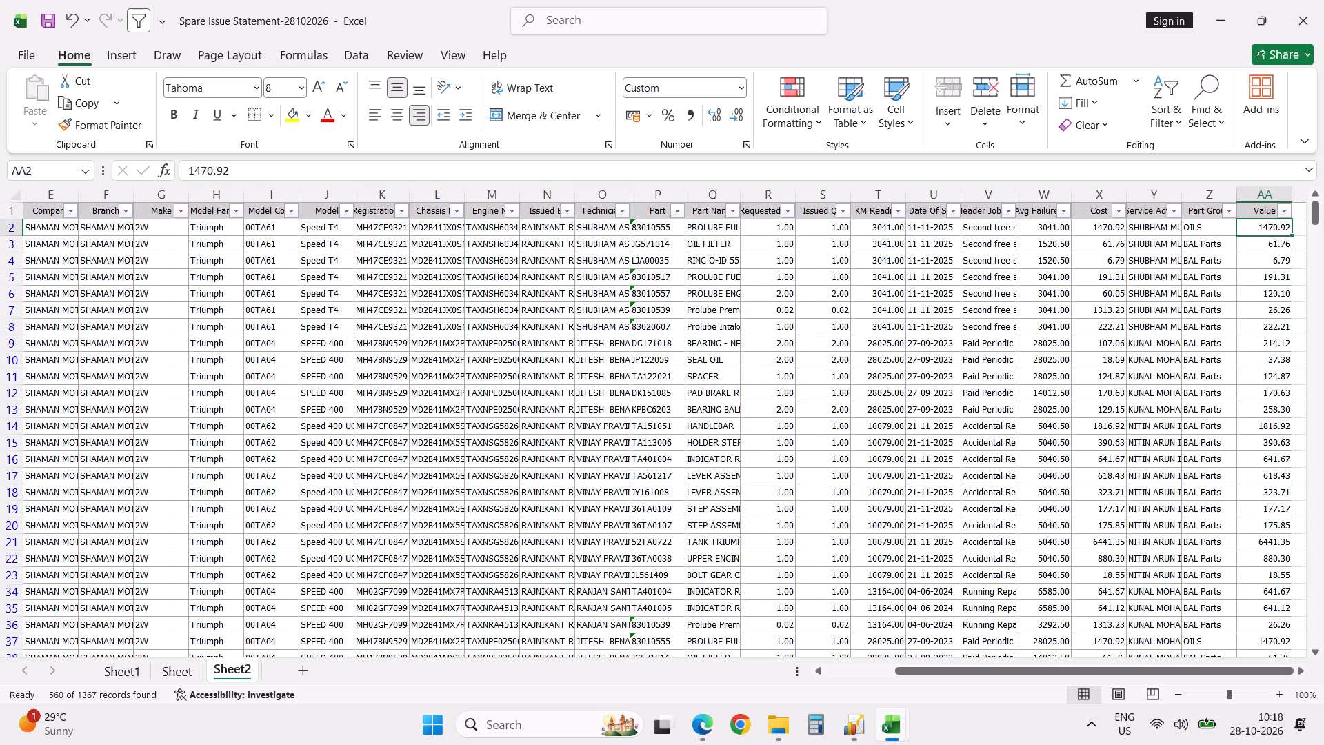
pyautogui.hotkey('ctrl', 'shift', 'Down')
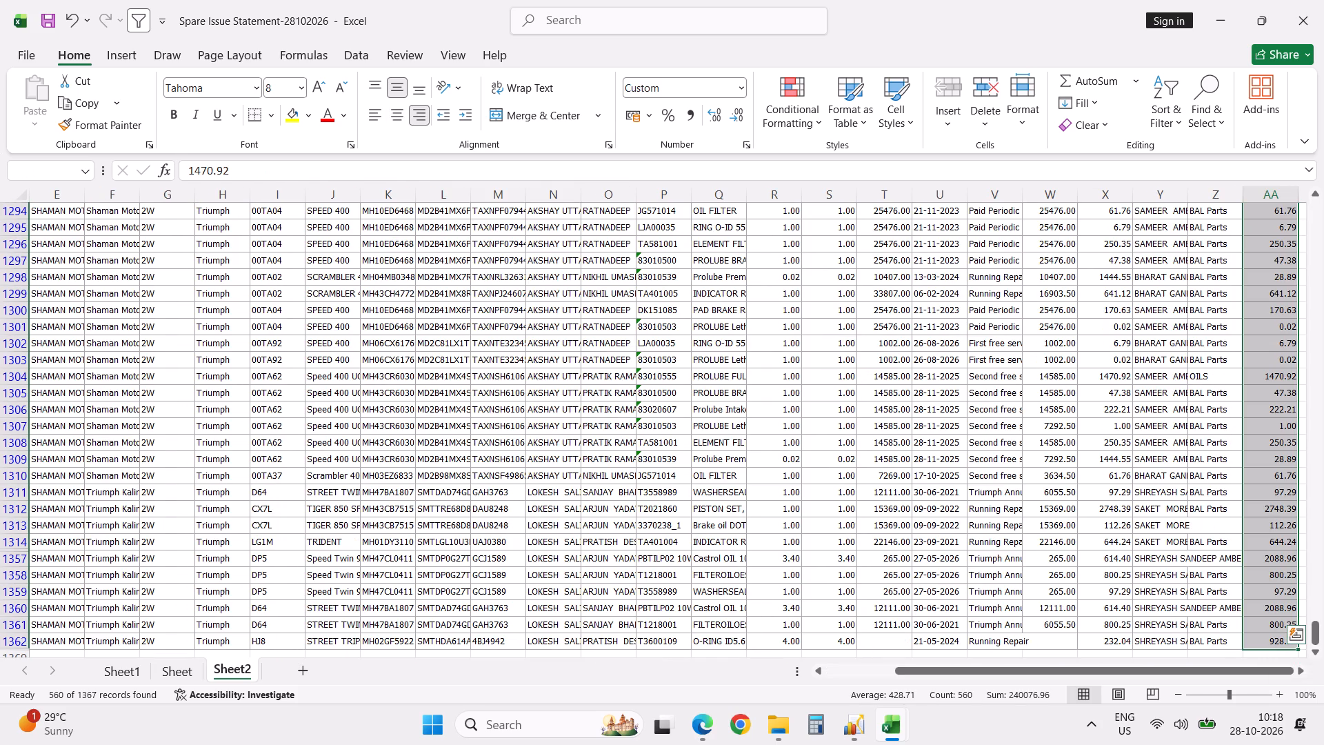
pyautogui.tripleClick(739, 119)
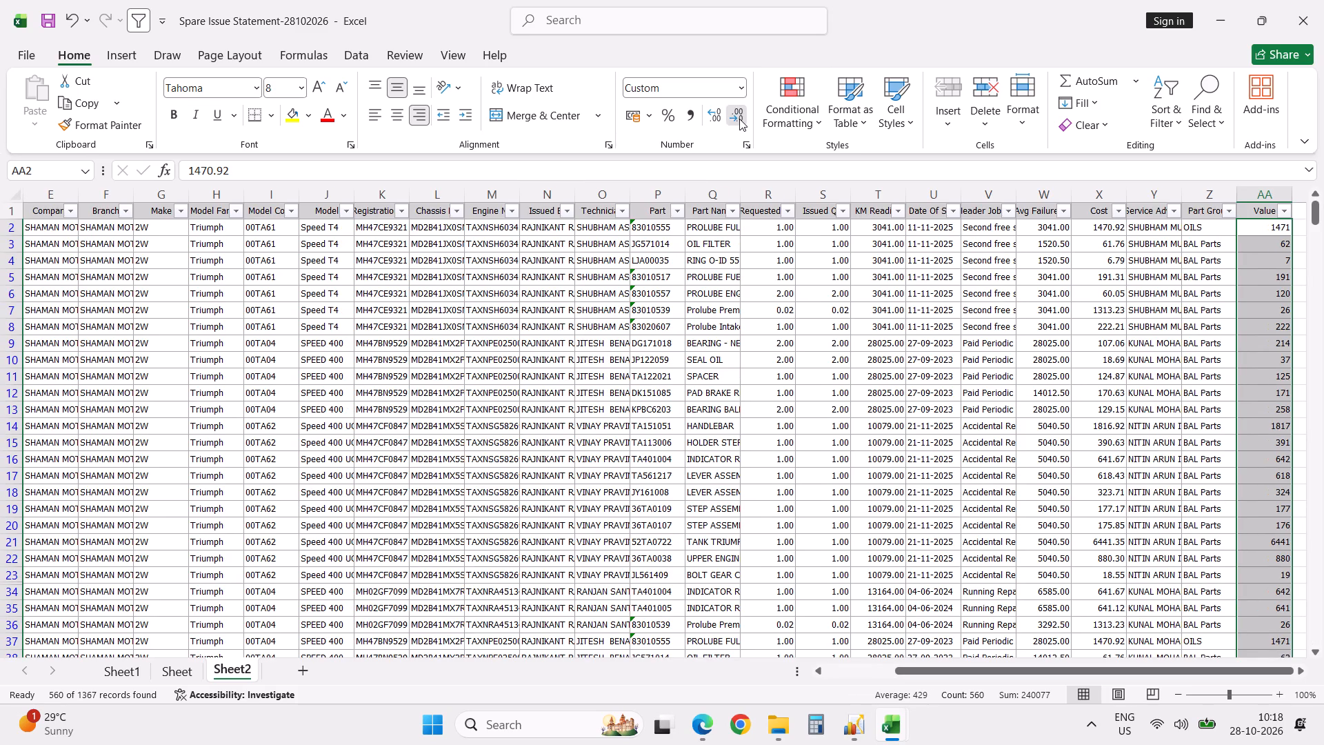
# Switch to the Monthly Funds Tracker workbook and enter 240077 as Parts issued in W/S for 24-Oct.
pyautogui.hotkey('alt', 'Tab')
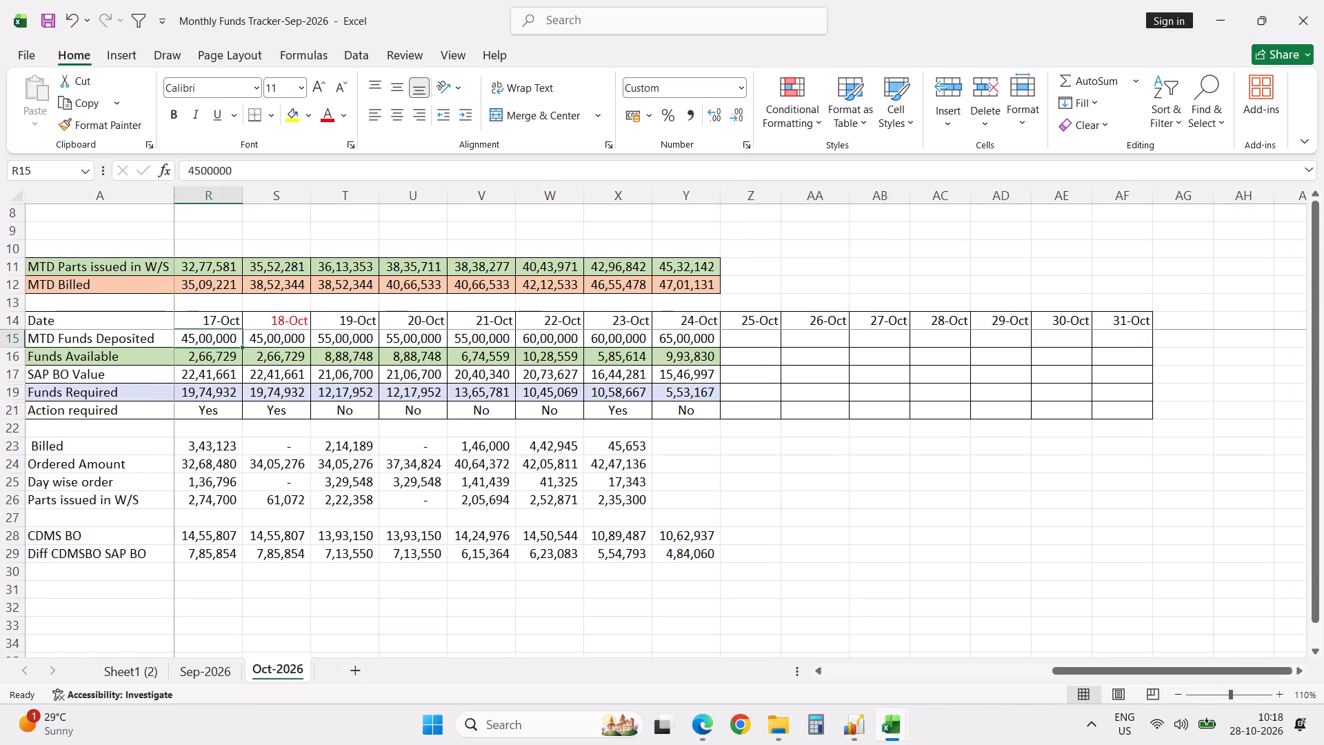
pyautogui.click(701, 499)
pyautogui.hotkey('alt', 'Tab')
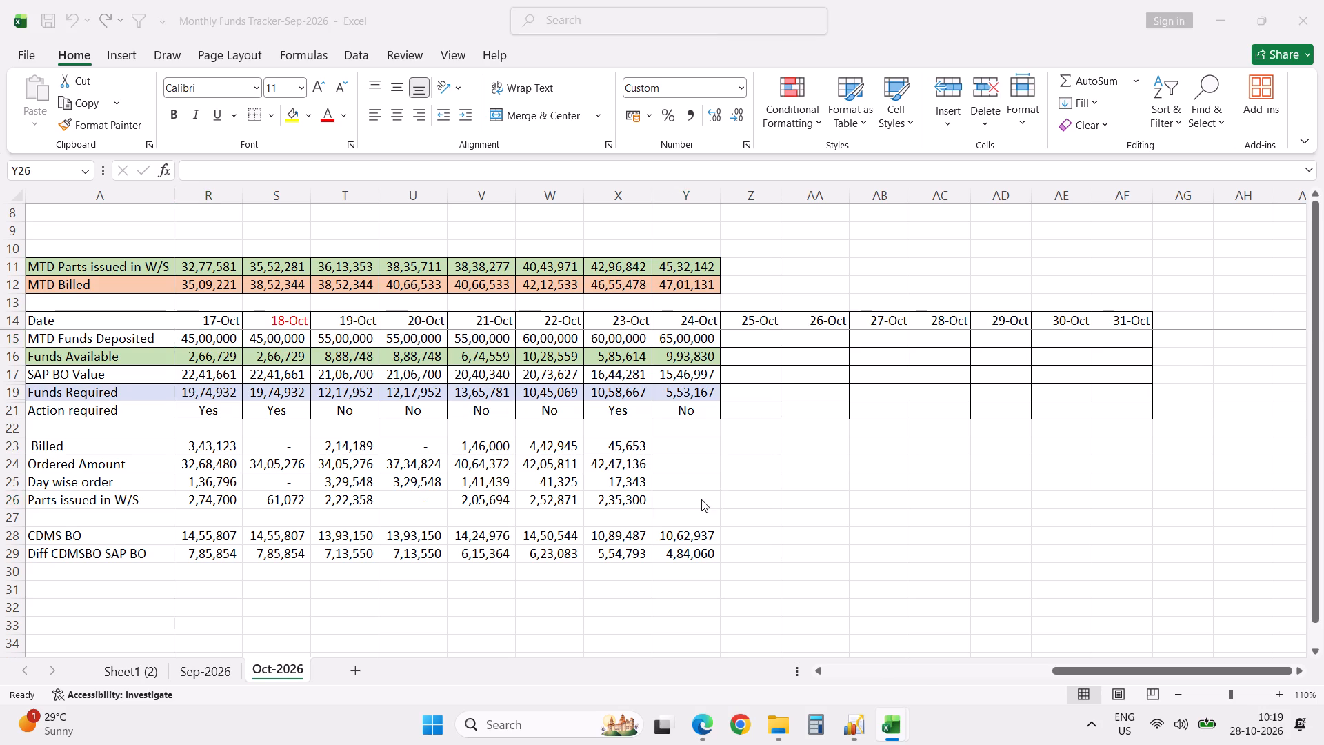
pyautogui.hotkey('alt', 'Tab')
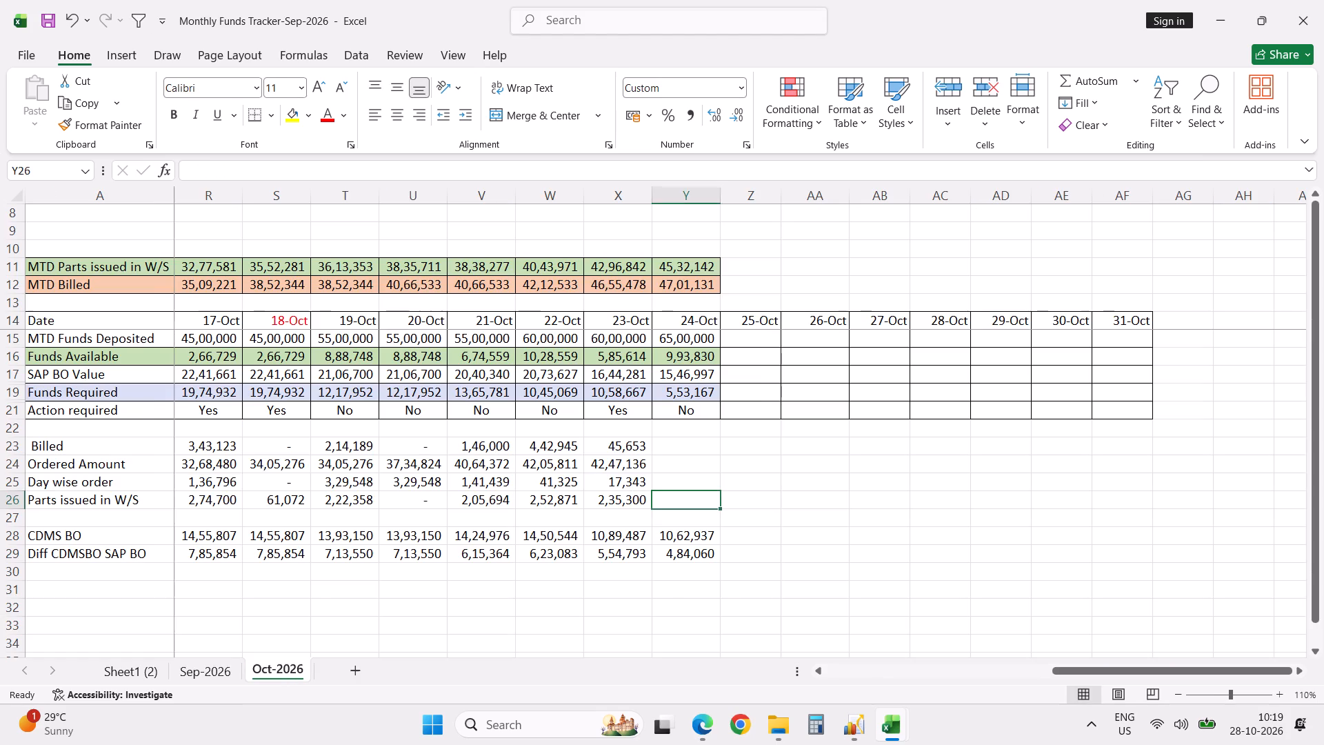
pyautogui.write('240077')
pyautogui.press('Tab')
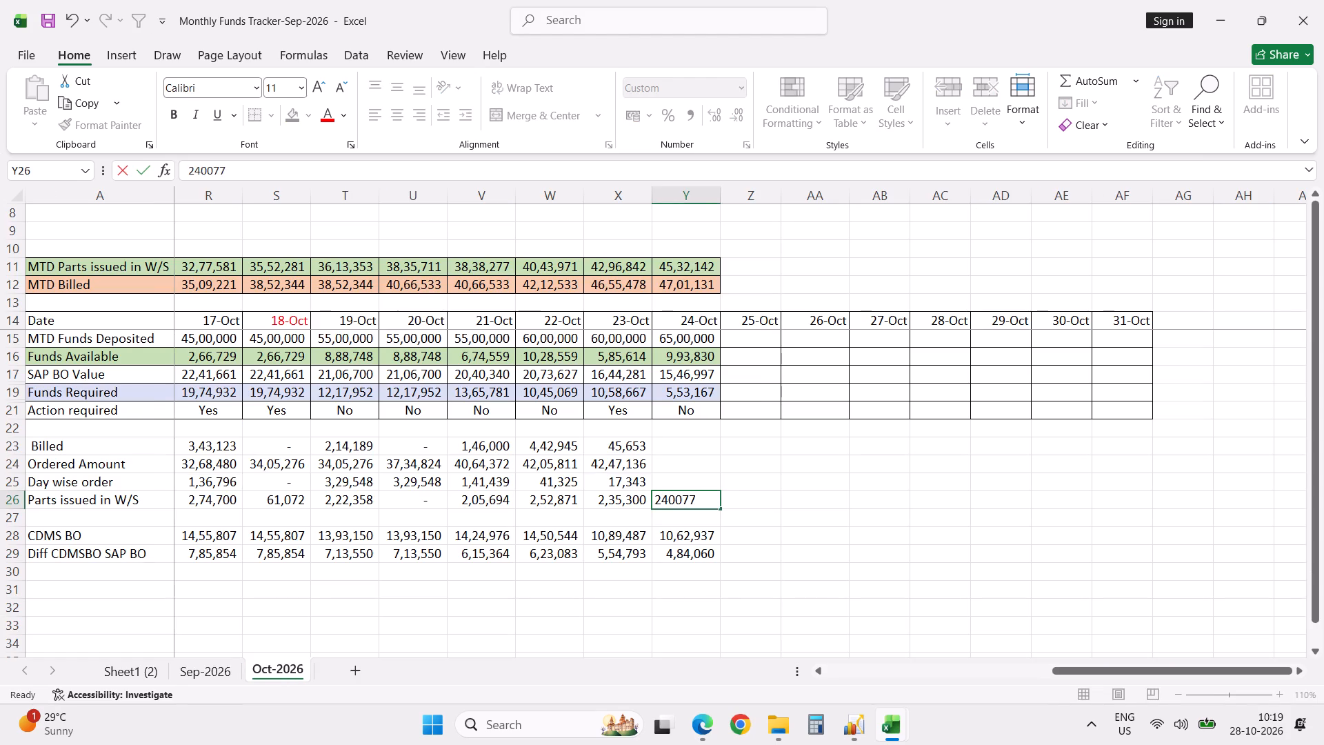
# Return to the Spare Issue Statement workbook and filter Sheet2's Document Date to only 25 October 2026.
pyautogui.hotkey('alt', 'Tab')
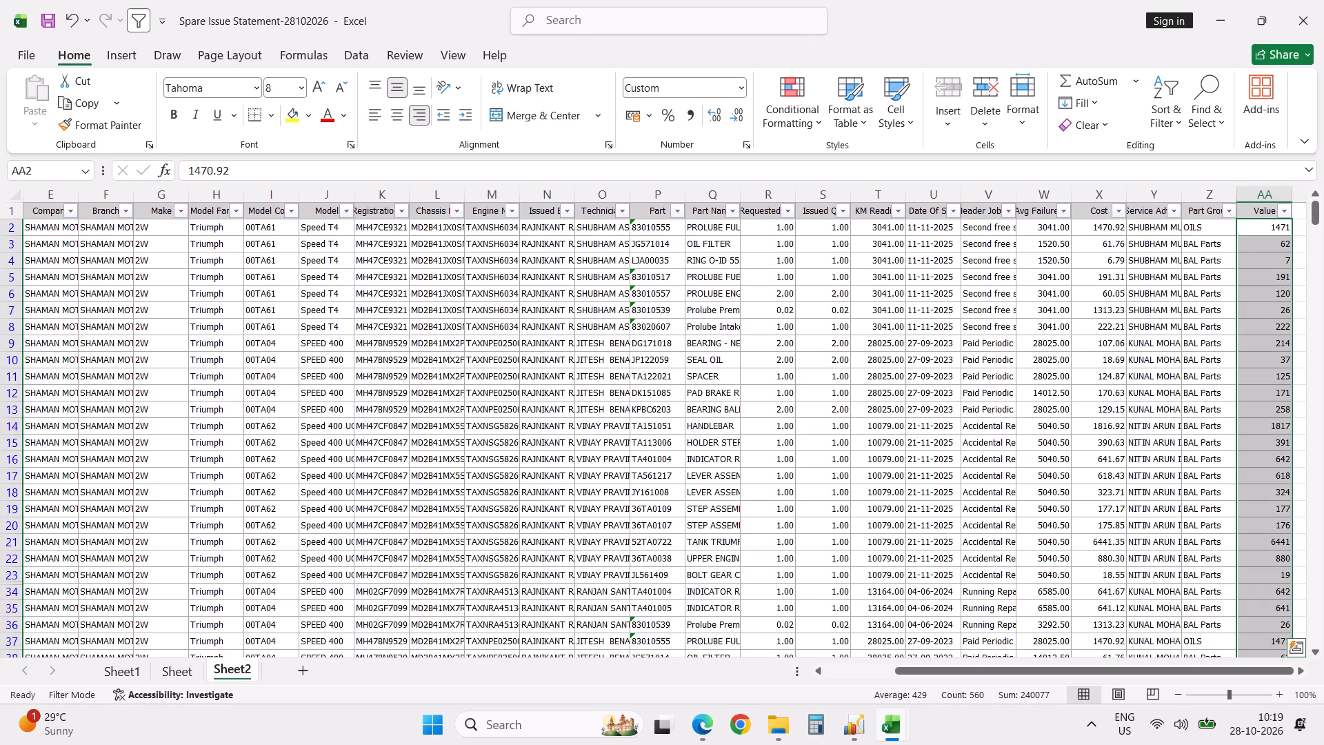
pyautogui.click(43, 215)
pyautogui.hotkey('ctrl', 'Left')
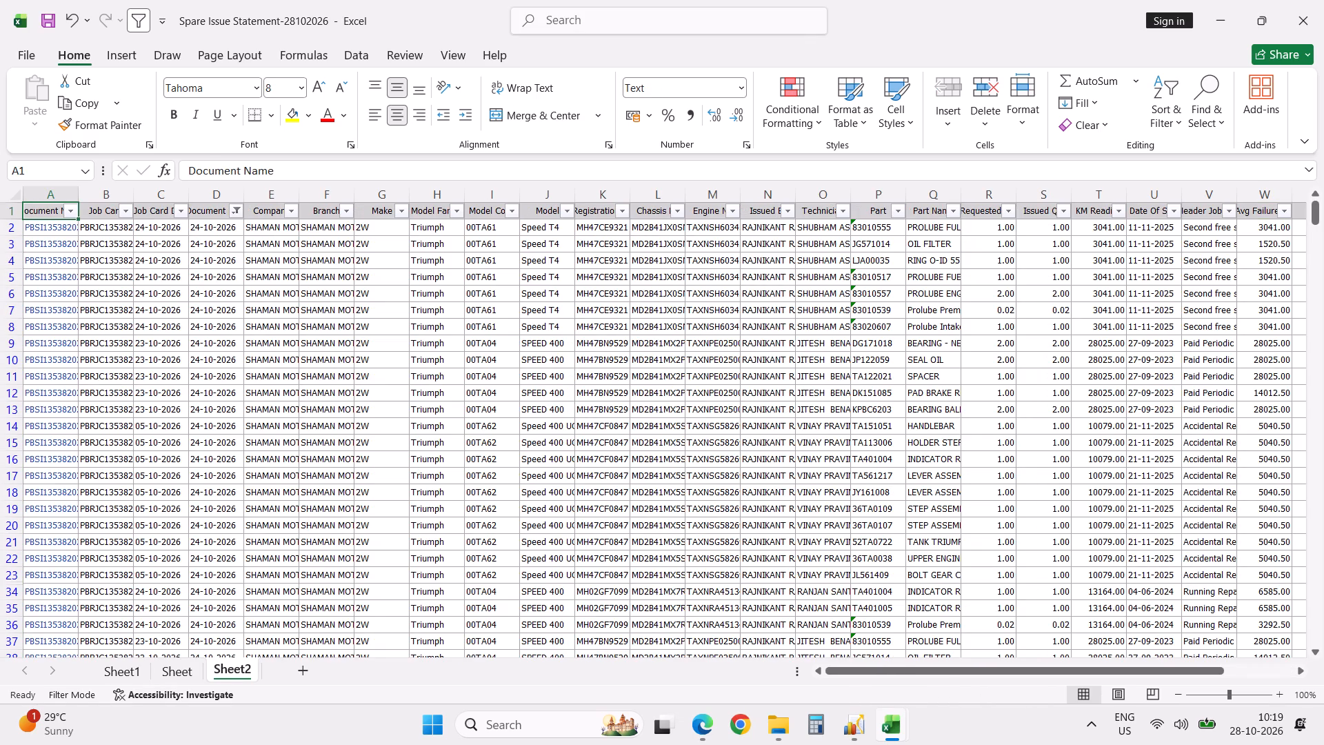
pyautogui.click(236, 210)
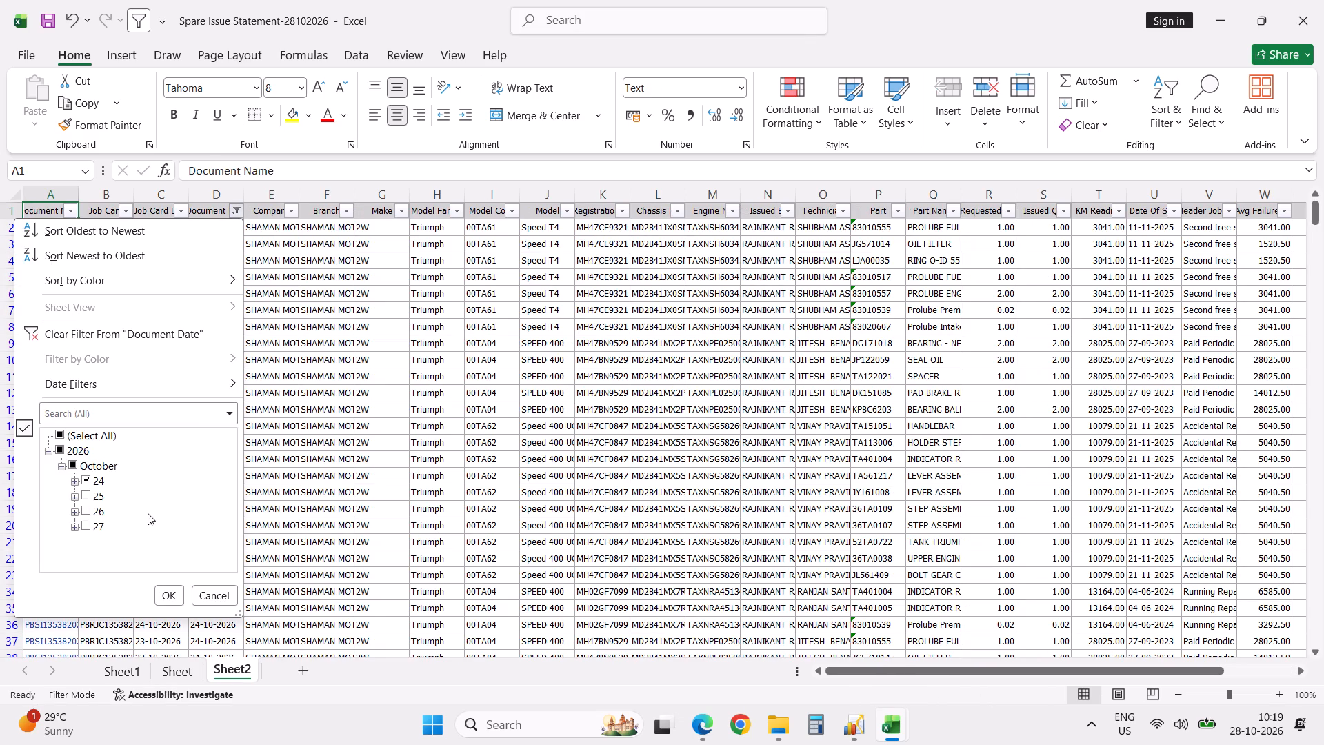
pyautogui.click(87, 481)
pyautogui.click(85, 494)
pyautogui.click(165, 595)
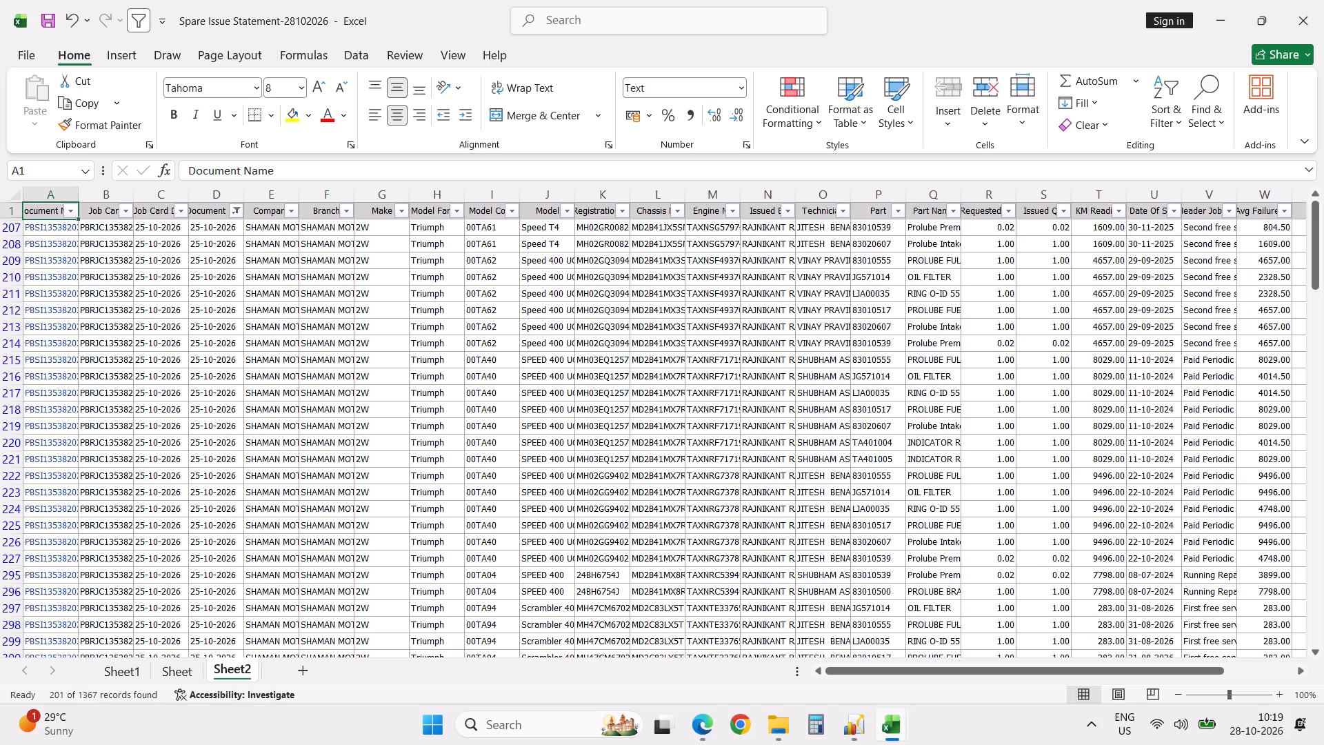
# Select all visible Value entries for 25 October to get their sum, and display them without decimals.
pyautogui.click(495, 210)
pyautogui.hotkey('ctrl', 'Right')
pyautogui.press('Down')
pyautogui.press('Down')
pyautogui.press('Up')
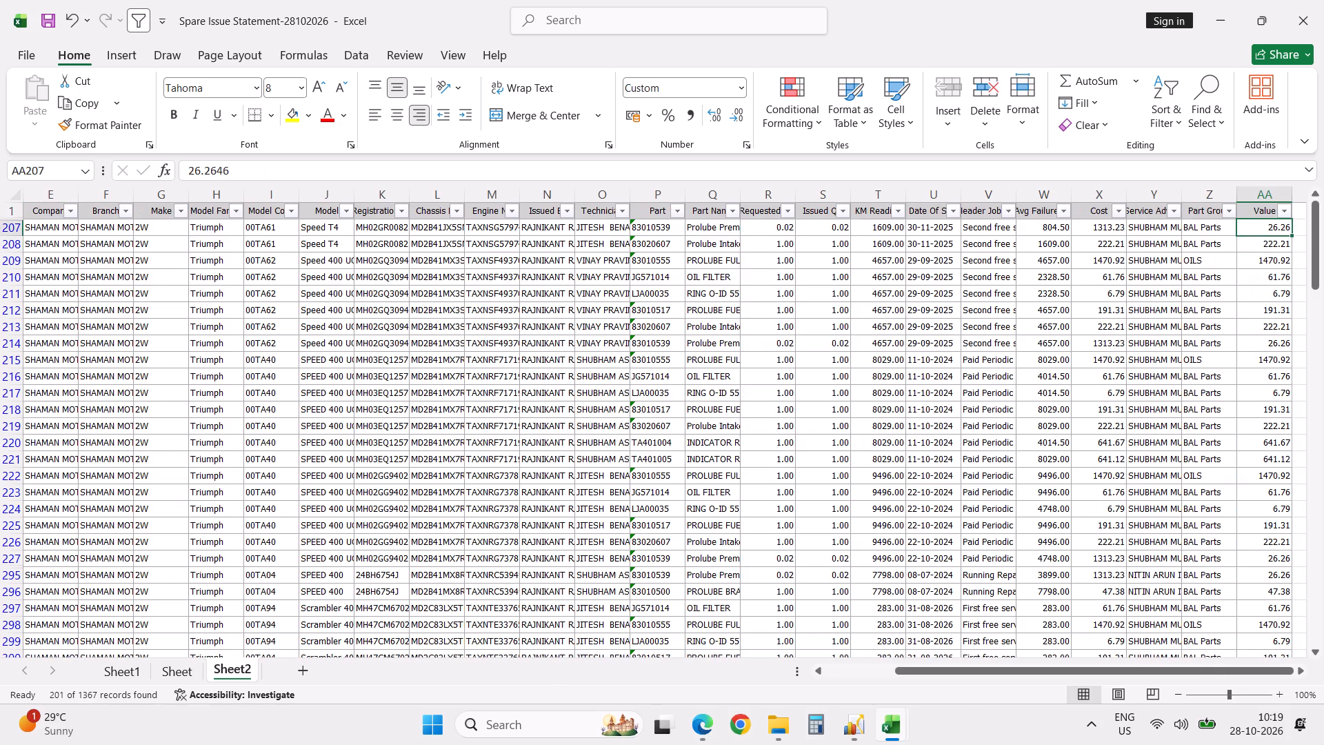
pyautogui.hotkey('ctrl', 'shift', 'Down')
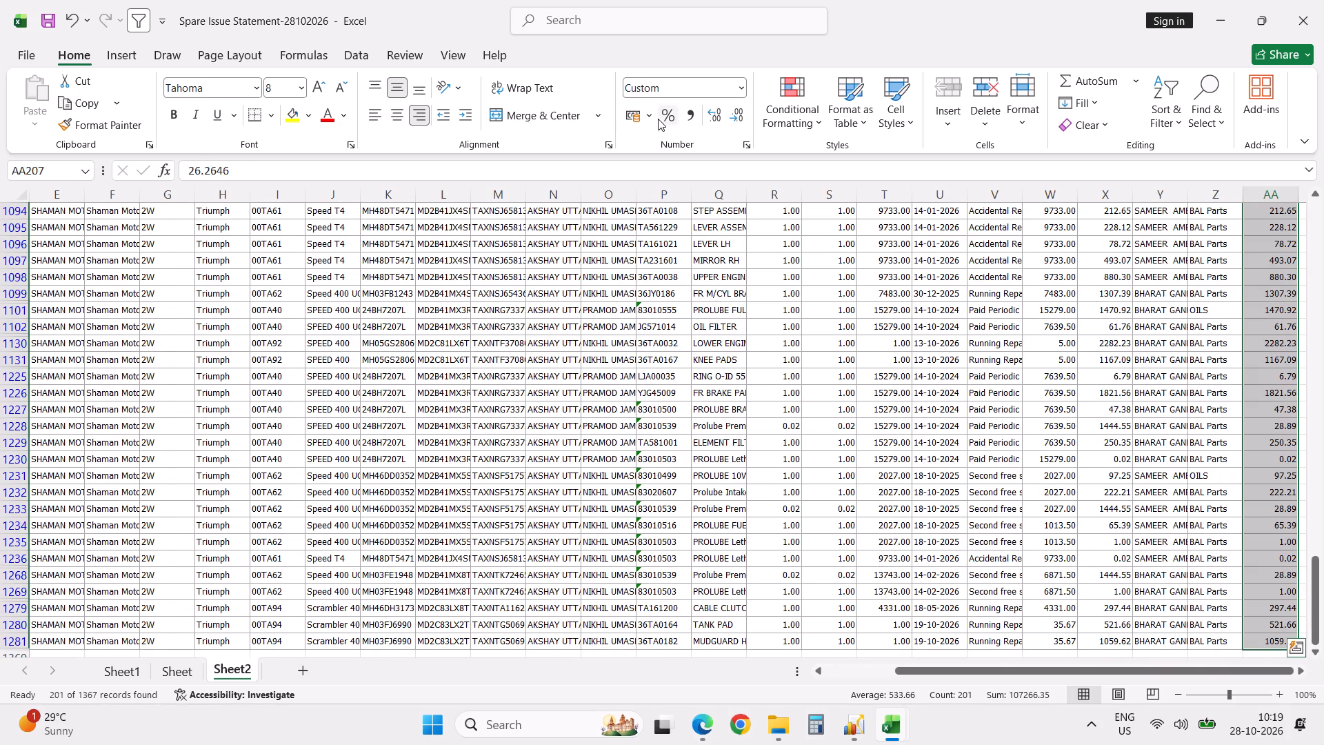
pyautogui.tripleClick(739, 117)
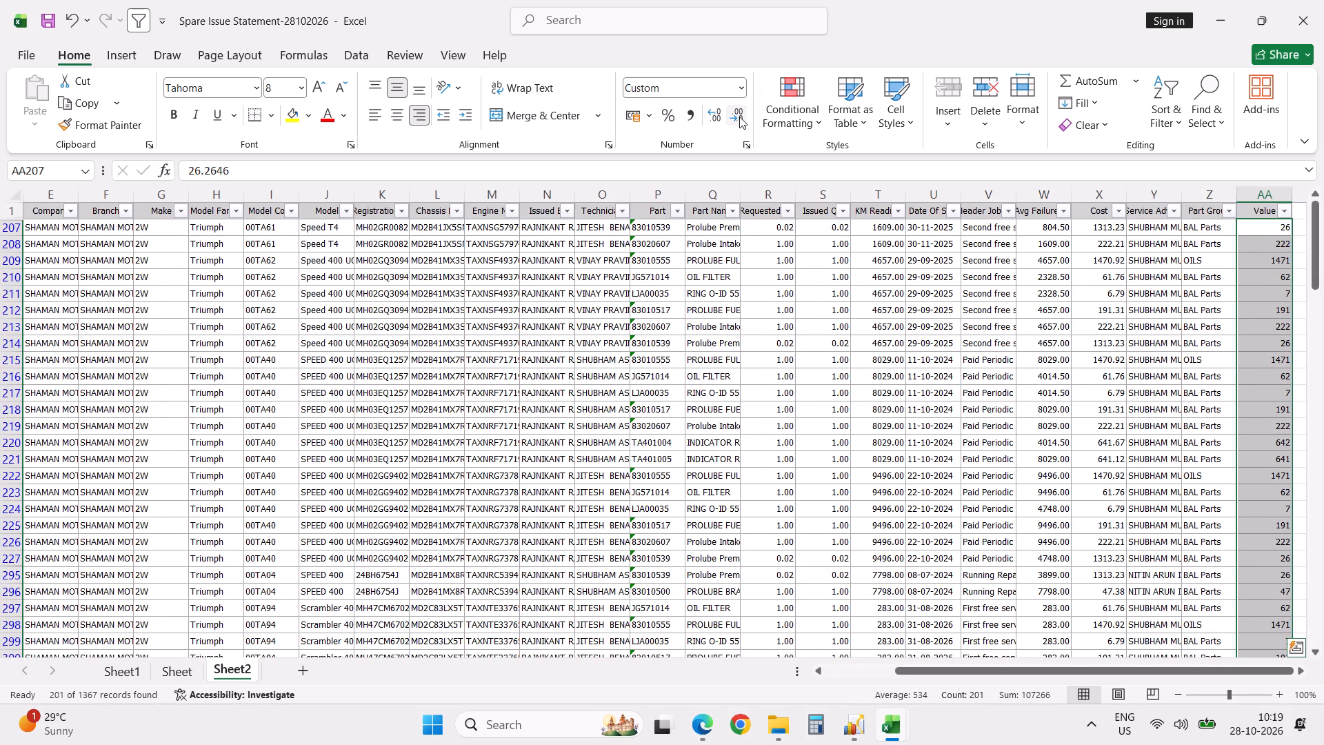
# Switch to the Monthly Funds Tracker workbook and enter 107266 as Parts issued in W/S for 25-Oct.
pyautogui.hotkey('alt', 'Tab')
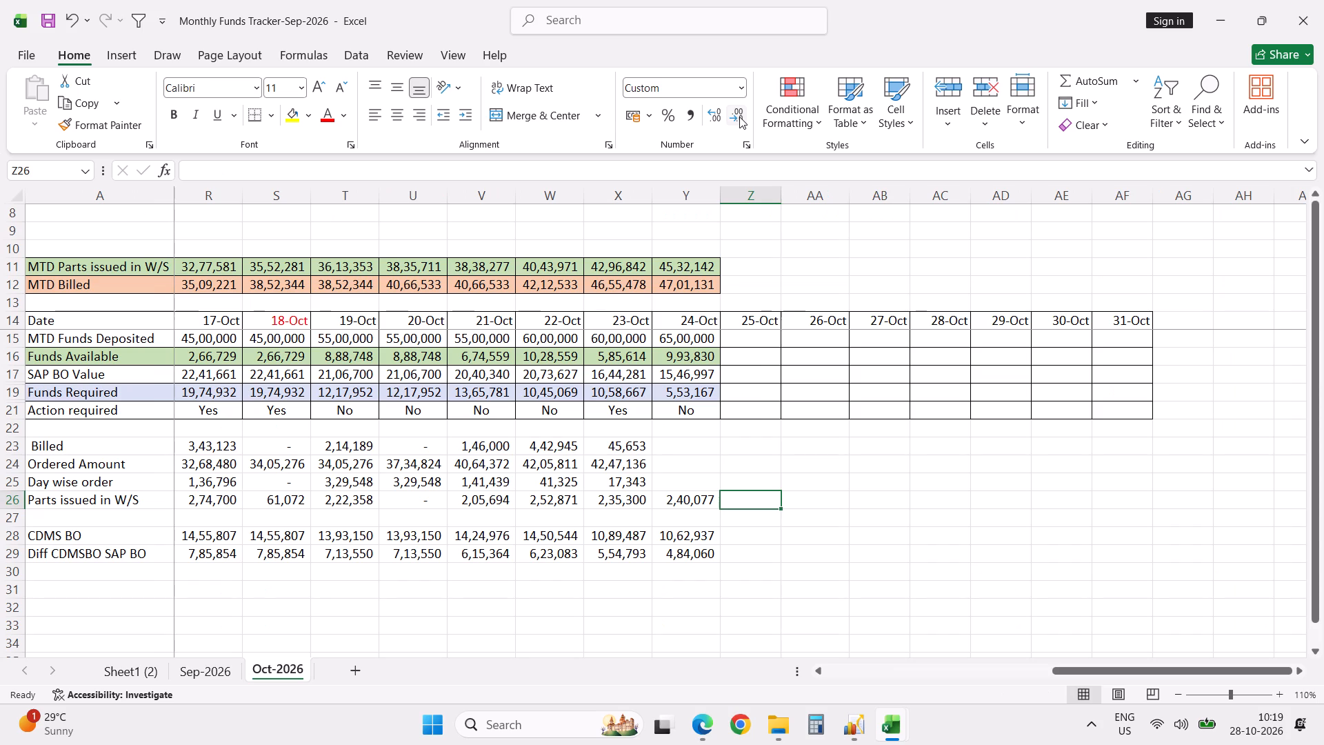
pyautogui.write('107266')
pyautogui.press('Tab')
# Return to the Spare Issue Statement workbook and filter Sheet2's Document Date to only 26 October 2026.
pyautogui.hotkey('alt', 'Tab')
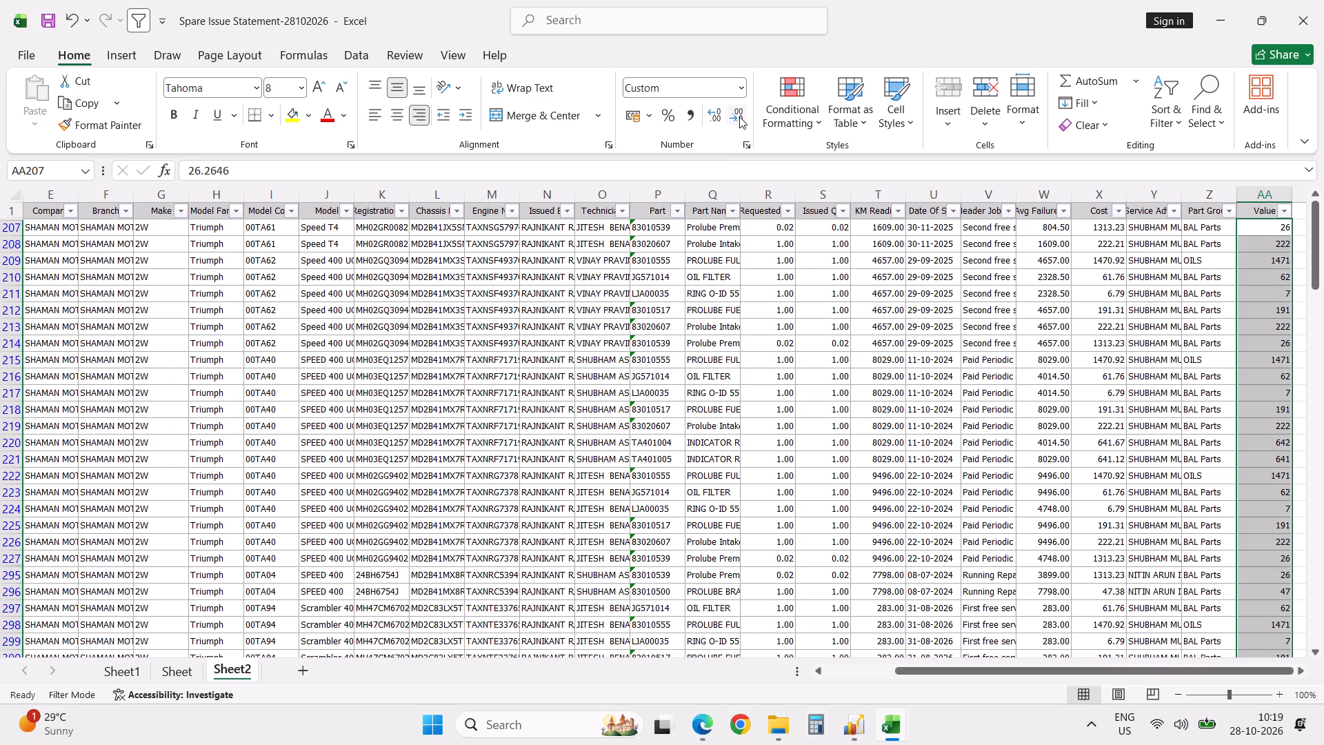
pyautogui.click(155, 211)
pyautogui.hotkey('ctrl', 'Left')
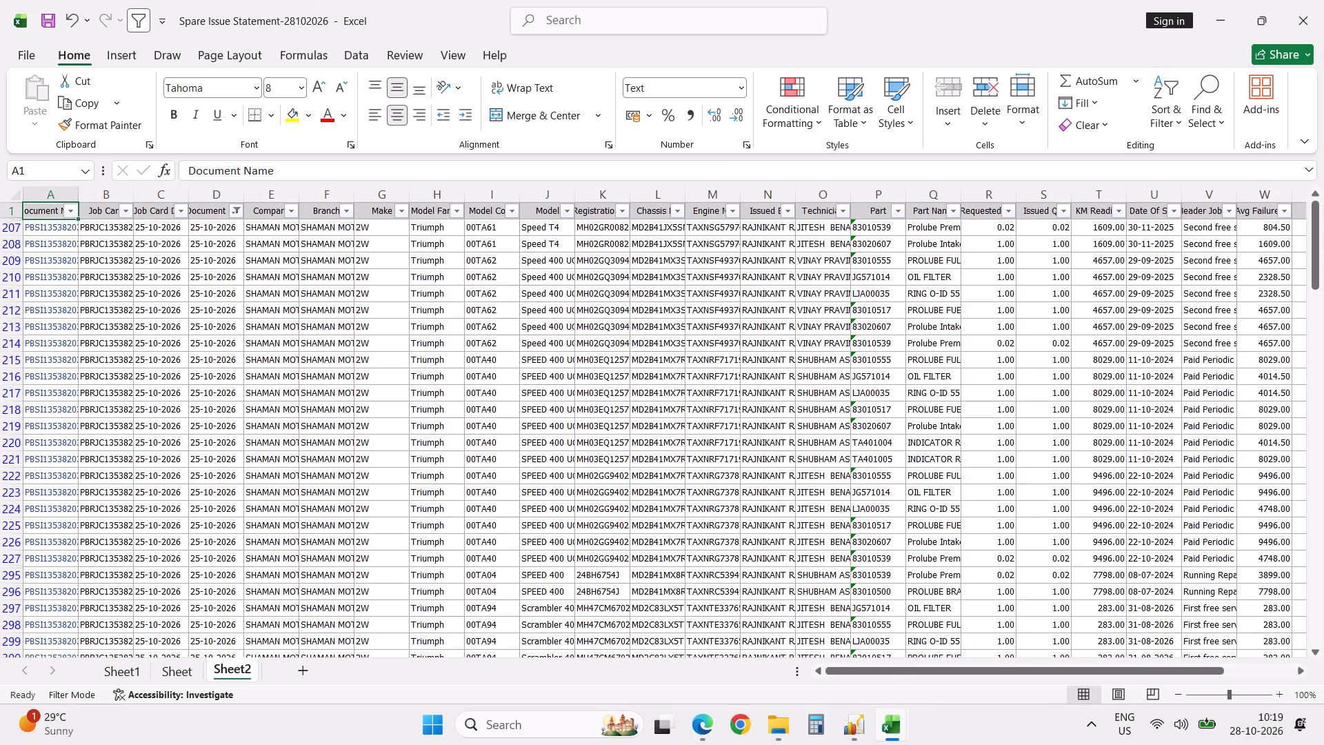
pyautogui.click(240, 210)
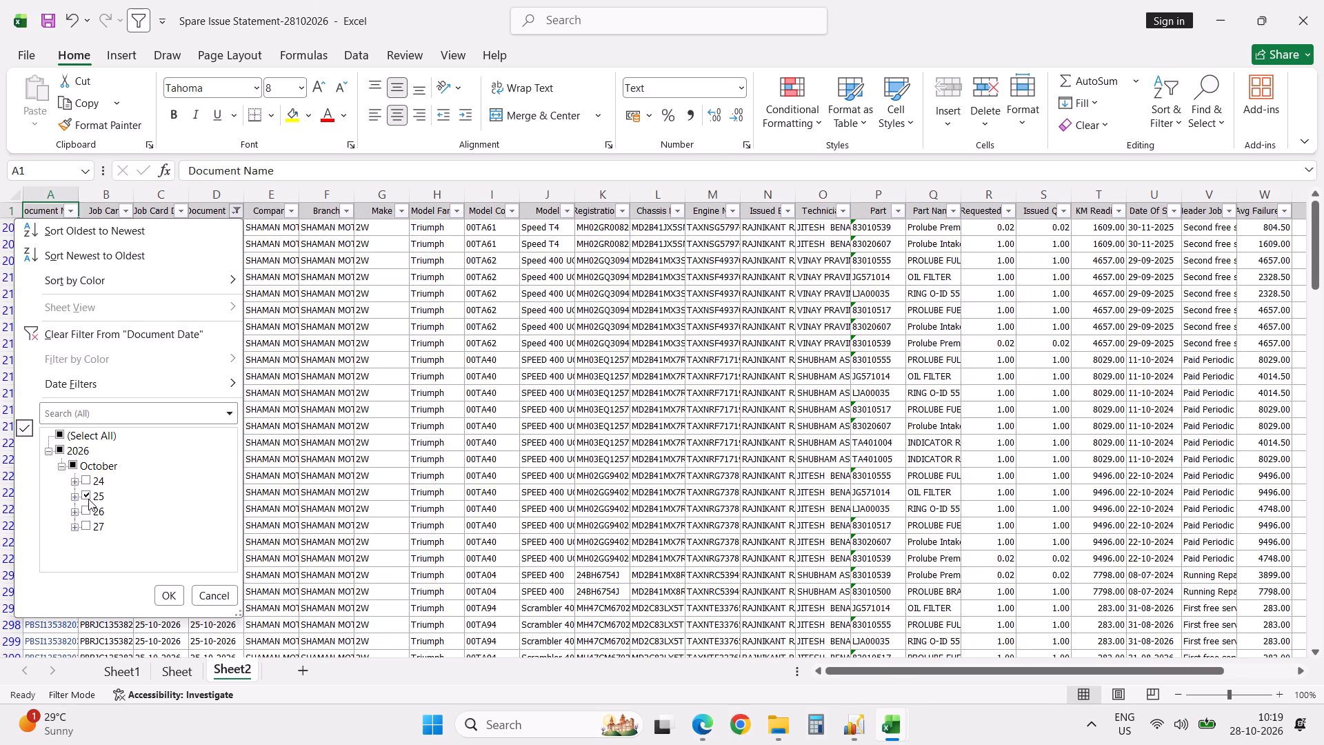
pyautogui.click(85, 495)
pyautogui.click(85, 510)
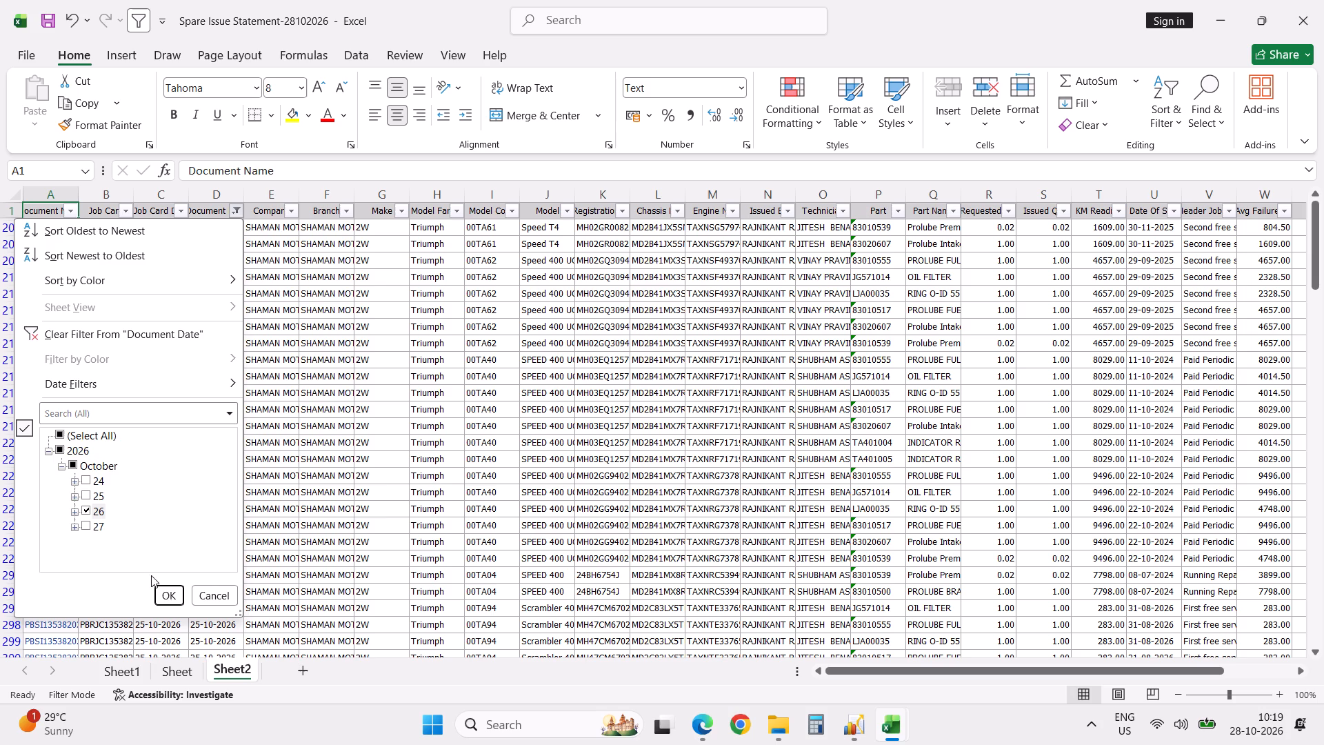
pyautogui.click(170, 597)
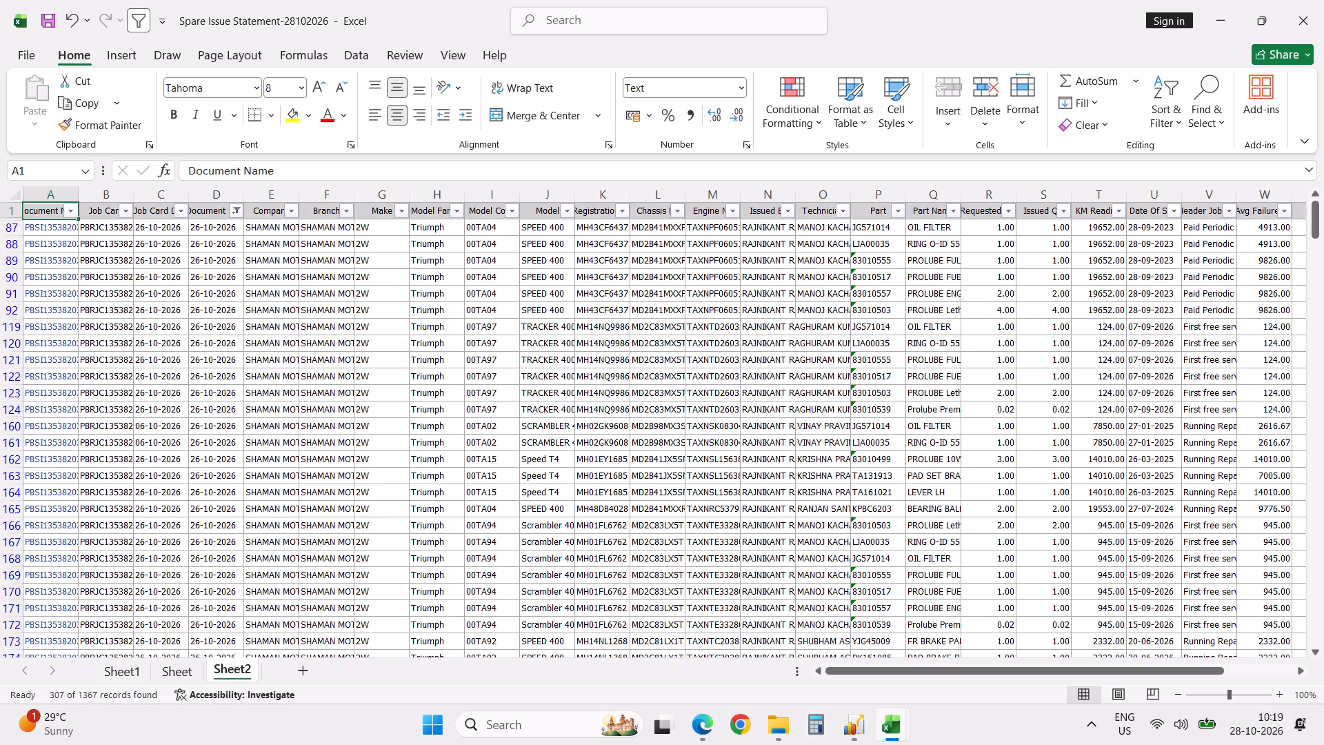
# Select all visible Value entries for 26 October to get their sum, and display them without decimals.
pyautogui.click(328, 211)
pyautogui.hotkey('ctrl', 'Right')
pyautogui.press('Down')
pyautogui.hotkey('ctrl', 'shift', 'Down')
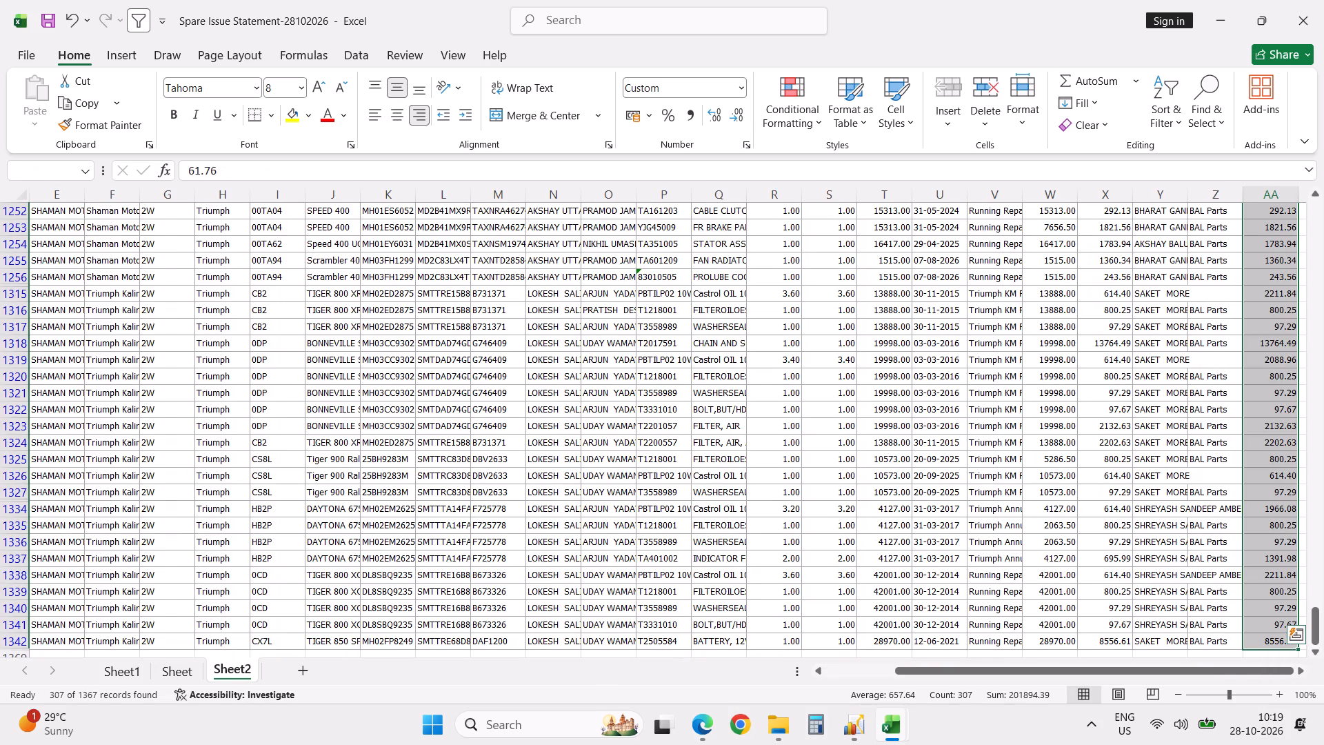
pyautogui.tripleClick(736, 117)
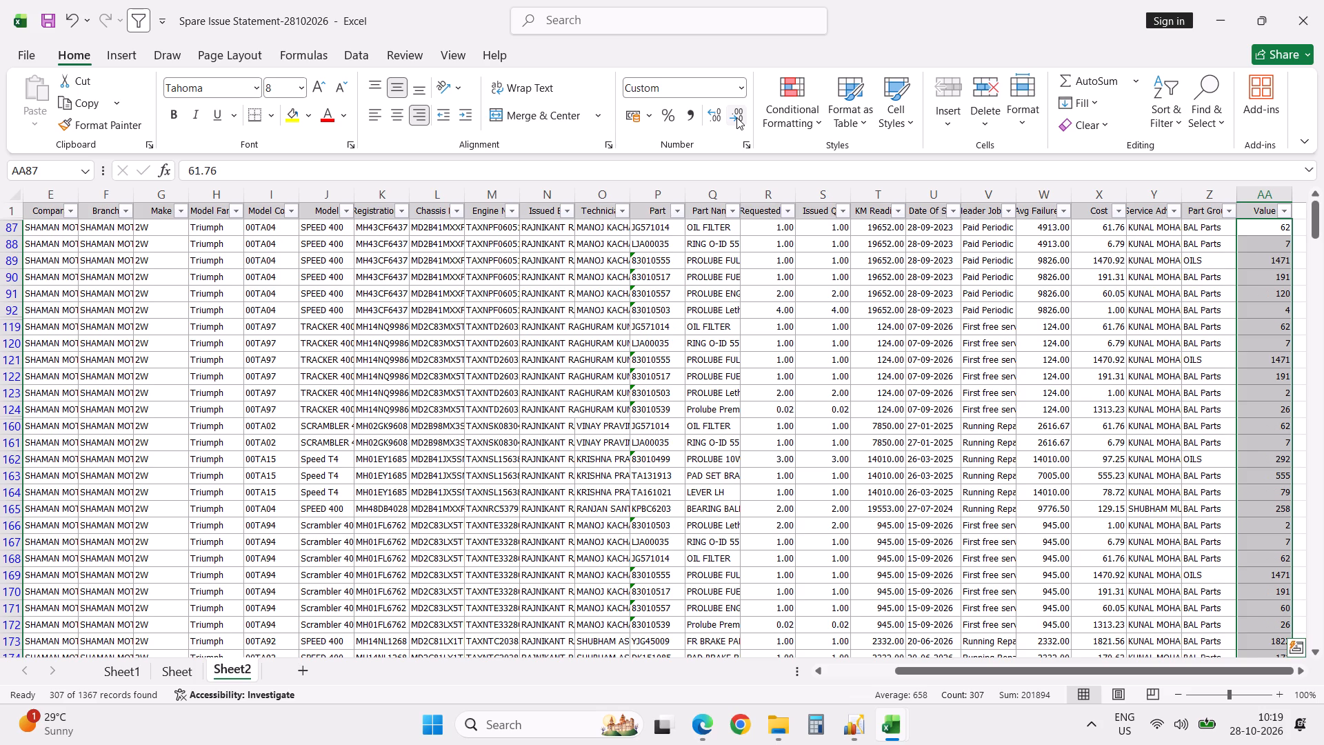
# Switch to the Monthly Funds Tracker workbook and enter 201894 as Parts issued in W/S for 26-Oct.
pyautogui.hotkey('alt', 'Tab')
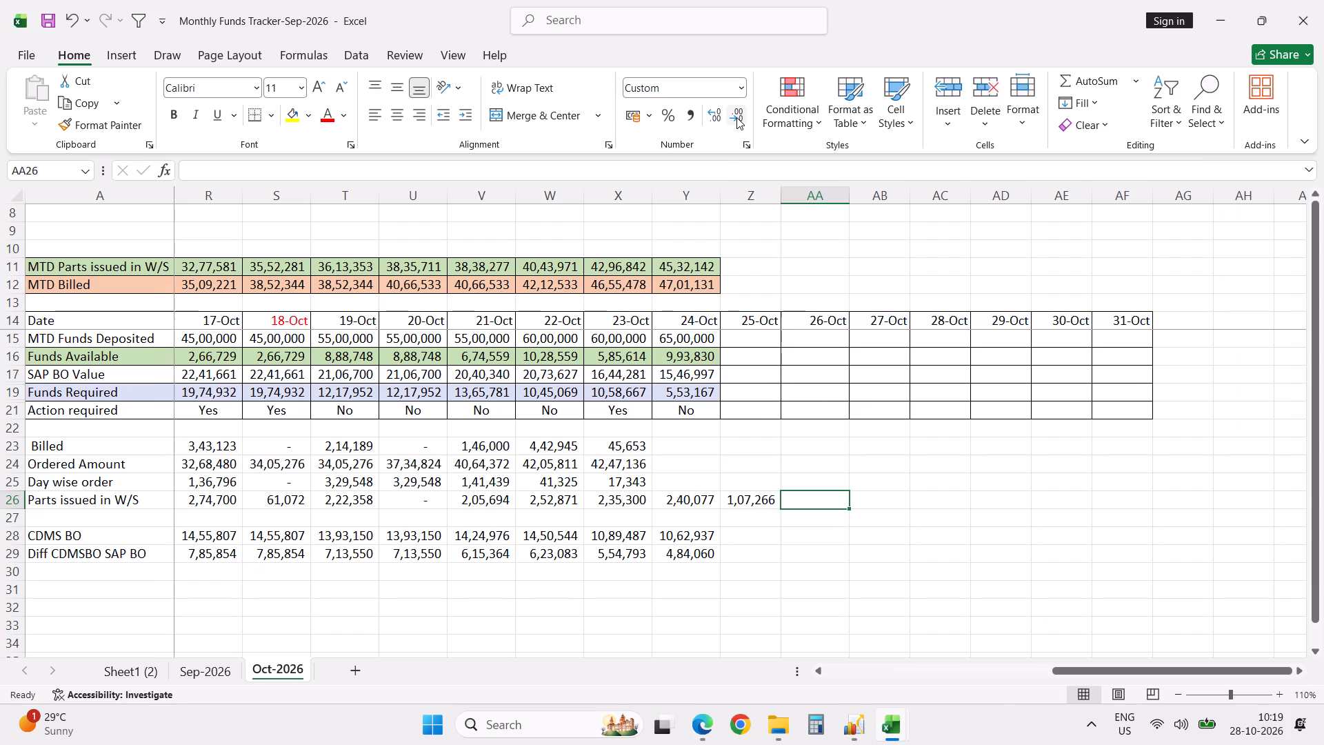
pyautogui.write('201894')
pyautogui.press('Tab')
# Return to the Spare Issue Statement workbook and filter Sheet2's Document Date to only 27 October 2026.
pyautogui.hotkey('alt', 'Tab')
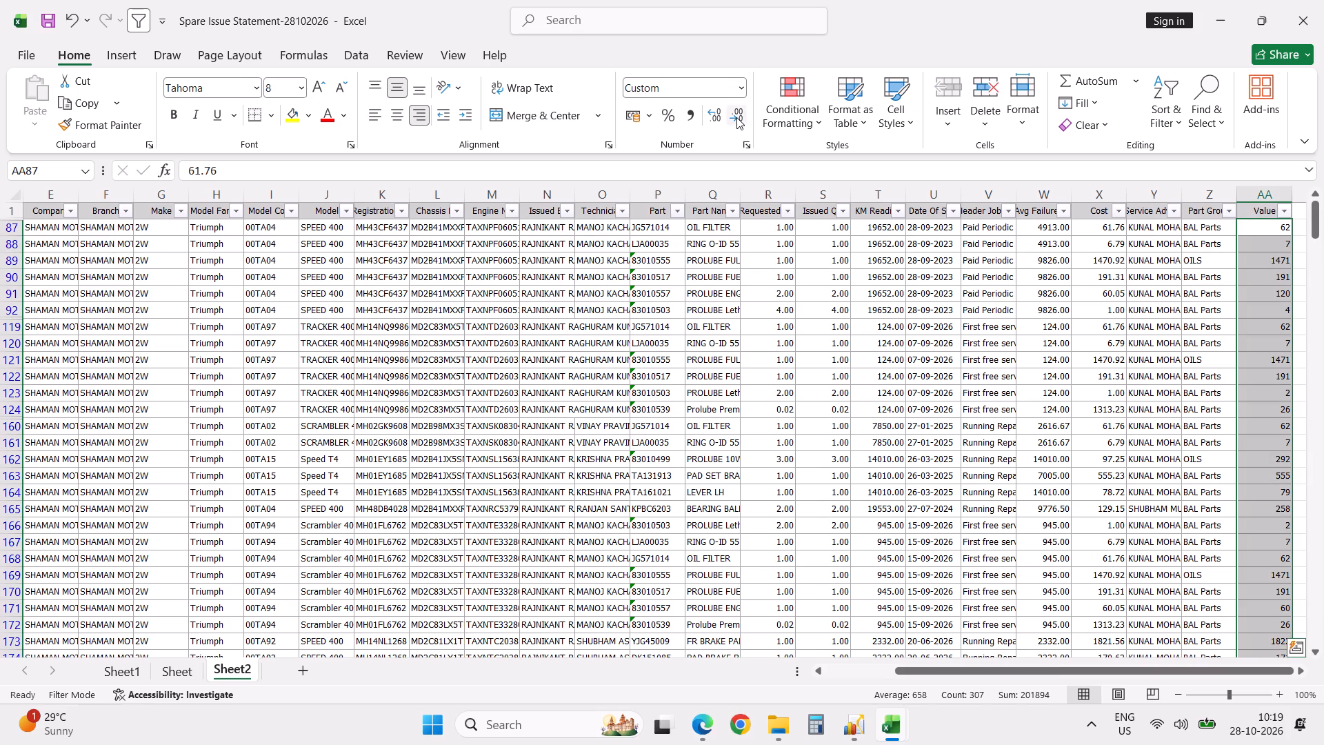
pyautogui.click(94, 219)
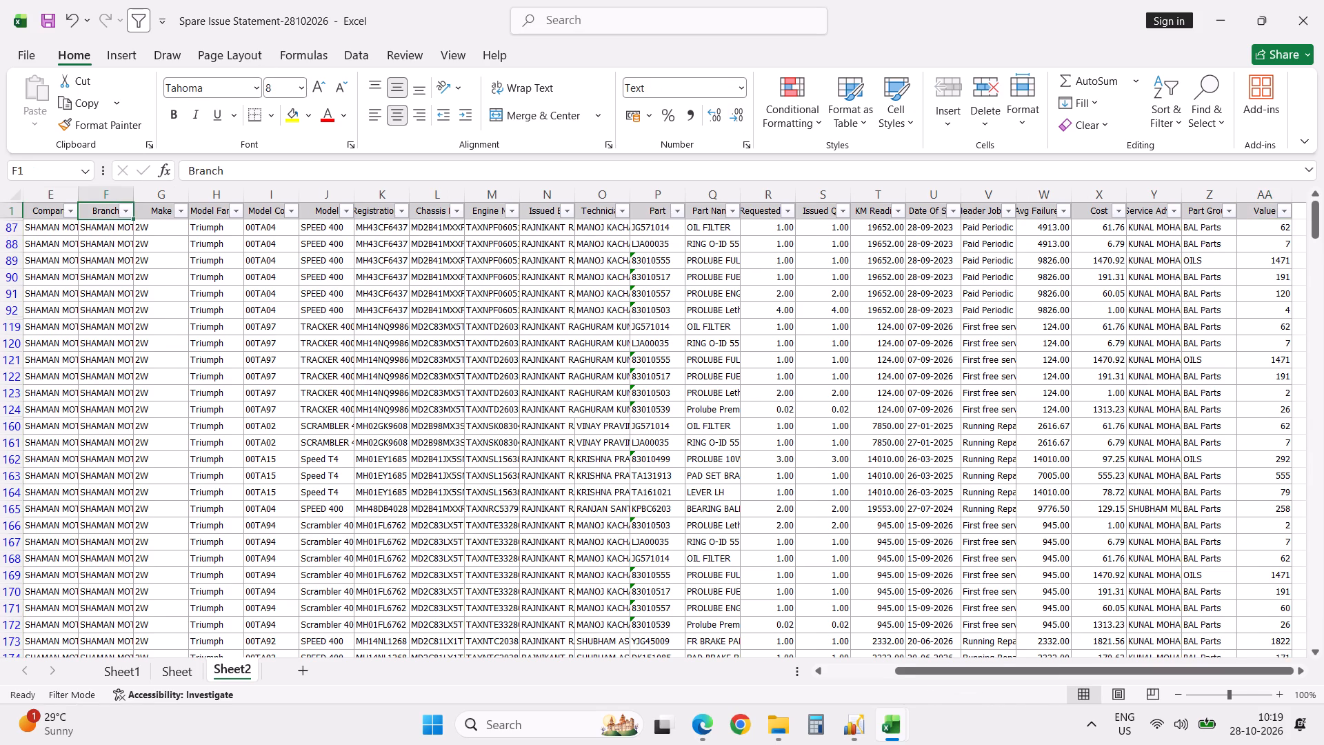
pyautogui.hotkey('ctrl', 'Left')
pyautogui.click(237, 212)
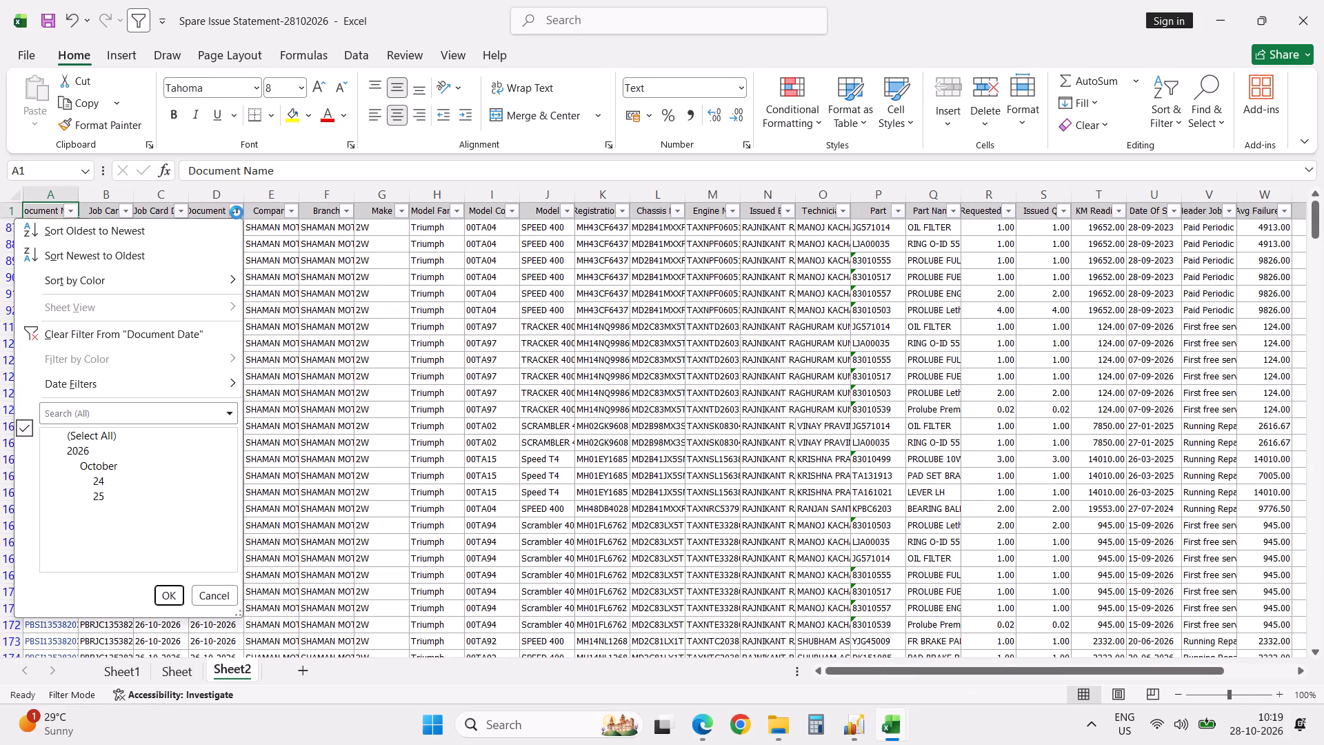
pyautogui.click(88, 510)
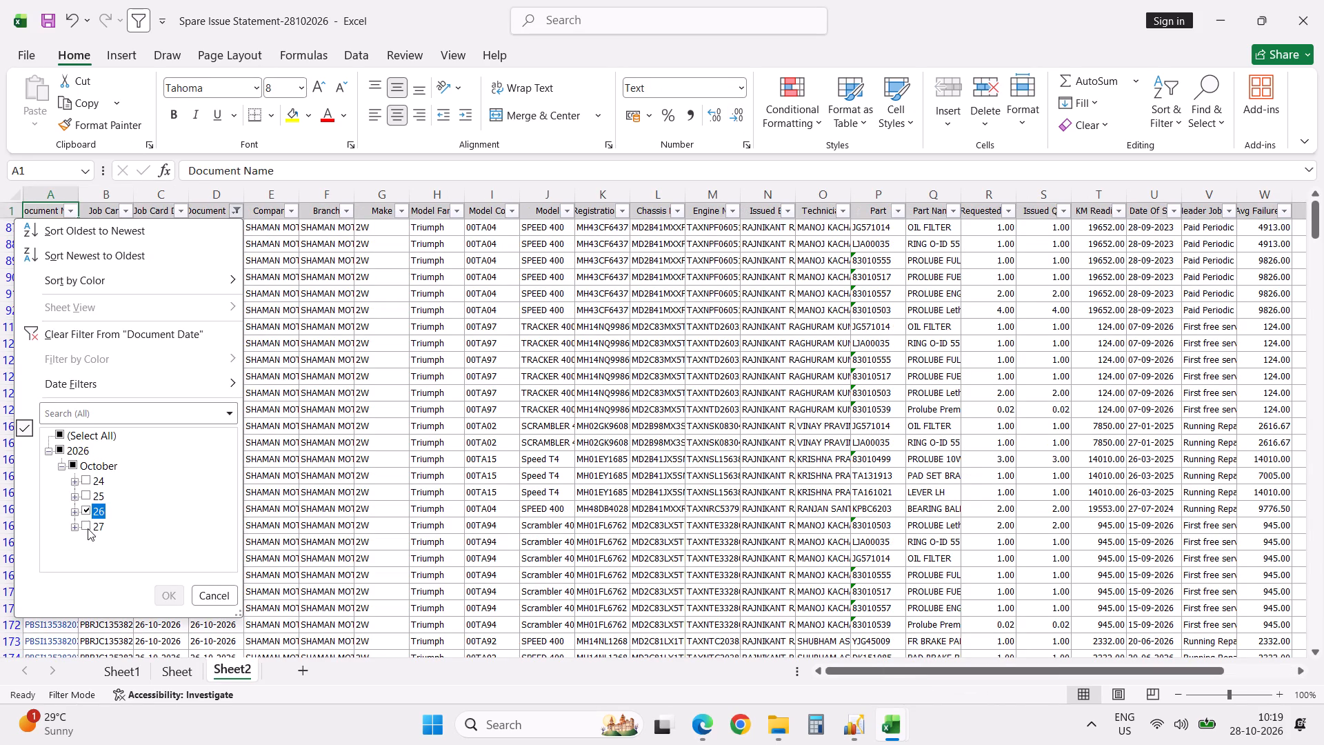
pyautogui.click(87, 530)
pyautogui.click(171, 597)
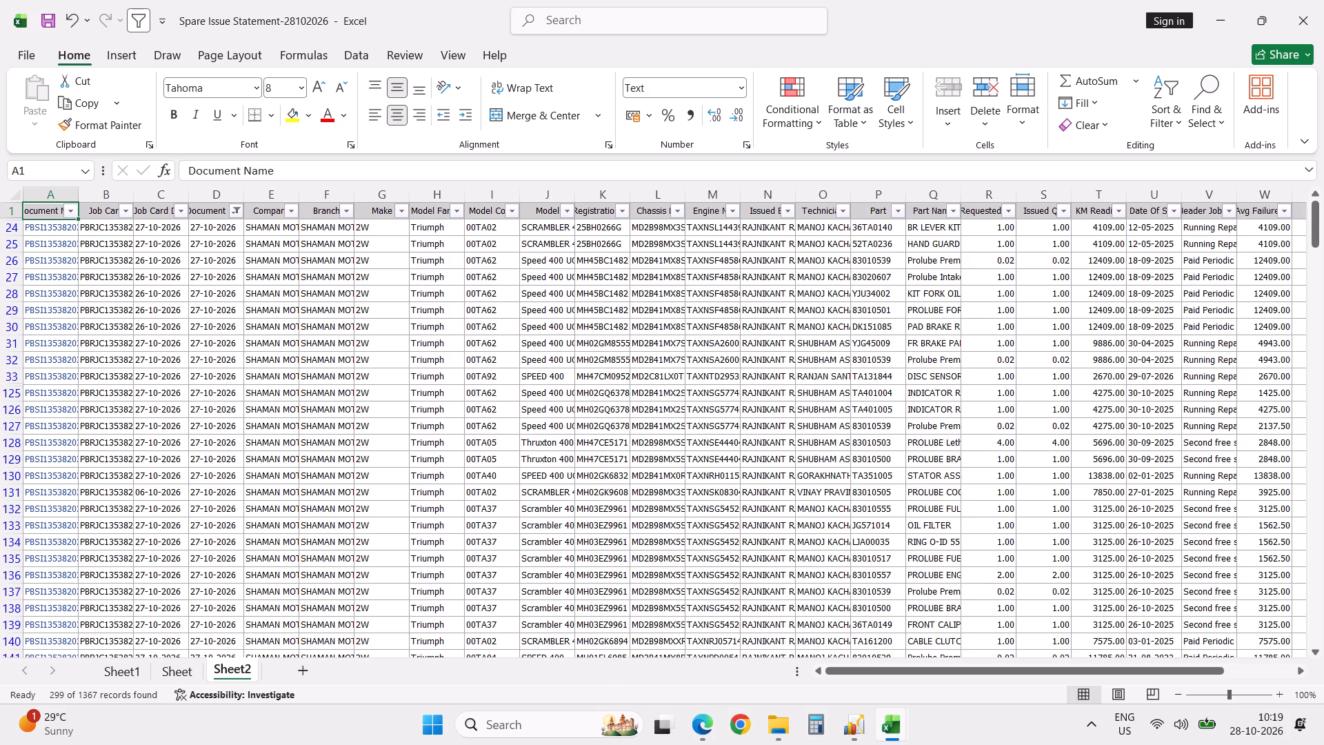
# Select all visible Value entries for 27 October to get their sum, and format them with comma separators and no decimals.
pyautogui.click(392, 210)
pyautogui.hotkey('ctrl', 'Right')
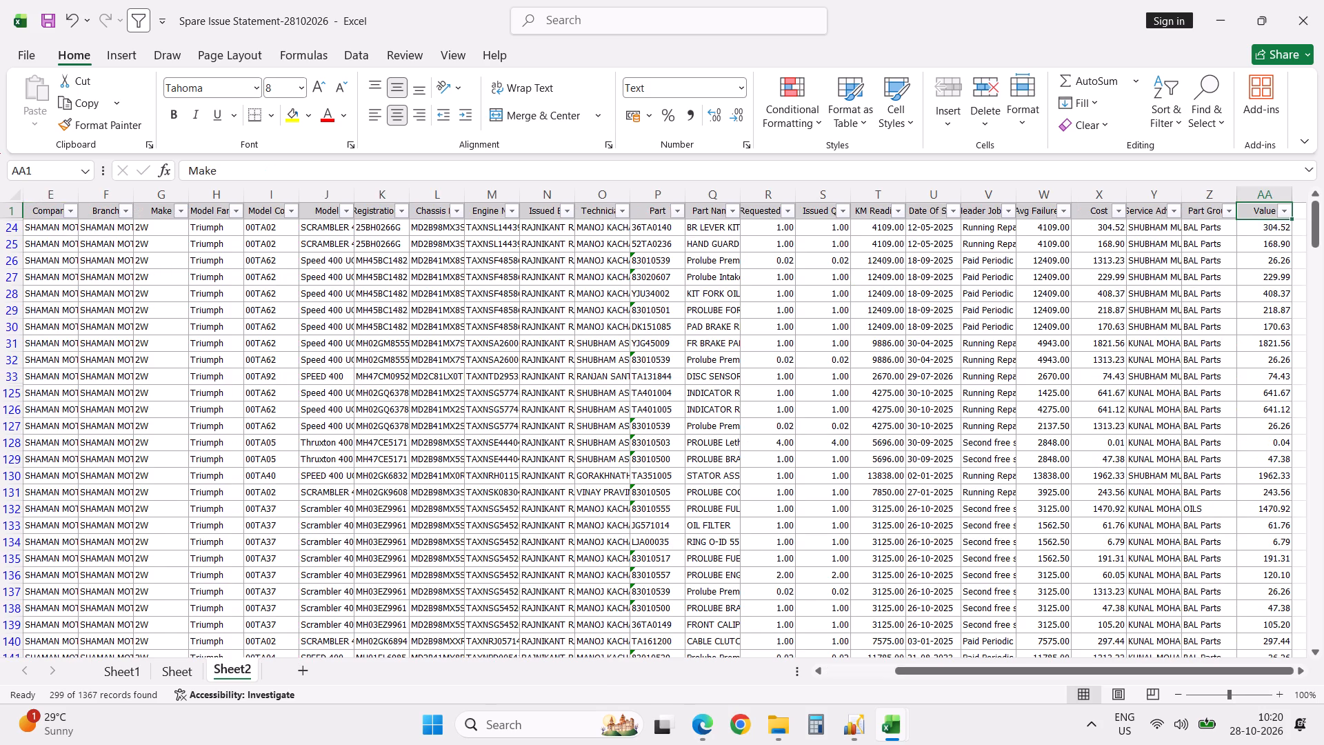
pyautogui.press('Down')
pyautogui.hotkey('ctrl', 'shift', 'Down')
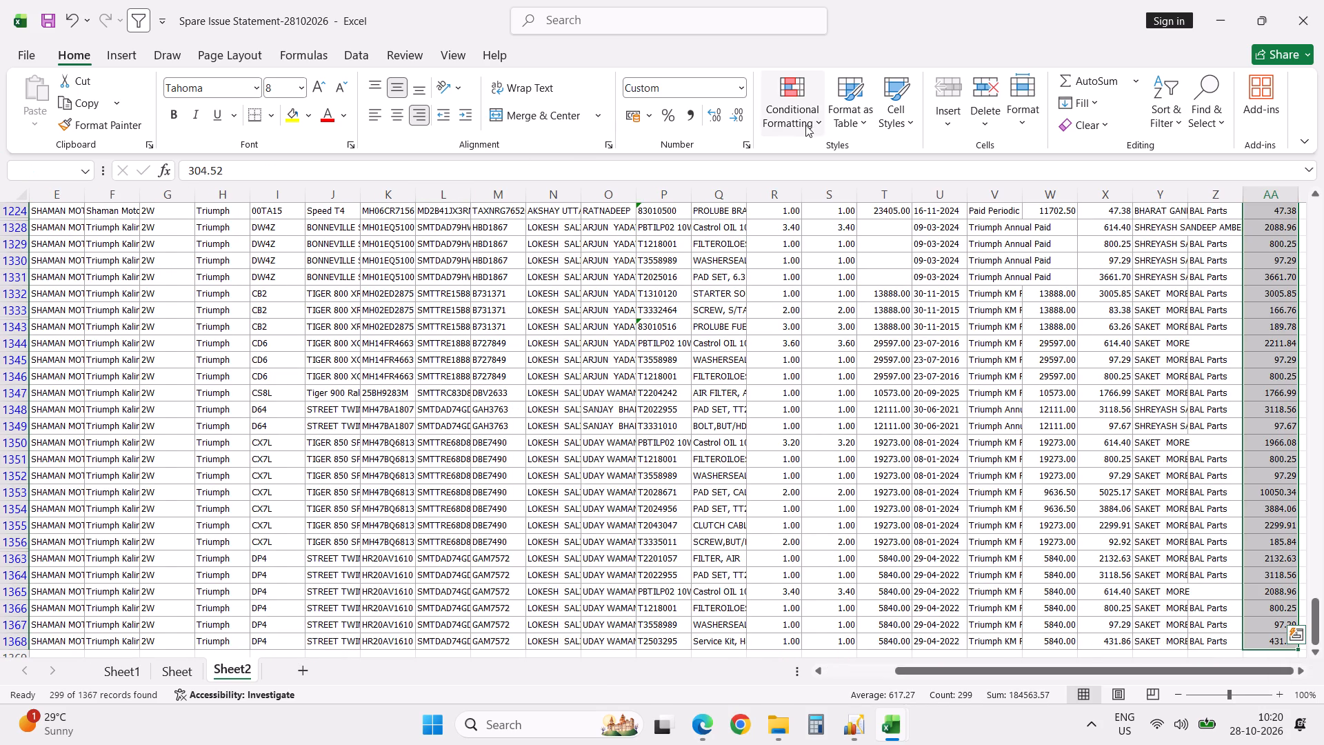
pyautogui.click(692, 114)
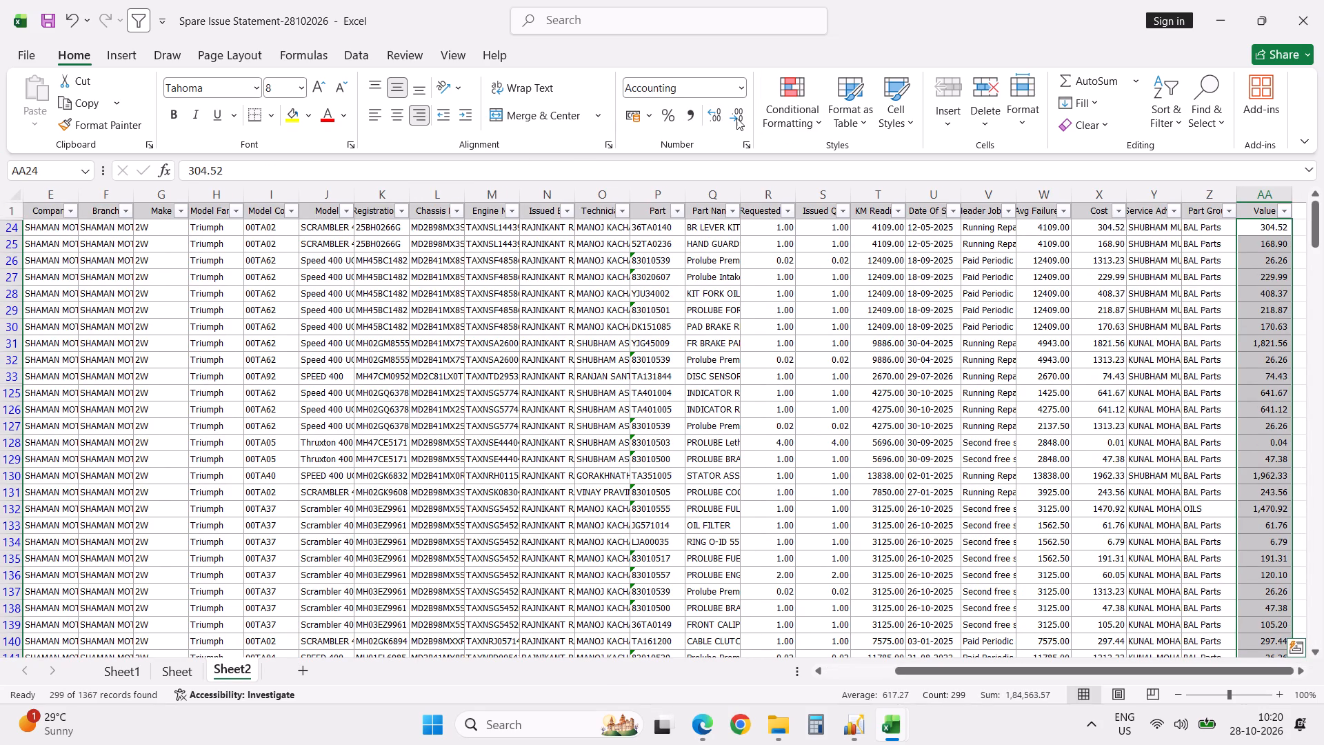
pyautogui.tripleClick(736, 118)
pyautogui.click(736, 118)
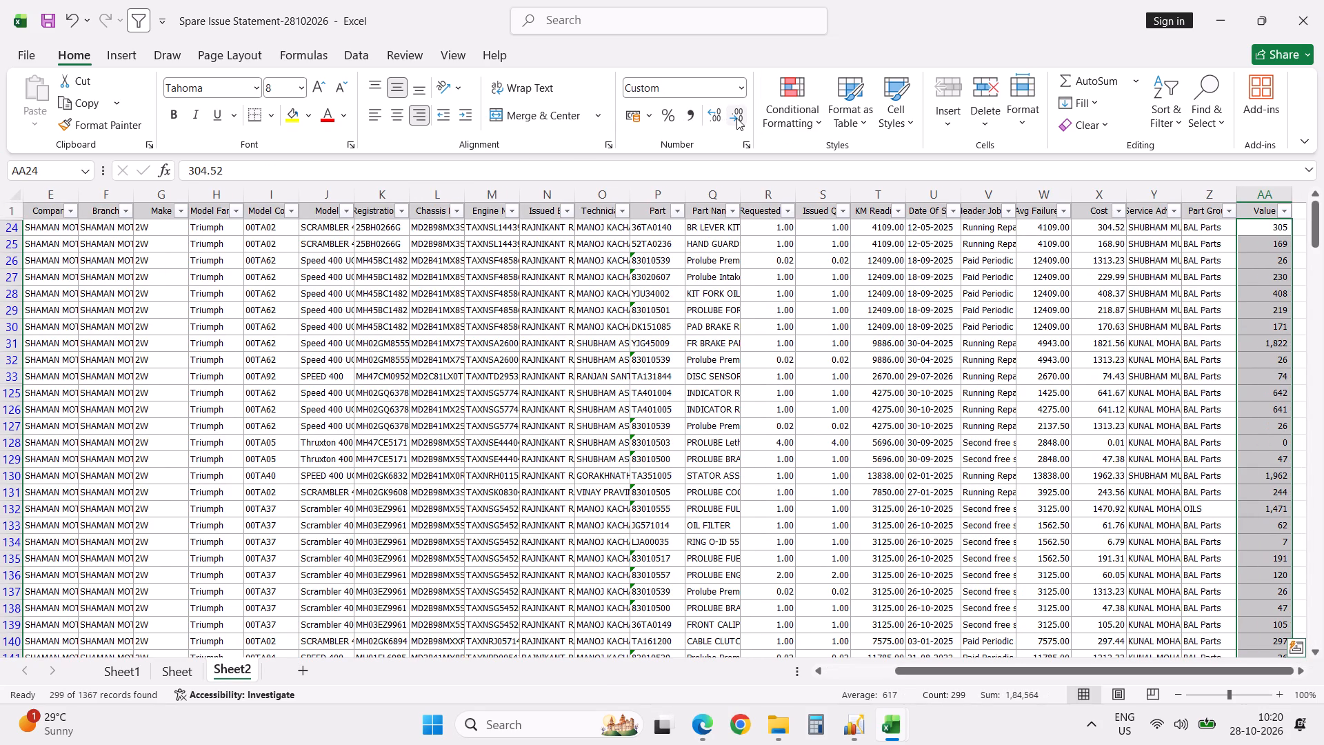
# Switch to the Monthly Funds Tracker workbook and enter 184564 as Parts issued in W/S for 27-Oct.
pyautogui.hotkey('alt', 'Tab')
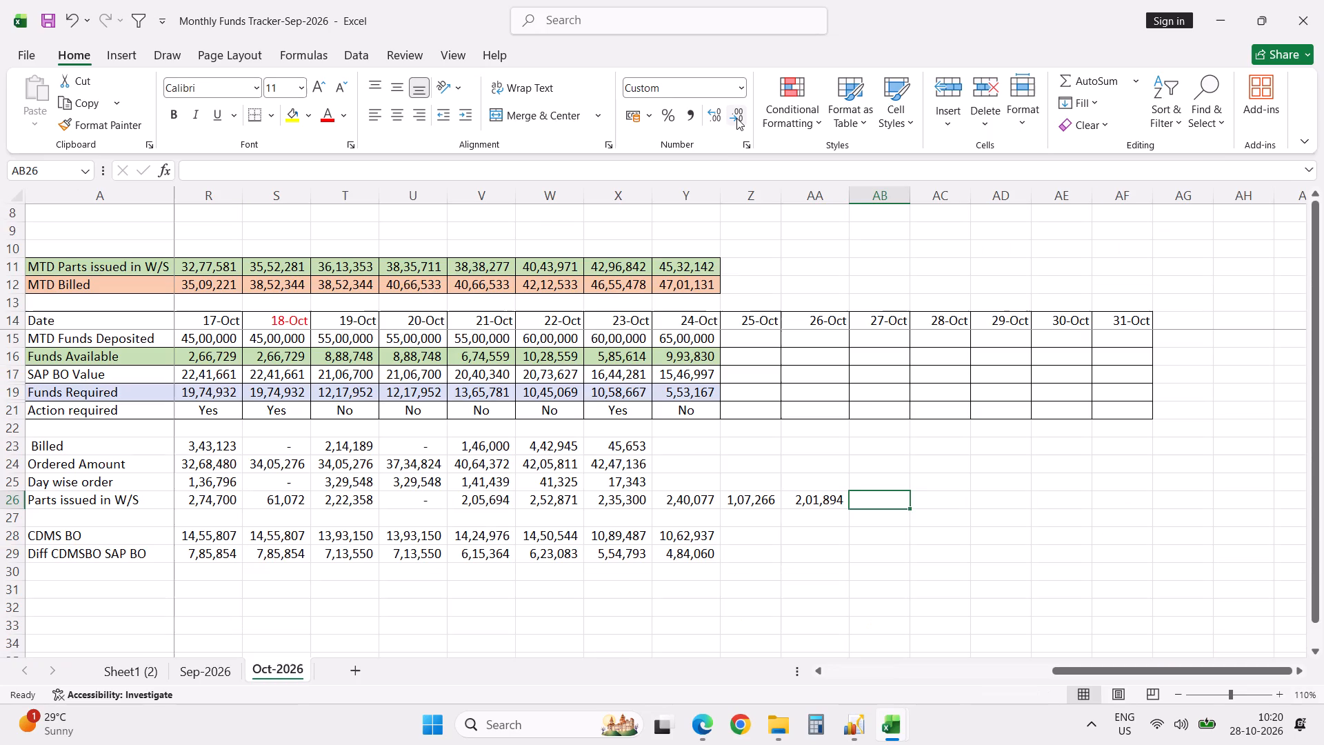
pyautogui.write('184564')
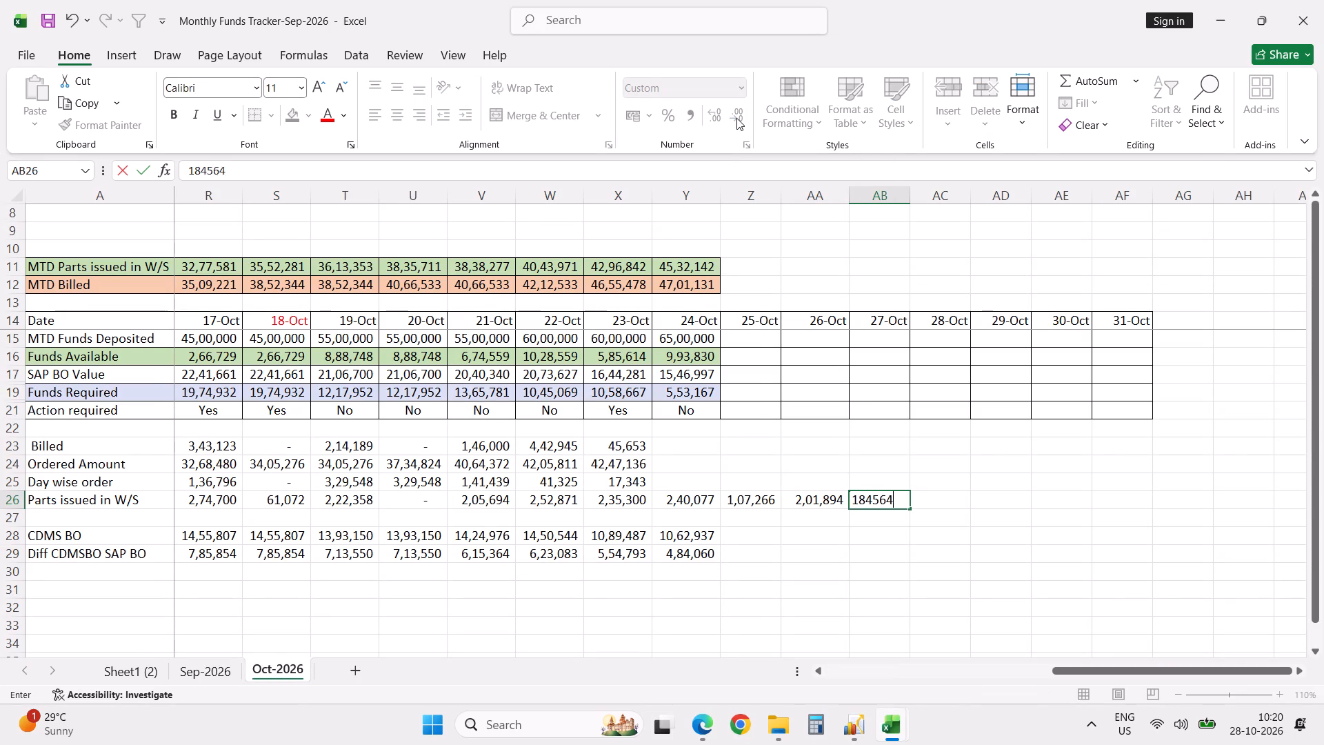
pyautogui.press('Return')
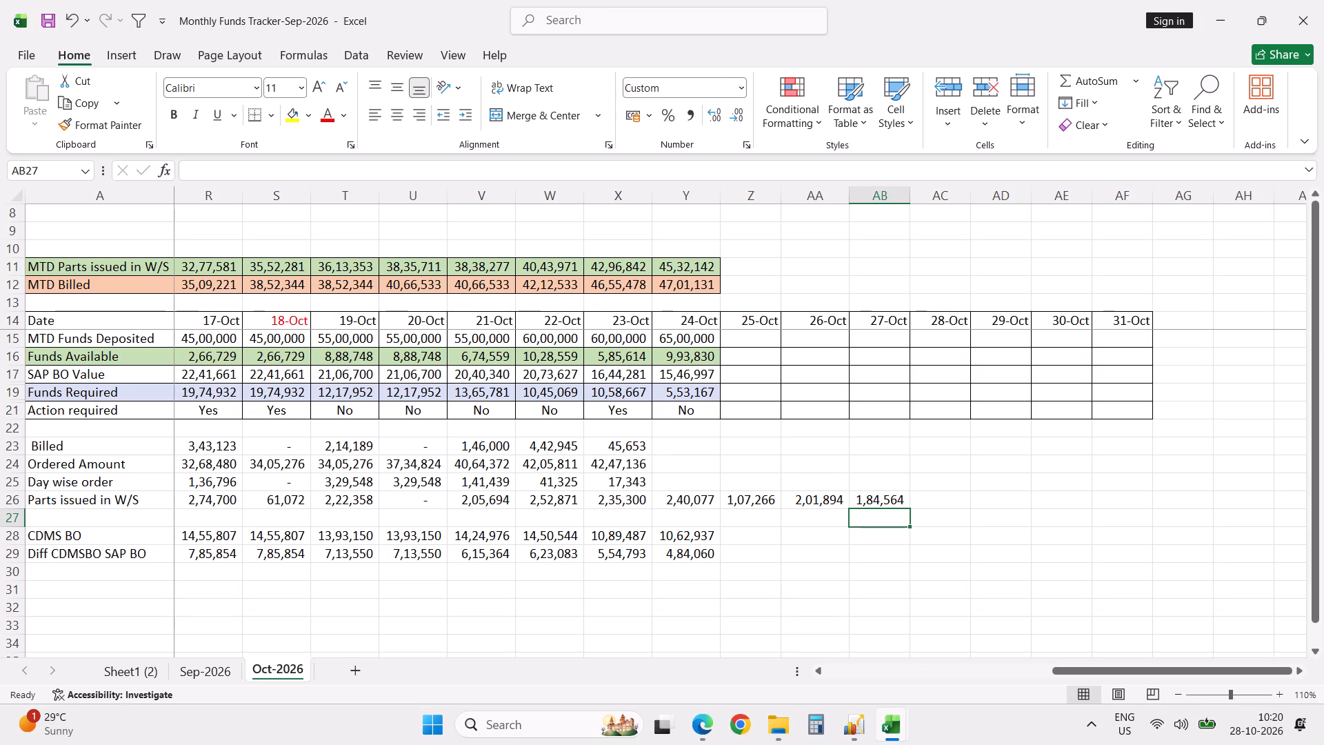
# Fill the 24-Oct MTD Parts issued in W/S and MTD Billed formulas across to 27-Oct, and autofit the 25-Oct to 27-Oct columns.
pyautogui.click(692, 265)
pyautogui.hotkey('shift', 'Down')
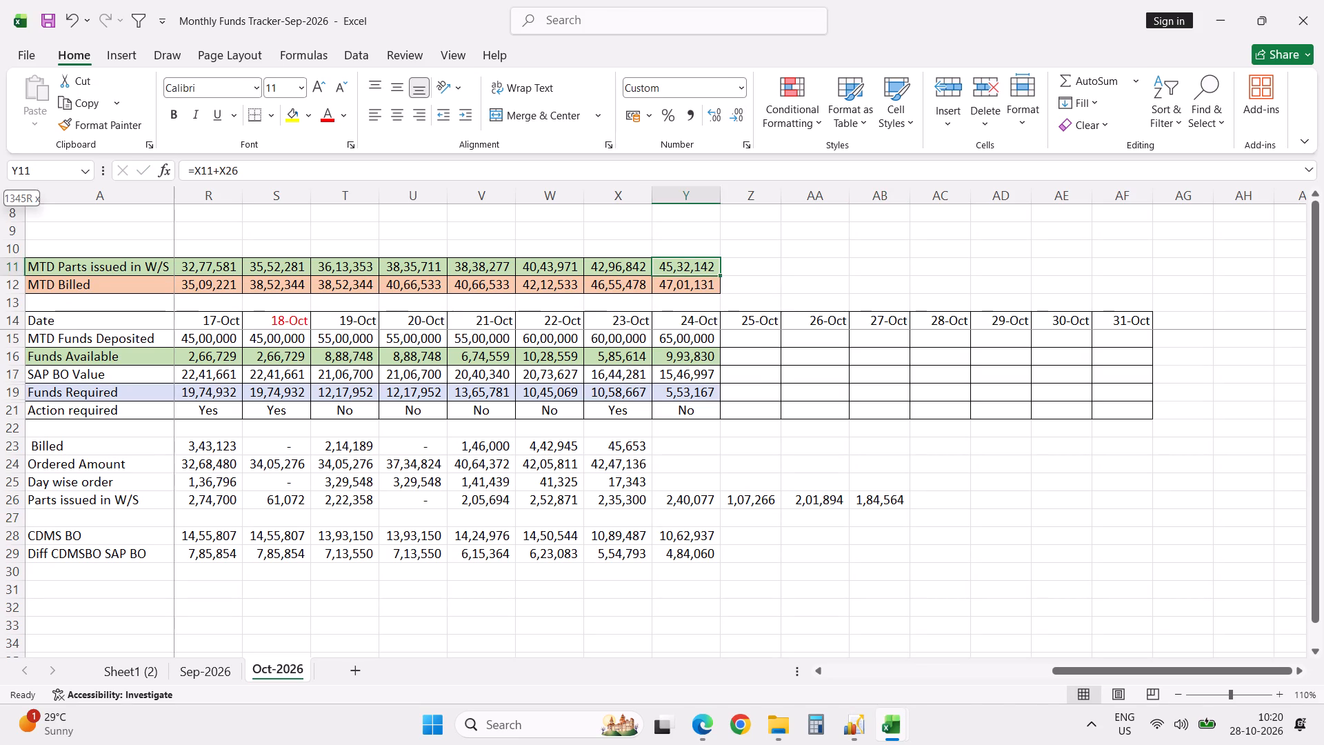
pyautogui.hotkey('shift', 'Right')
pyautogui.hotkey('shift', 'Right')
pyautogui.hotkey('shift', 'Right')
pyautogui.hotkey('ctrl', 'r')
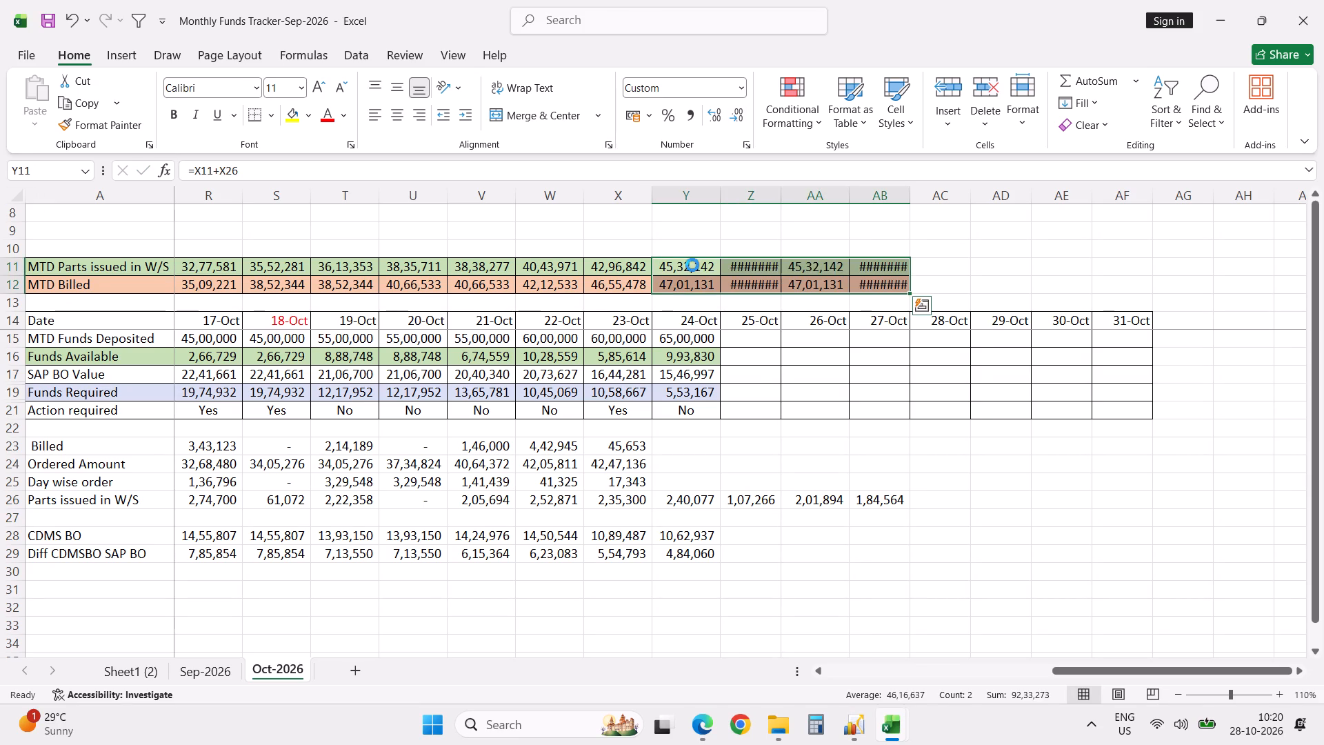
pyautogui.doubleClick(781, 193)
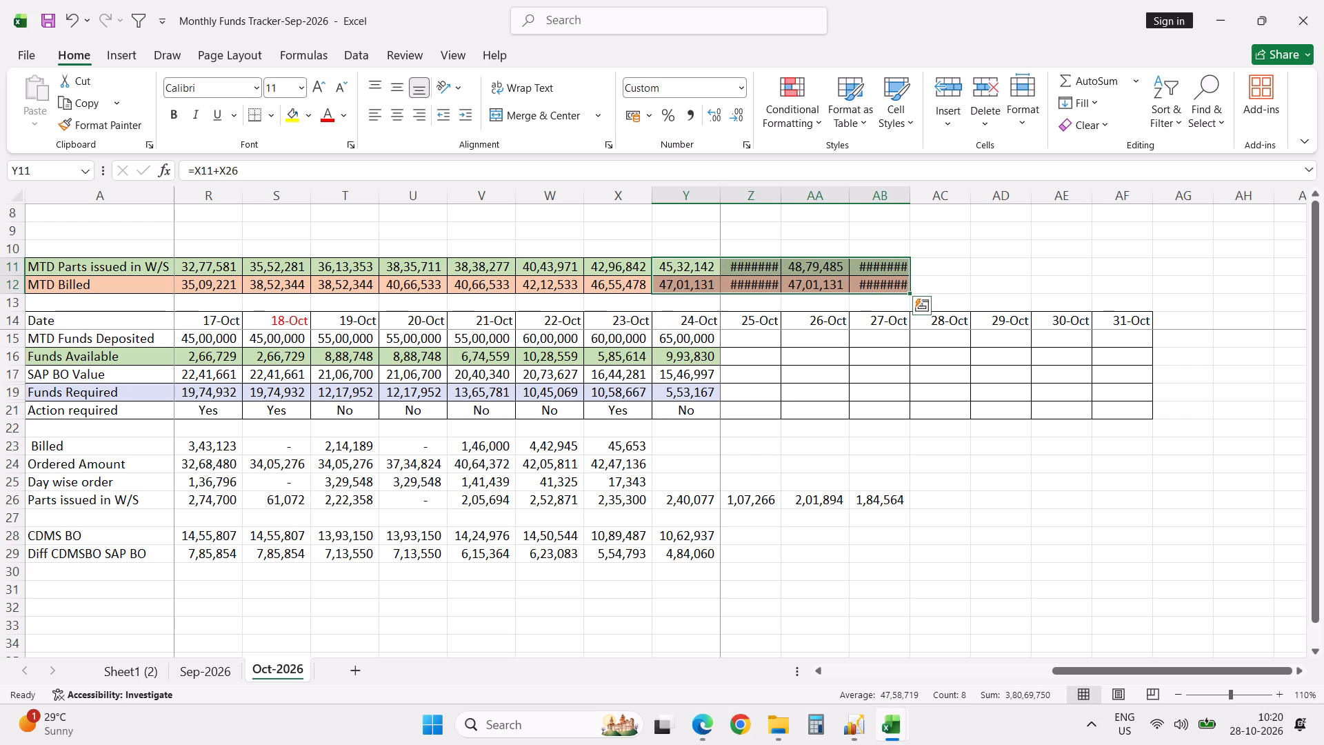
pyautogui.doubleClick(859, 195)
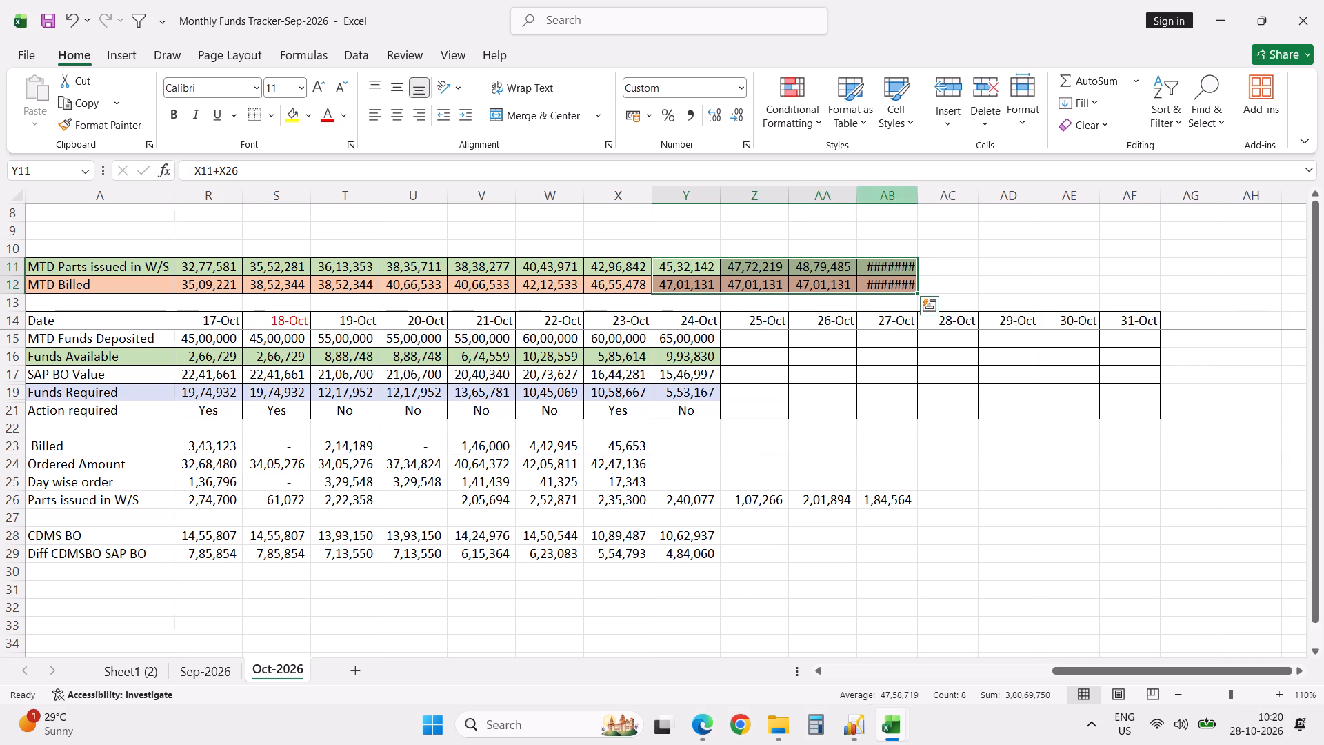
pyautogui.click(916, 197)
pyautogui.click(916, 197)
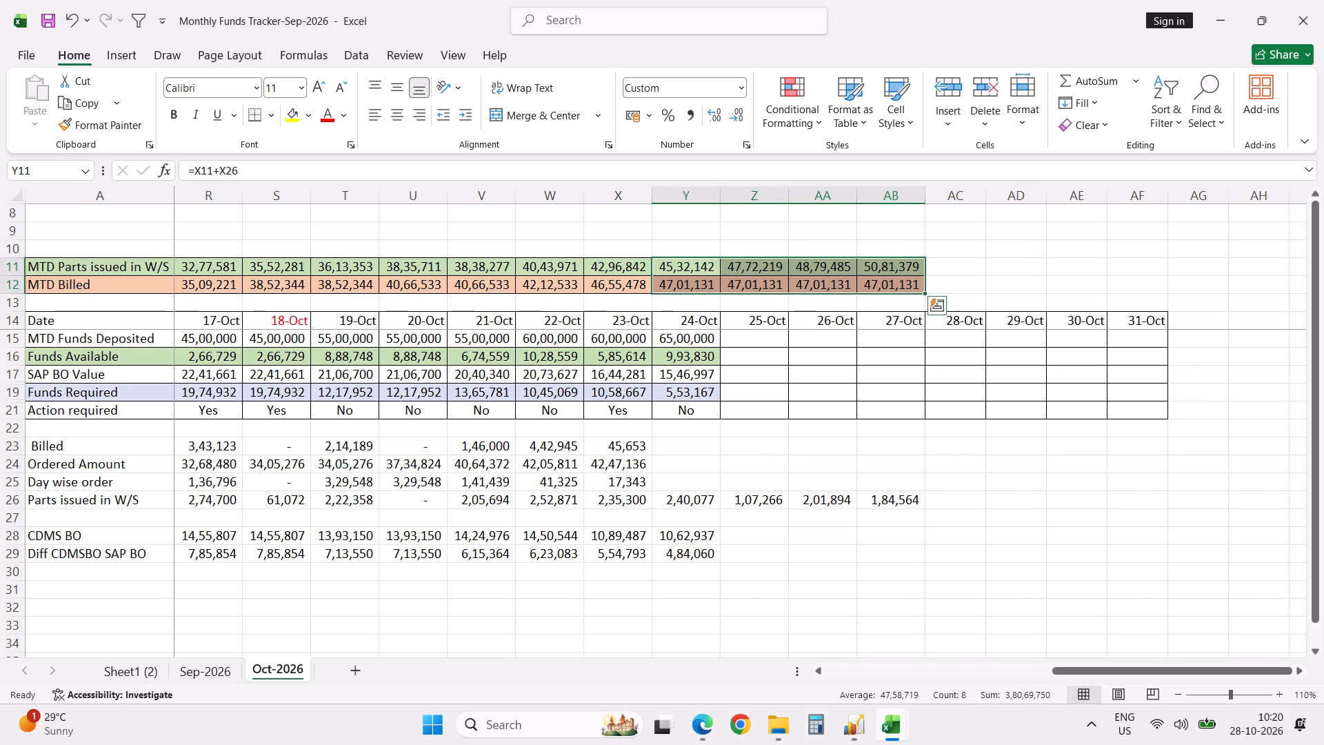
# Extend the MTD Parts issued in W/S and MTD Billed formulas to 28-Oct and autofit that column.
pyautogui.click(948, 275)
pyautogui.hotkey('shift', 'Down')
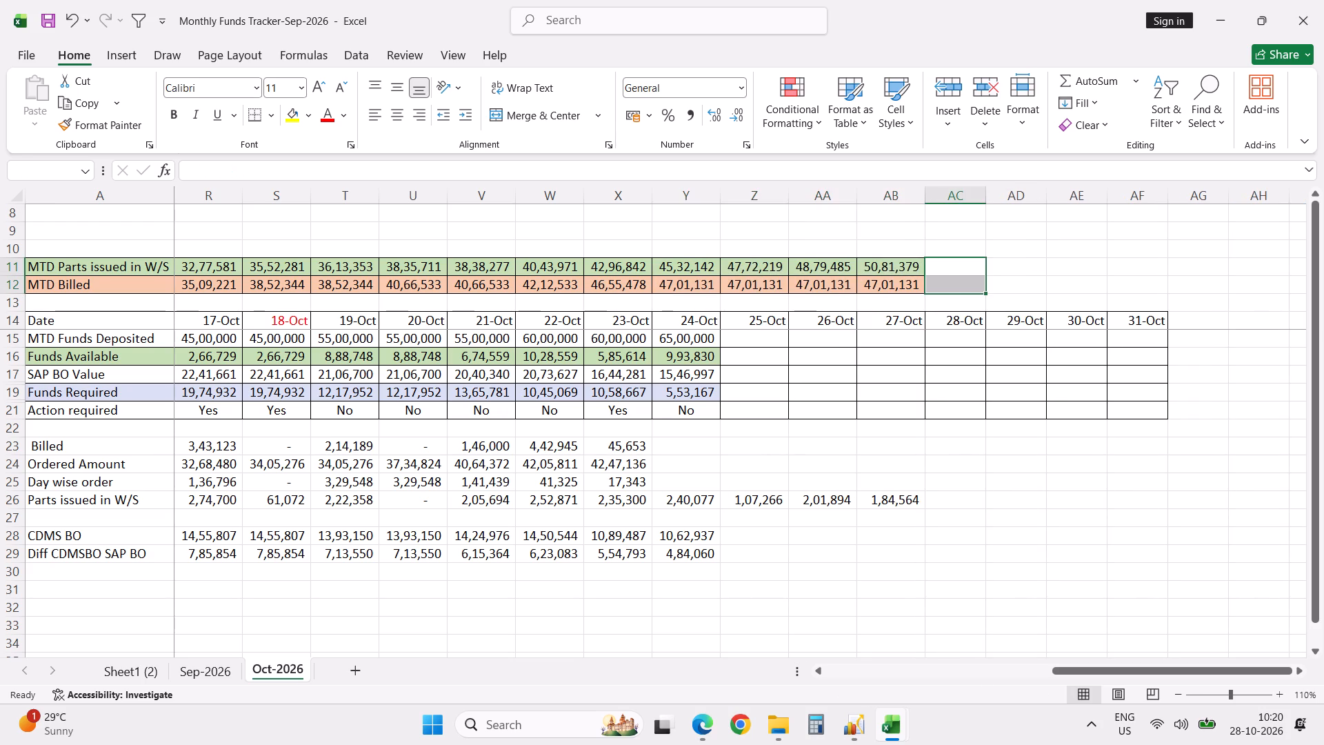
pyautogui.hotkey('ctrl', 'e')
pyautogui.press('Escape')
pyautogui.hotkey('ctrl', 'r')
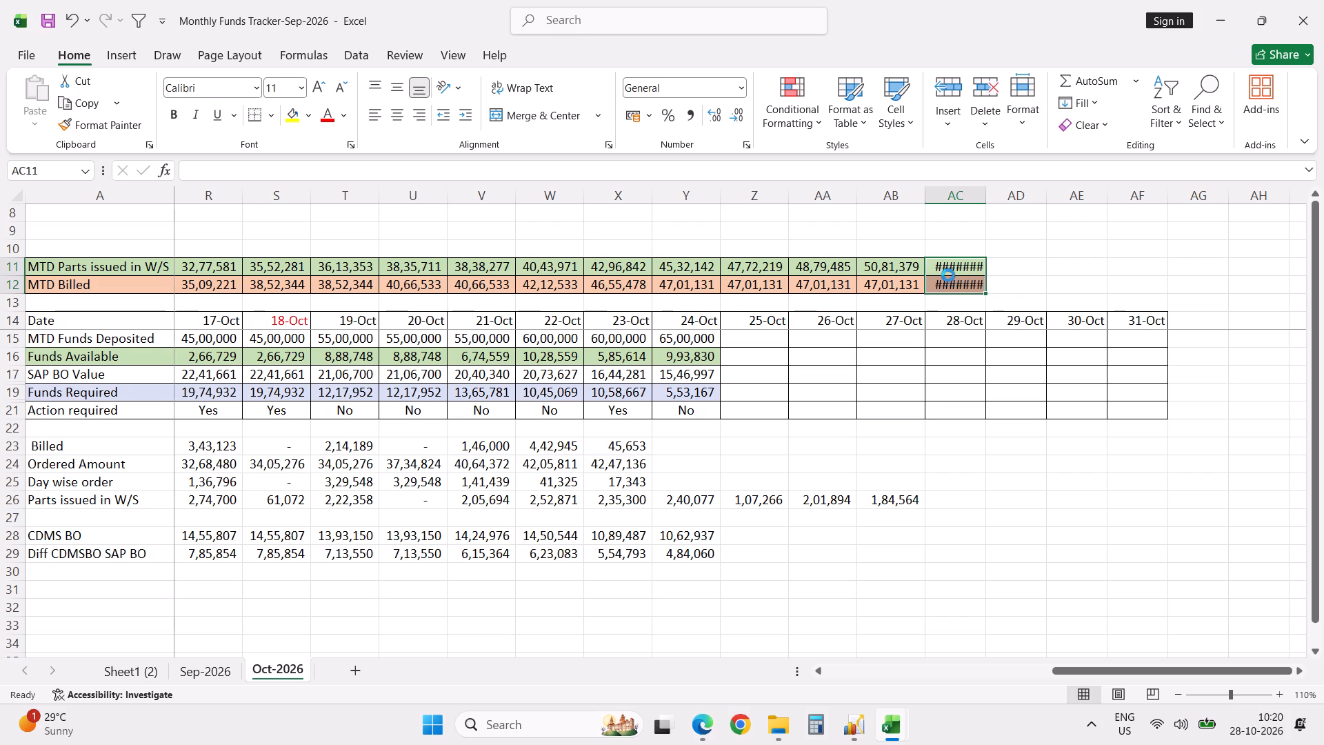
pyautogui.press('Down')
pyautogui.doubleClick(989, 192)
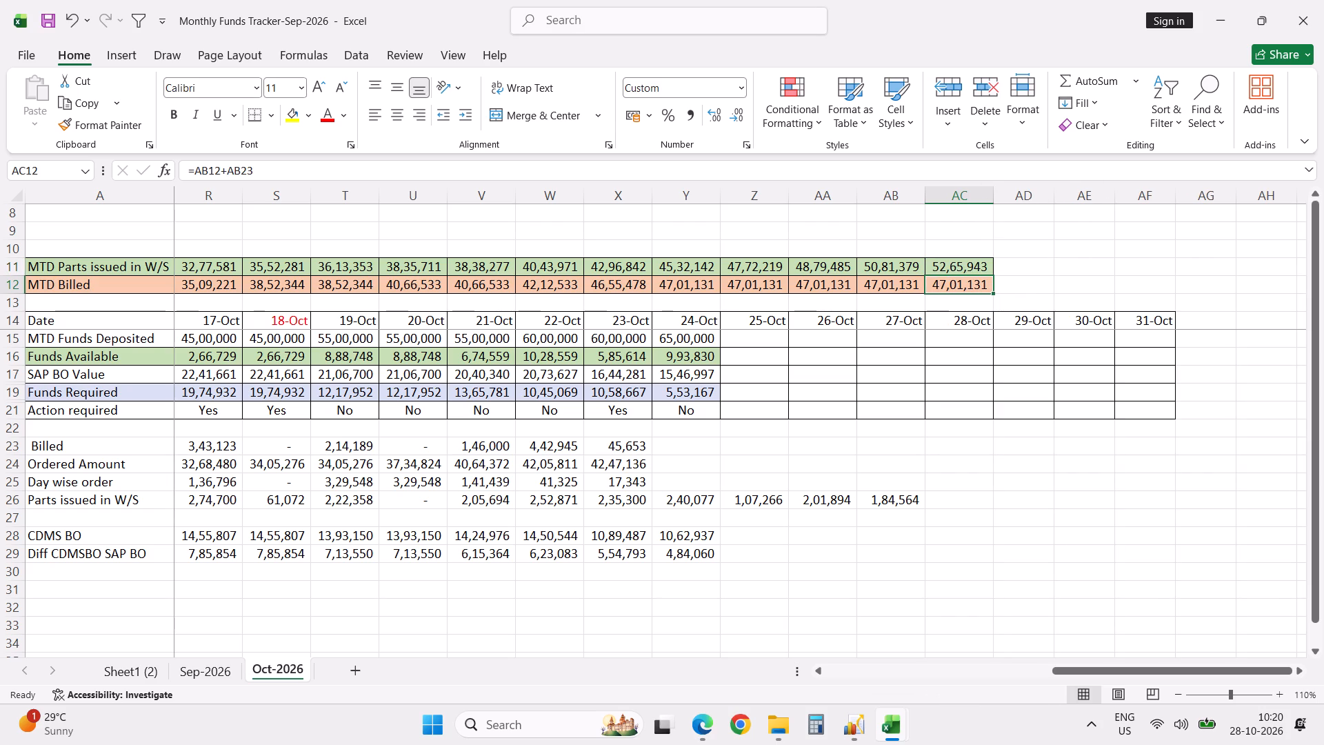
# Fill the 24-Oct Funds Available value of 9,93,830 across 25-Oct to 28-Oct.
pyautogui.click(746, 361)
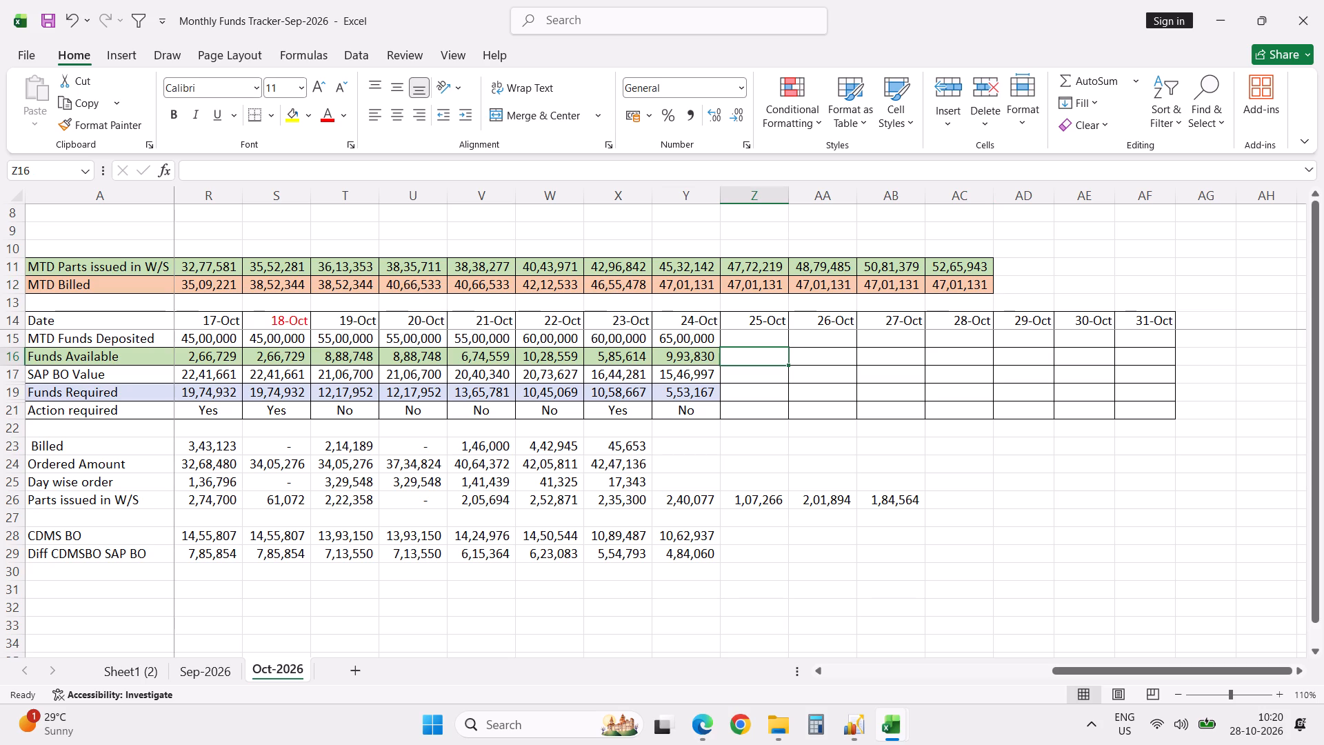
pyautogui.click(710, 359)
pyautogui.hotkey('shift', 'Right')
pyautogui.hotkey('shift', 'Right')
pyautogui.hotkey('shift', 'Right')
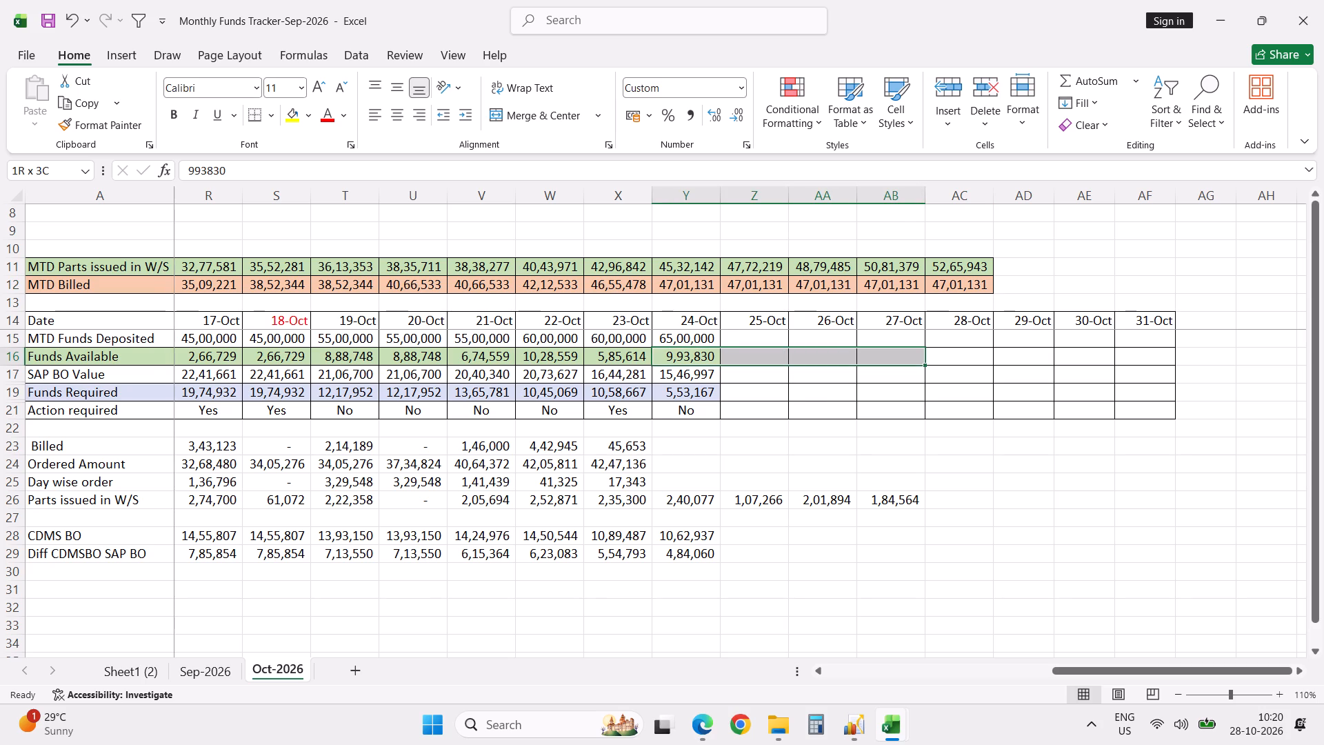
pyautogui.hotkey('shift', 'Right')
pyautogui.hotkey('ctrl', 'r')
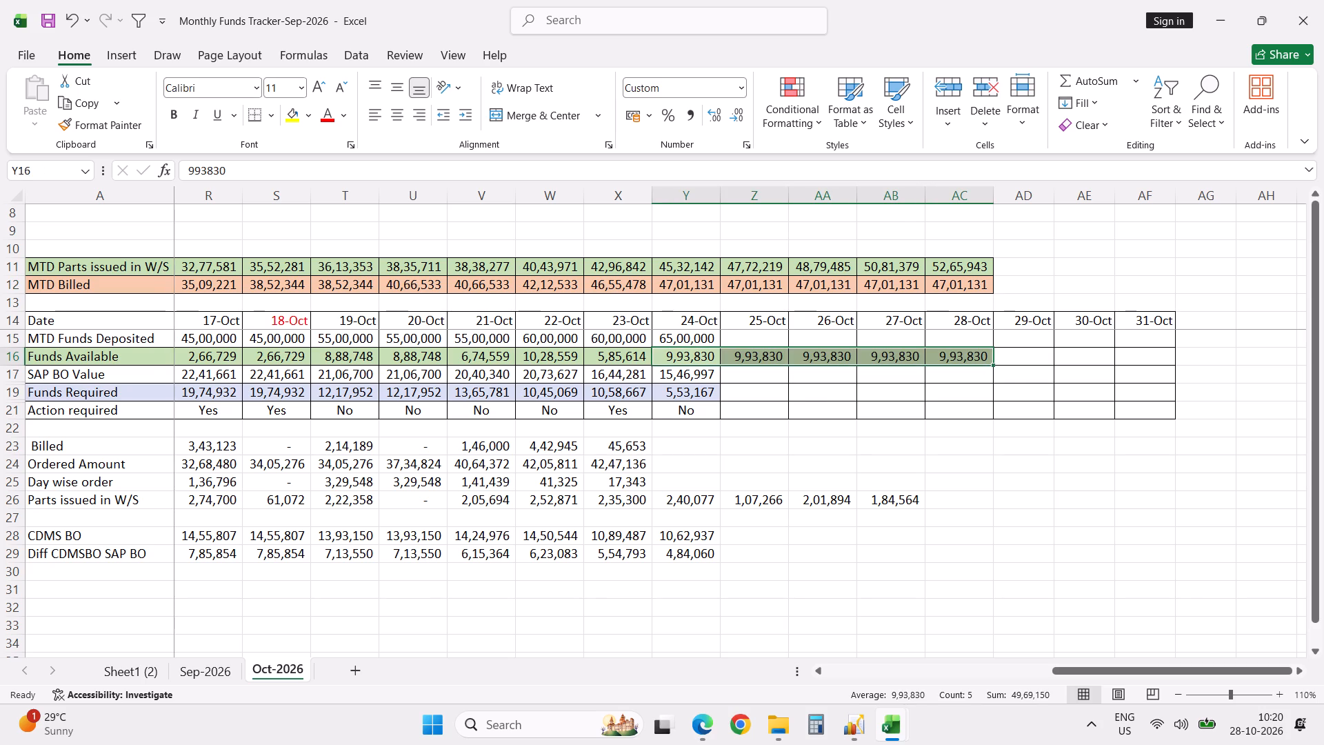
# Switch to the Spare Fund Visibility Report PB-28102026 workbook and select the Spares amount for Receivables.
pyautogui.click(965, 357)
pyautogui.hotkey('alt', 'Tab')
pyautogui.hotkey('alt', 'Tab')
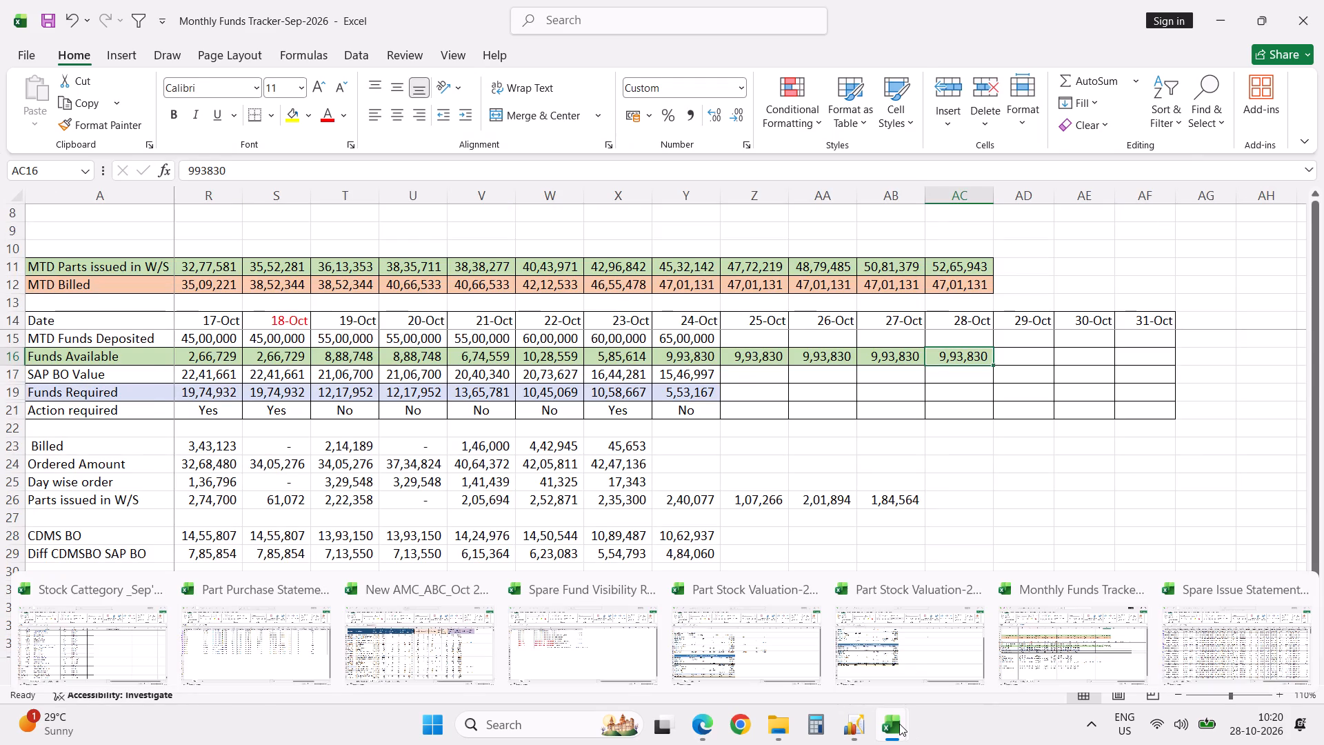
pyautogui.click(581, 626)
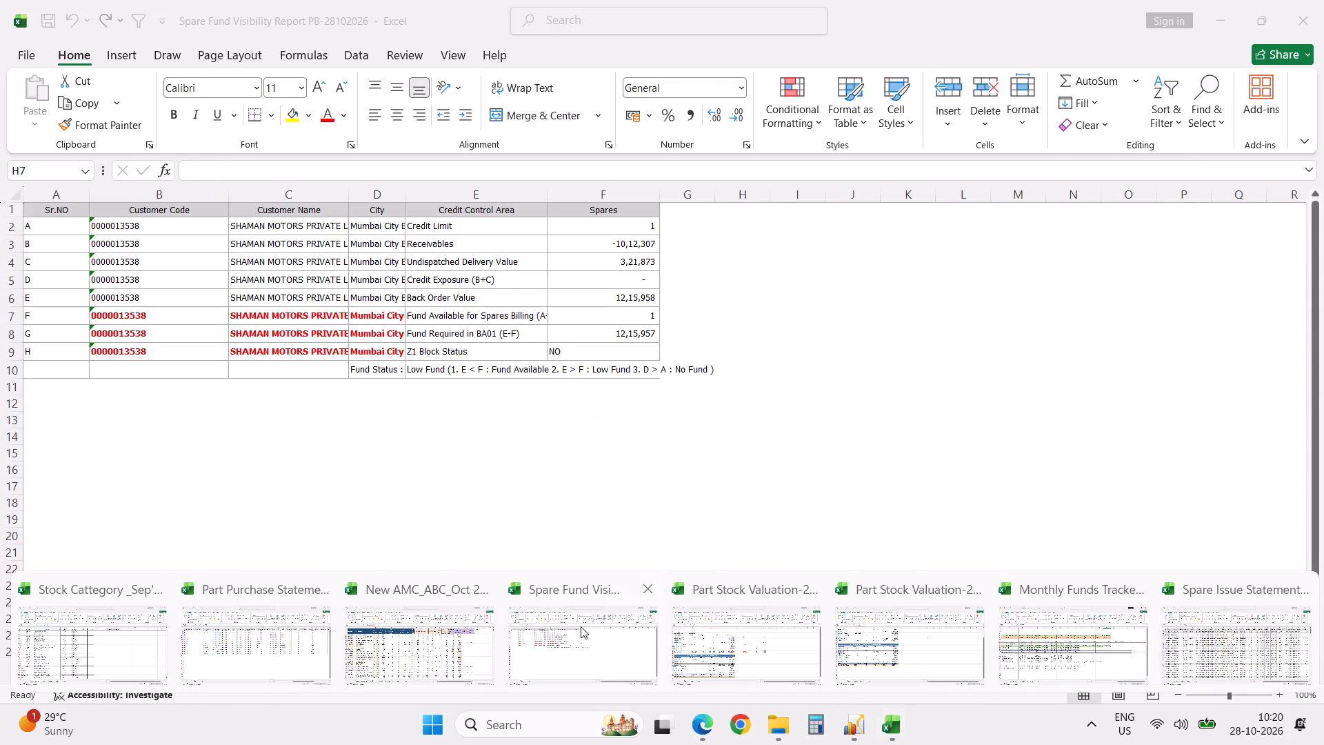
pyautogui.click(630, 246)
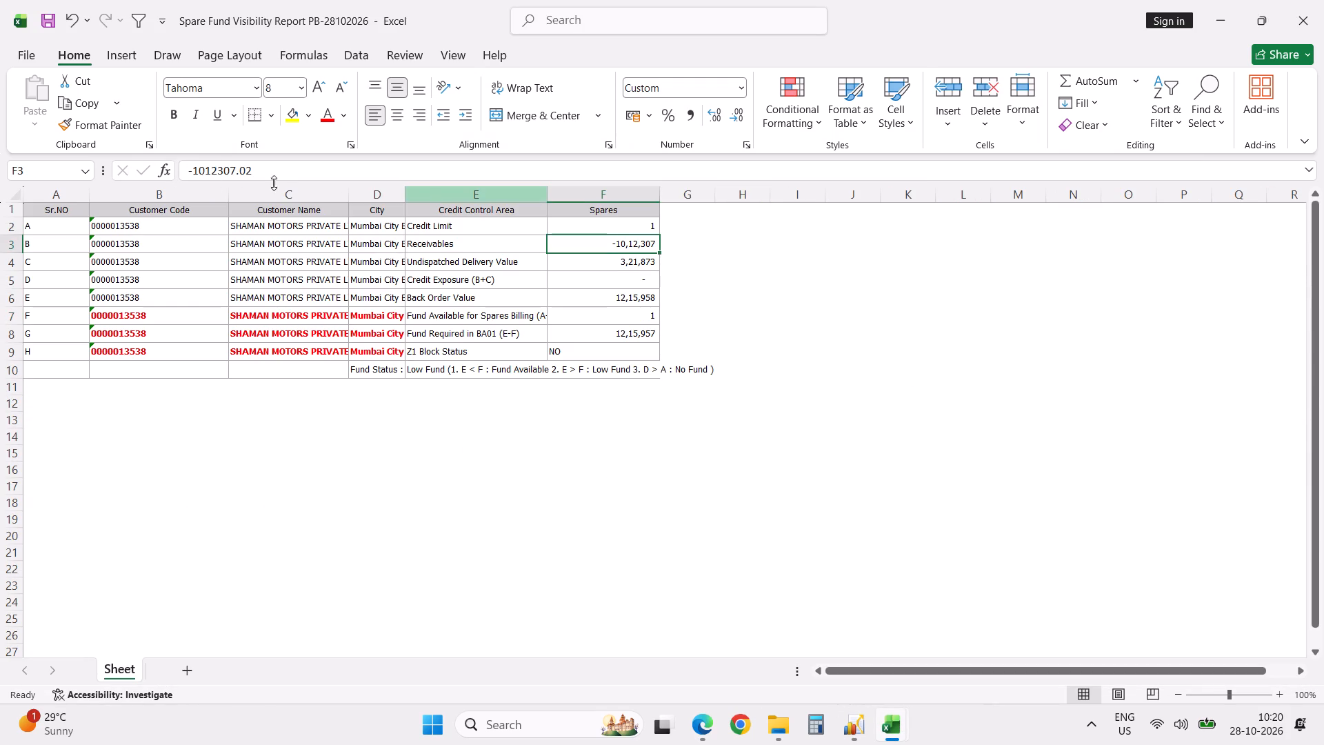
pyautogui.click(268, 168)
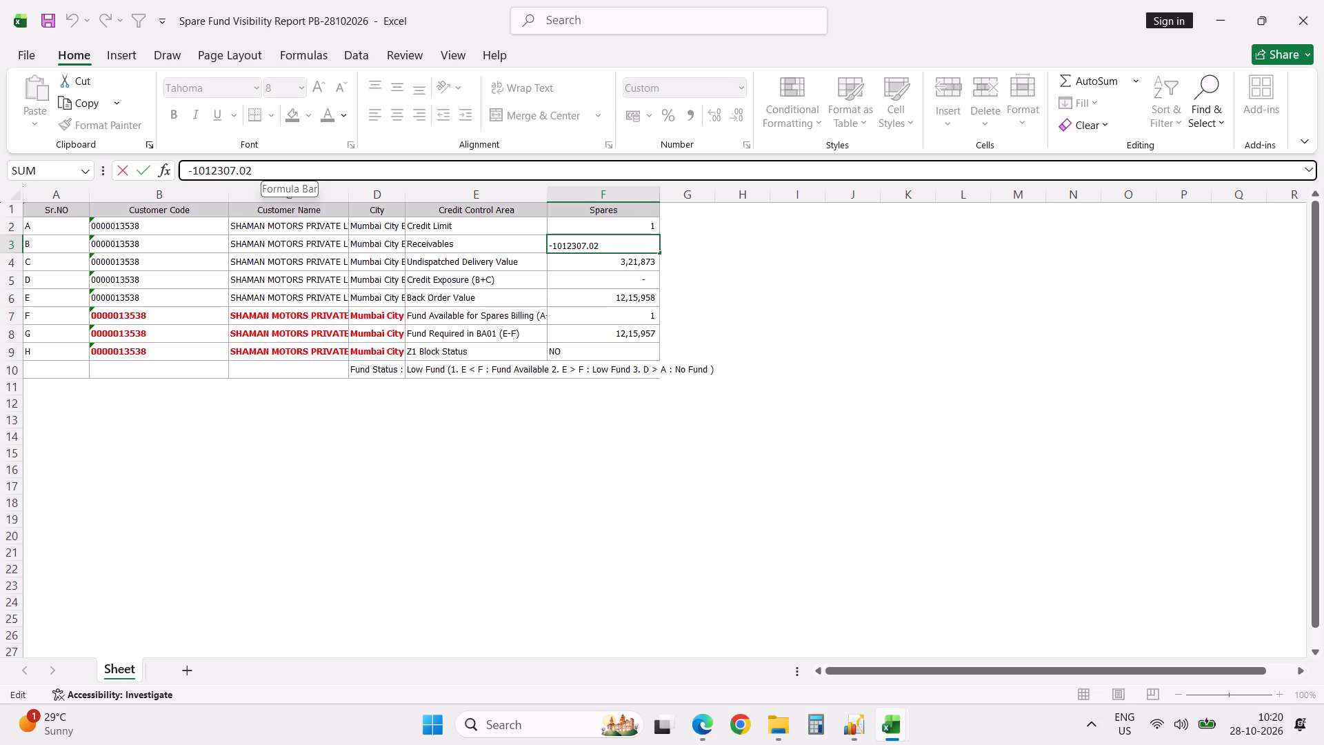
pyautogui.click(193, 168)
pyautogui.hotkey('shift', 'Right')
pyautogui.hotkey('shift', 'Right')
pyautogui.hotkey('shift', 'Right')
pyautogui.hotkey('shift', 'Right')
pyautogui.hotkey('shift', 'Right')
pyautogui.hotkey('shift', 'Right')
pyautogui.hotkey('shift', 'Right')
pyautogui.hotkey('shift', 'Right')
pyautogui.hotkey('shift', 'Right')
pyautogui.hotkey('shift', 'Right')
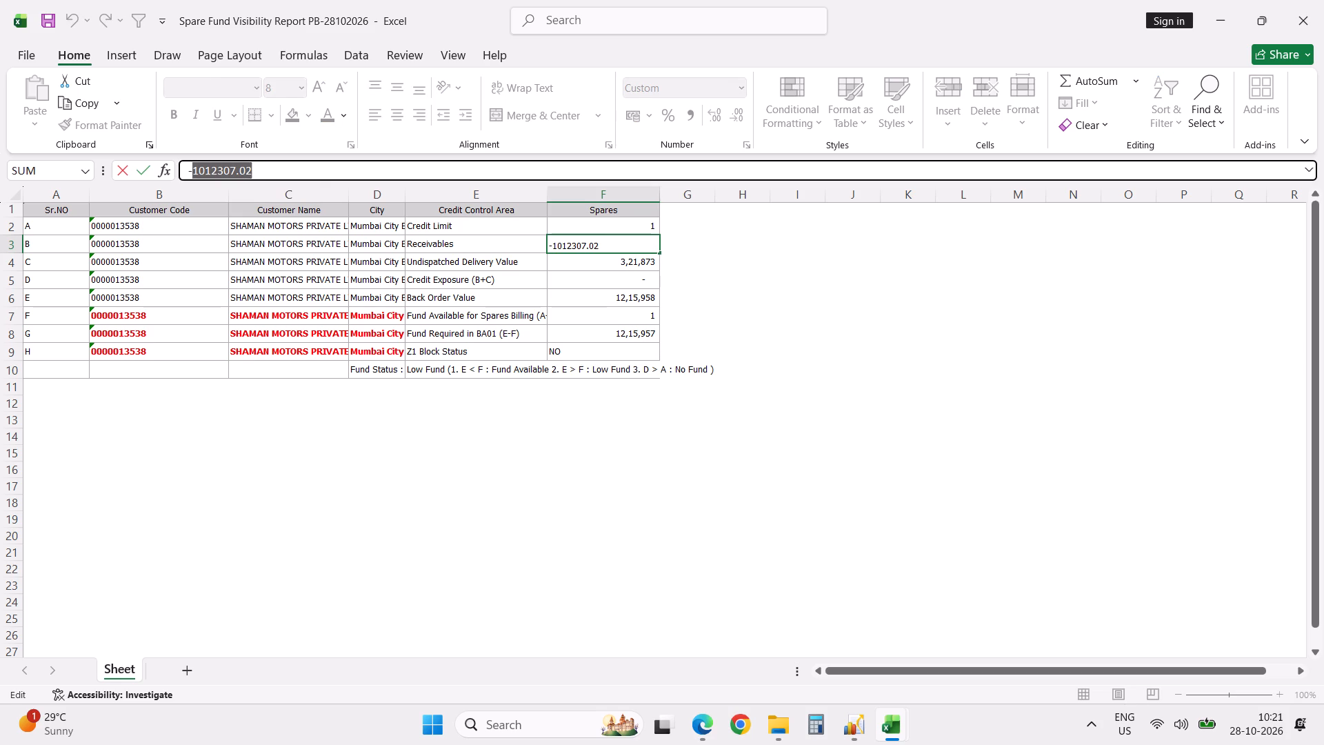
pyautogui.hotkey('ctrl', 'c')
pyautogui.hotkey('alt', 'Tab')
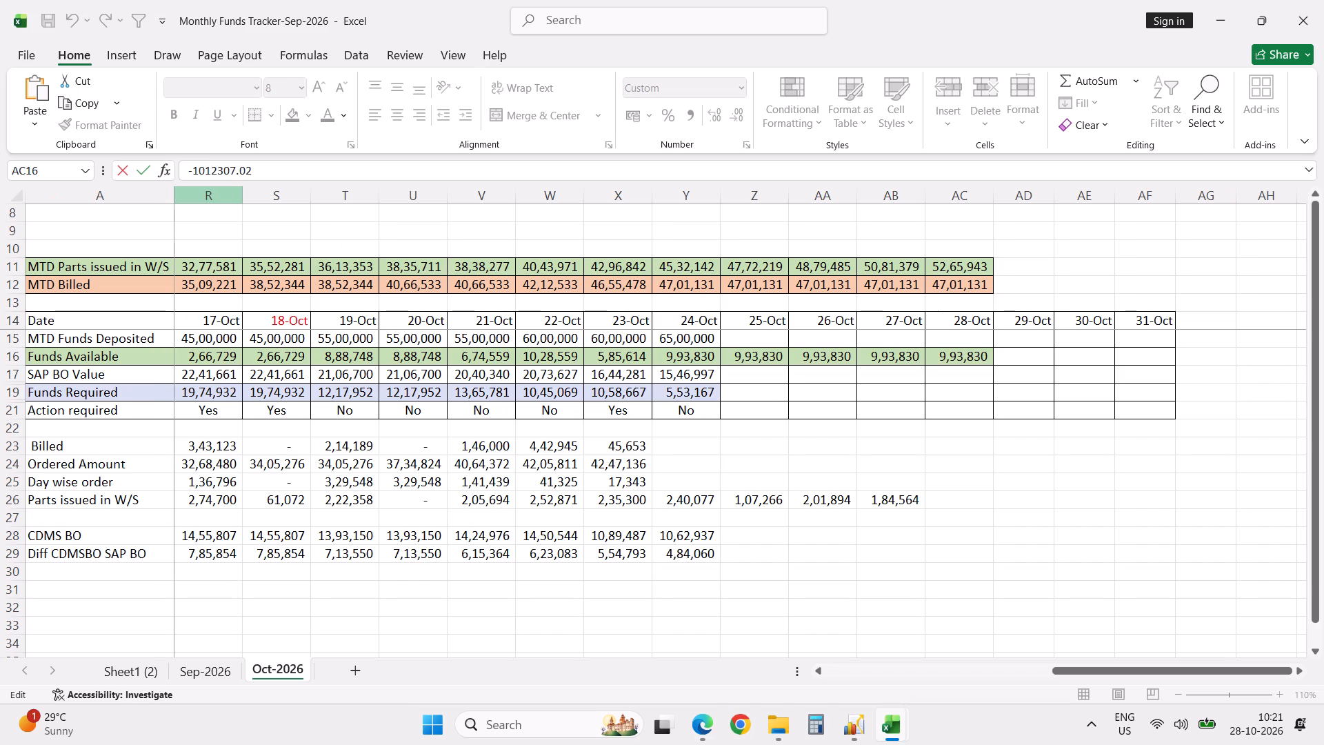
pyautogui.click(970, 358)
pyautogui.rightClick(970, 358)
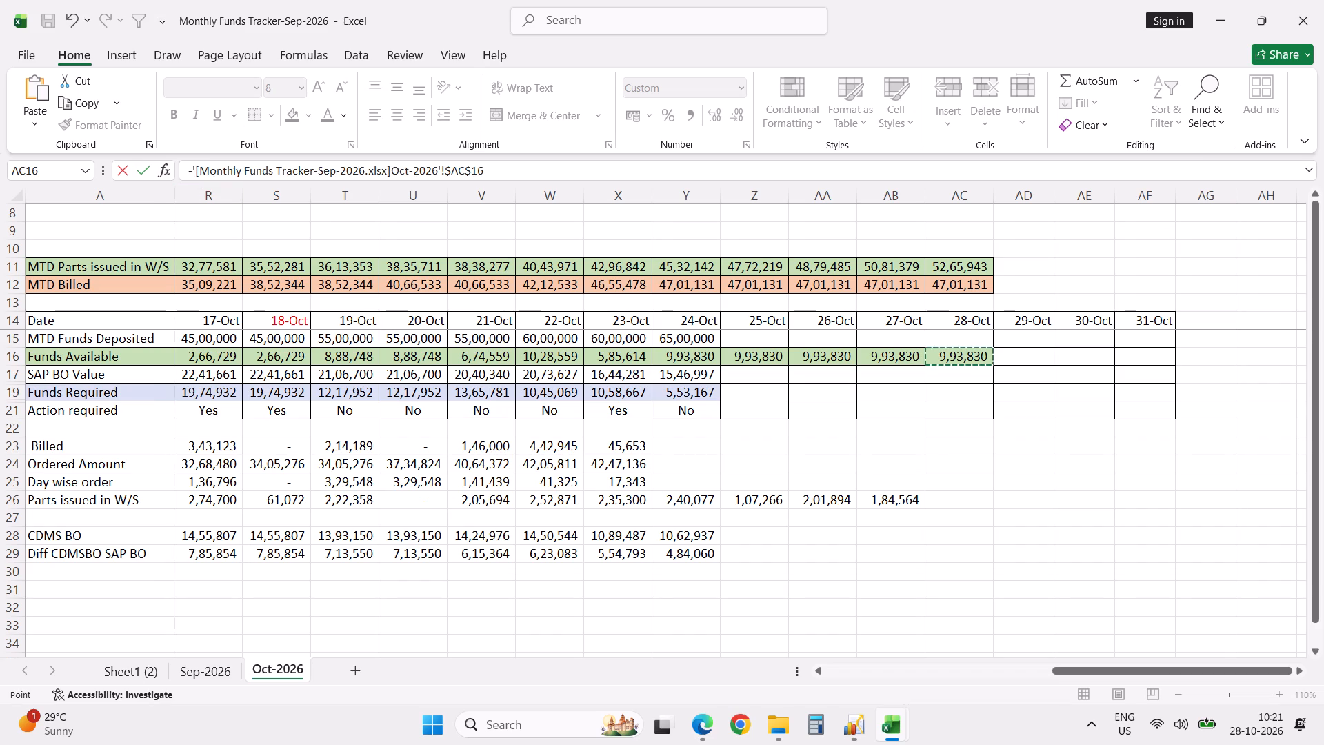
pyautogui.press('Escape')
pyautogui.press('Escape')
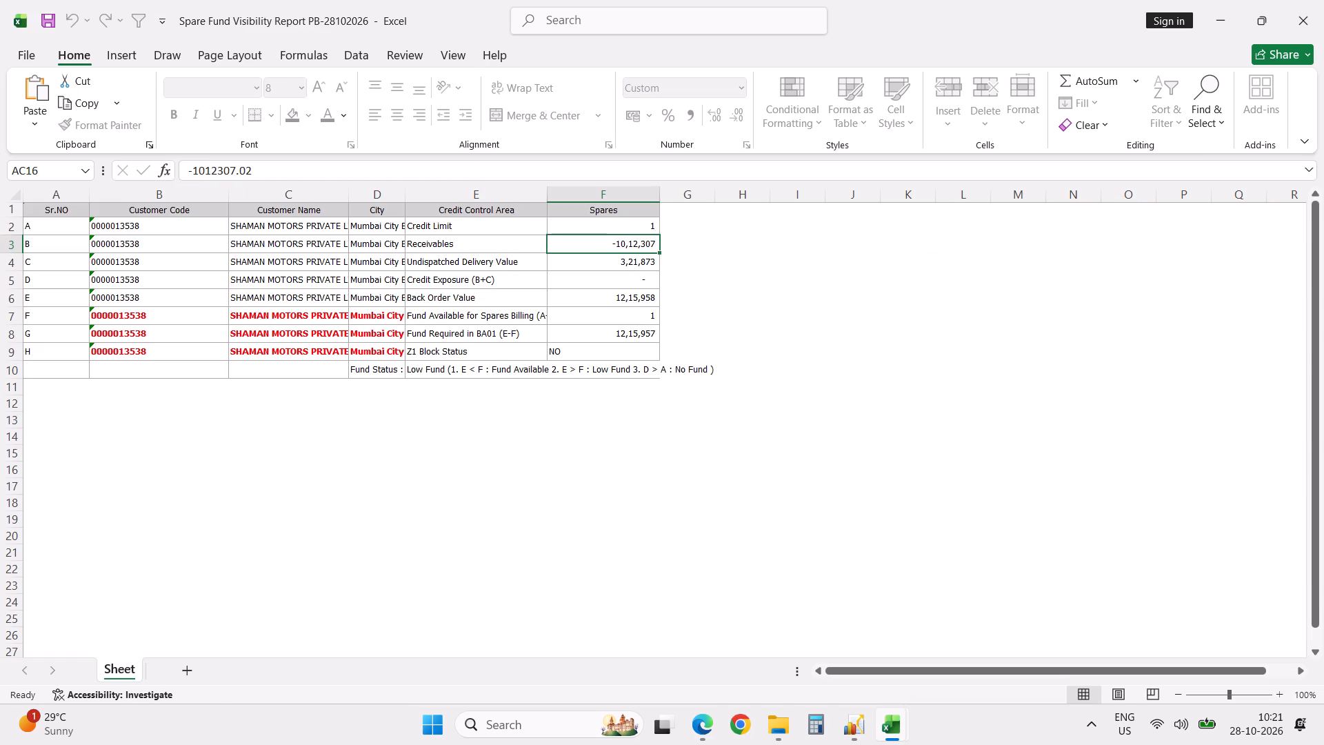
# Copy the Receivables amount and paste it as a value into Funds Available for 28-Oct in the Monthly Funds Tracker.
pyautogui.hotkey('ctrl', 'c')
pyautogui.hotkey('alt', 'Tab')
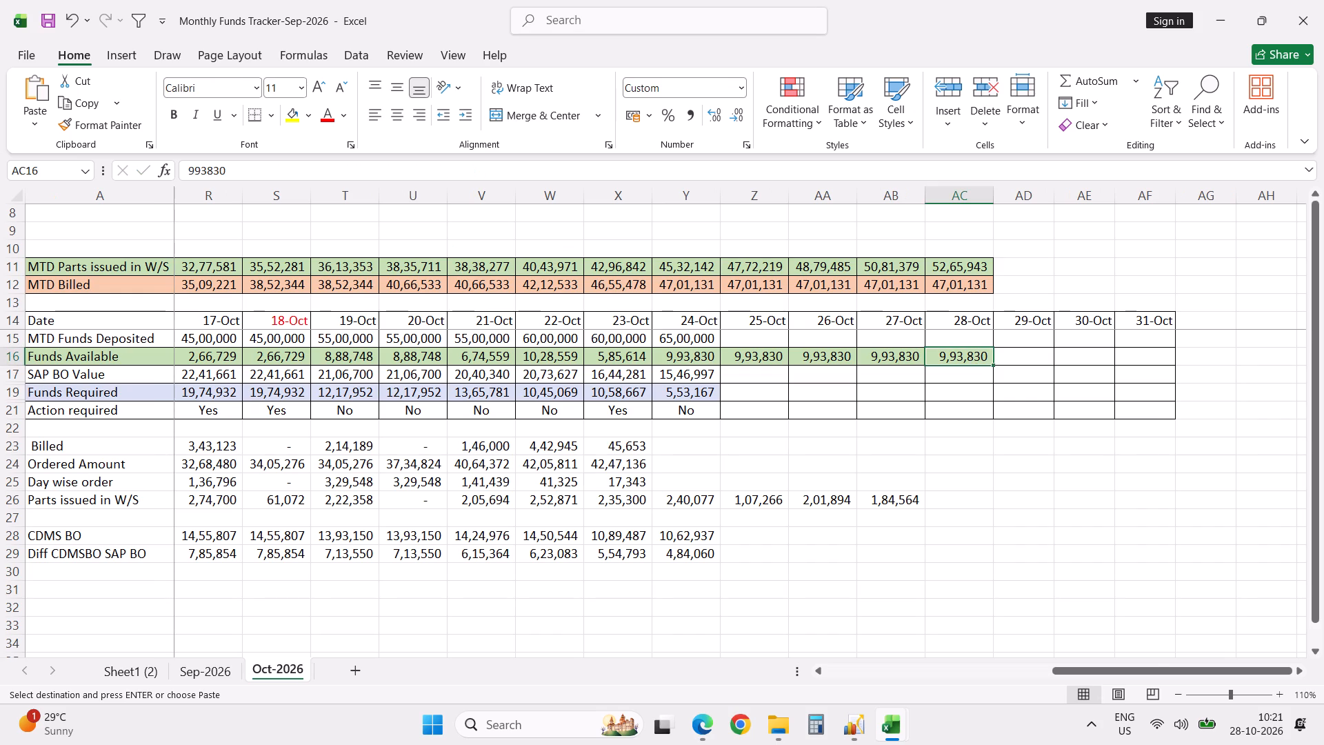
pyautogui.rightClick(965, 357)
pyautogui.click(1033, 325)
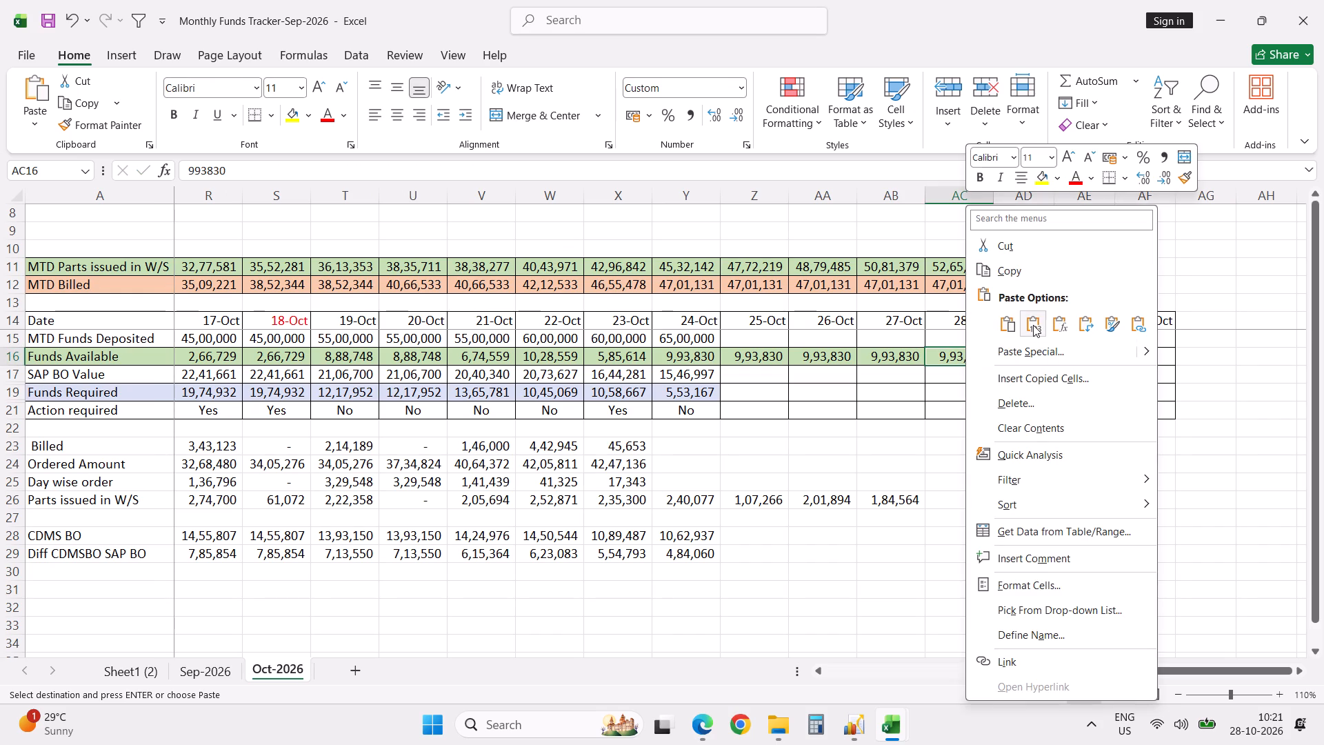
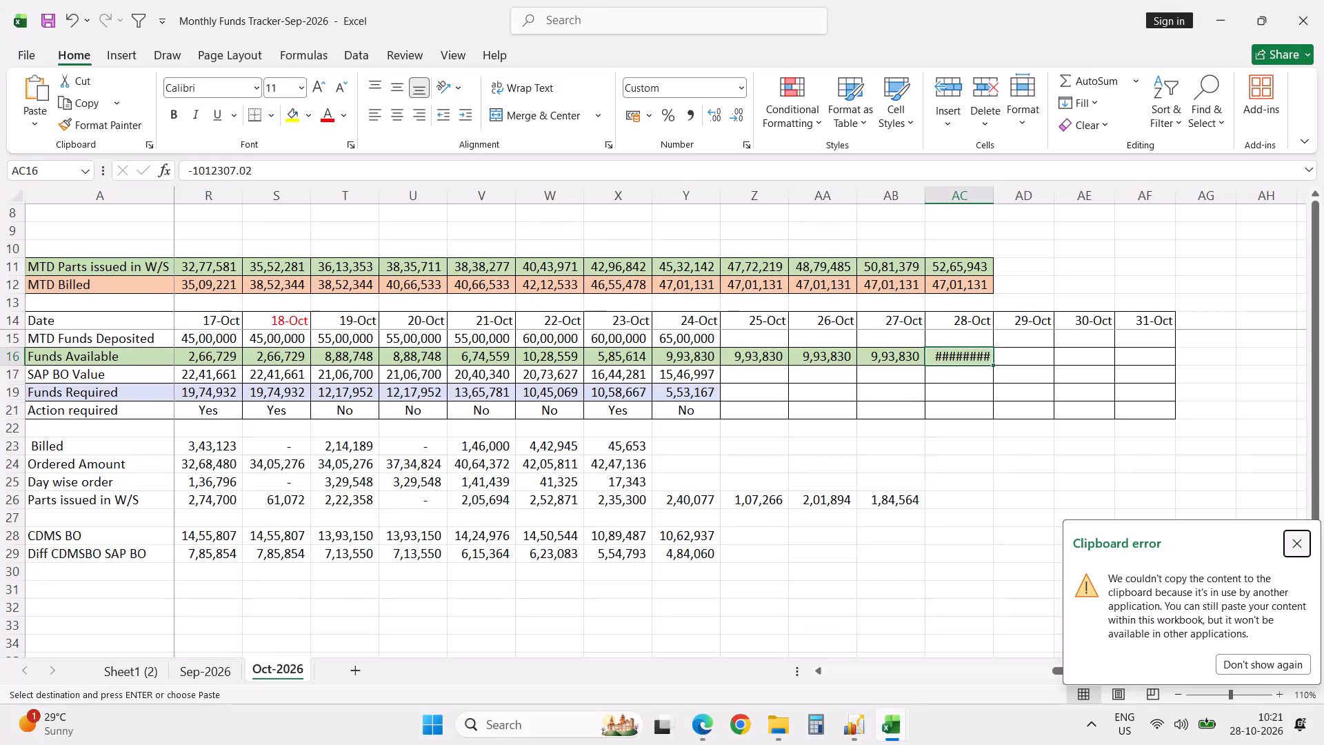
# Make the 28-Oct Funds Available value positive, entering it as 1012307.02.
pyautogui.click(194, 171)
pyautogui.press('BackSpace')
pyautogui.press('Tab')
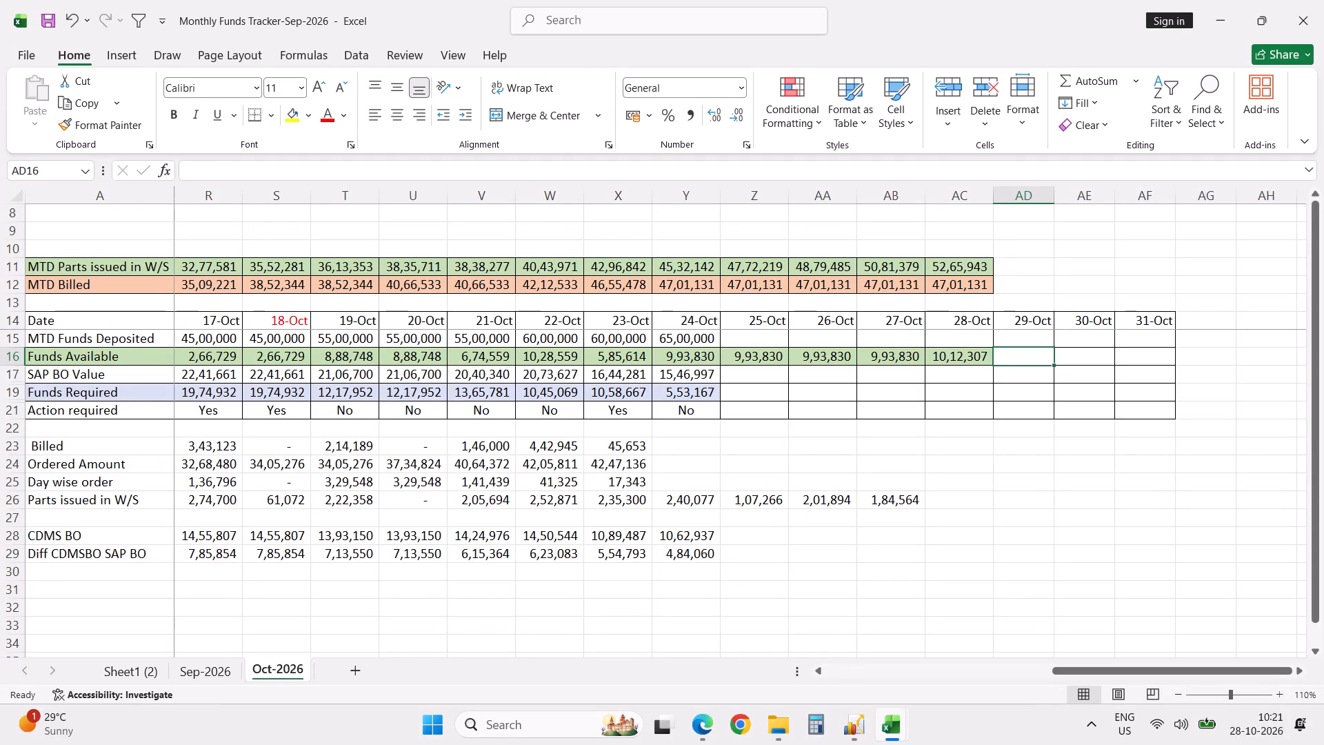
# Fill the 24-Oct SAP BO Value, Funds Required and Action required cells across 25-Oct to 28-Oct.
pyautogui.click(710, 377)
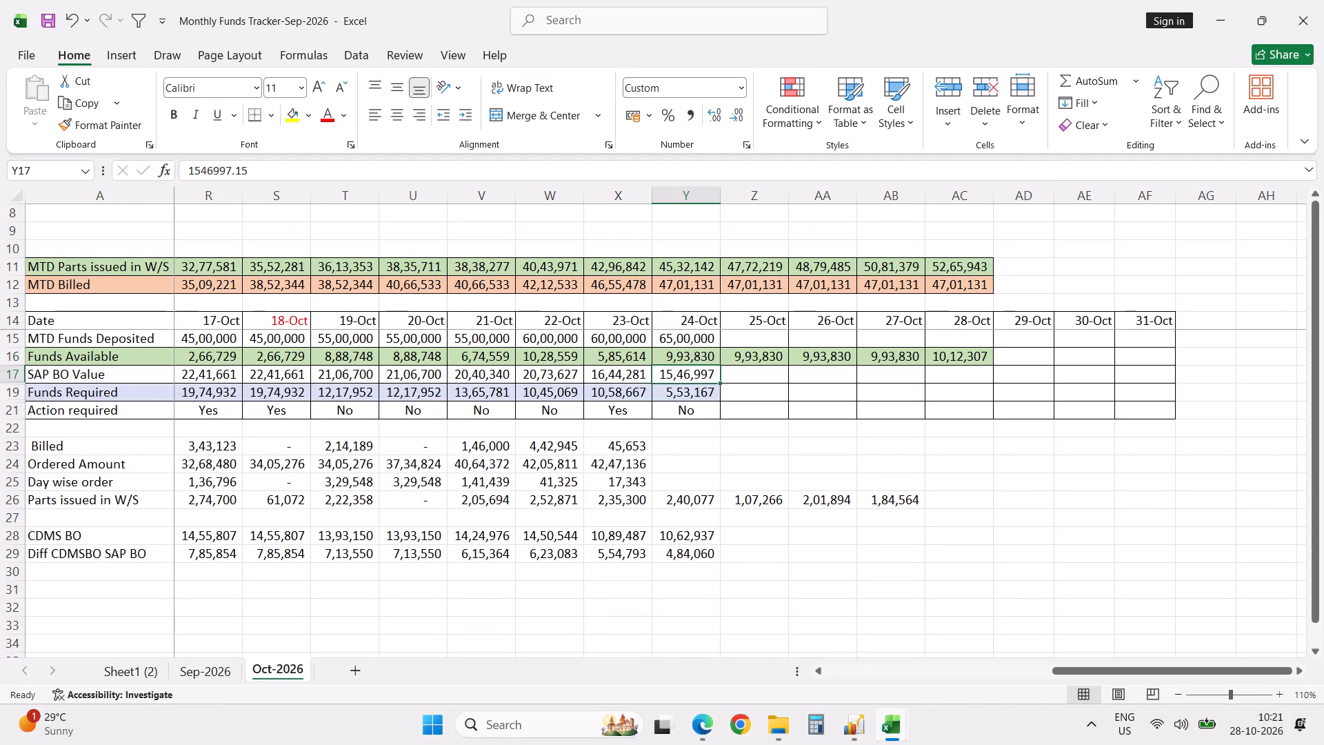
pyautogui.hotkey('shift', 'Down')
pyautogui.hotkey('shift', 'Down')
pyautogui.hotkey('shift', 'Right')
pyautogui.hotkey('shift', 'Right')
pyautogui.hotkey('shift', 'Right')
pyautogui.hotkey('shift', 'Right')
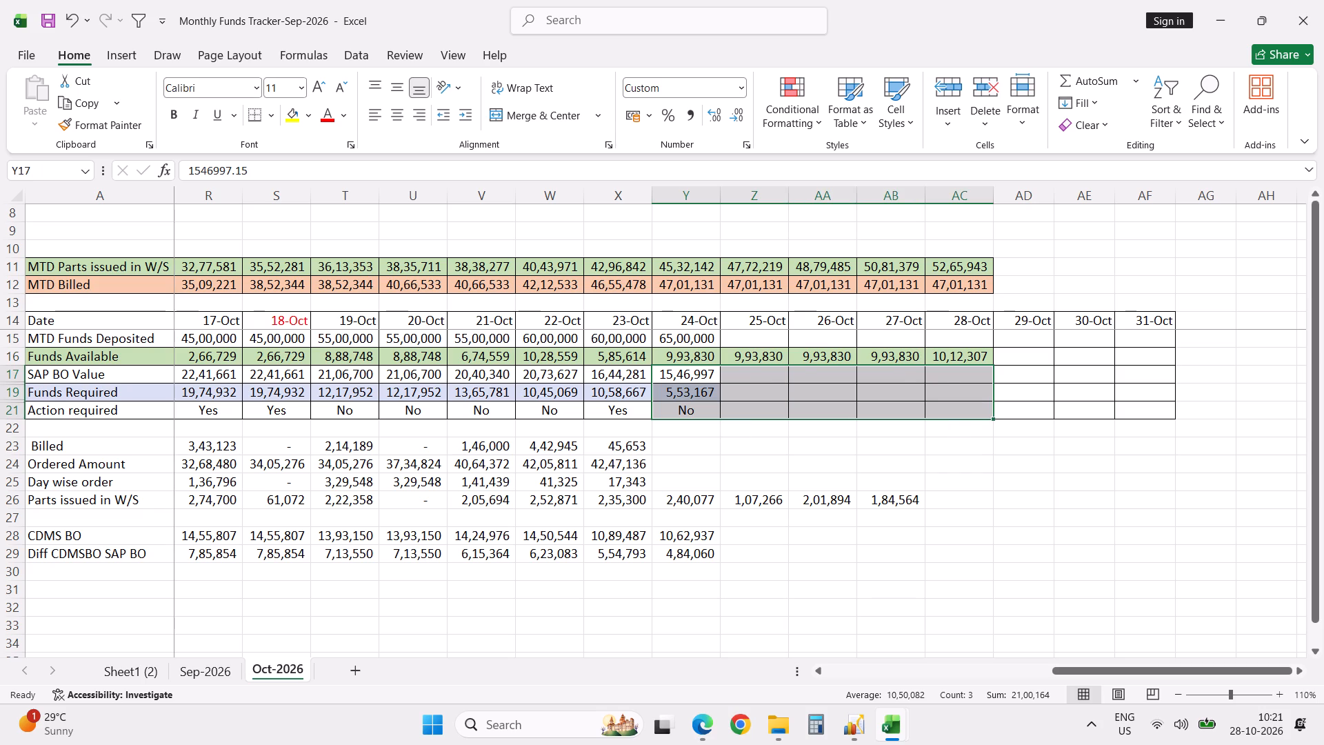
pyautogui.hotkey('ctrl', 'r')
# Copy the Back Order Value of 12,15,958 from the Spare Fund Visibility Report and paste it as a value into 28-Oct SAP BO Value.
pyautogui.click(974, 377)
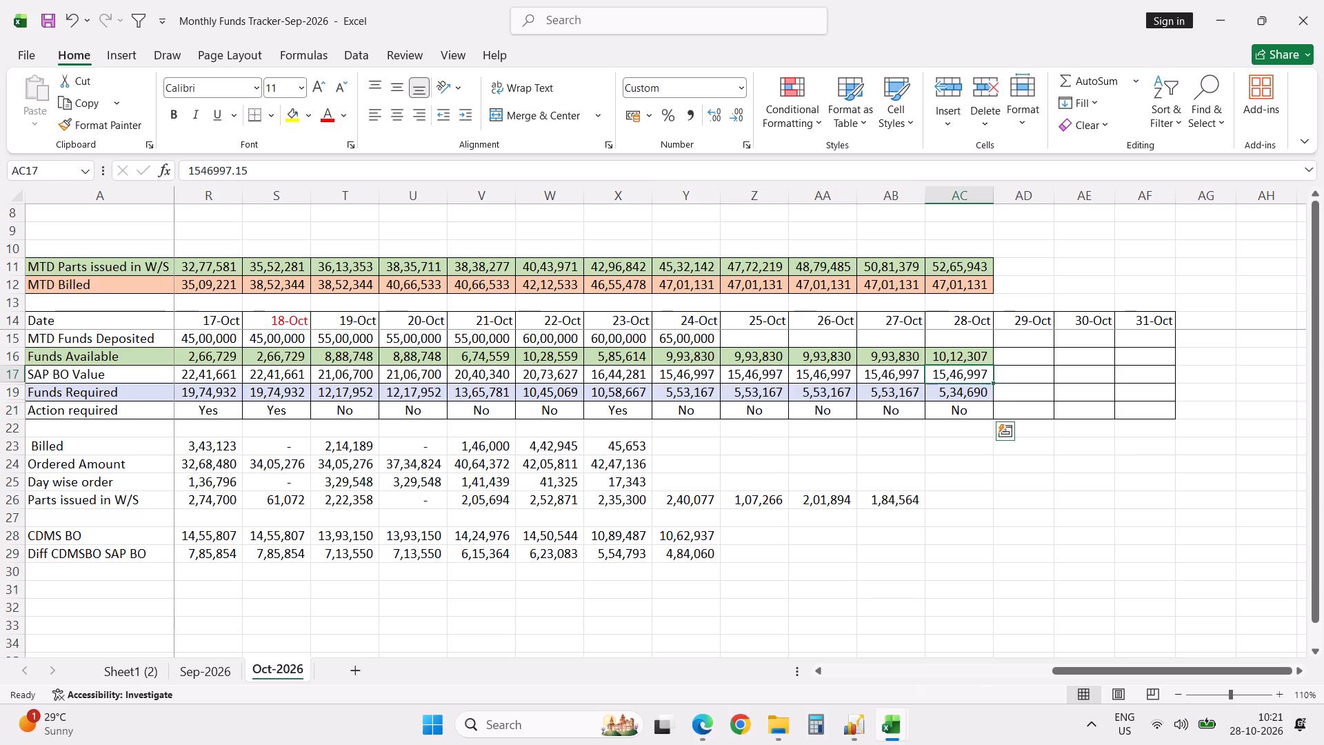
pyautogui.press('Tab')
pyautogui.hotkey('alt', 'Tab')
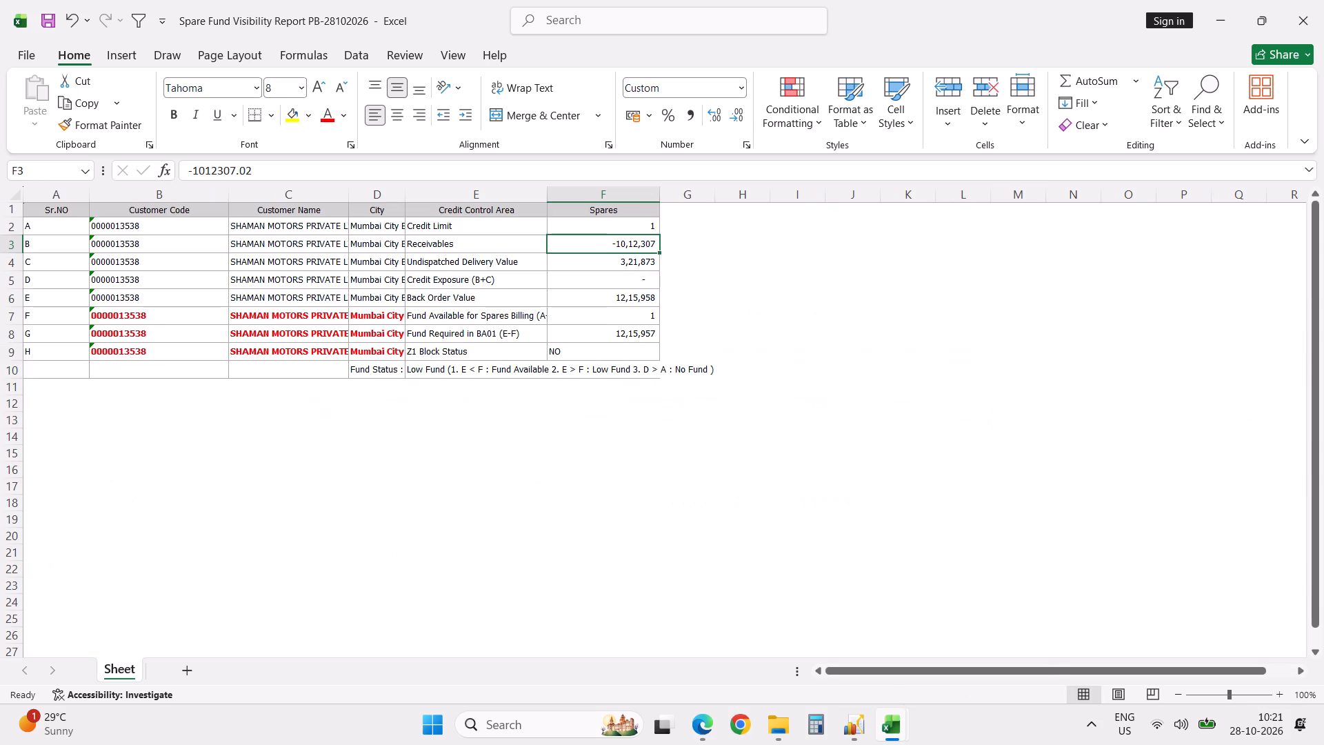
pyautogui.click(639, 335)
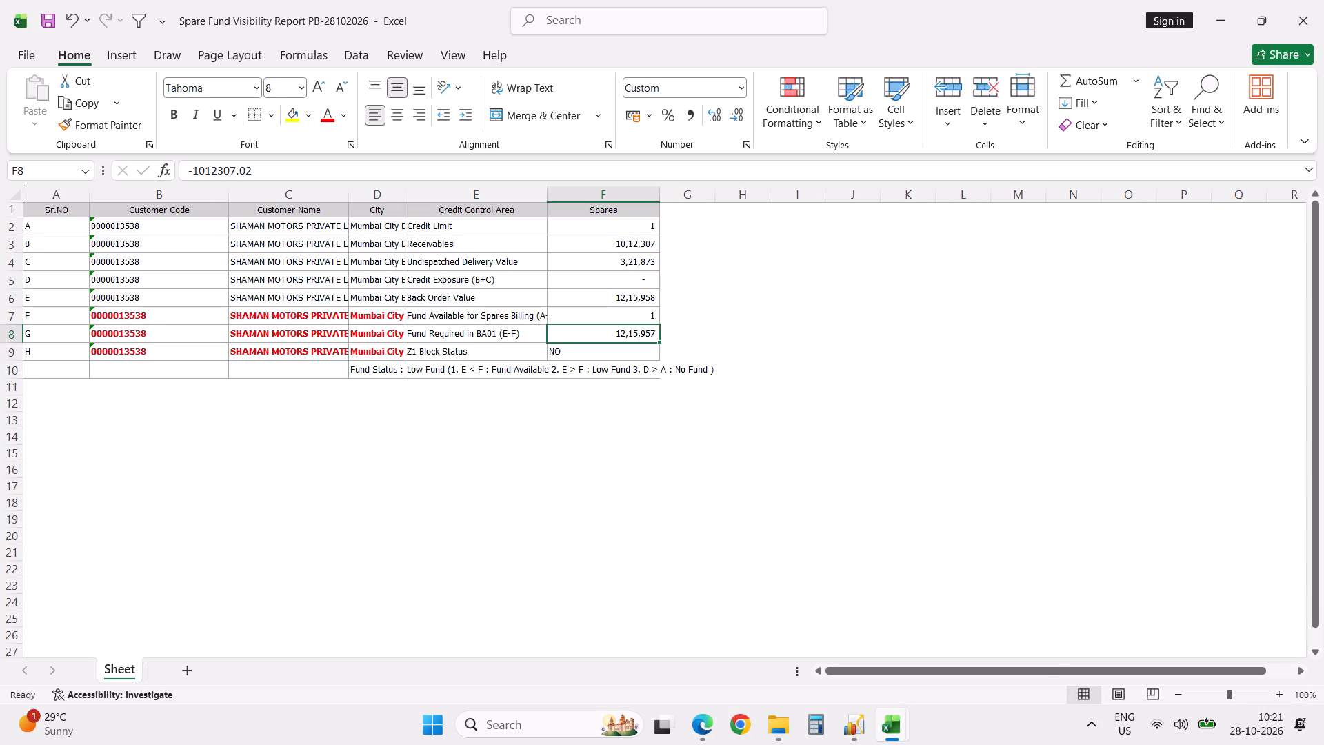
pyautogui.click(641, 301)
pyautogui.hotkey('ctrl', 'c')
pyautogui.hotkey('alt', 'Tab')
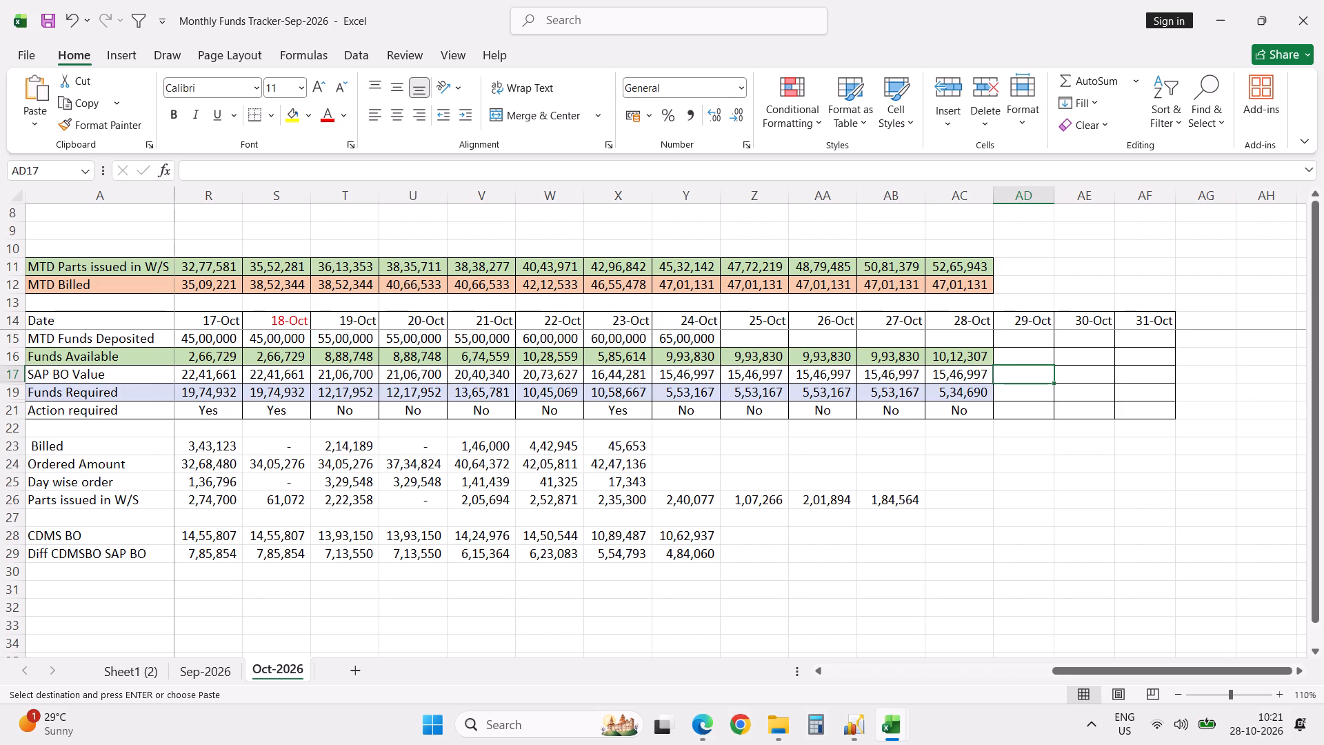
pyautogui.click(959, 374)
pyautogui.rightClick(959, 374)
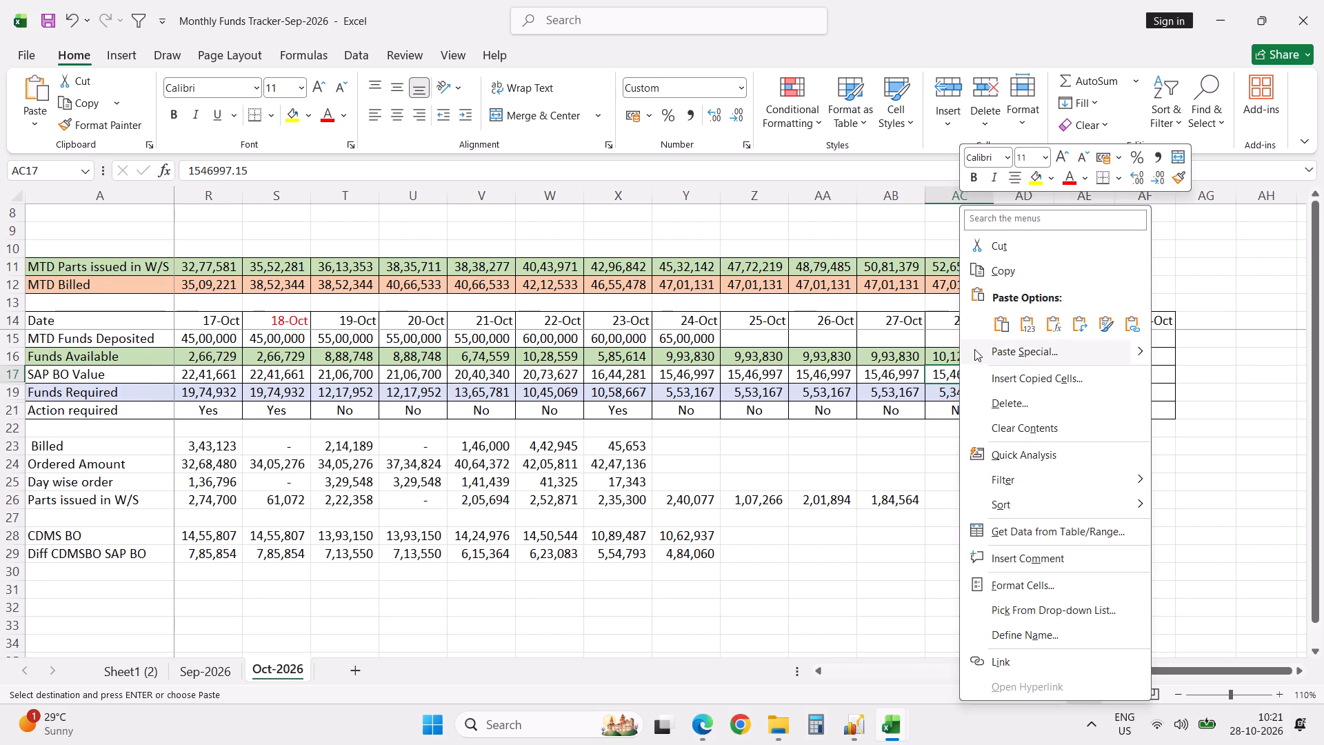
pyautogui.click(1031, 324)
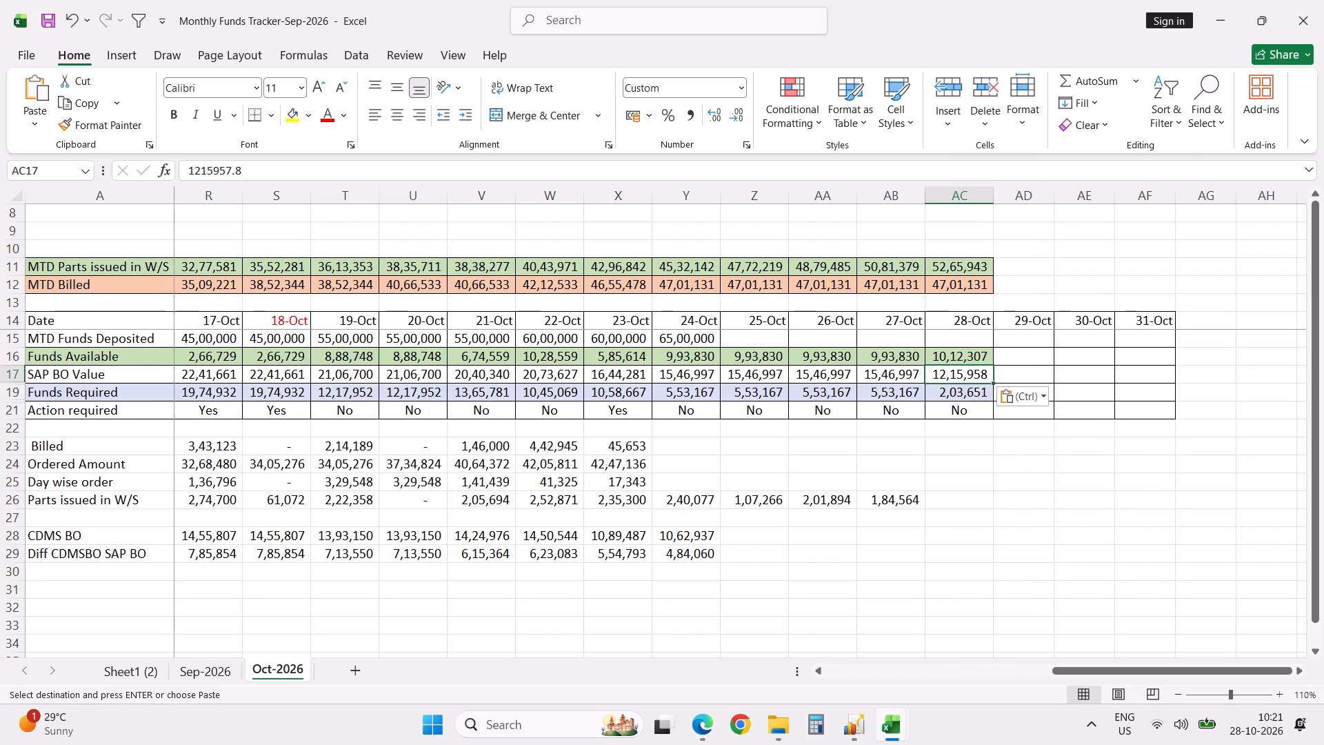
# Save the Monthly Funds Tracker workbook.
pyautogui.click(992, 461)
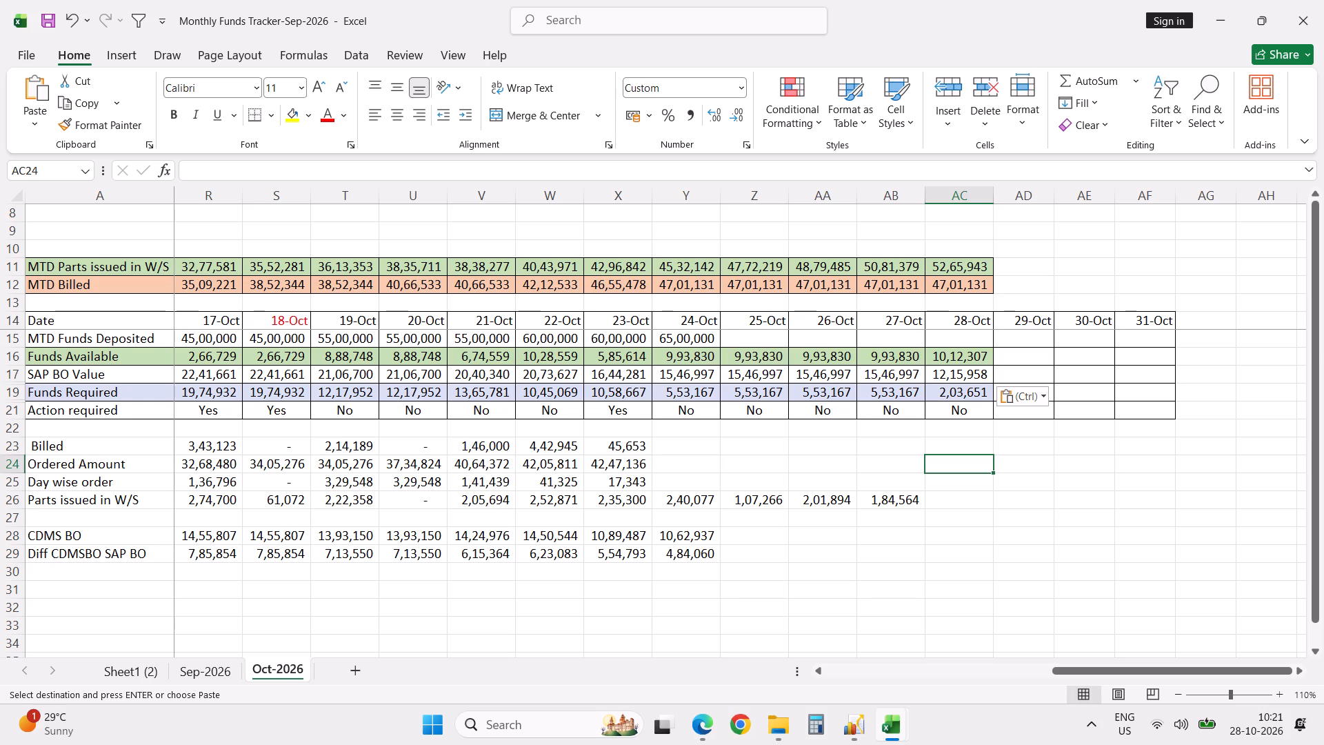
pyautogui.hotkey('ctrl', 's')
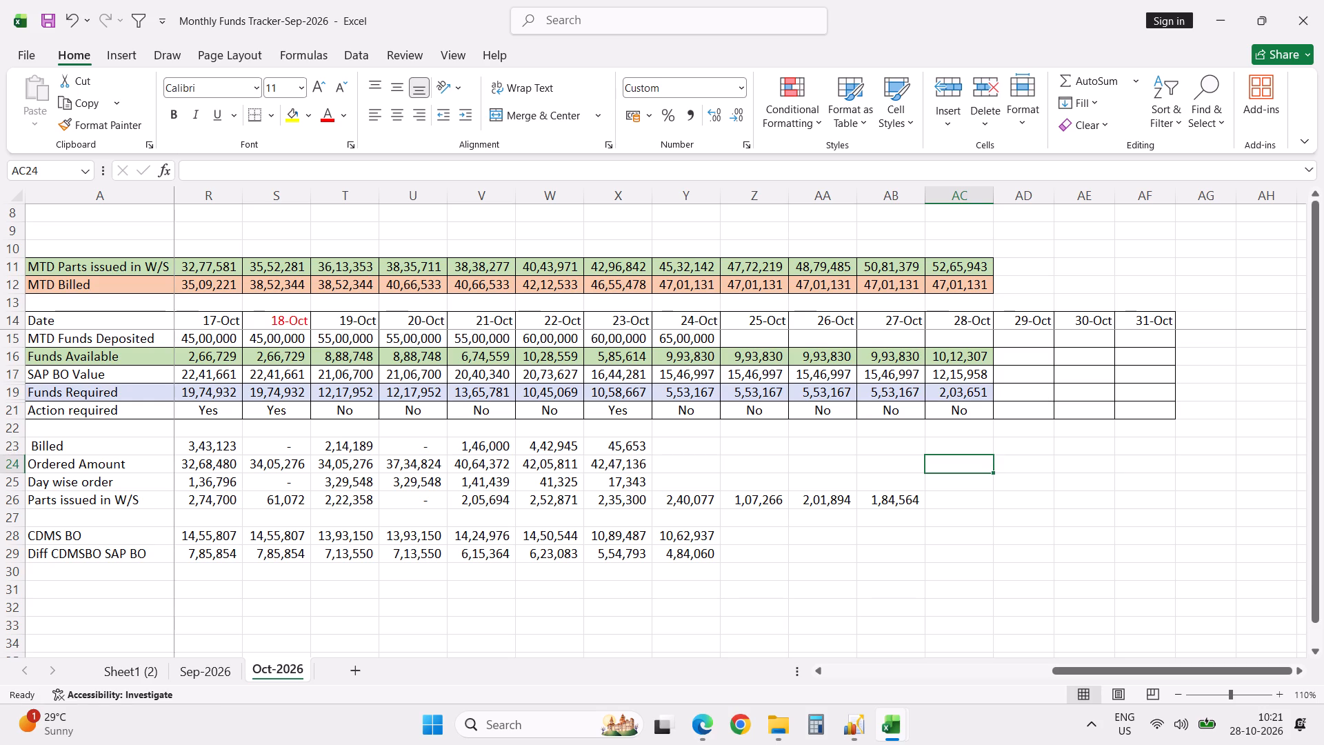
# Select the empty 24-Oct Billed cell and switch to the Part Purchase Statement- 28102026 workbook for the 24-10-2026 invoice amounts.
pyautogui.click(699, 447)
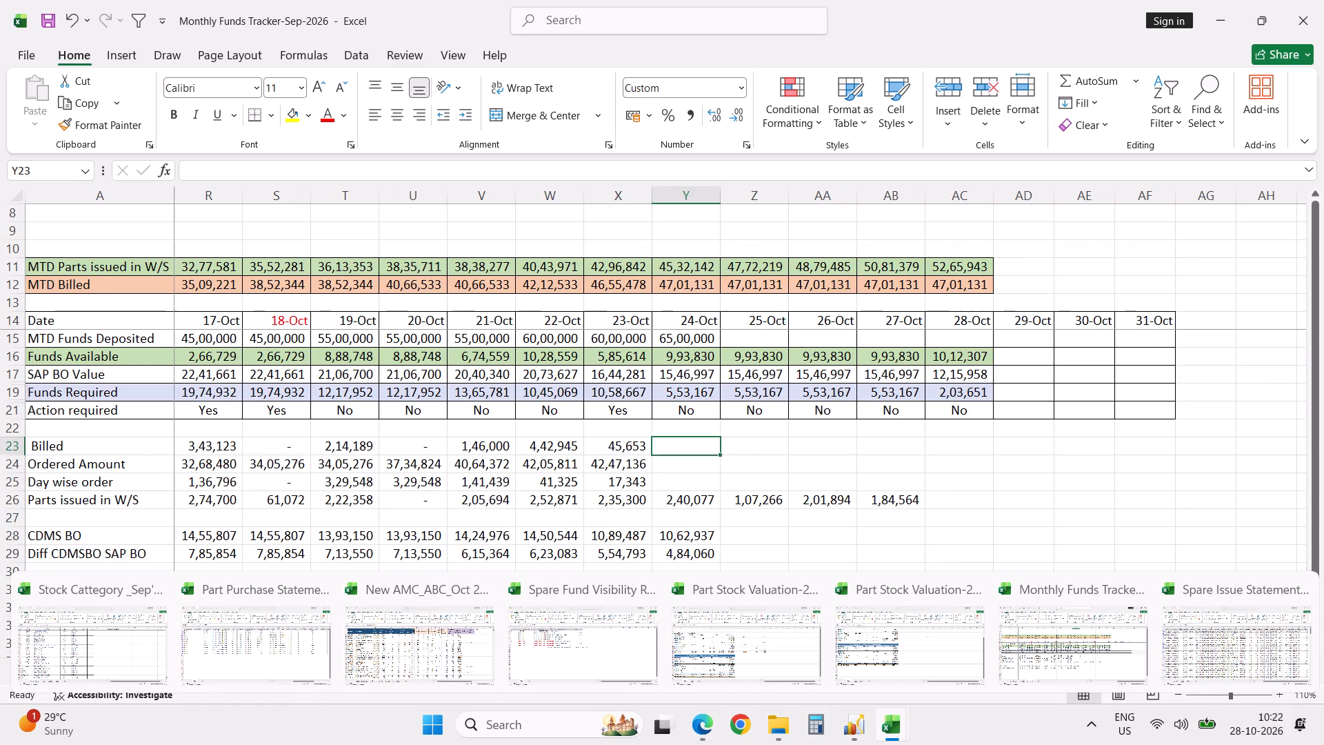
pyautogui.click(674, 417)
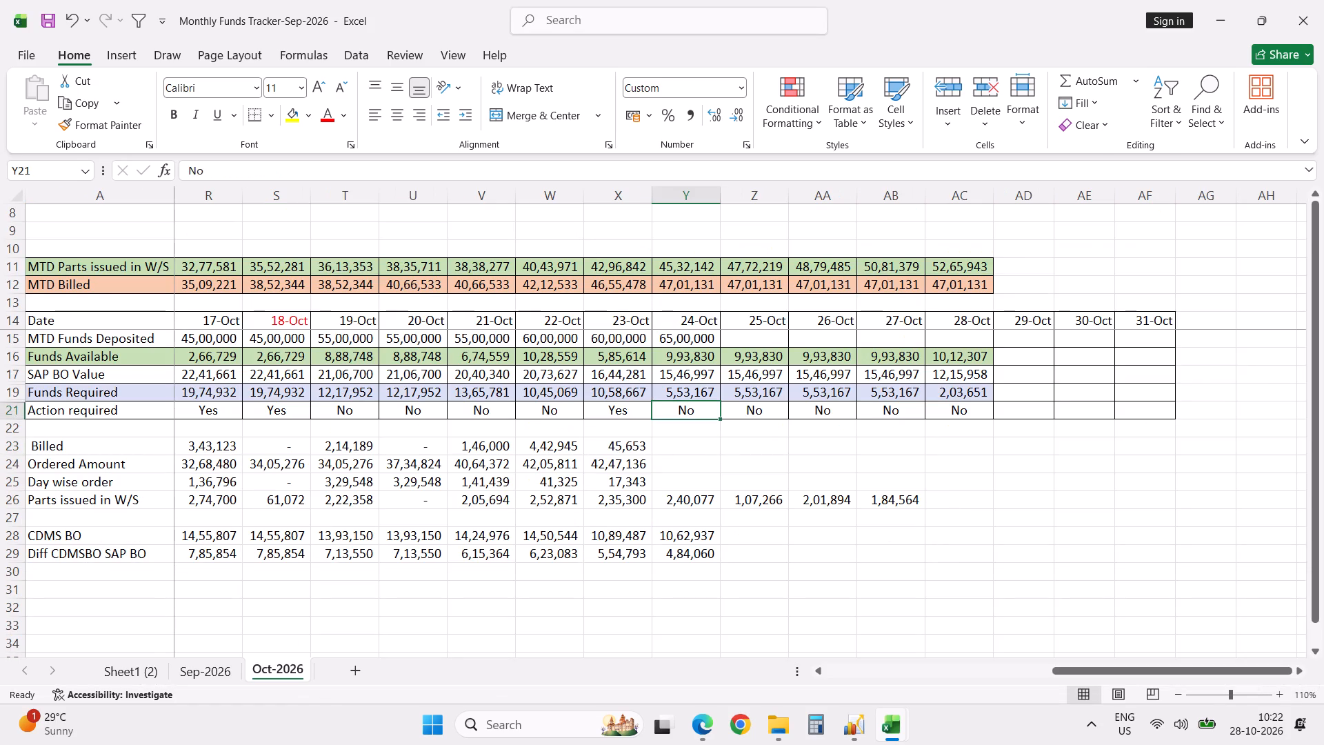
pyautogui.click(674, 448)
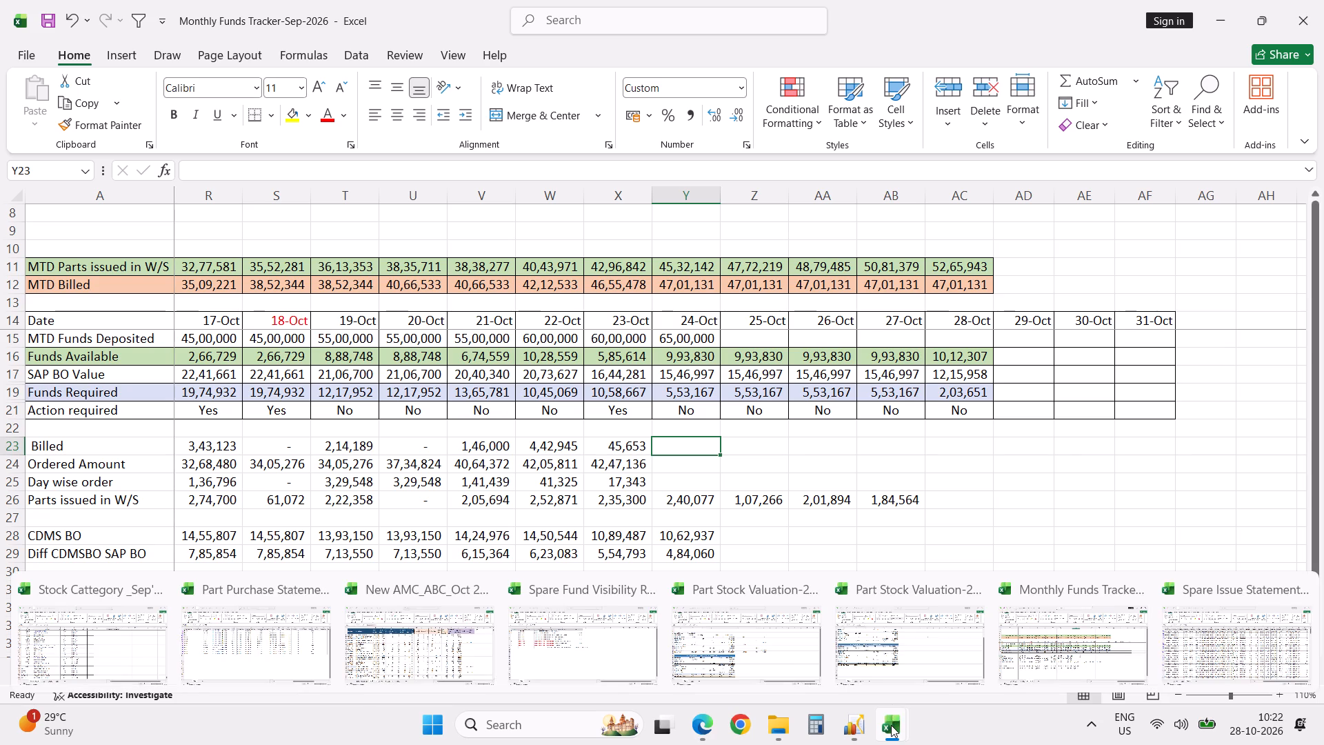
pyautogui.doubleClick(328, 656)
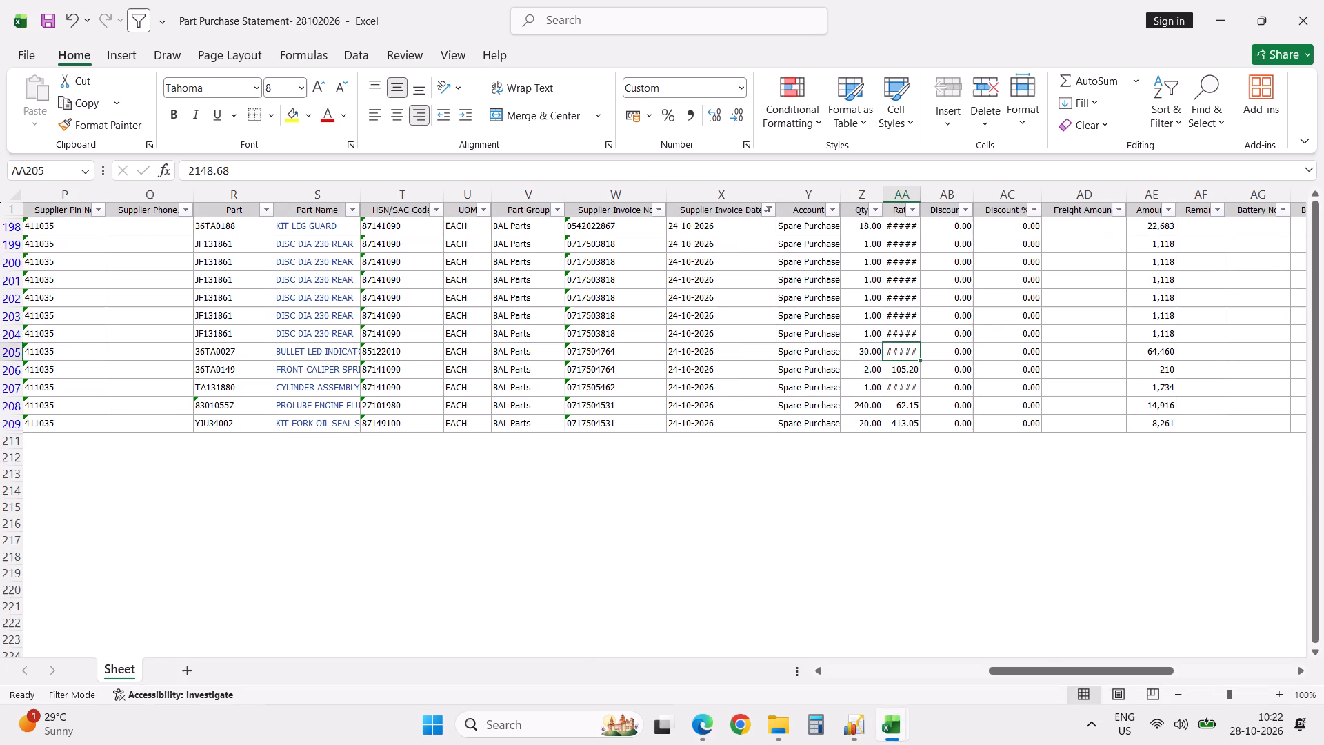
pyautogui.hotkey('alt', 'Tab')
pyautogui.hotkey('alt', 'Tab')
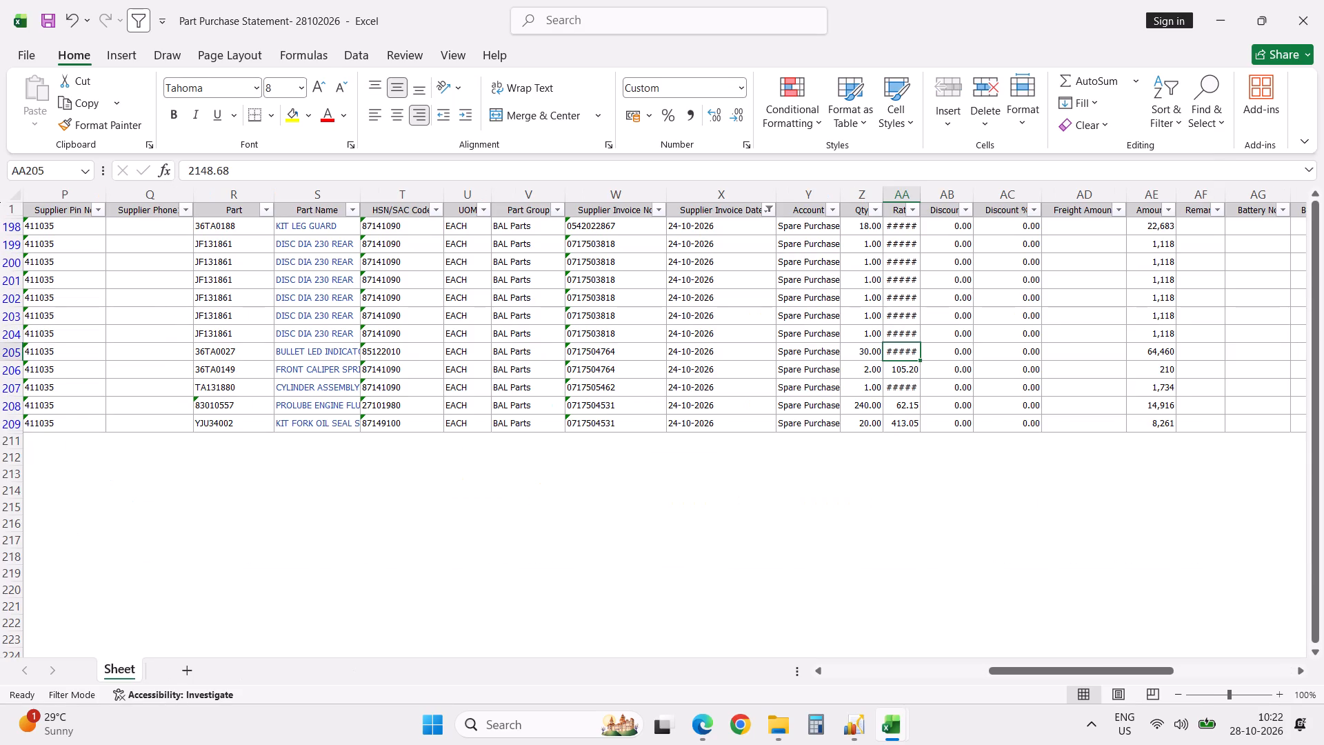
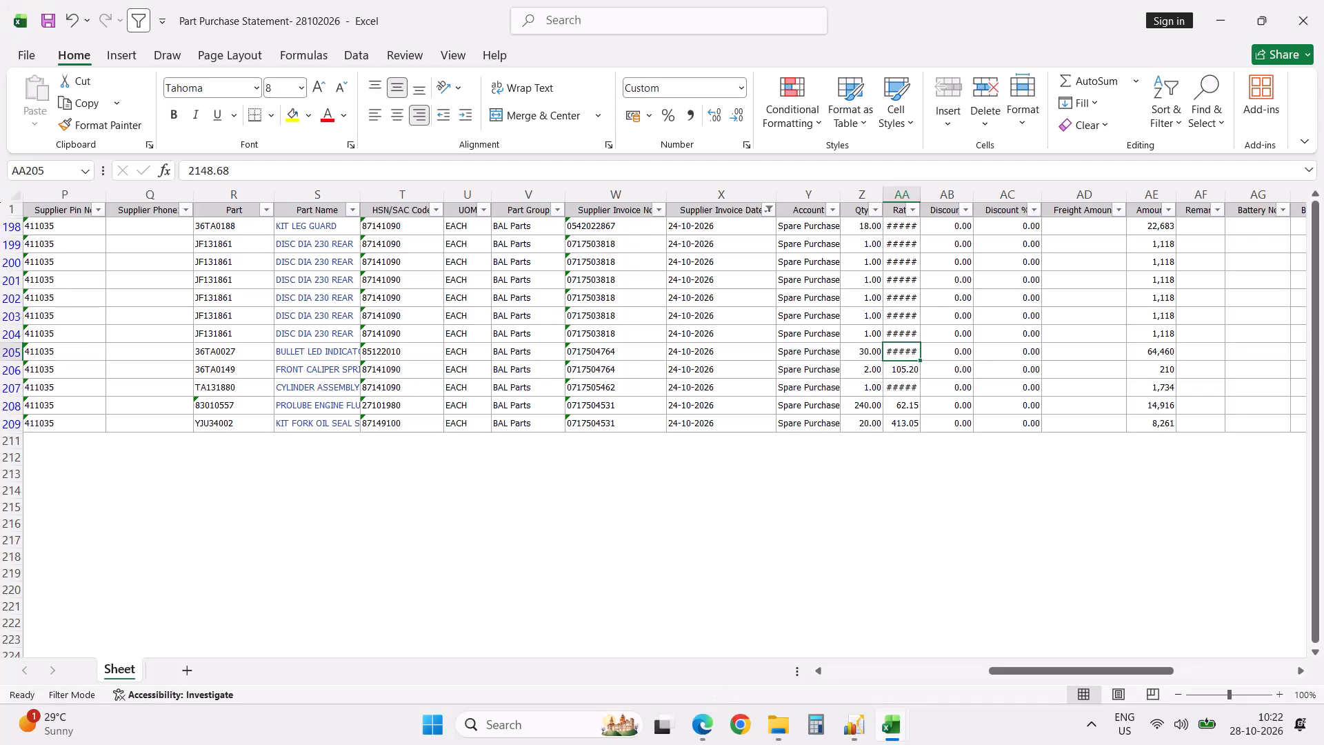
# Check the sum of the Amount values for the filtered 24-10-2026 supplier invoices, and close the purchase statement workbook.
pyautogui.click(1156, 226)
pyautogui.keyDown('shift'); pyautogui.click(1154, 426); pyautogui.keyUp('shift')
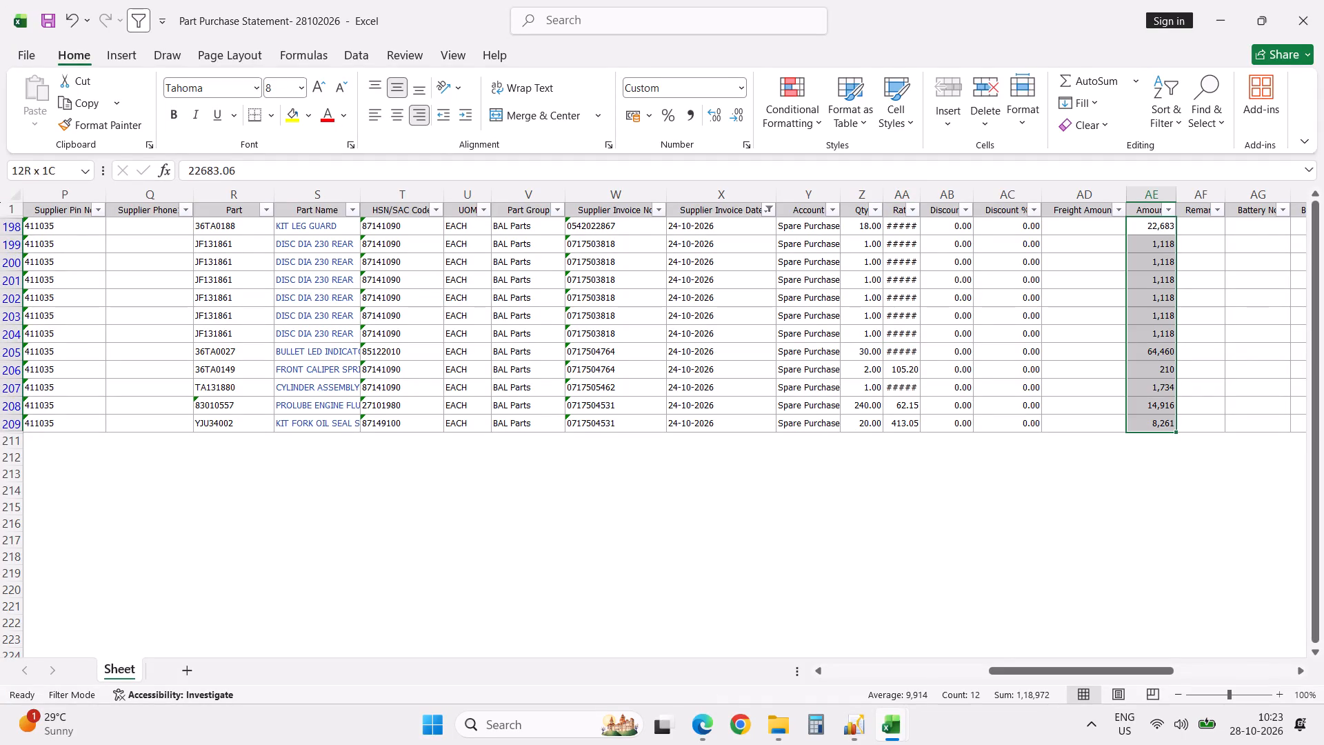
pyautogui.click(1313, 27)
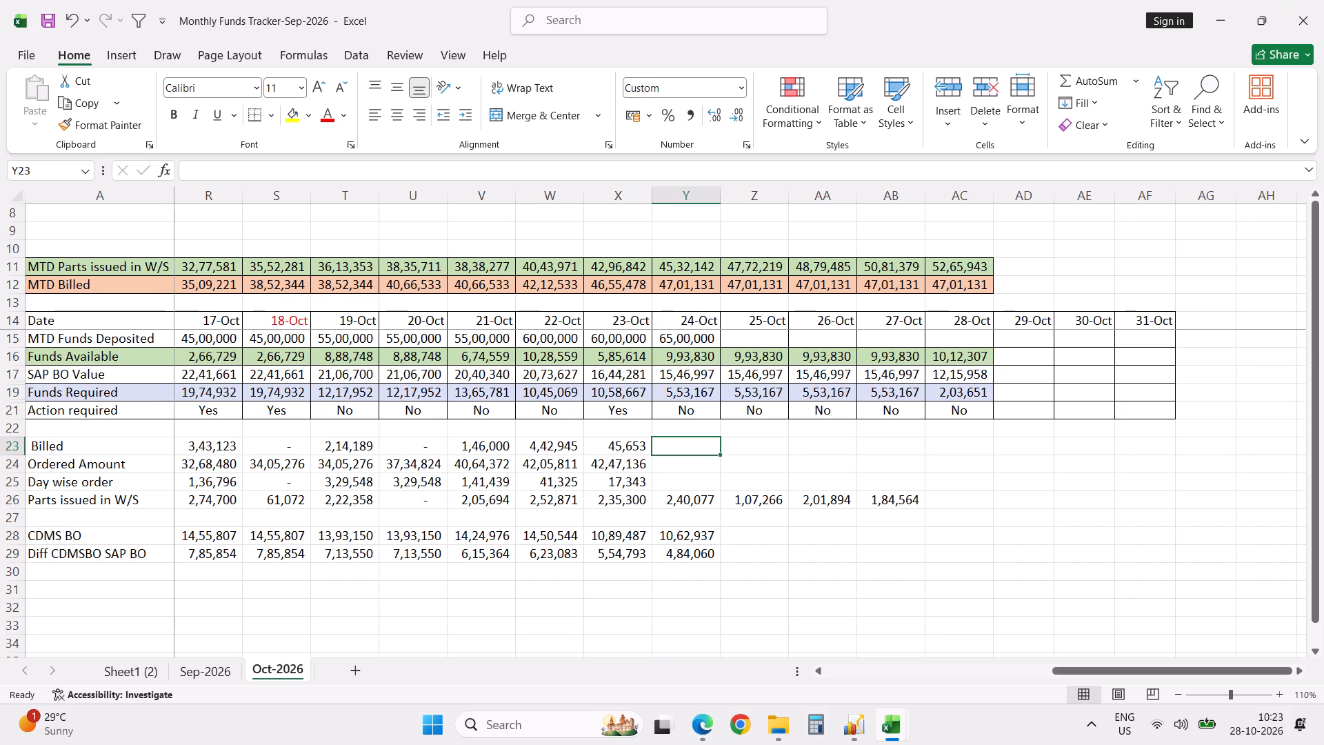
# Open the recent workbook Back Order Statement-24102026 to view its summary, and close it without saving.
pyautogui.hotkey('alt', 'f')
pyautogui.press('o')
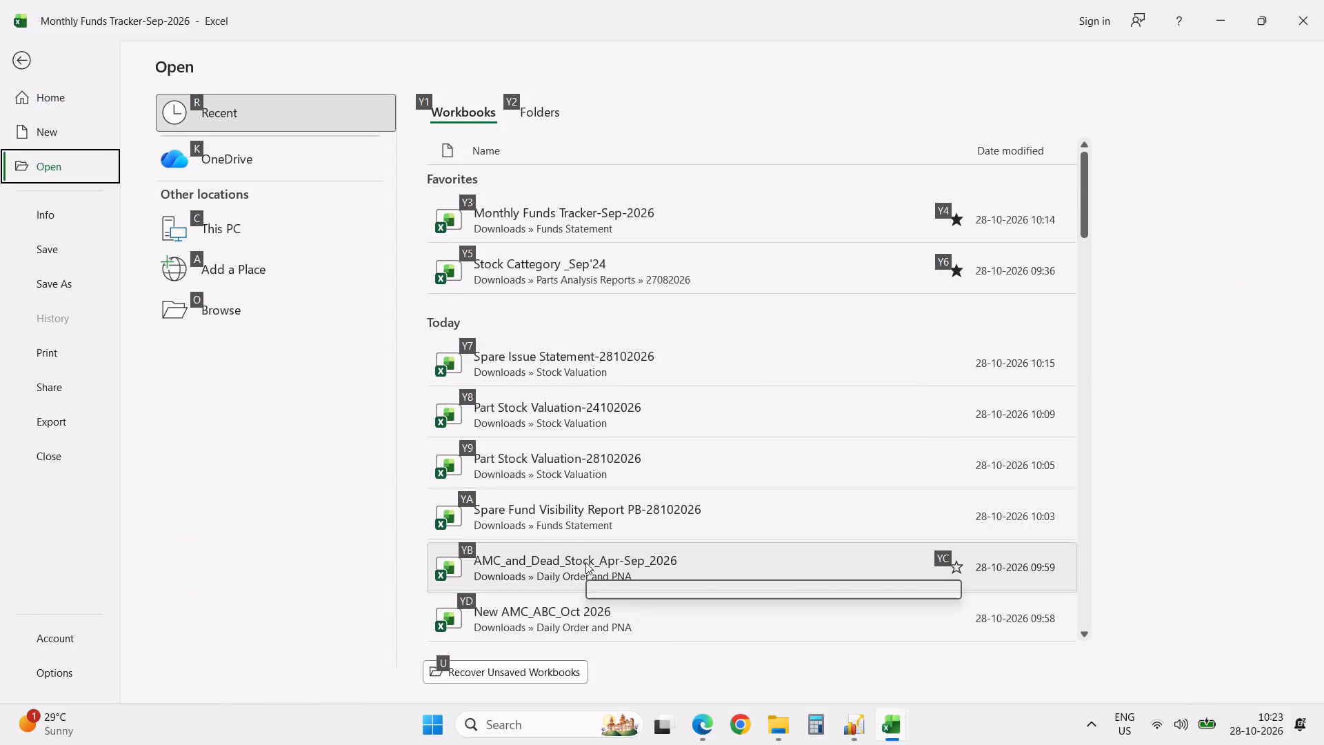
pyautogui.scroll(-5, 585, 562)
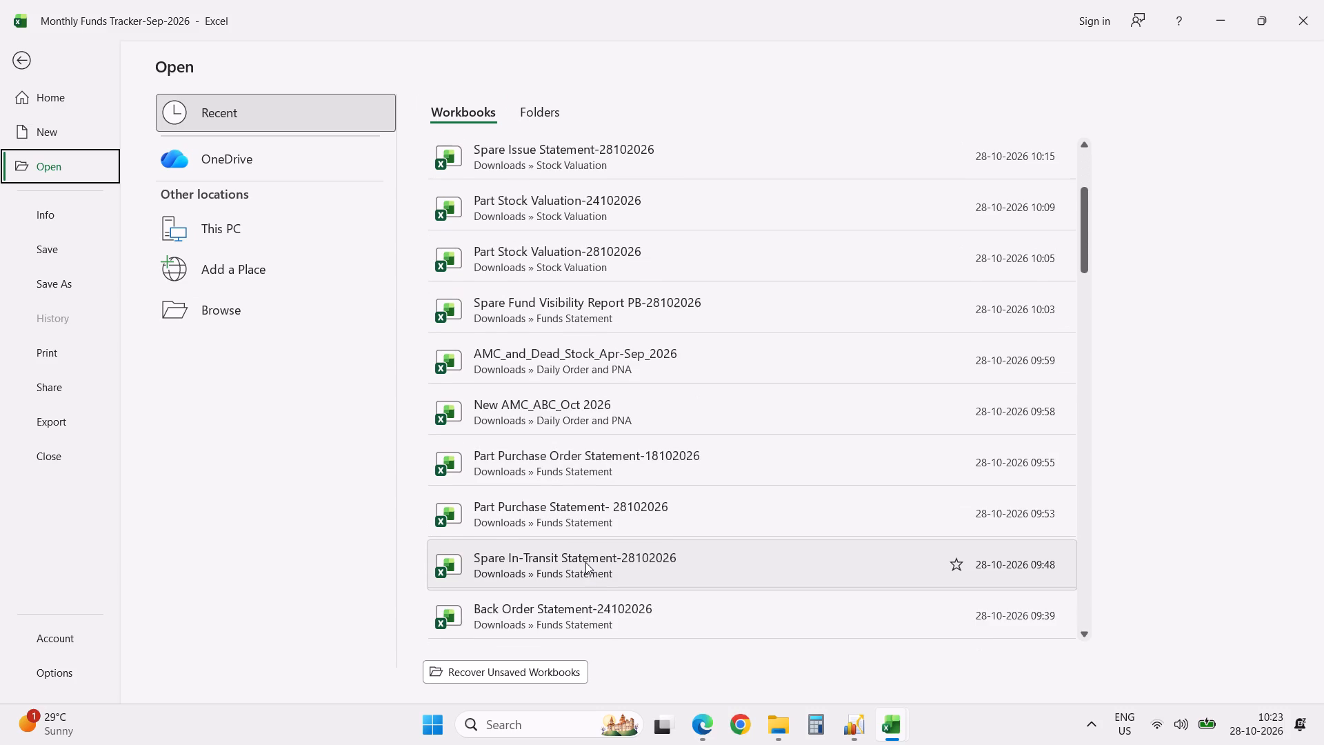
pyautogui.doubleClick(585, 608)
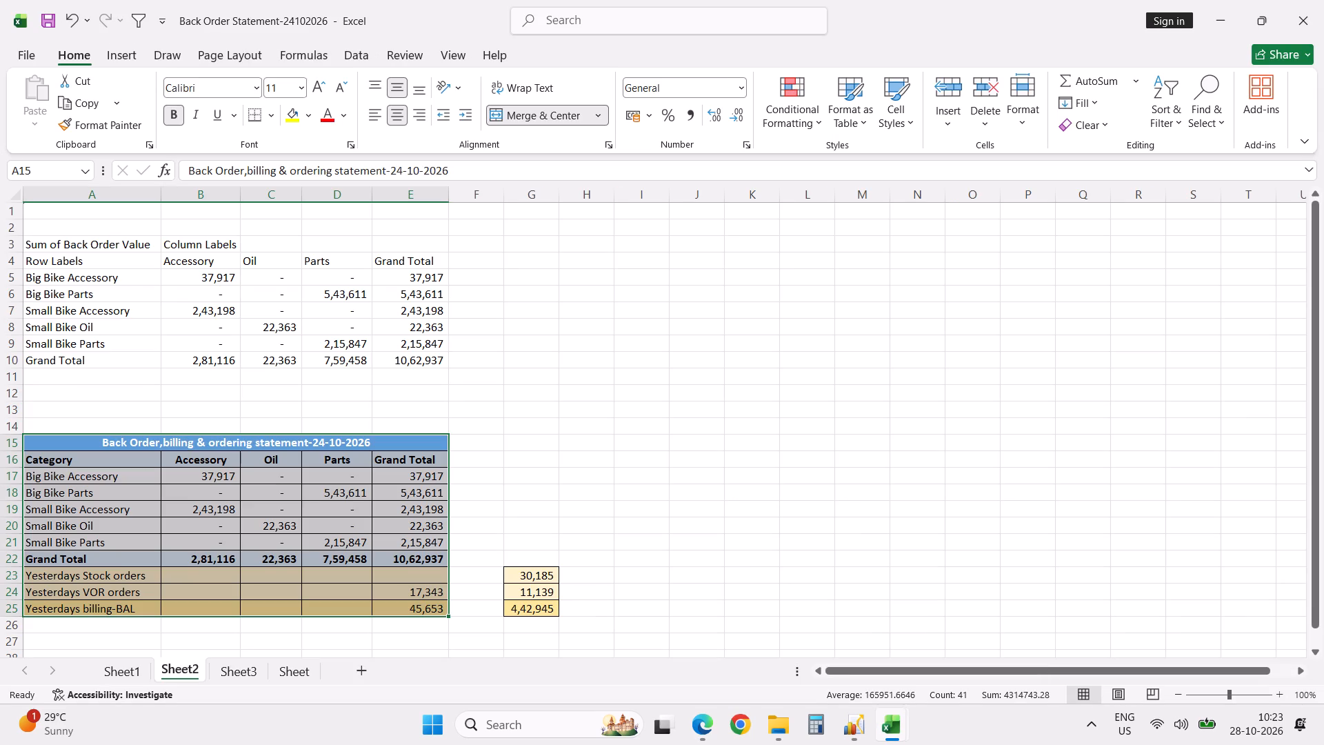
pyautogui.click(1323, 9)
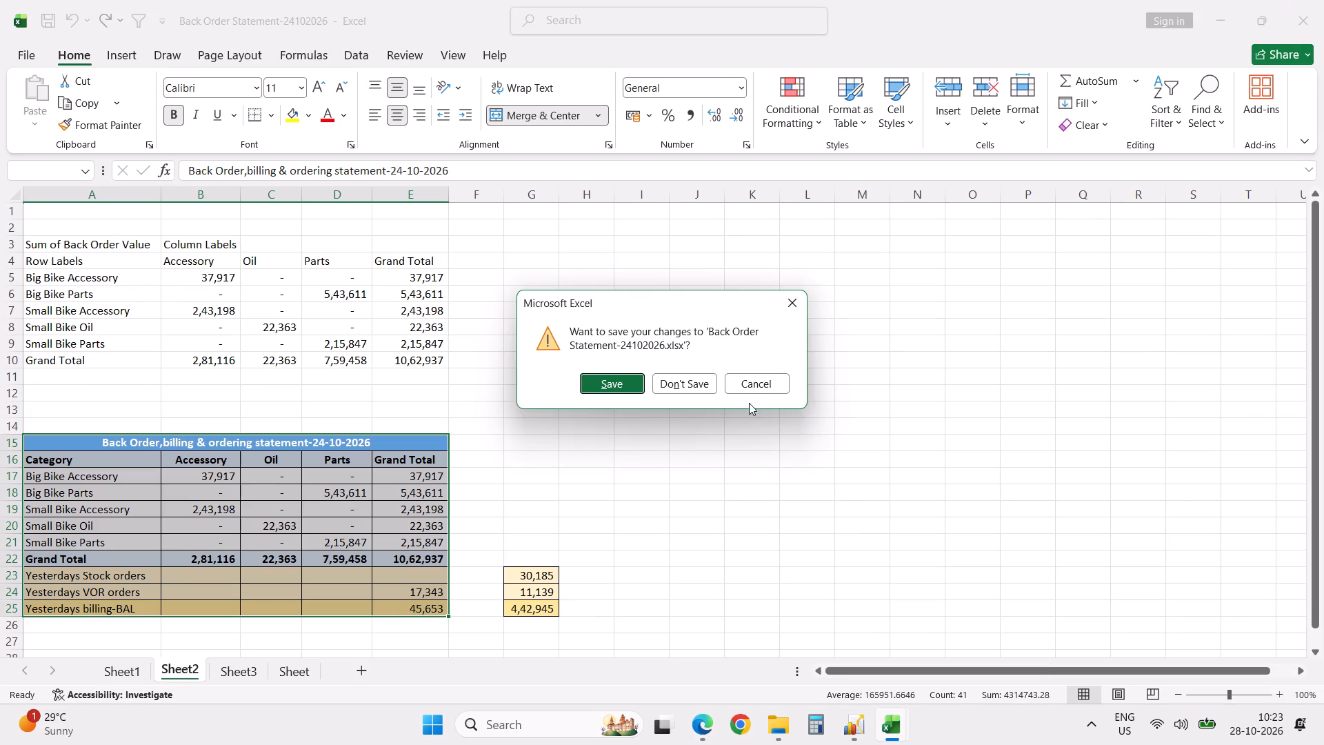
pyautogui.click(694, 391)
# Browse the Funds Statement folder, reopen Back Order Statement-24102026 for viewing, and close it without saving.
pyautogui.hotkey('alt', 'f')
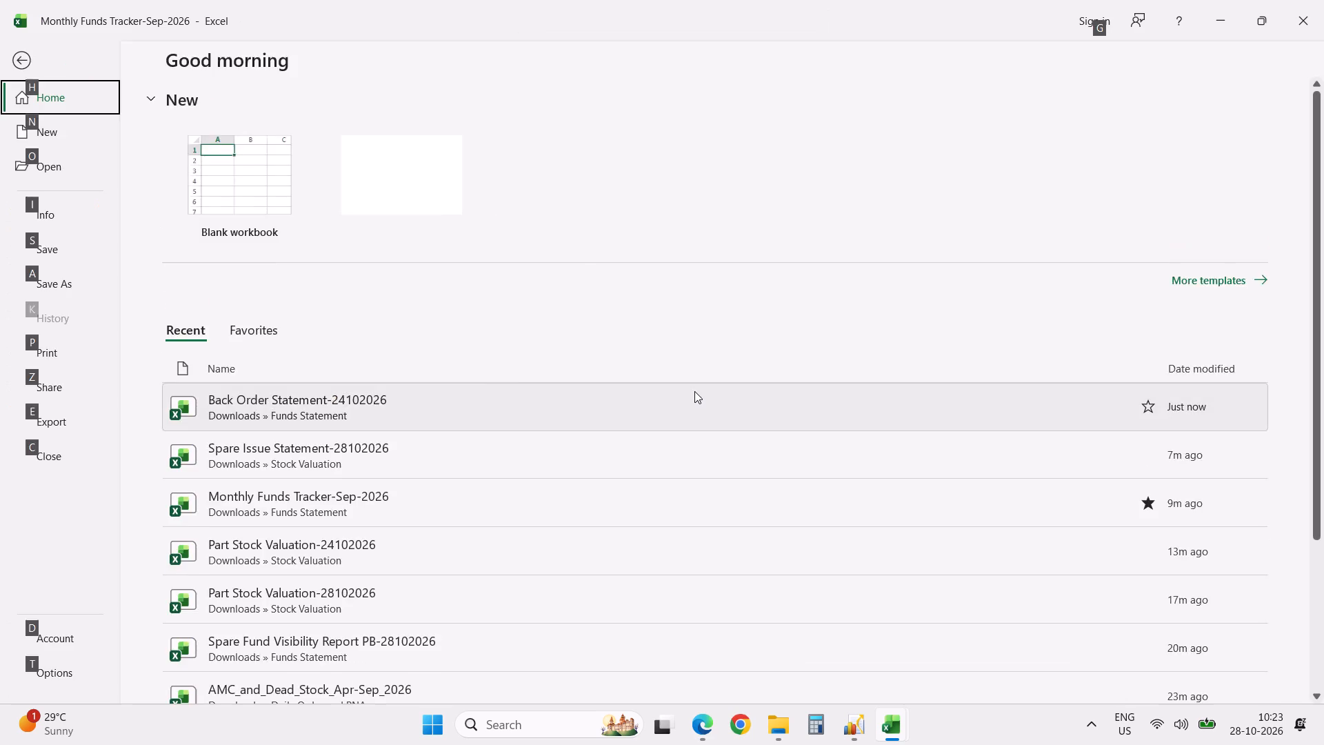
pyautogui.press('o')
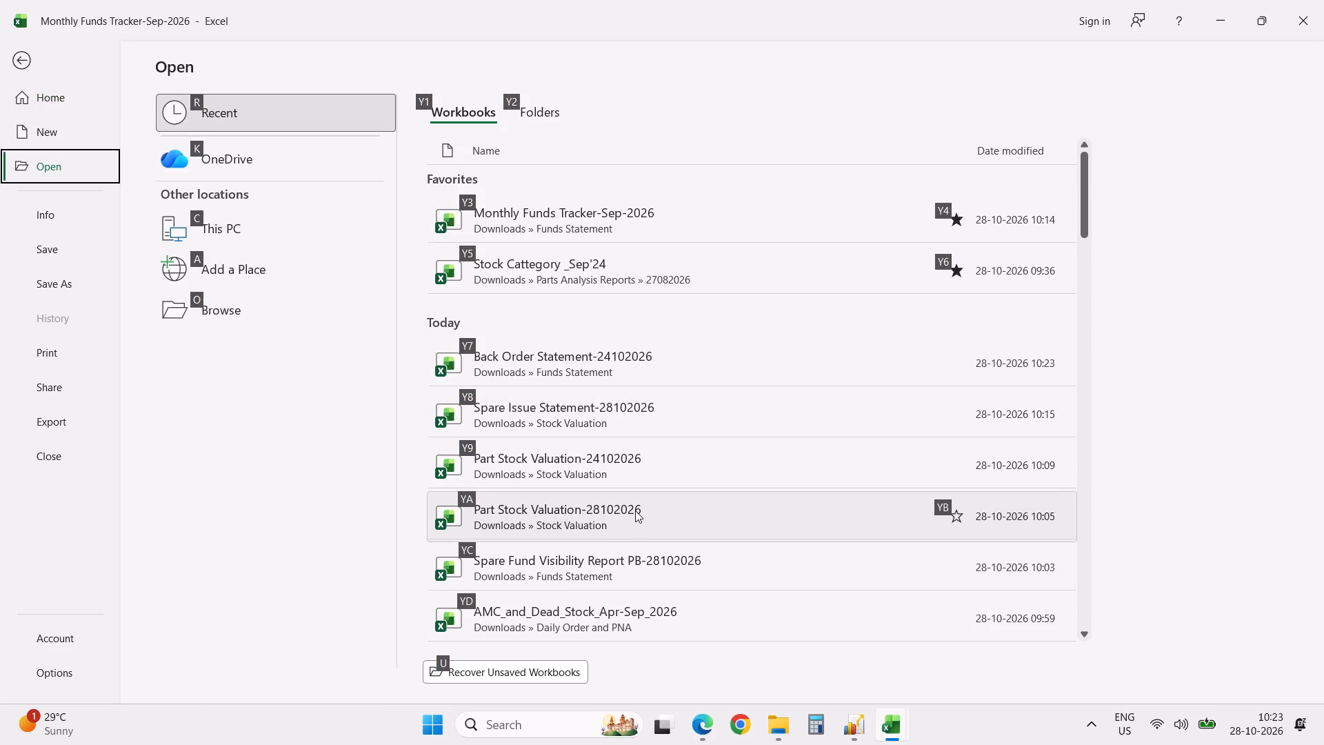
pyautogui.scroll(-3, 635, 510)
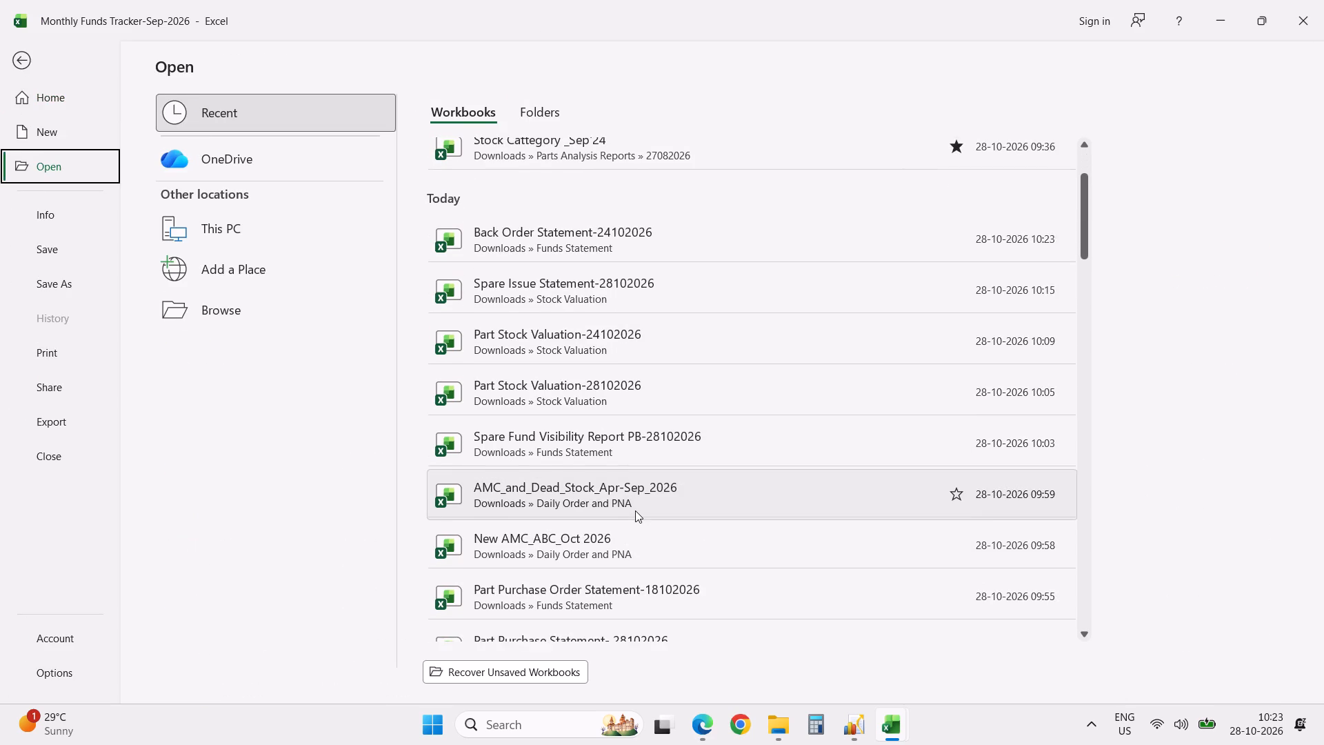
pyautogui.scroll(-5, 635, 510)
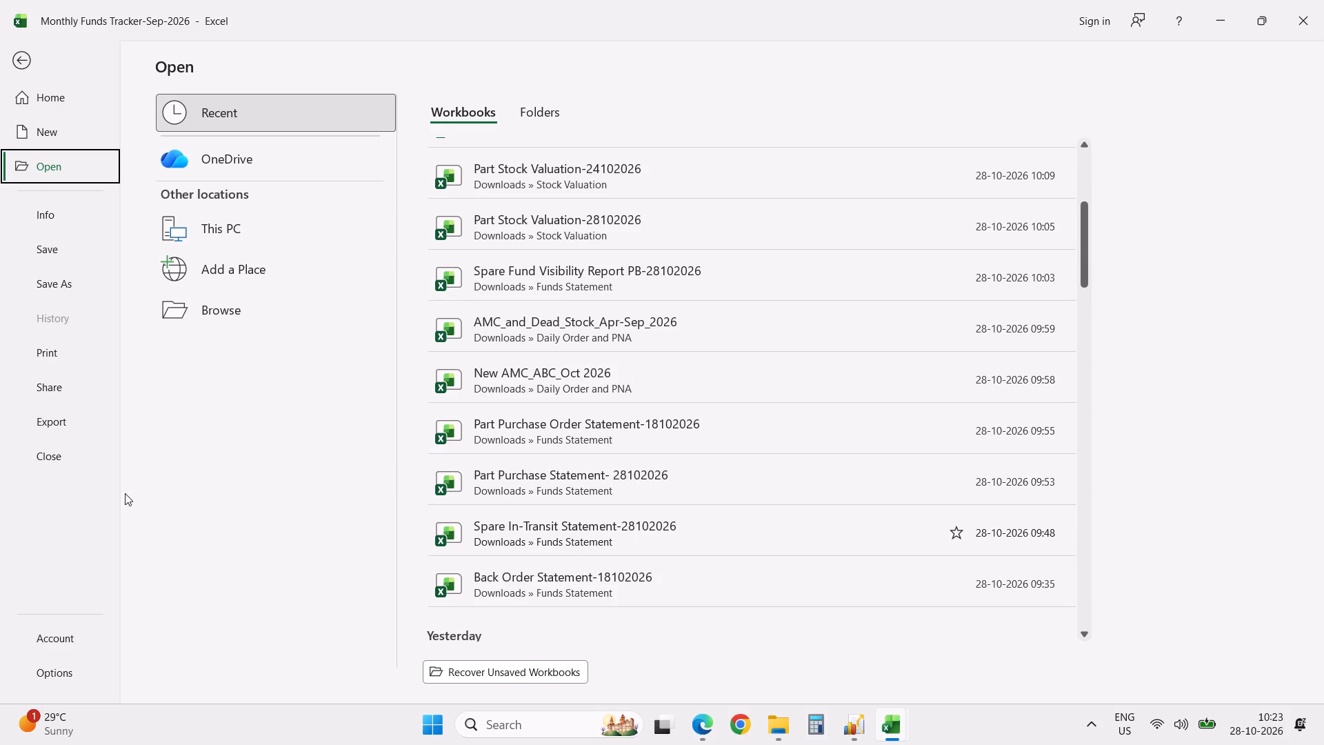
pyautogui.click(218, 337)
pyautogui.click(239, 312)
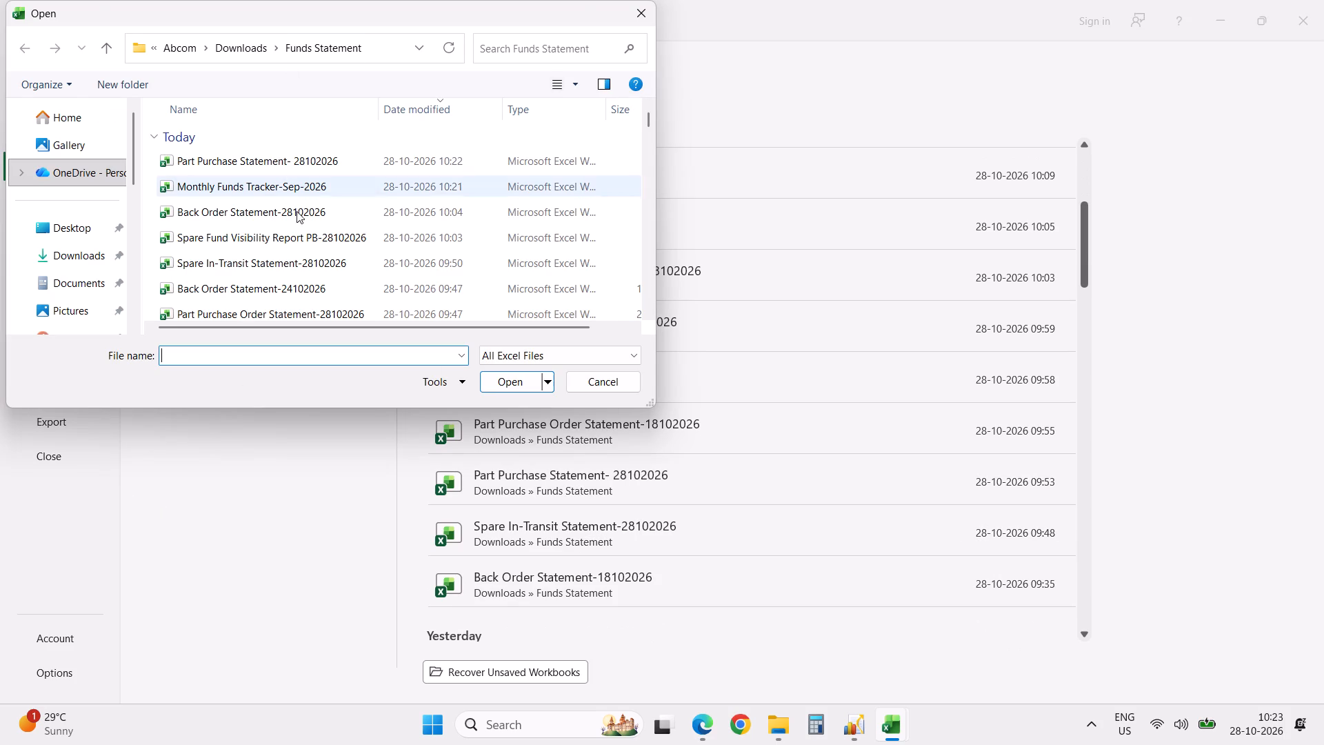
pyautogui.doubleClick(285, 291)
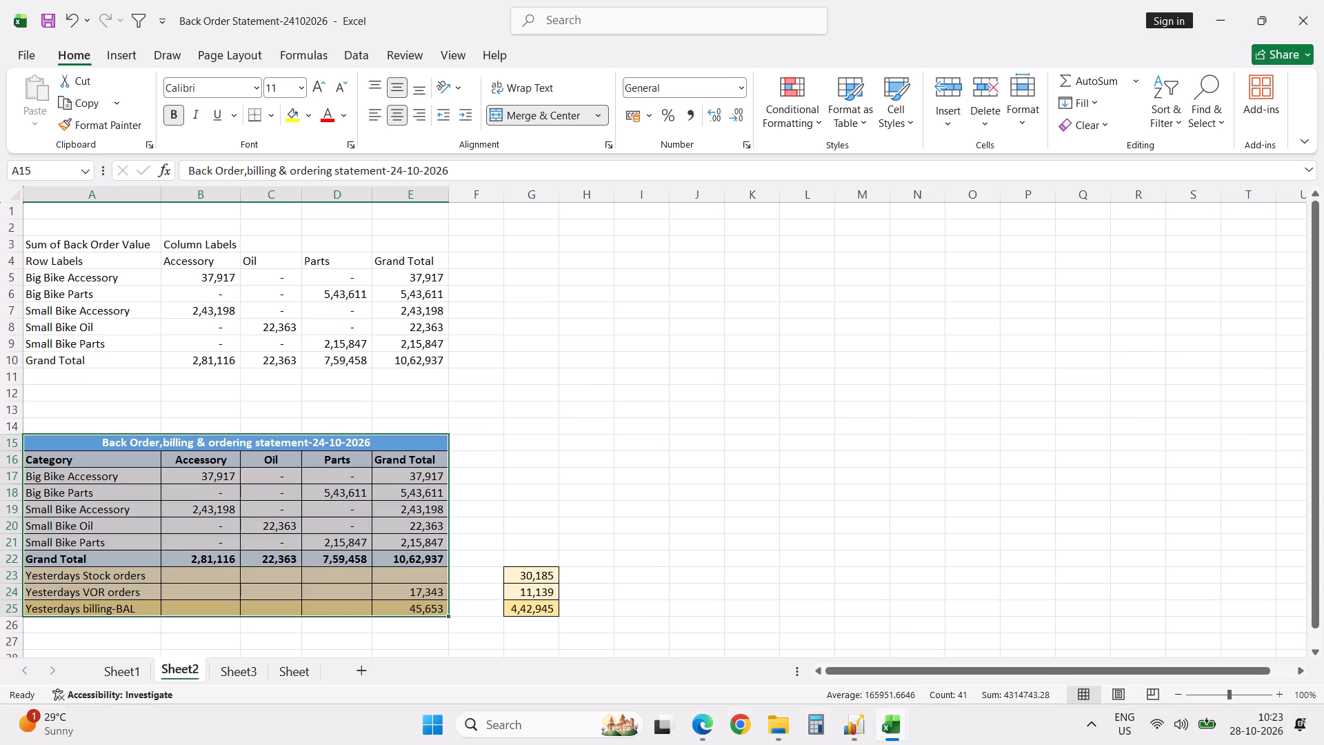
pyautogui.click(1309, 17)
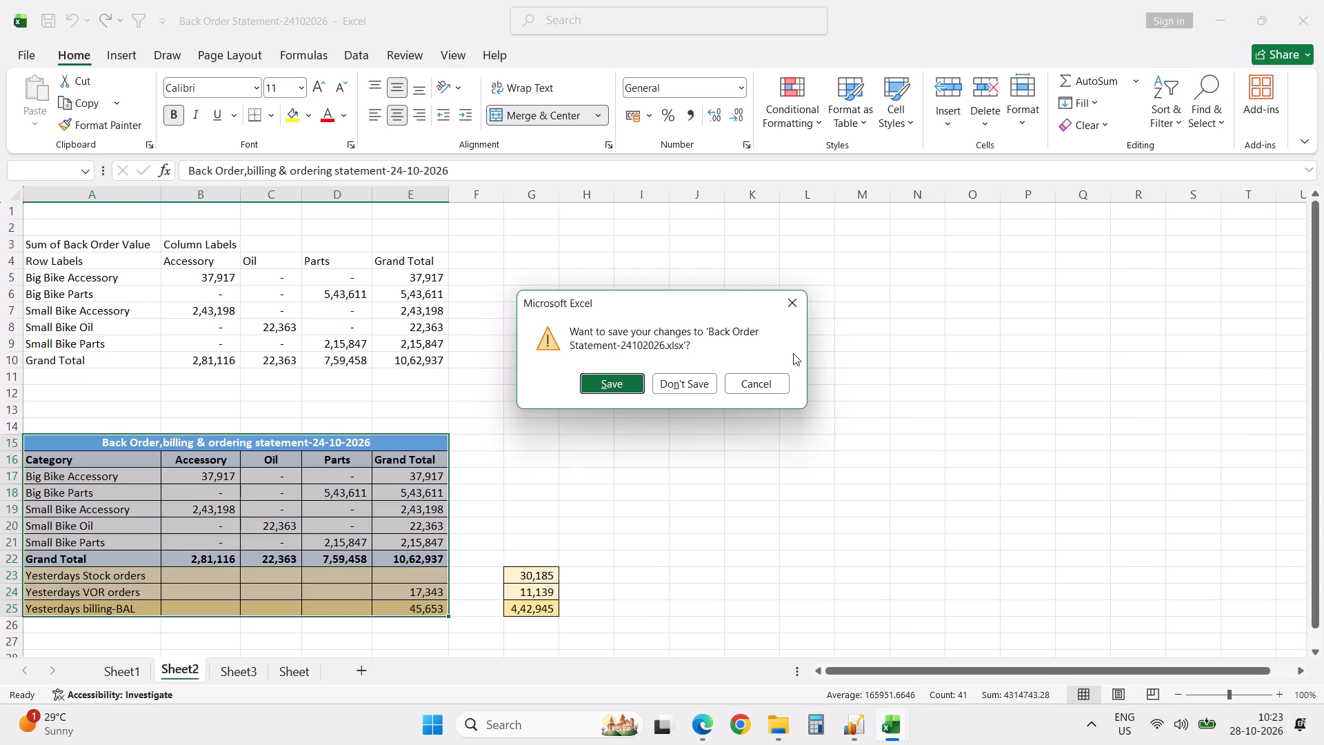
pyautogui.click(699, 379)
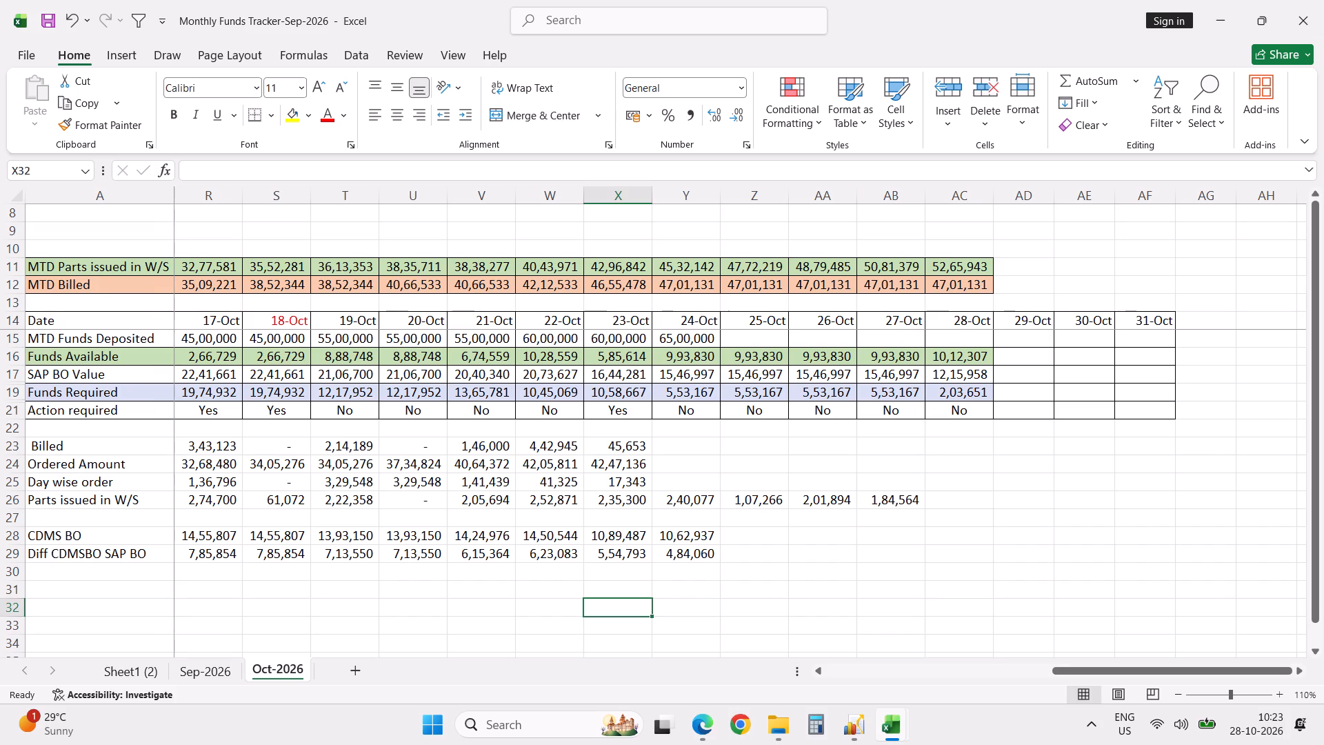
# Open Back Order Statement-28102026 from the Funds Statement folder and go to the yesterday's billing total on Sheet1.
pyautogui.hotkey('alt', 'Tab')
pyautogui.hotkey('alt', 'Tab')
pyautogui.hotkey('alt', 'f')
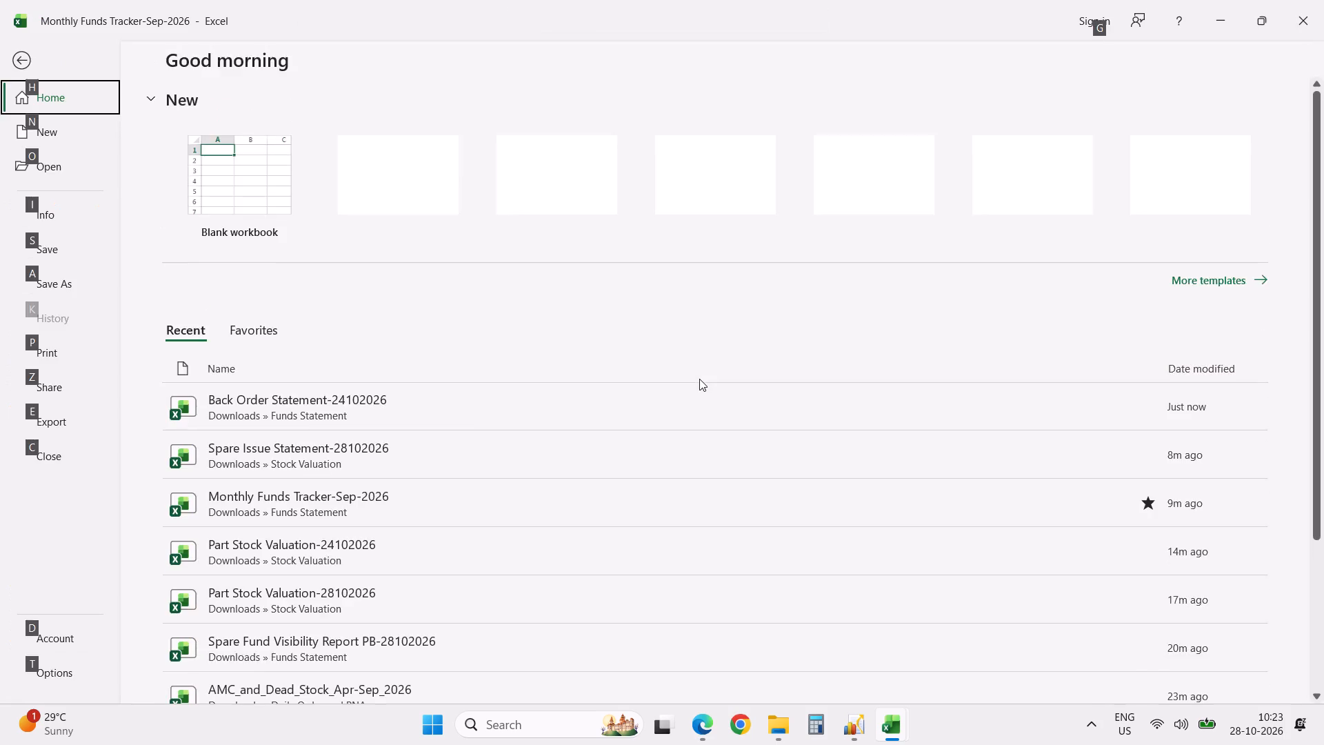
pyautogui.press('o')
pyautogui.click(253, 311)
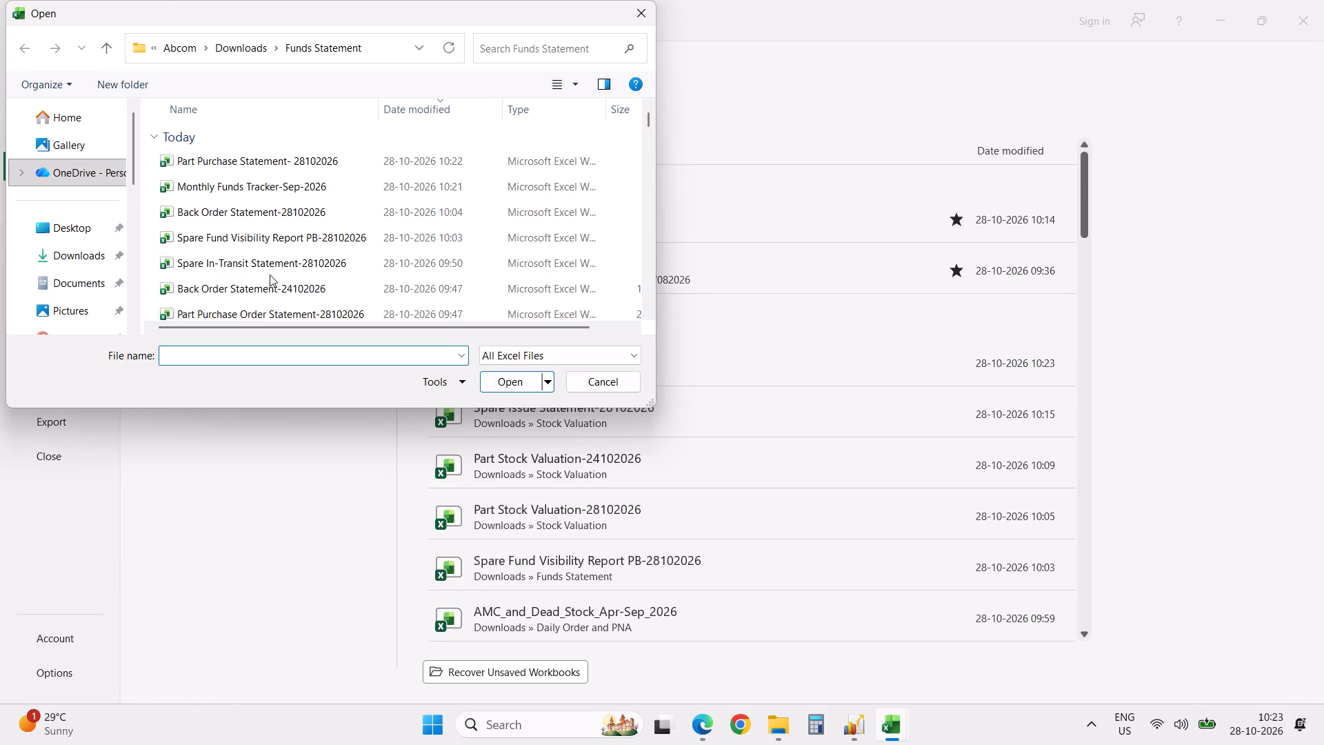
pyautogui.doubleClick(292, 221)
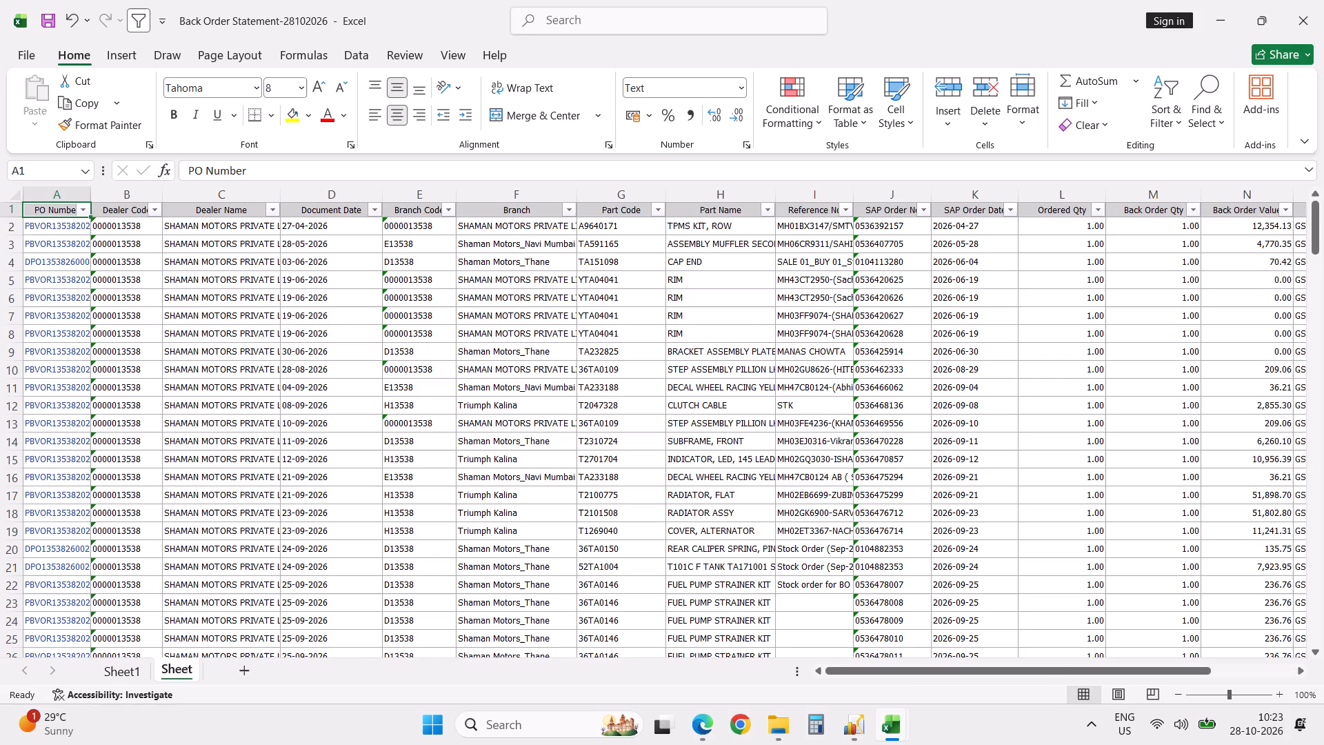
pyautogui.click(134, 670)
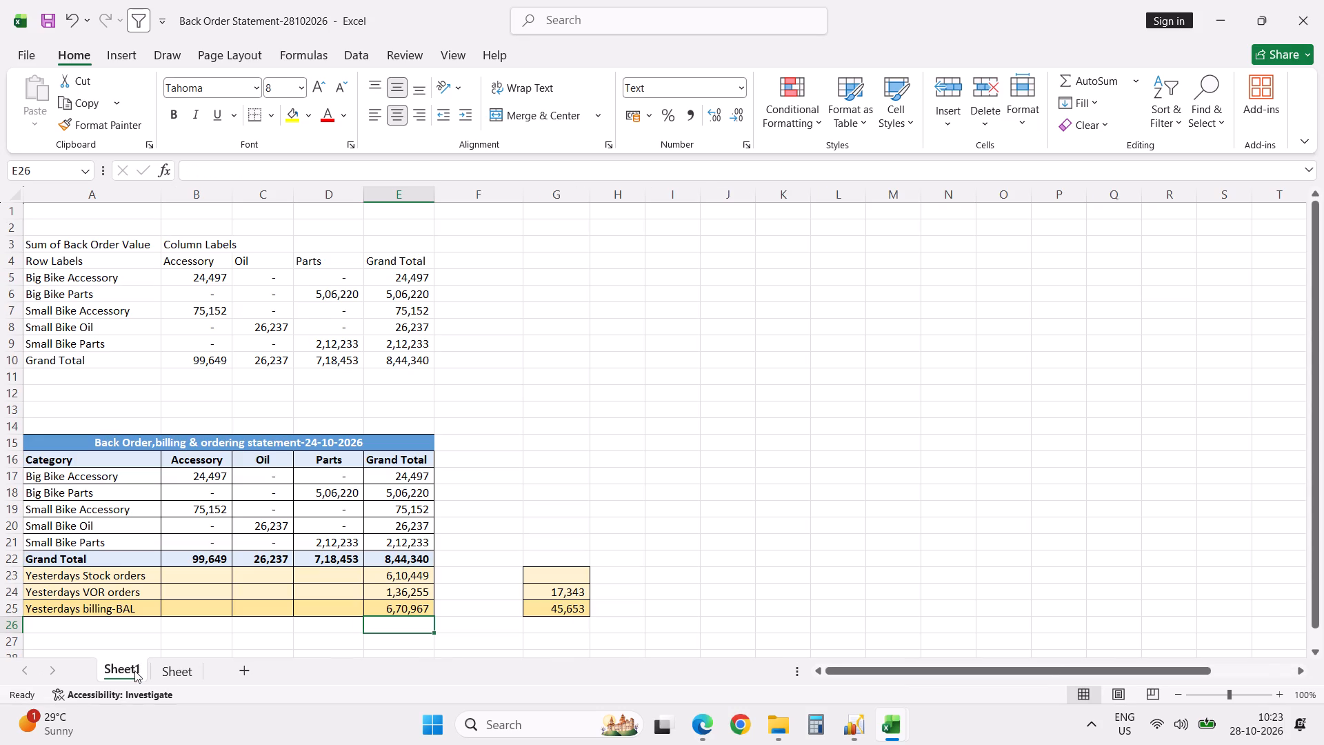
pyautogui.click(423, 610)
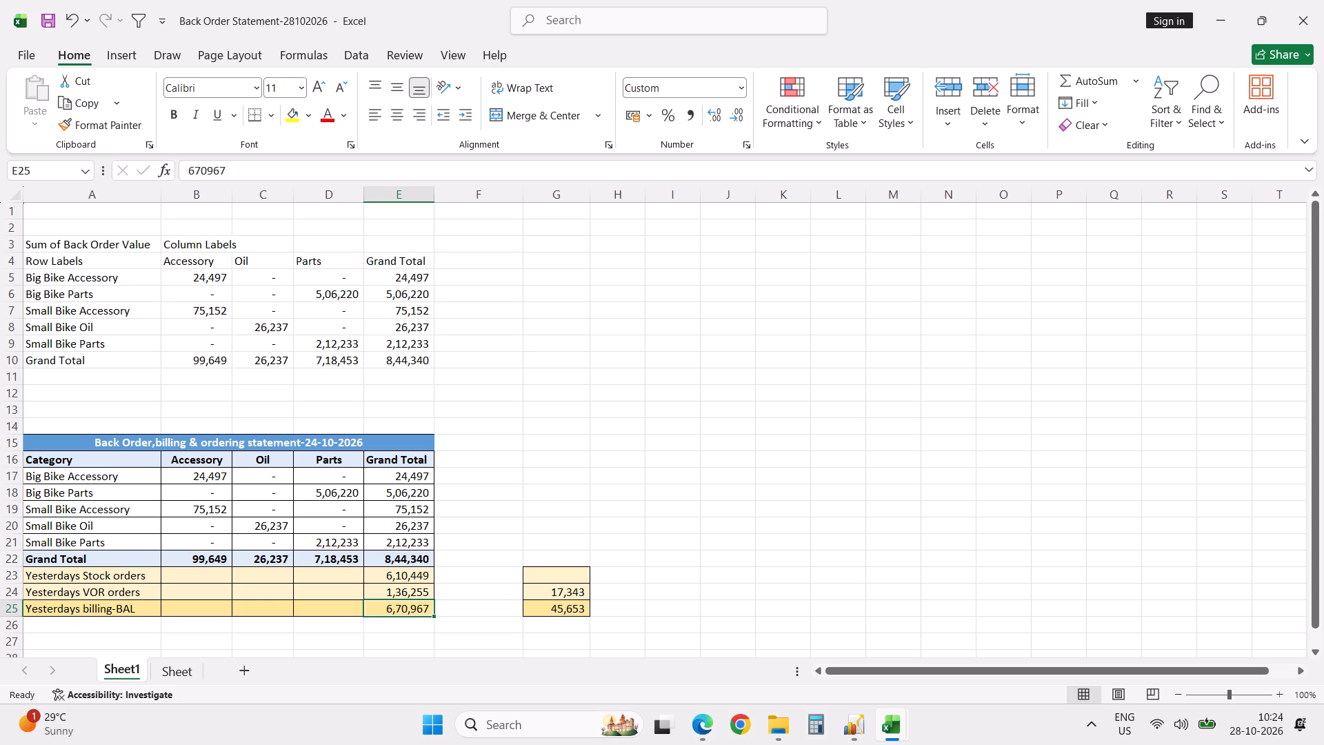
# Enter the combined stock and VOR orders from the back order statement, 746704, as the tracker's 27-Oct Day wise order.
pyautogui.hotkey('alt', 'Tab')
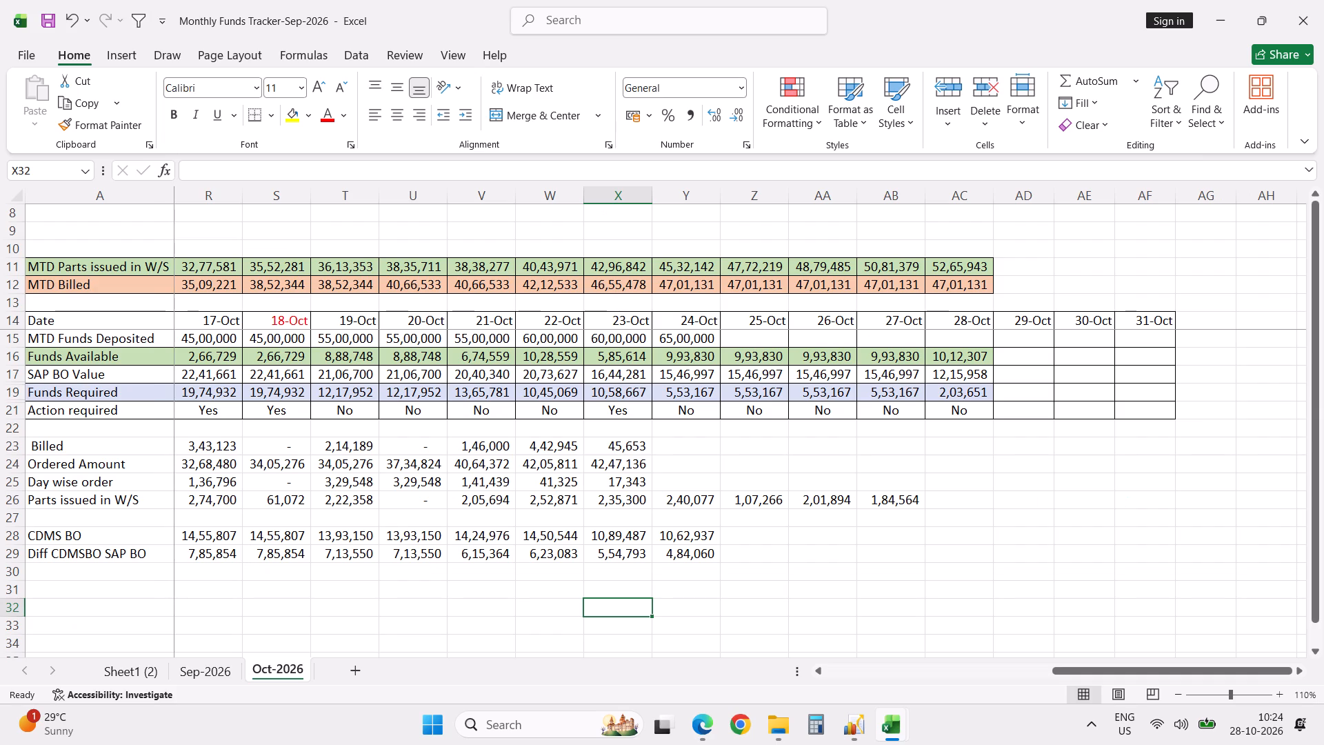
pyautogui.click(699, 481)
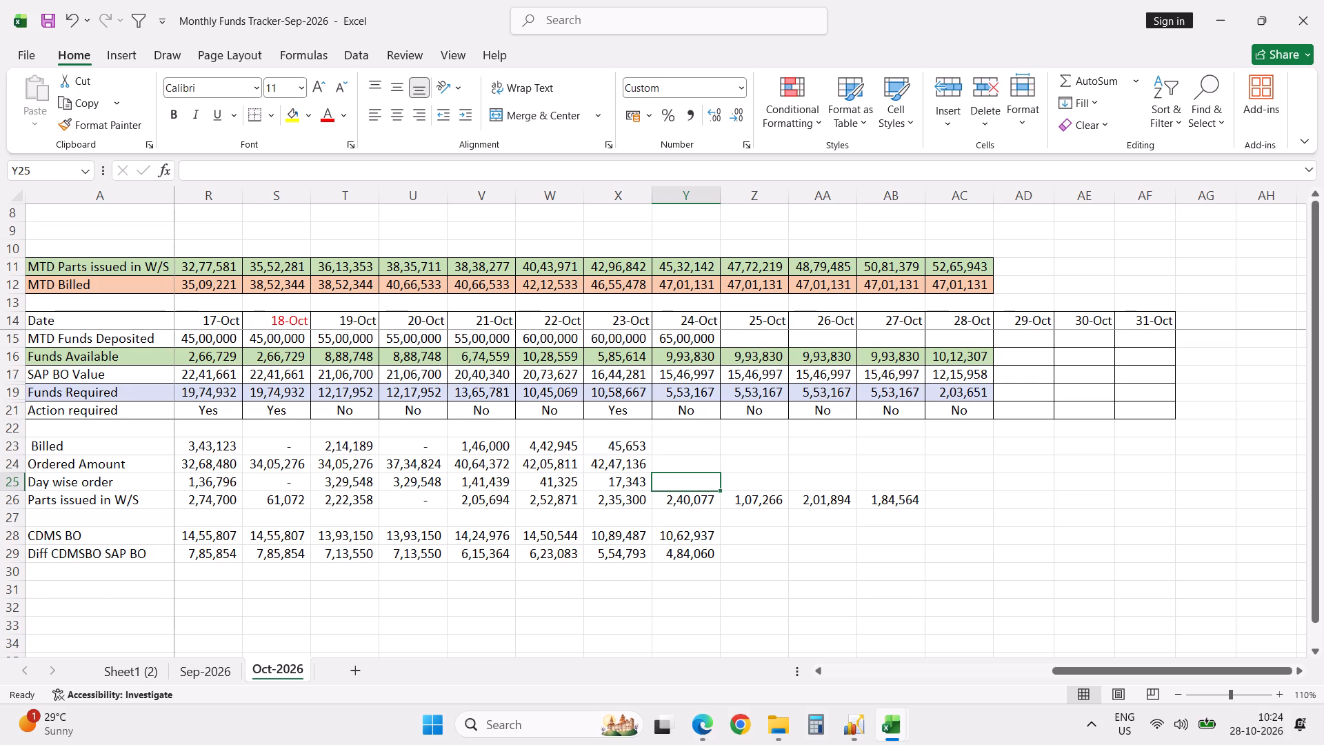
pyautogui.click(884, 480)
pyautogui.hotkey('alt', 'Tab')
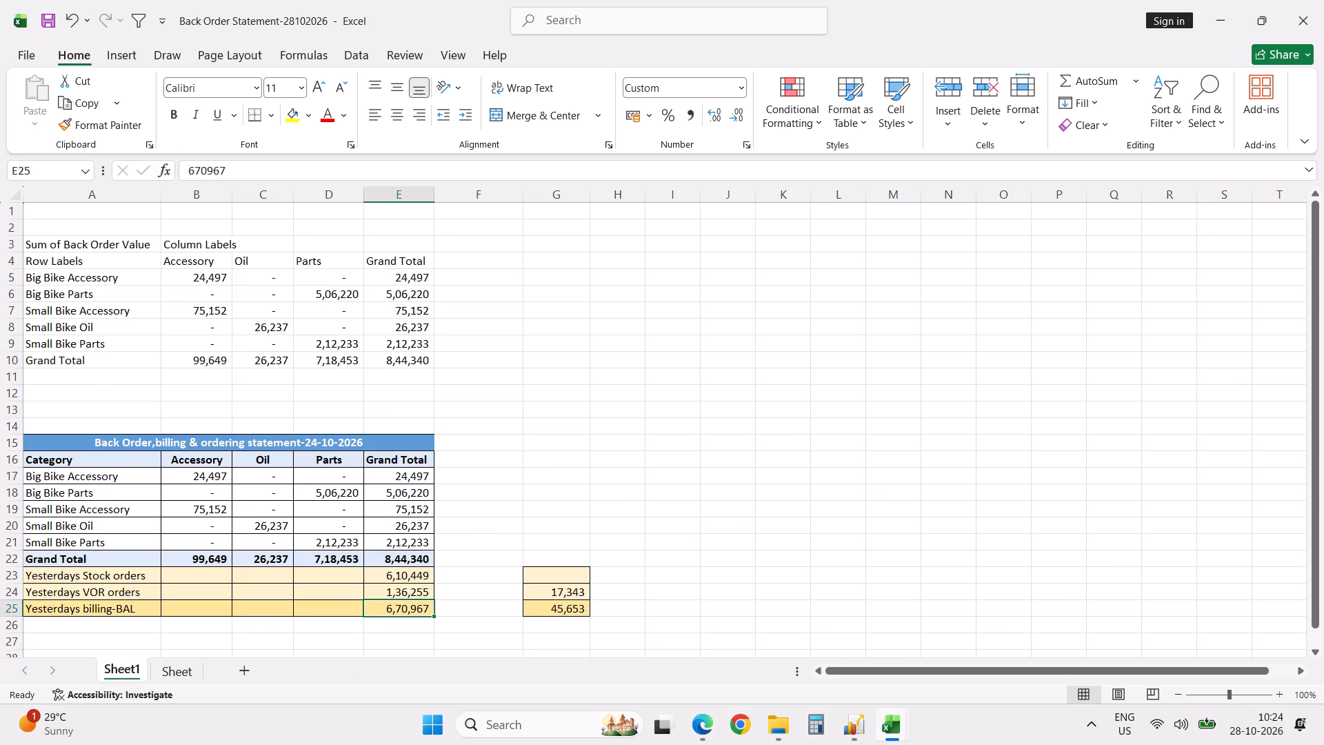
pyautogui.click(401, 581)
pyautogui.hotkey('shift', 'Down')
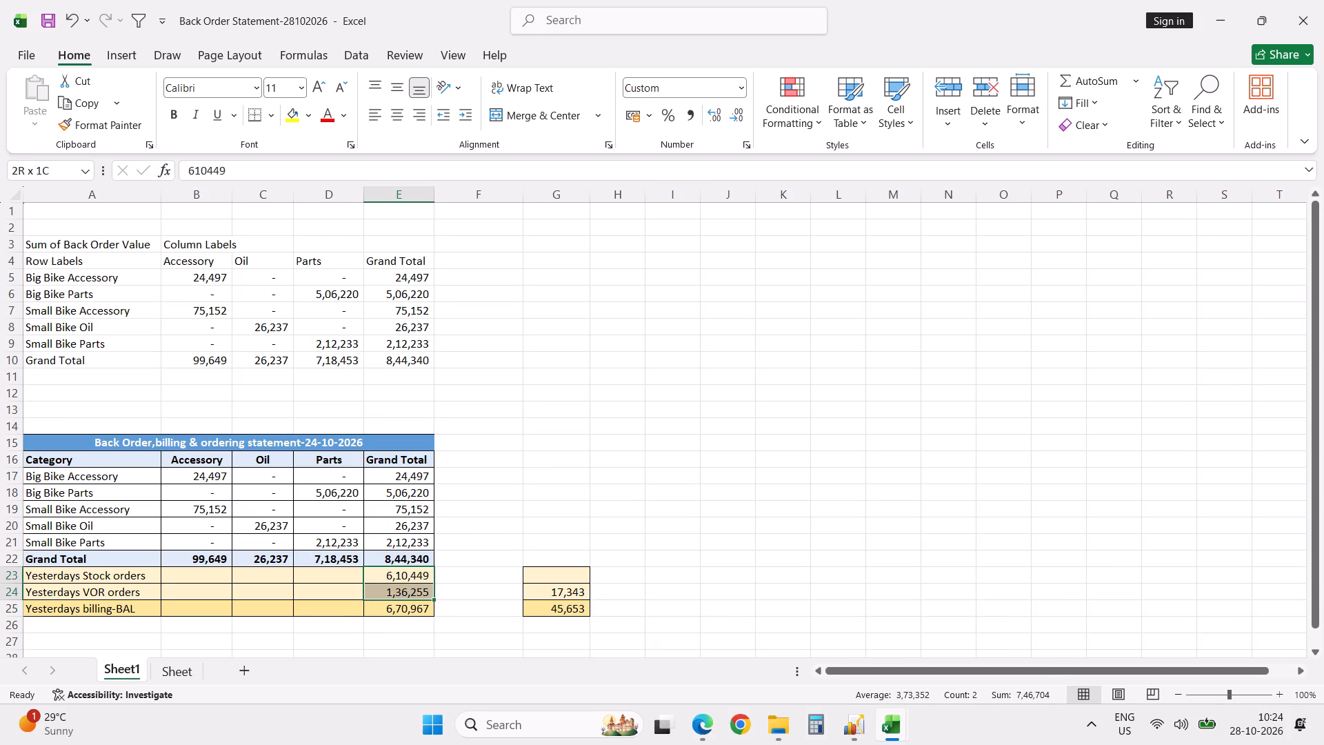
pyautogui.hotkey('alt', 'Tab')
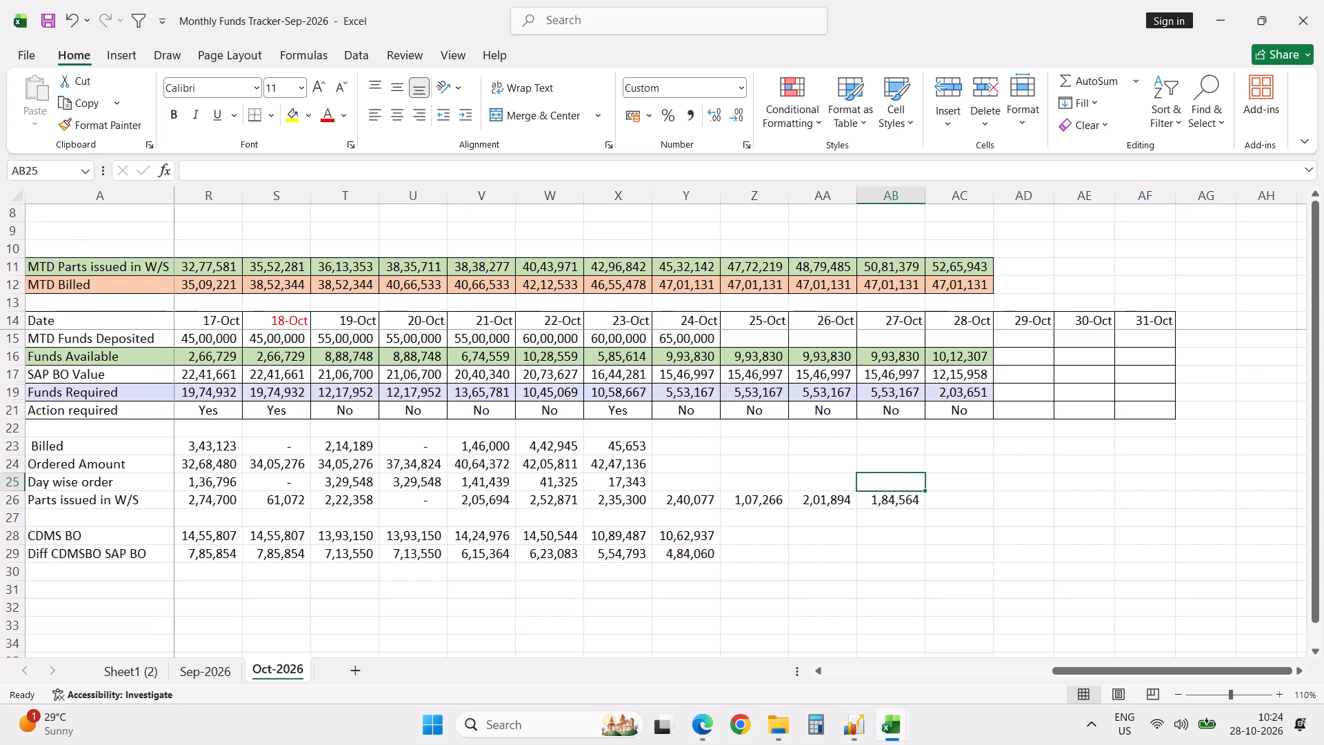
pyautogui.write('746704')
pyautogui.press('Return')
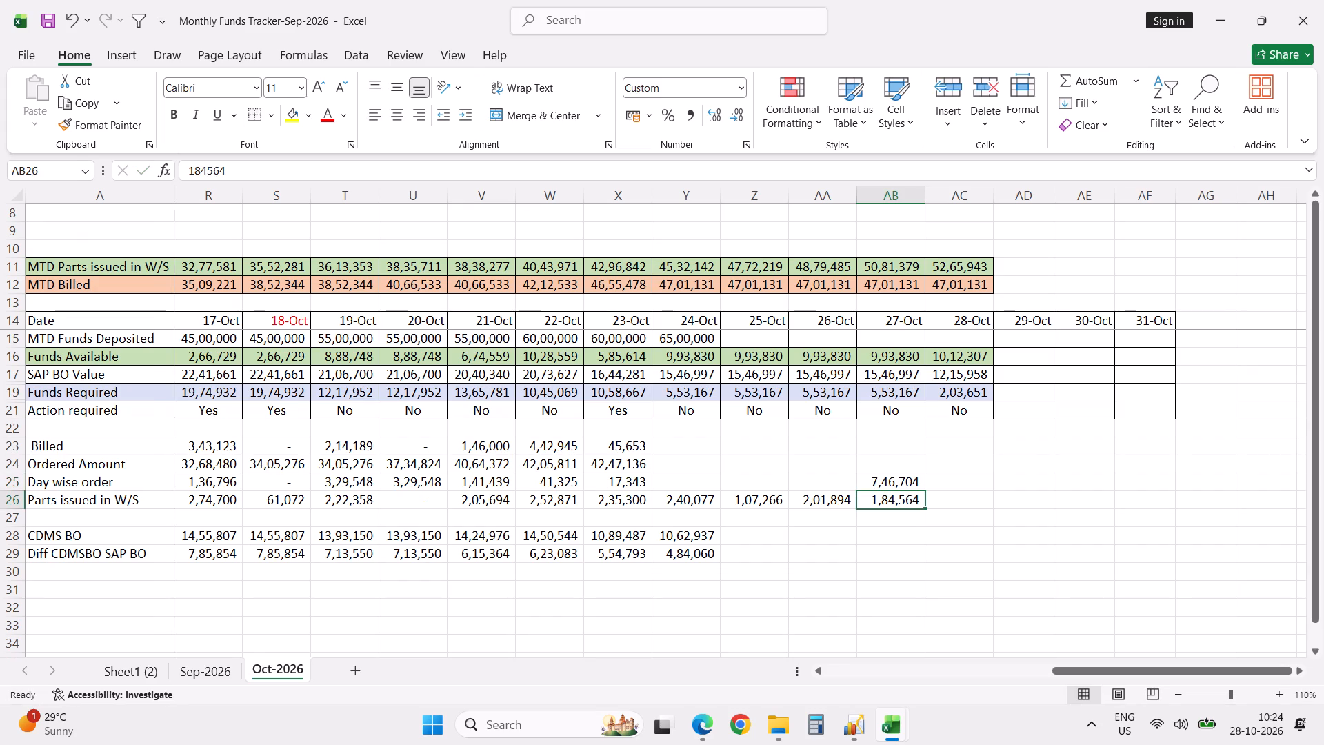
# Enter yesterday's billing from the back order statement, 670967, as the tracker's Billed value for 27-Oct.
pyautogui.click(890, 446)
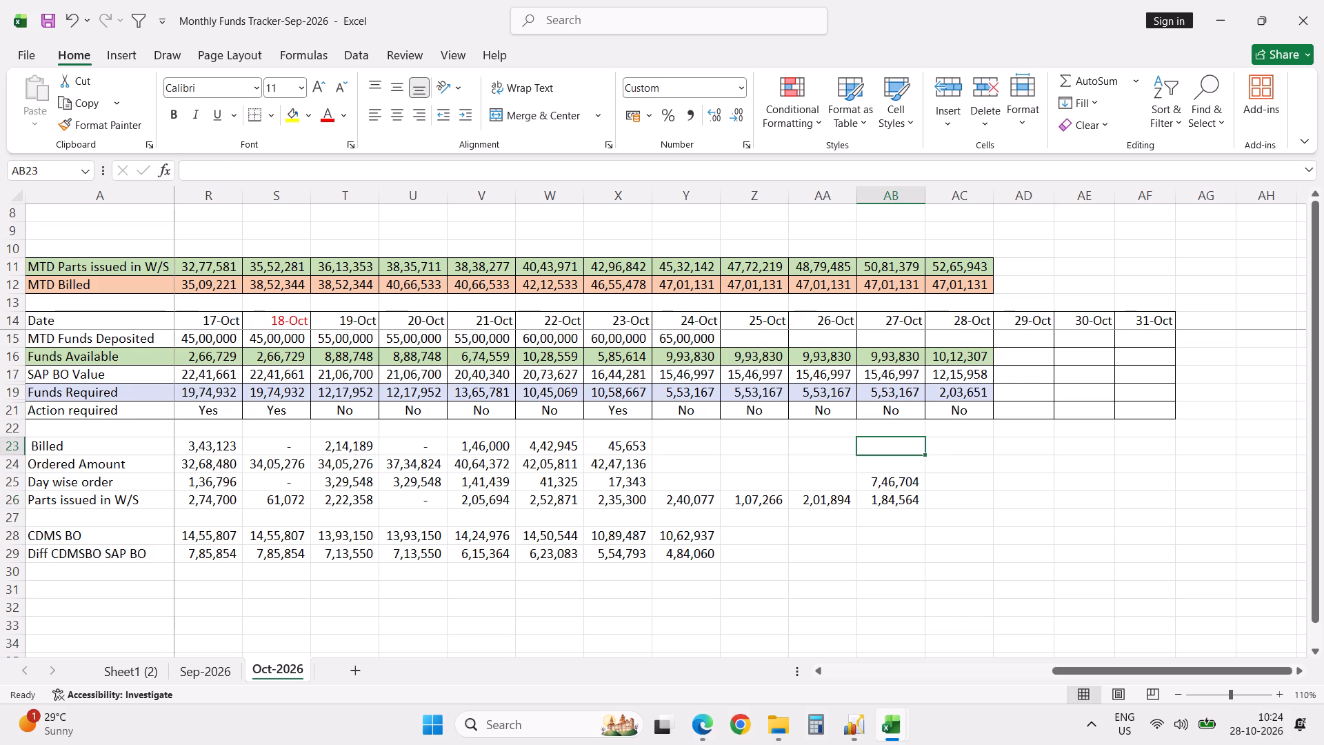
pyautogui.hotkey('alt', 'Tab')
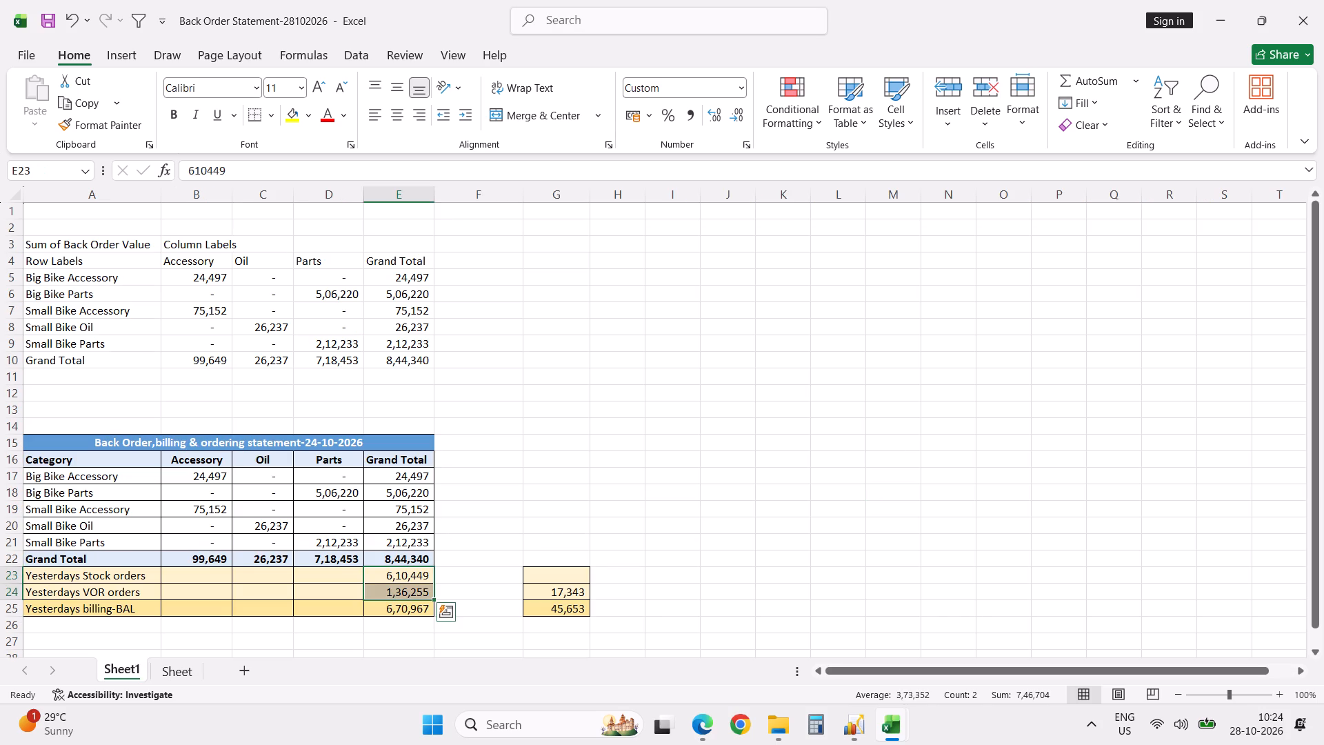
pyautogui.hotkey('alt', 'Tab')
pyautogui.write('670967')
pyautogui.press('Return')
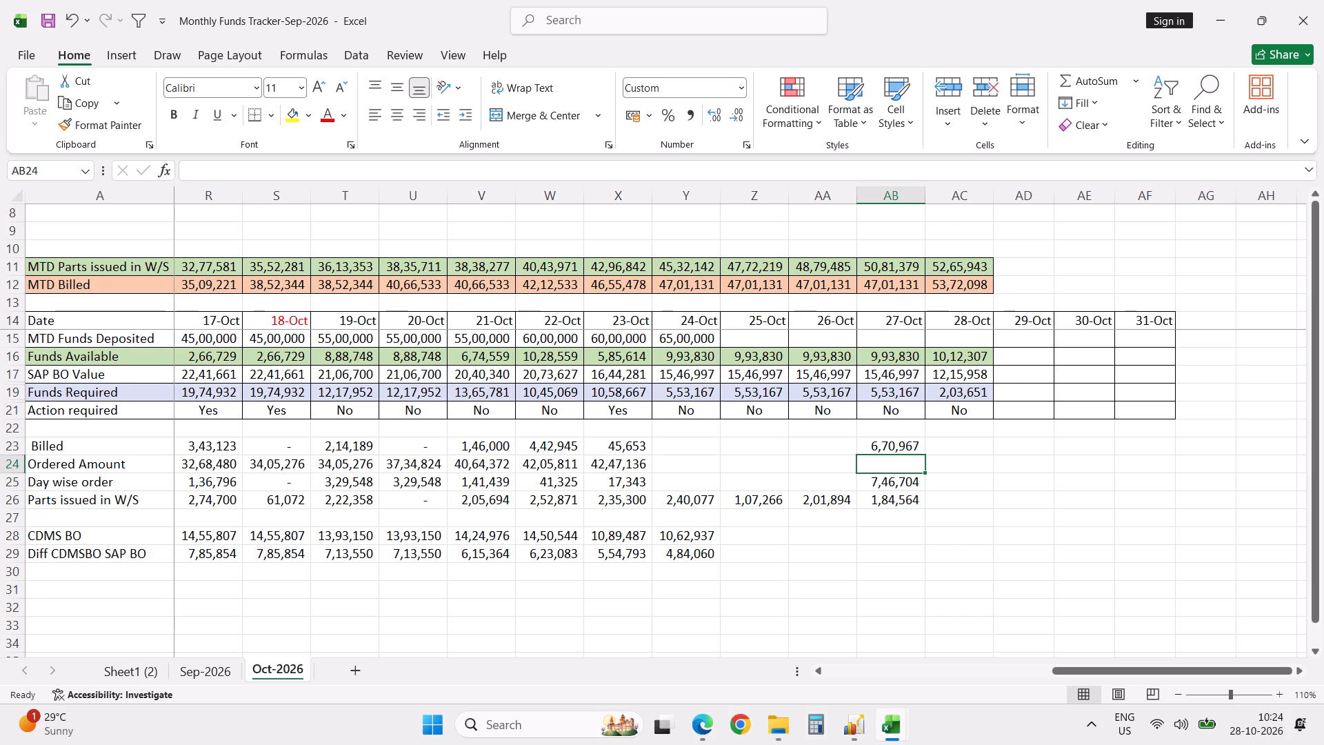
# Fill the Ordered Amount formula from 23-Oct across to 27-Oct in row 24.
pyautogui.click(639, 466)
pyautogui.hotkey('shift', 'Right')
pyautogui.hotkey('shift', 'Right')
pyautogui.hotkey('shift', 'Right')
pyautogui.hotkey('shift', 'Right')
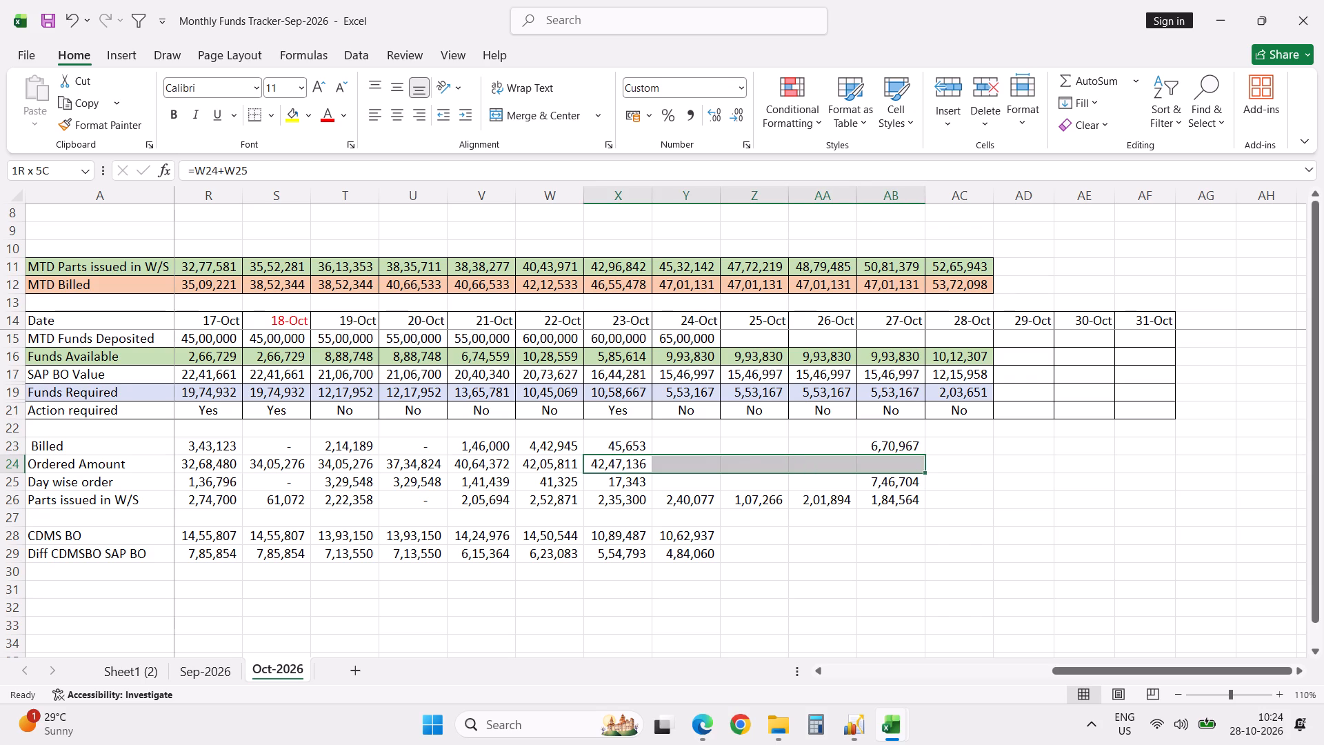
pyautogui.hotkey('ctrl', 'r')
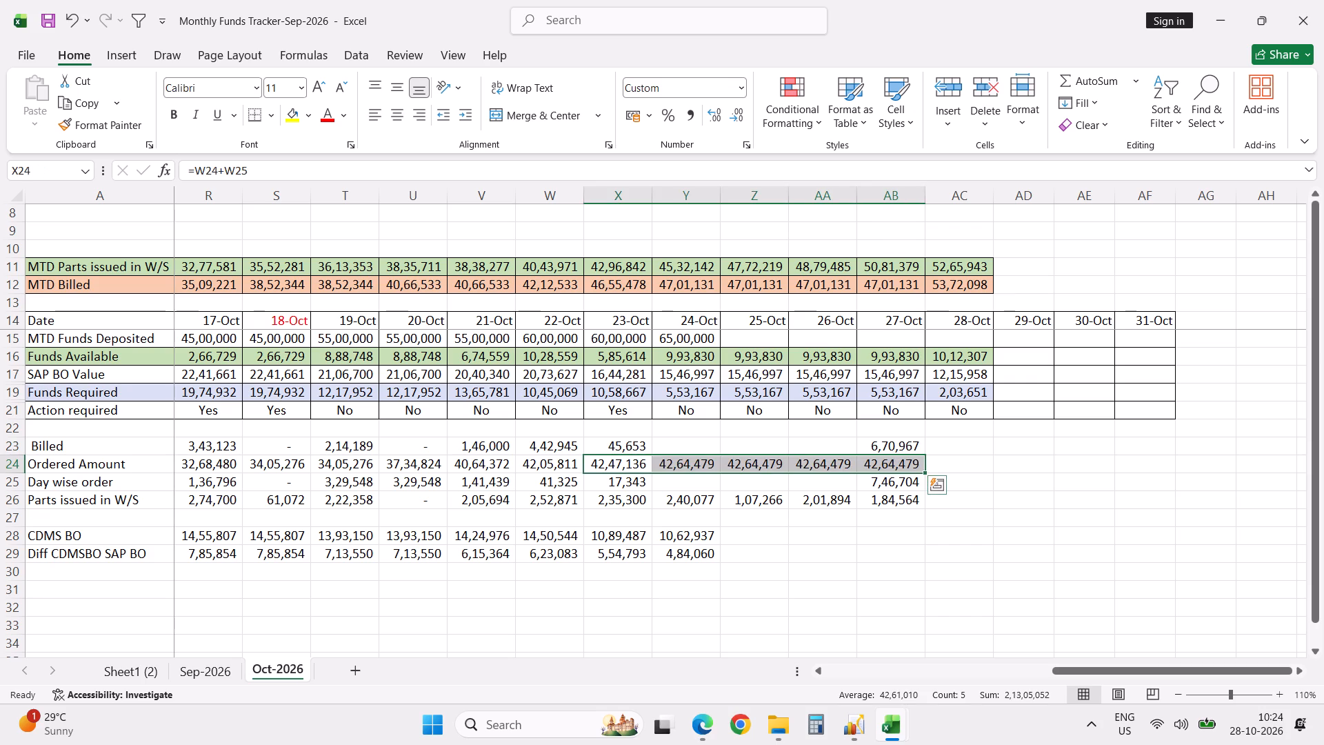
# Check the cell references of the Ordered Amount formulas in row 24 from 23-Oct to 27-Oct.
pyautogui.click(628, 462)
pyautogui.press('F2')
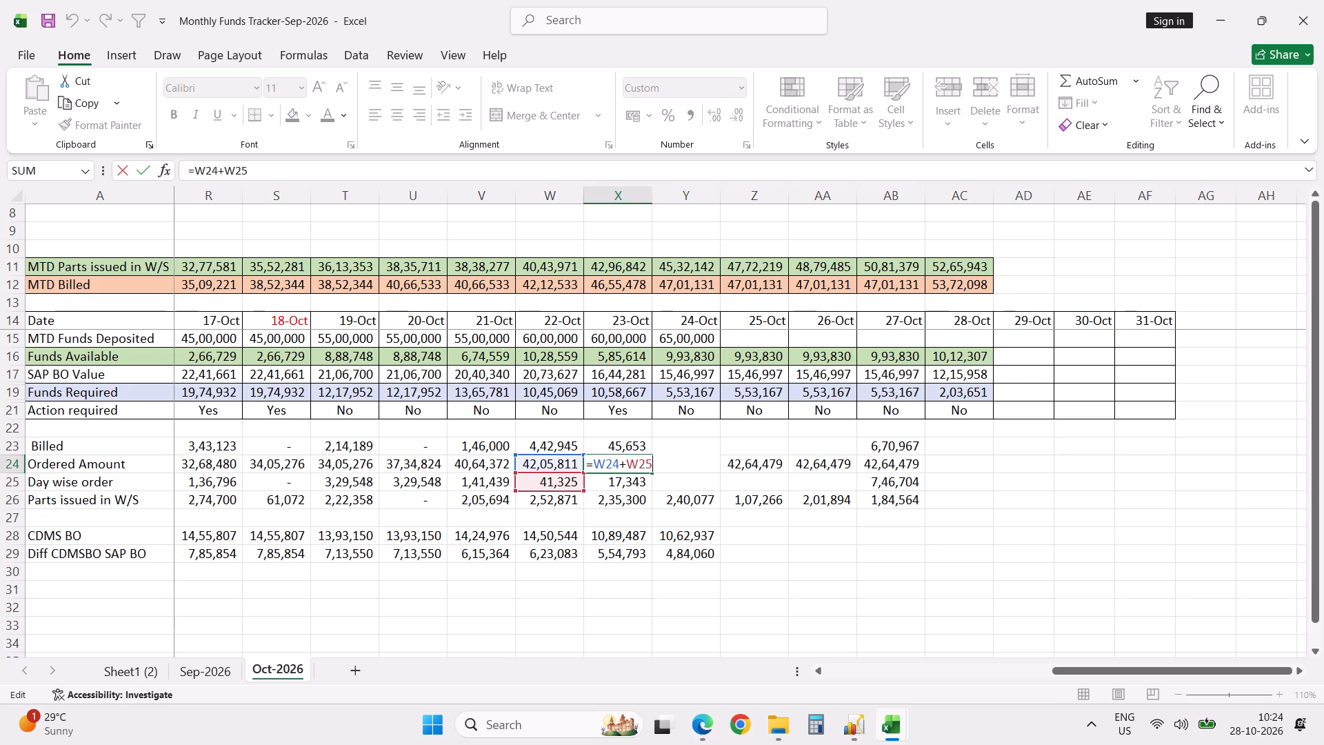
pyautogui.press('Escape')
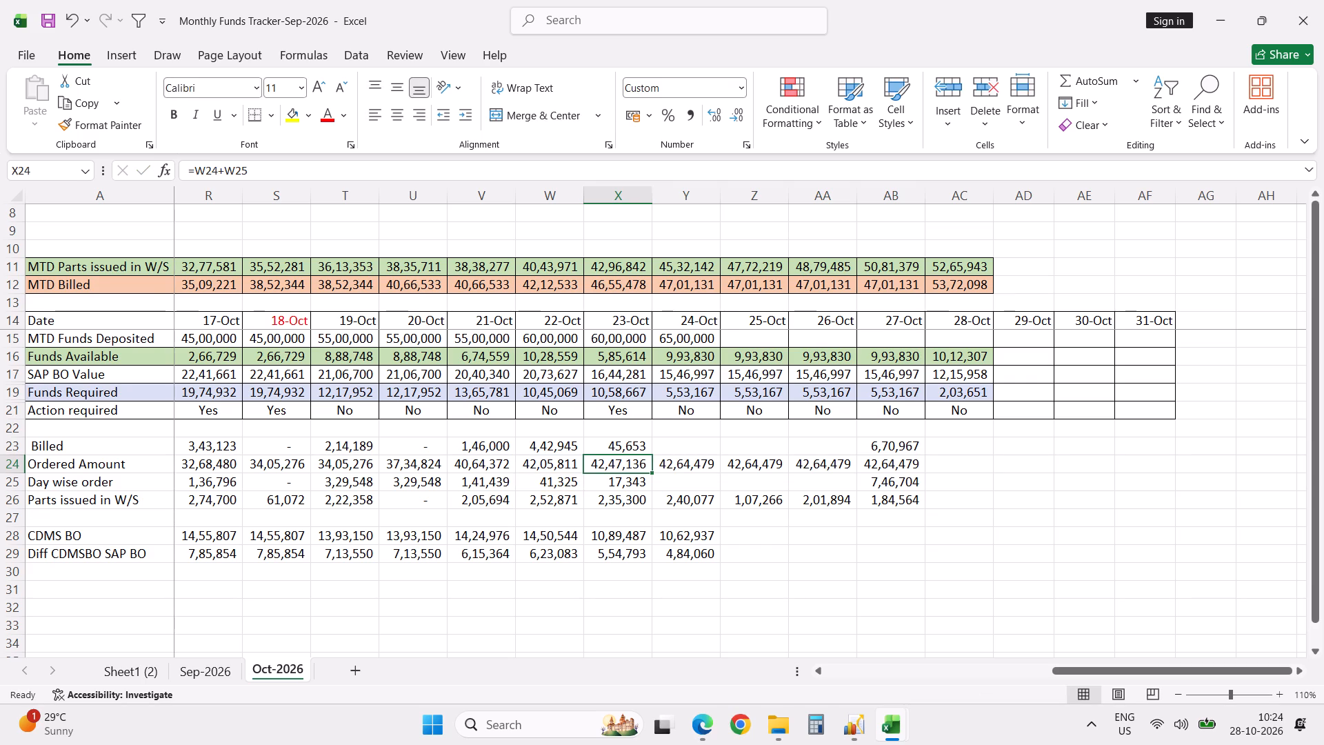
pyautogui.press('Right')
pyautogui.press('F2')
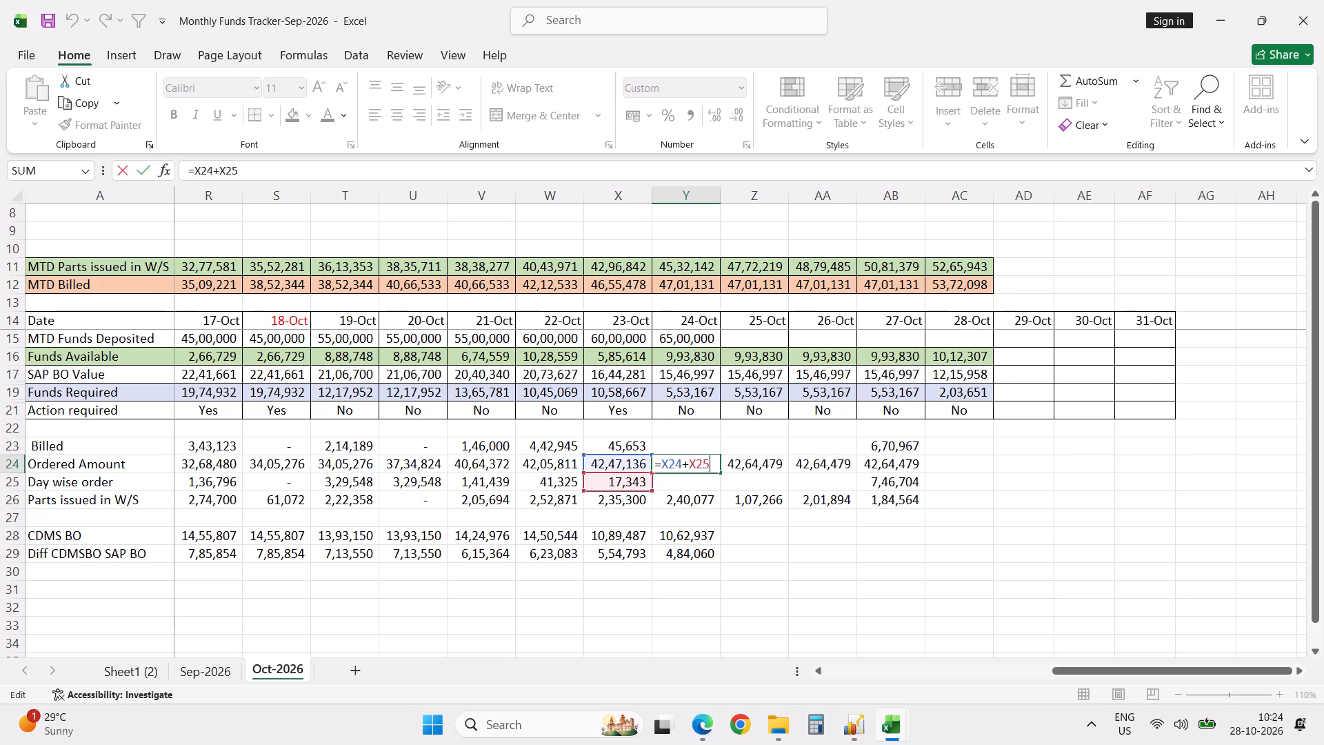
pyautogui.press('Escape')
pyautogui.press('Right')
pyautogui.press('F2')
pyautogui.press('Escape')
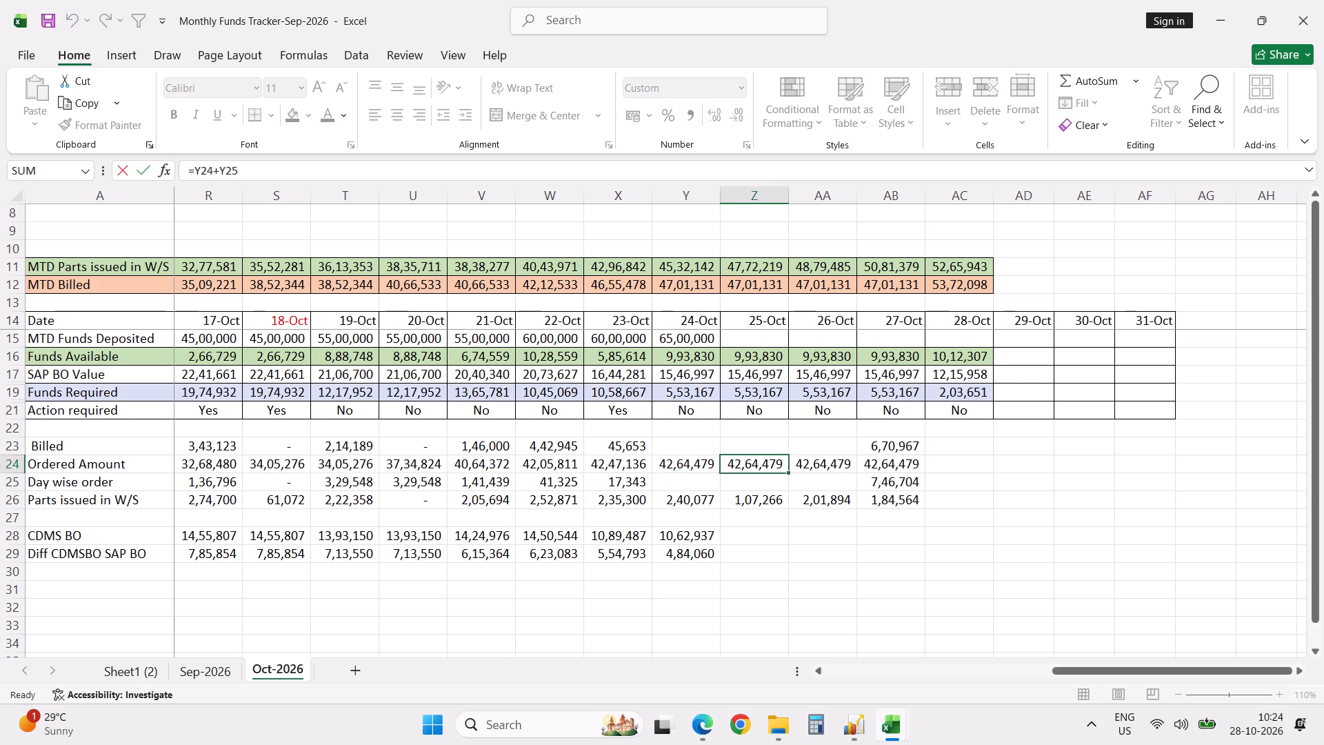
pyautogui.press('Right')
pyautogui.press('F2')
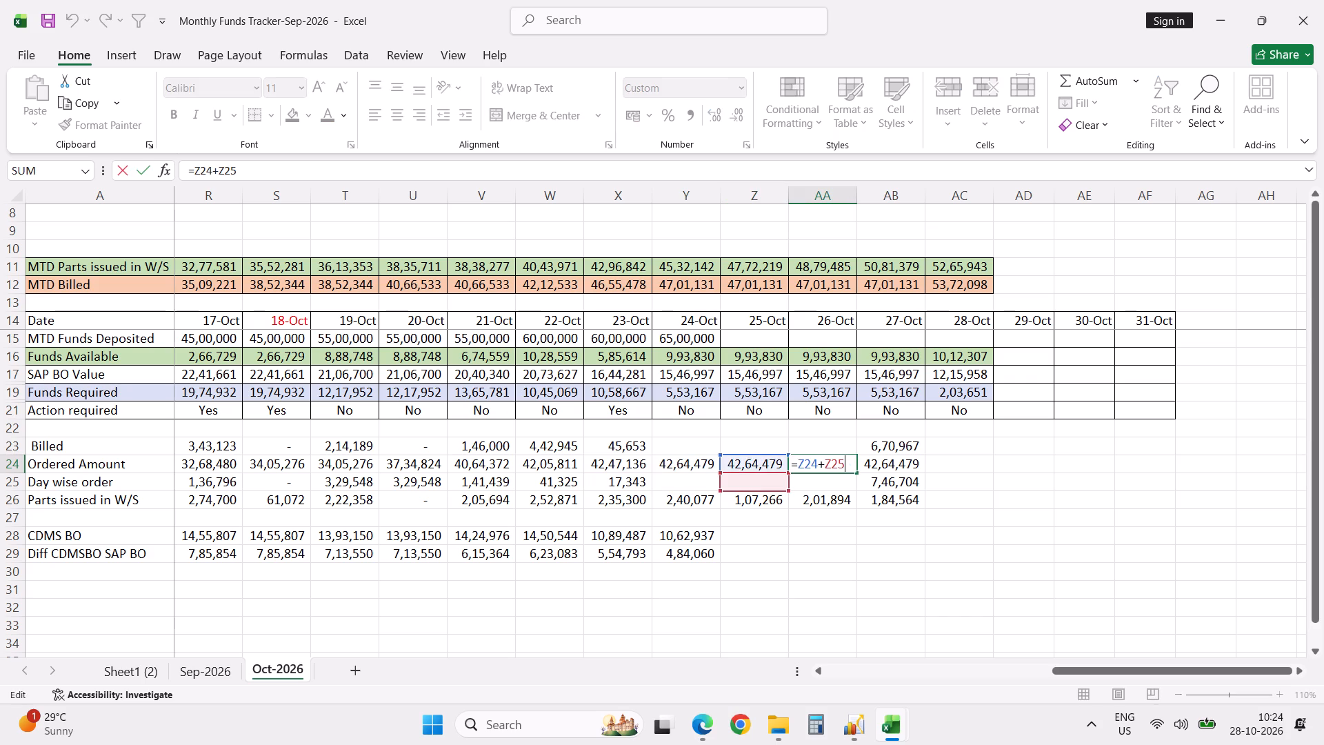
pyautogui.press('Escape')
pyautogui.press('Right')
pyautogui.press('F2')
pyautogui.press('Escape')
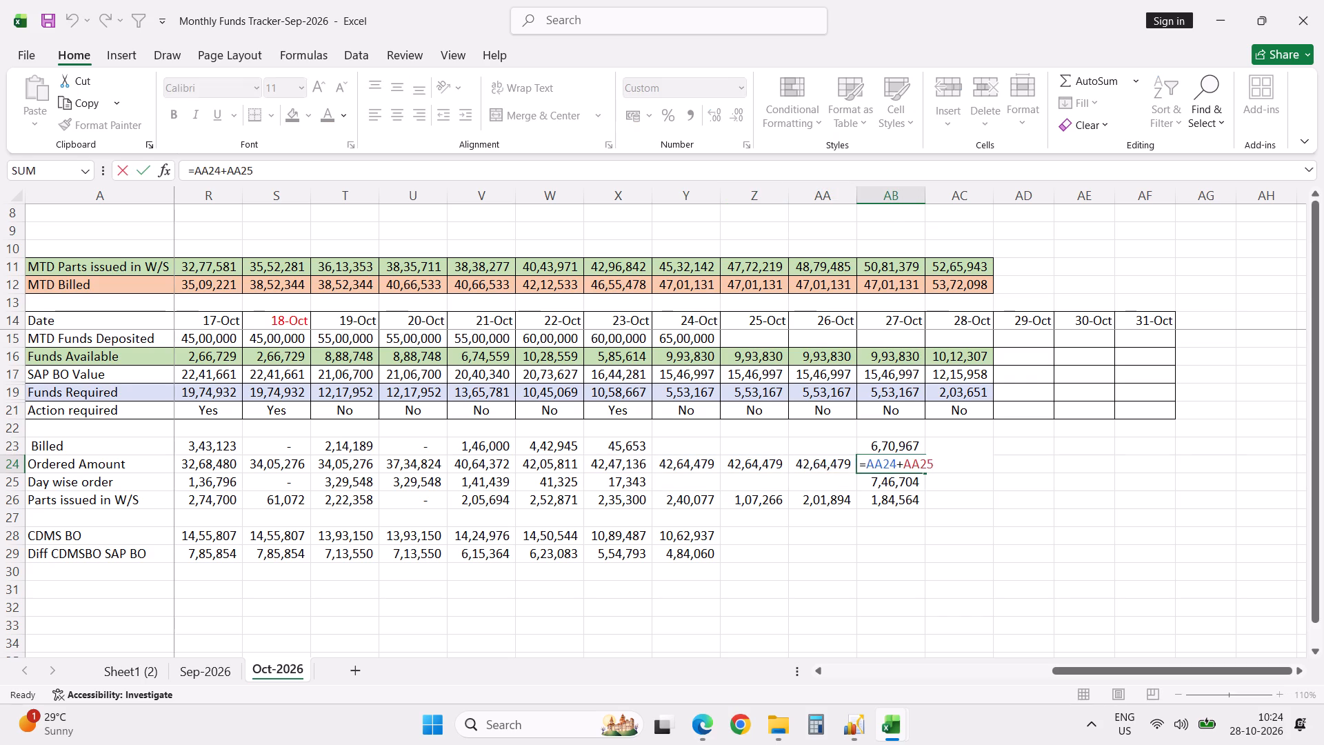
# Extend the Ordered Amount formula from 27-Oct into 28-Oct and save the tracker.
pyautogui.press('Right')
pyautogui.hotkey('ctrl', 'r')
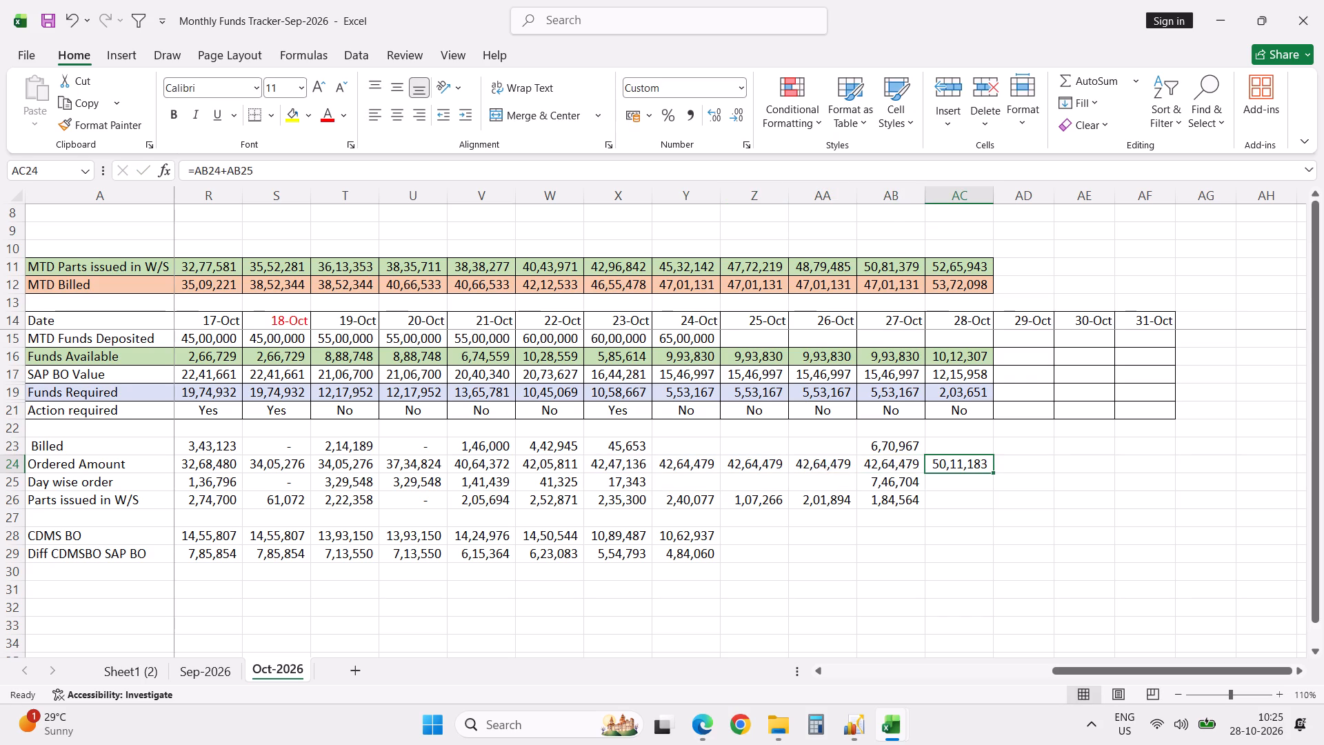
pyautogui.hotkey('ctrl', 's')
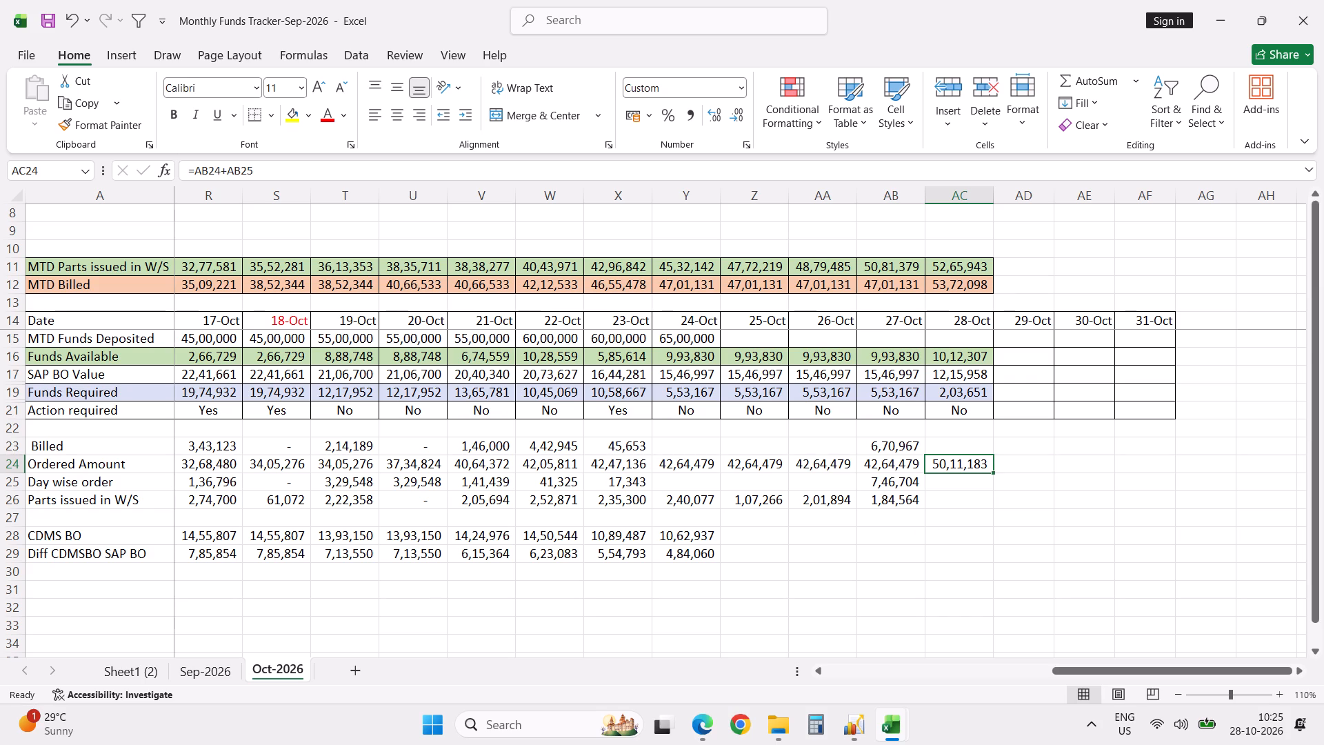
# Fill the 24-Oct CDMS BO value and Diff CDMSBO SAP BO formula across to 28-Oct in rows 28 and 29.
pyautogui.click(949, 537)
pyautogui.click(696, 537)
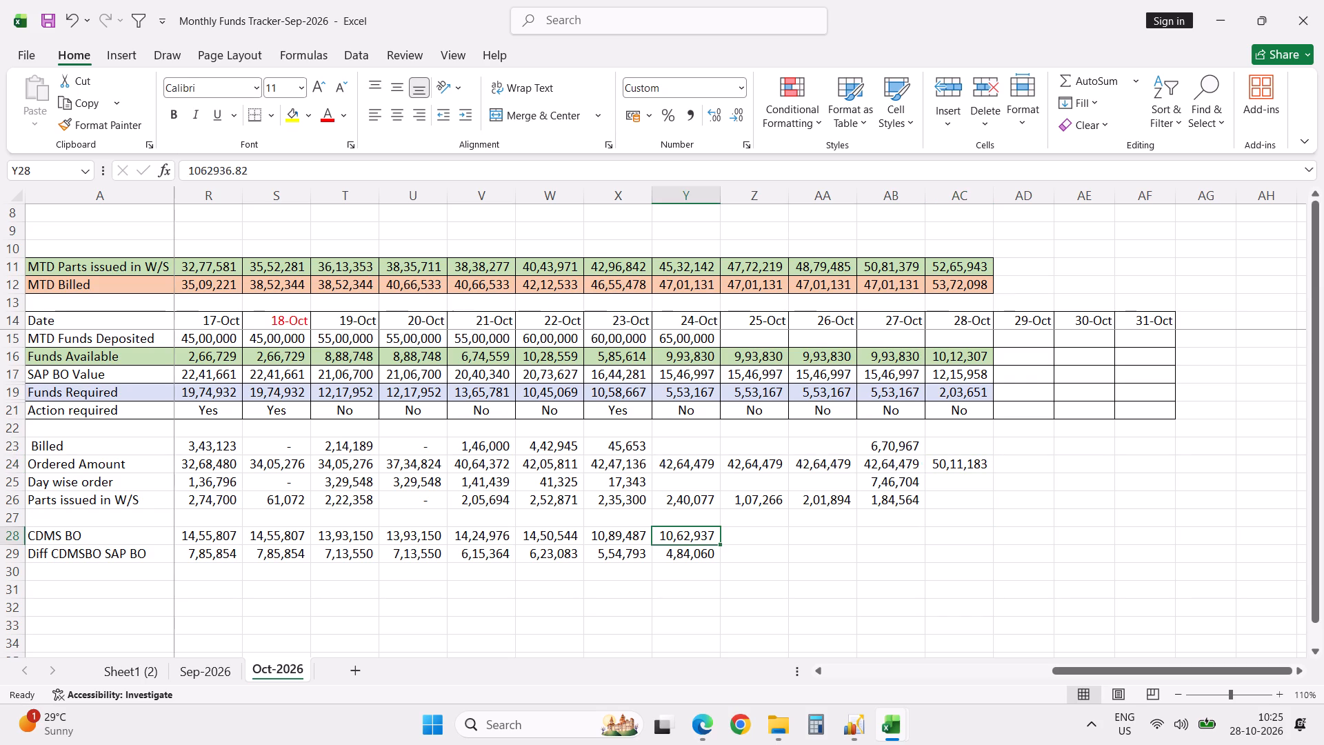
pyautogui.hotkey('shift', 'Down')
pyautogui.hotkey('shift', 'Right')
pyautogui.hotkey('shift', 'Right')
pyautogui.hotkey('shift', 'Right')
pyautogui.hotkey('shift', 'Right')
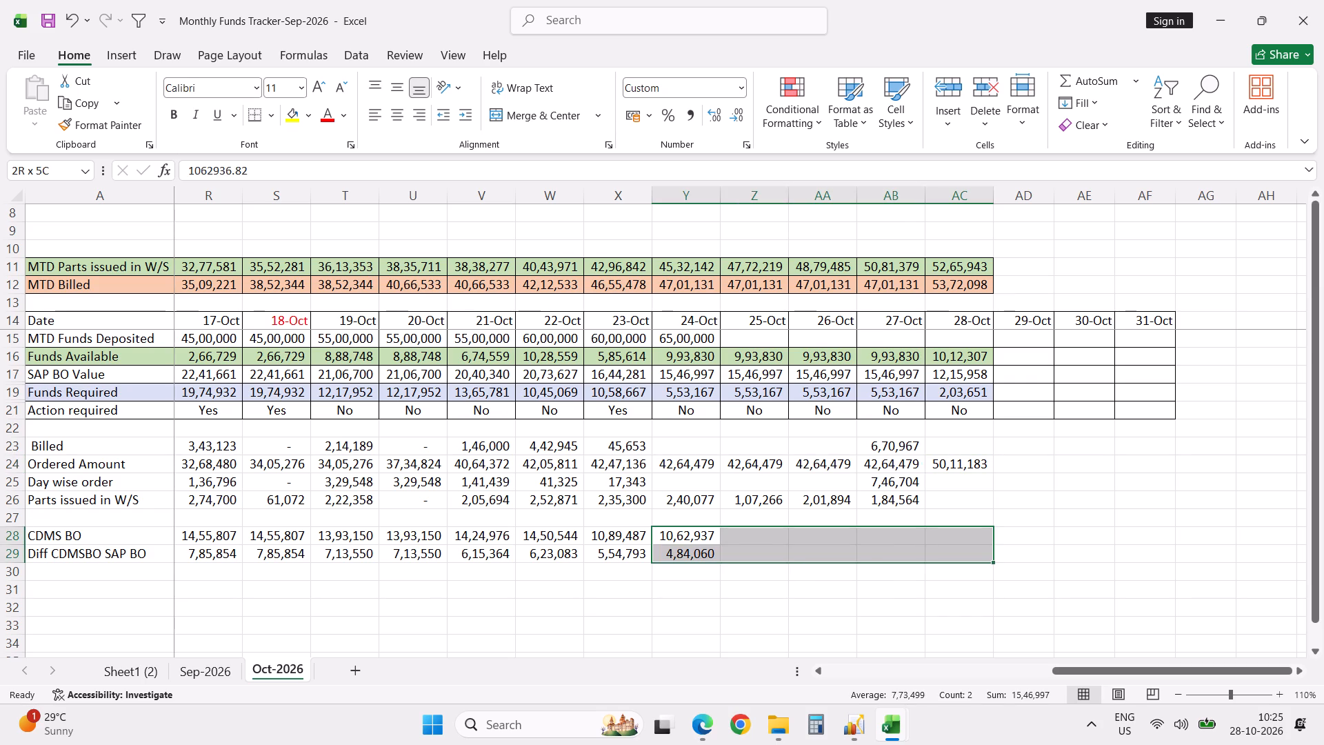
pyautogui.hotkey('ctrl', 'r')
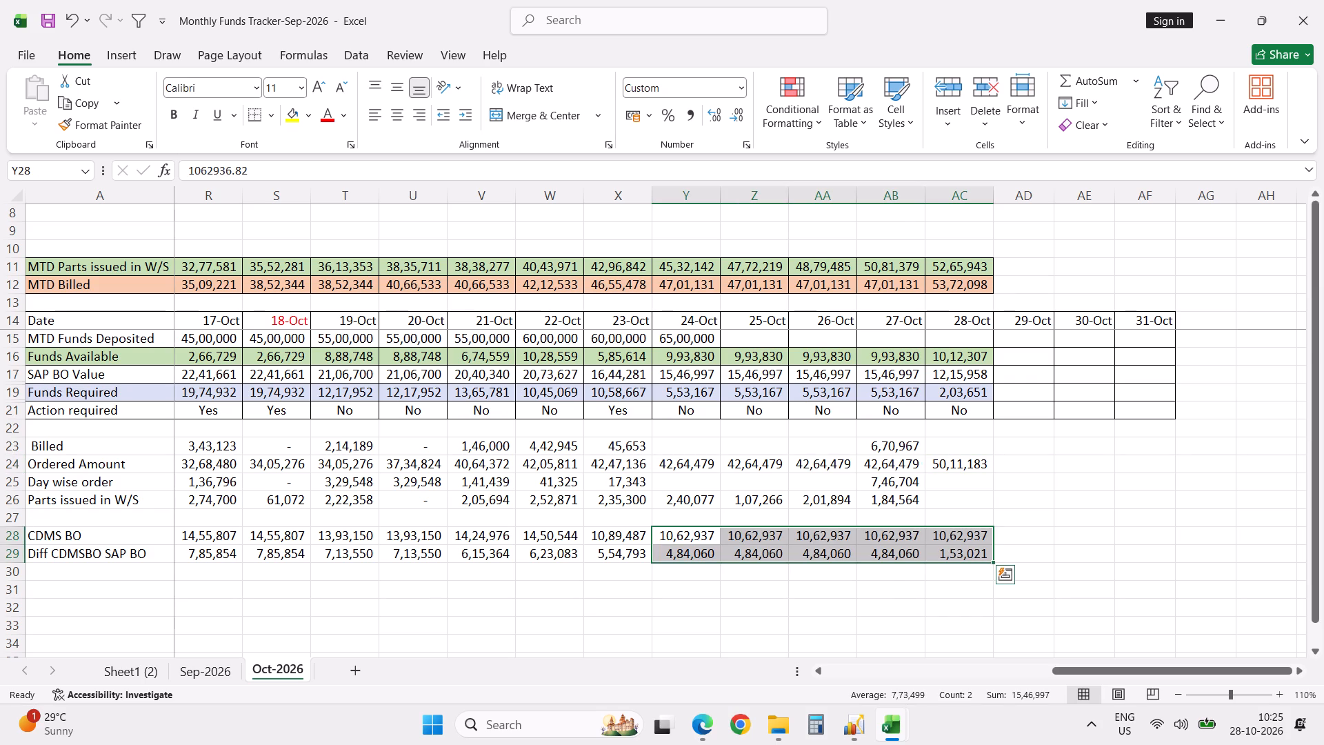
# Enter the back order statement's grand total, 844340, as the tracker's CDMS BO for 28-Oct and save the workbook.
pyautogui.click(974, 537)
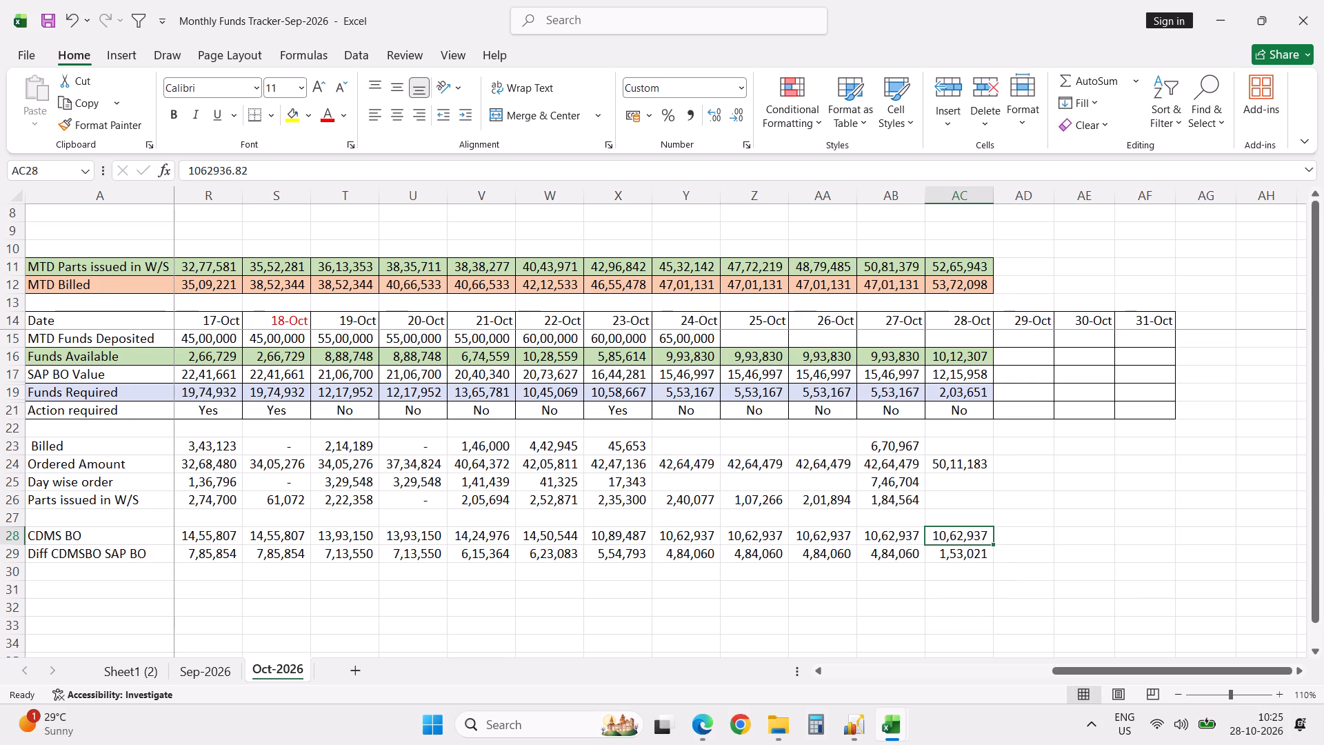
pyautogui.hotkey('alt', 'Tab')
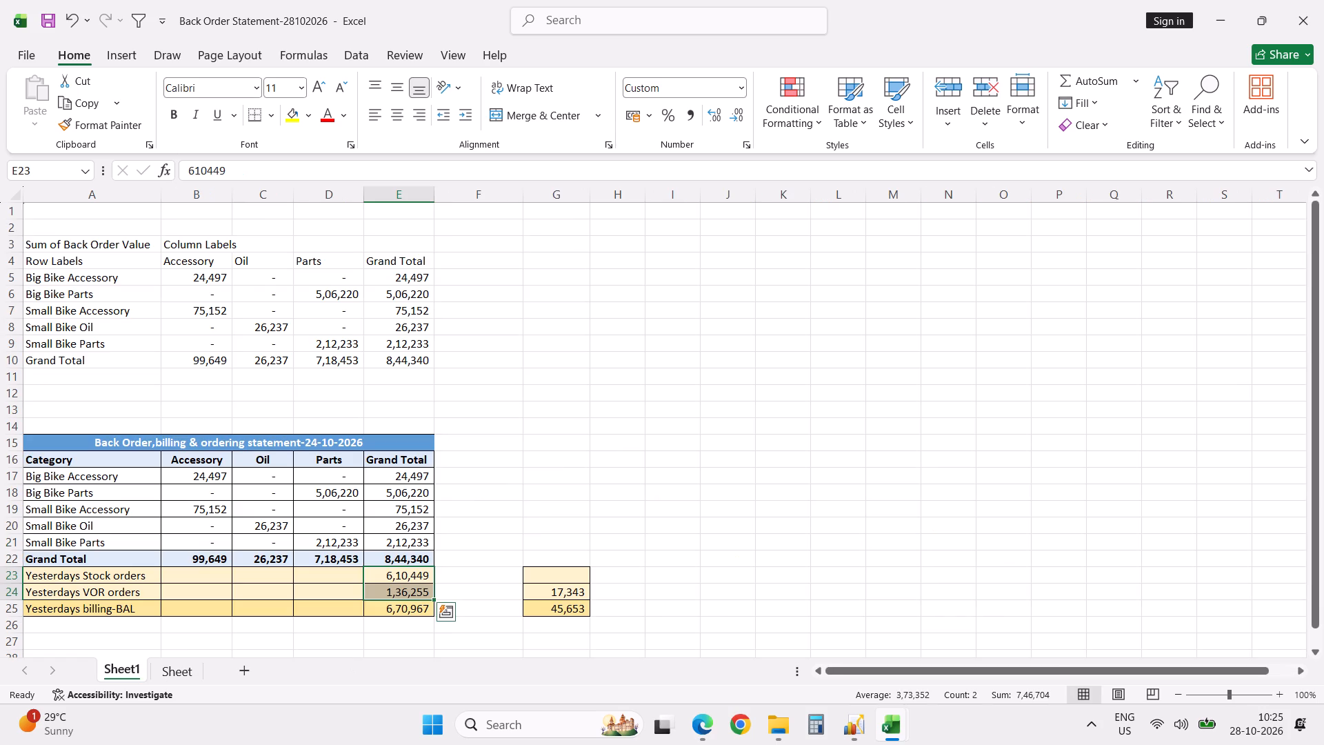
pyautogui.hotkey('alt', 'Tab')
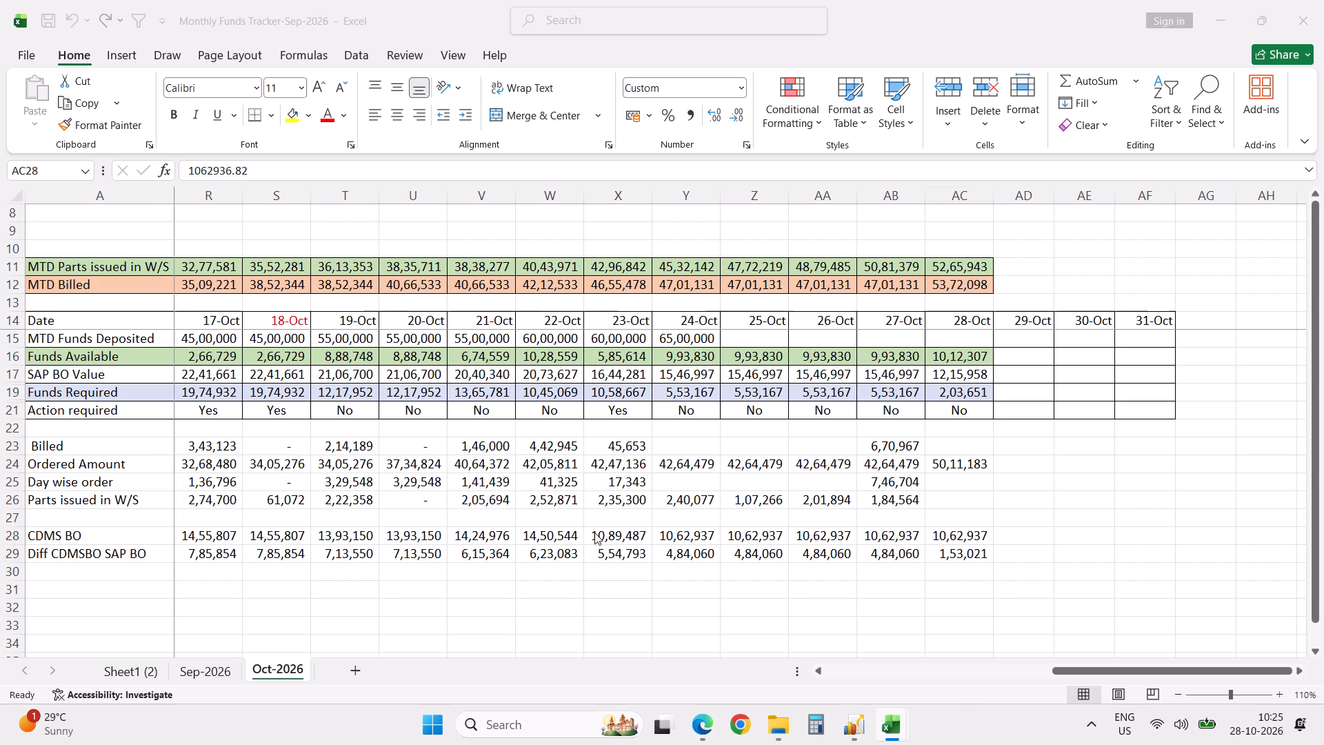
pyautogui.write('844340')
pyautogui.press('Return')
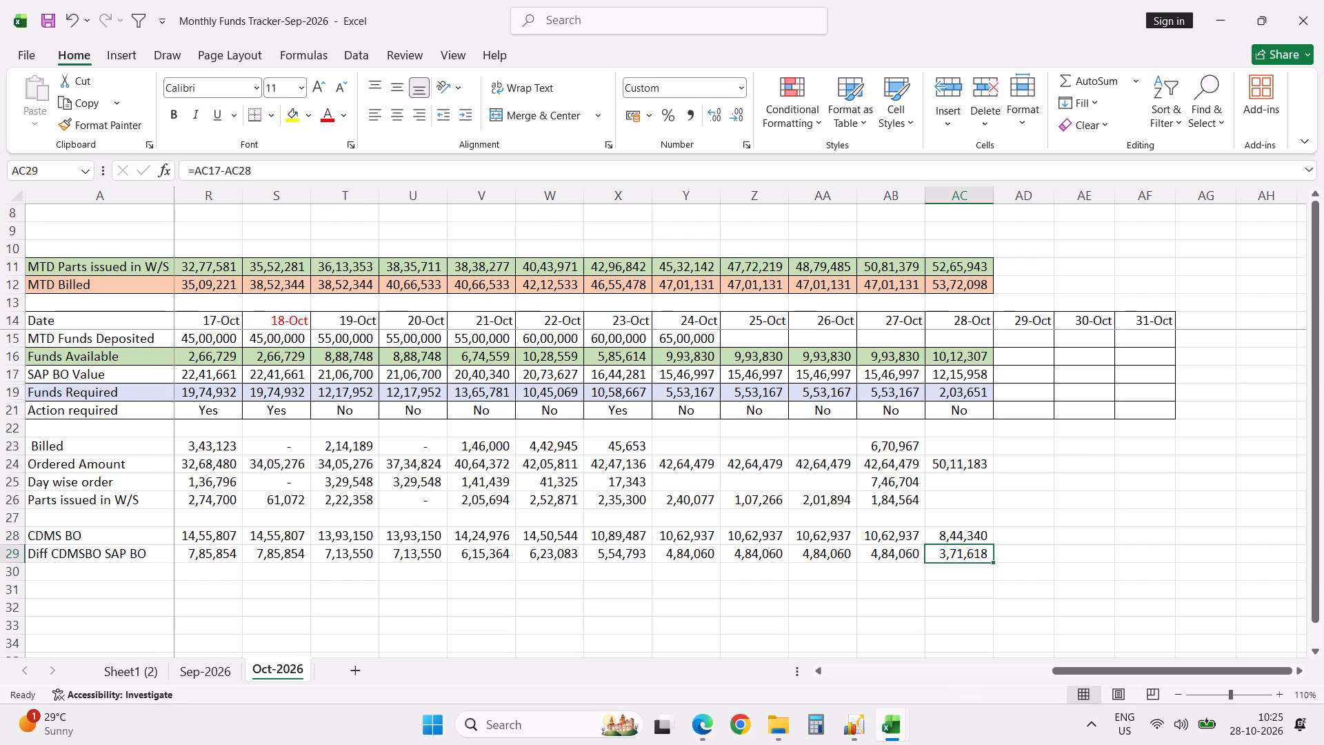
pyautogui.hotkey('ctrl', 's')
# Enter the 25-Oct MTD Funds Deposited as a formula adding 1000000 to the 24-Oct deposit.
pyautogui.click(689, 359)
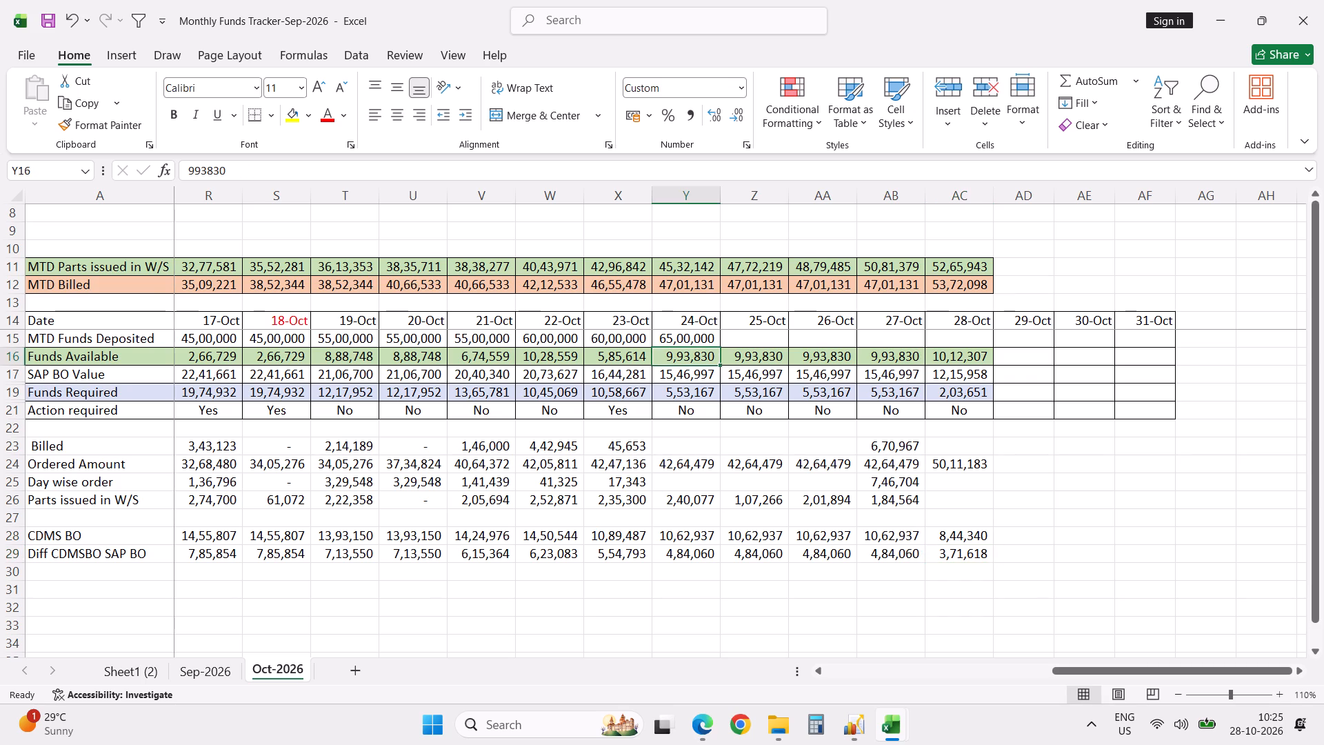
pyautogui.click(764, 339)
pyautogui.press('=')
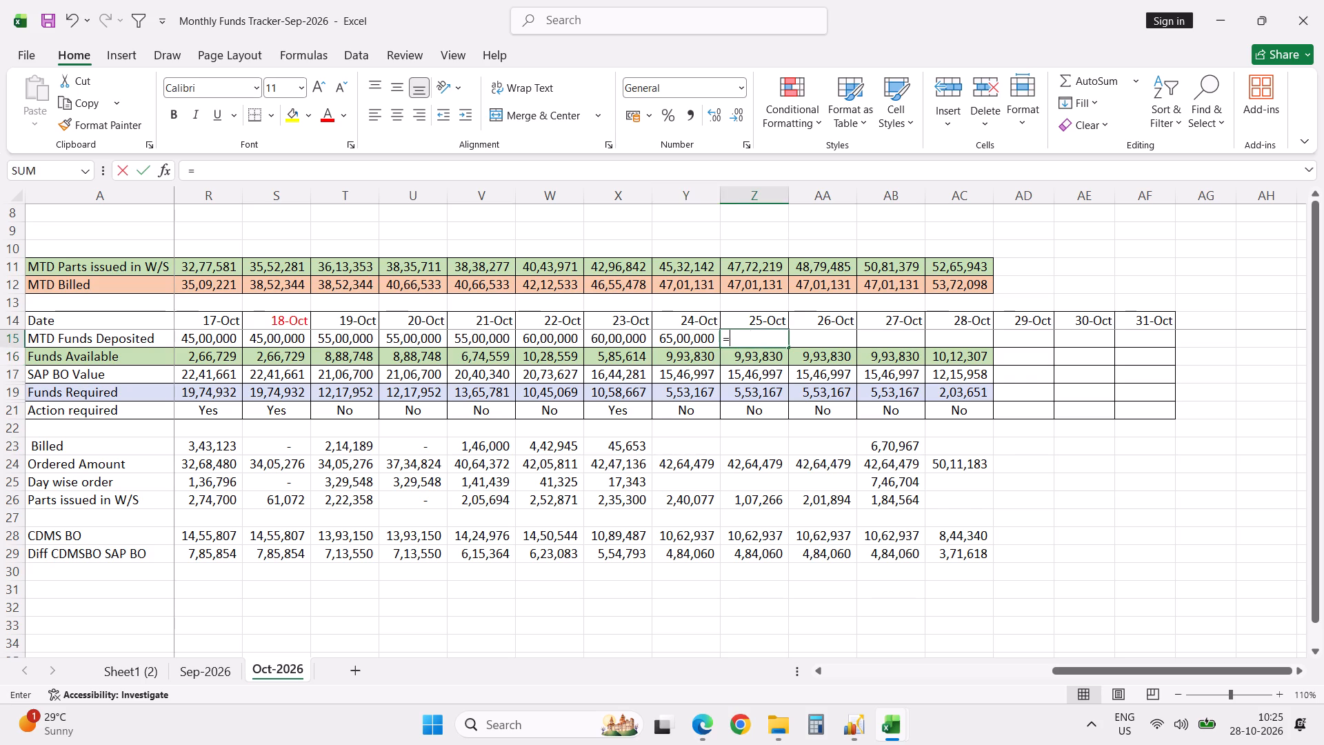
pyautogui.press('Left')
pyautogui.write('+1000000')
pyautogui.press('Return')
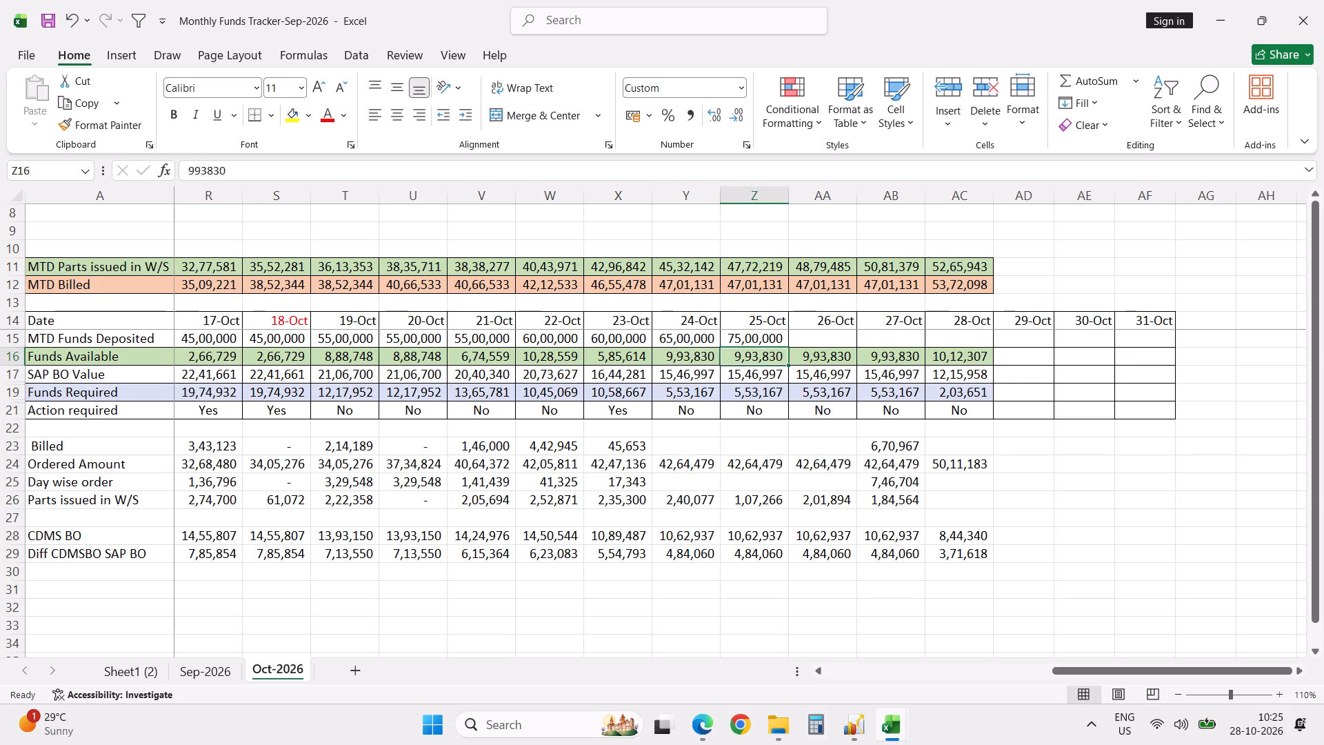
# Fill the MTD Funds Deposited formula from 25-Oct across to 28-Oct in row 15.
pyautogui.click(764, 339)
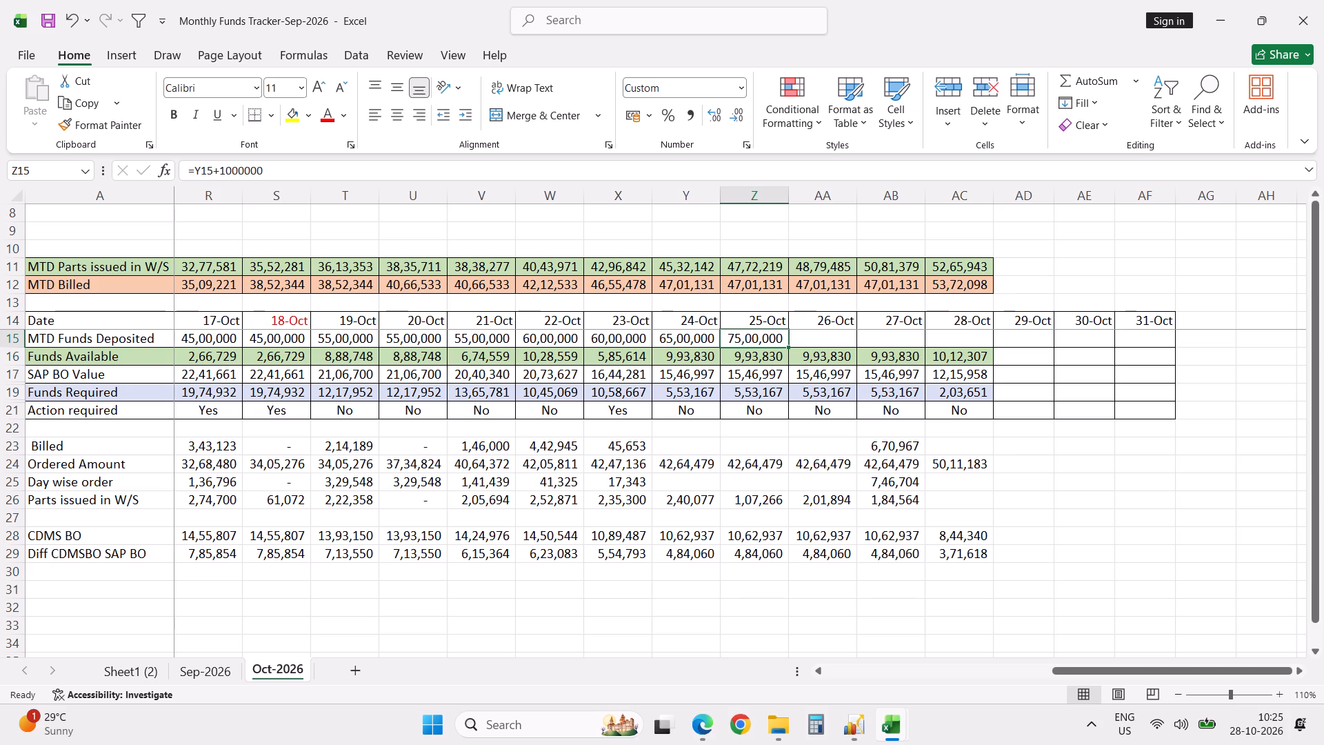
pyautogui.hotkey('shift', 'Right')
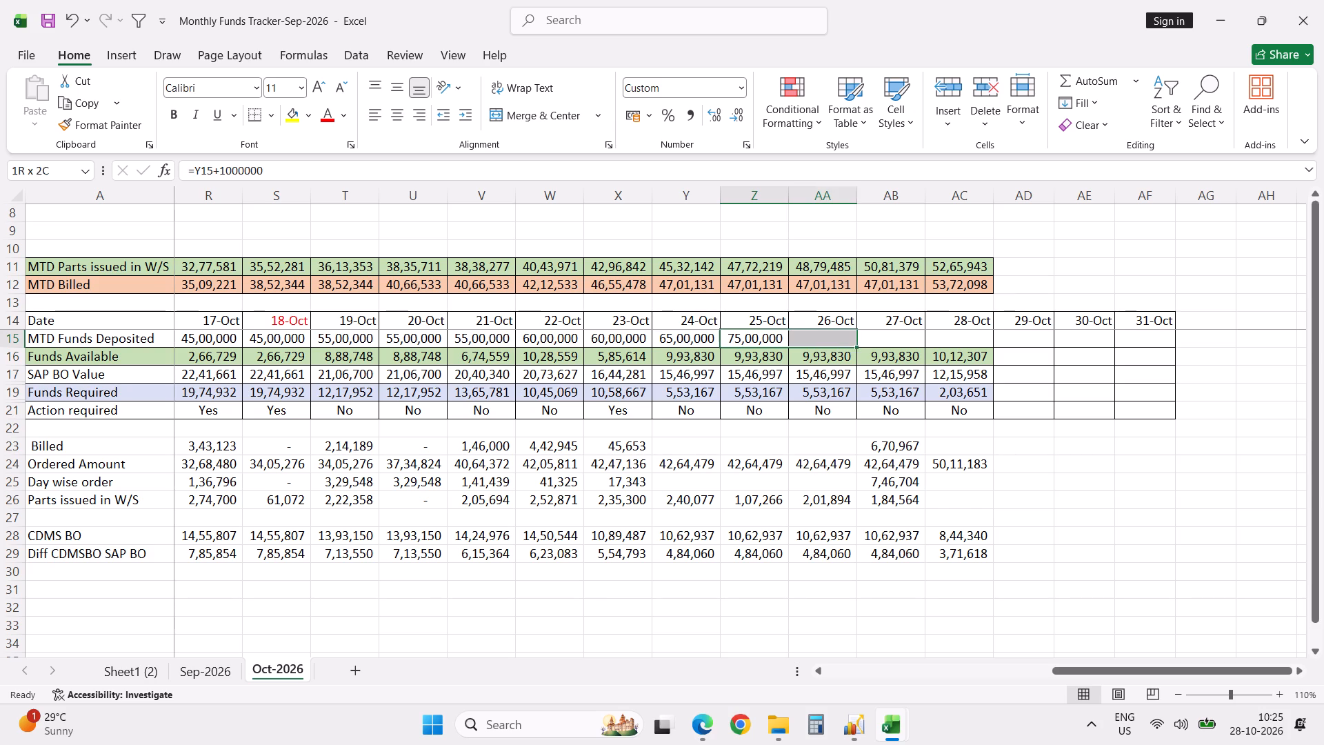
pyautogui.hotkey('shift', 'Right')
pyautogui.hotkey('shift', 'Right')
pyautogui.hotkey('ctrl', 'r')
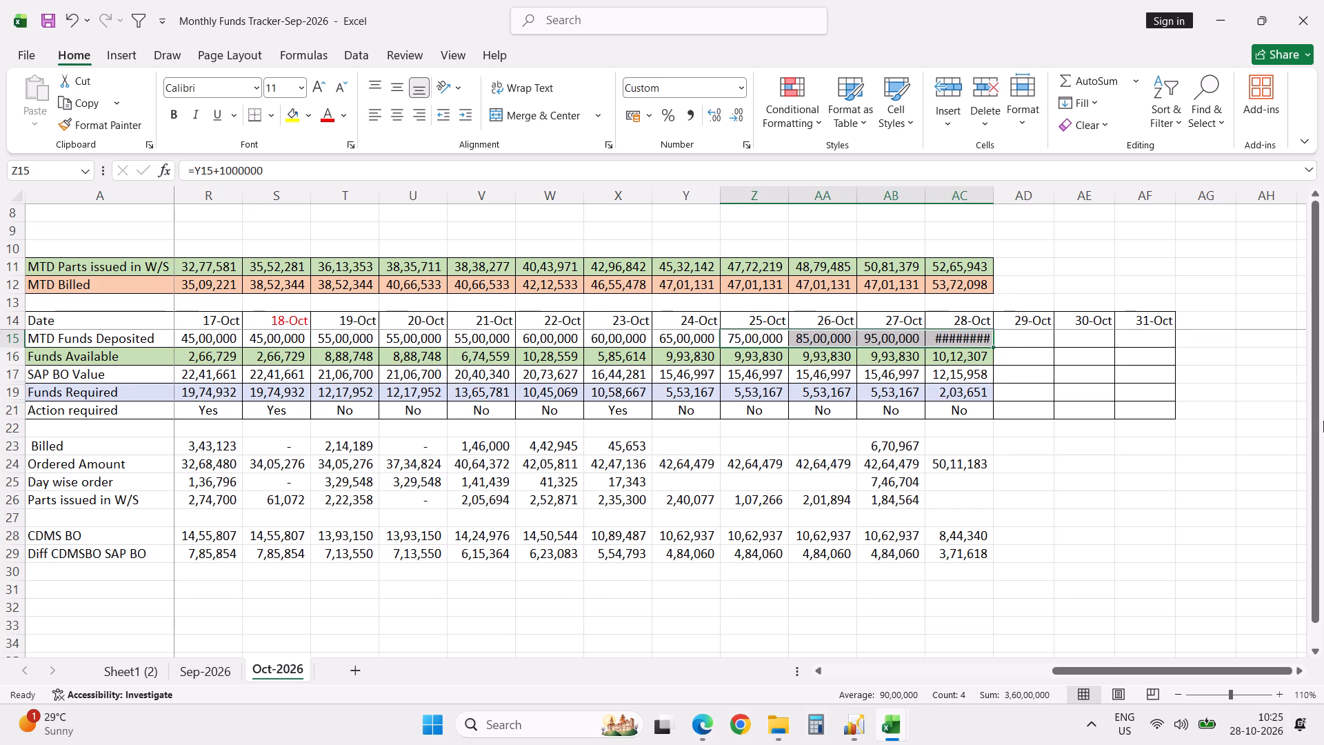
# Paste the 25-Oct MTD Funds Deposited into 26-Oct as a plain value, 7500000, and fill it across to 28-Oct.
pyautogui.click(759, 340)
pyautogui.hotkey('ctrl', 'c')
pyautogui.click(811, 339)
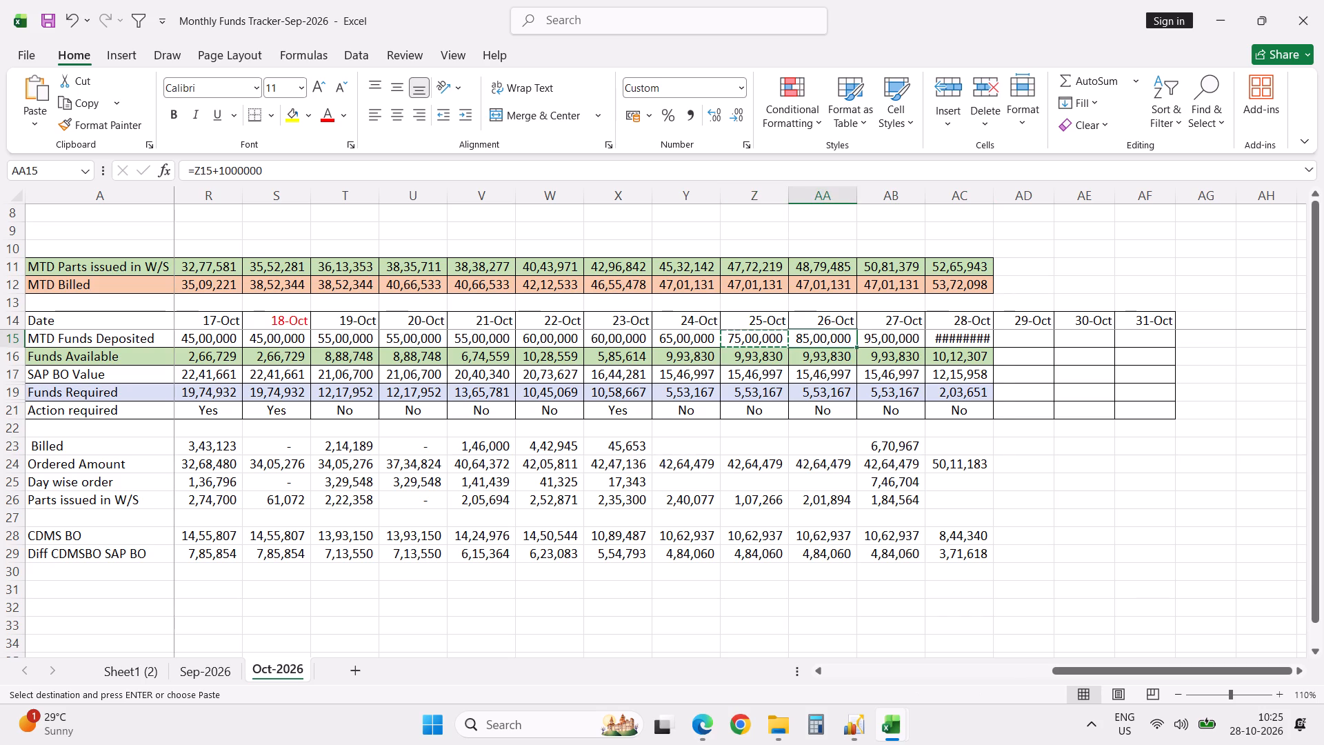
pyautogui.rightClick(811, 339)
pyautogui.click(875, 322)
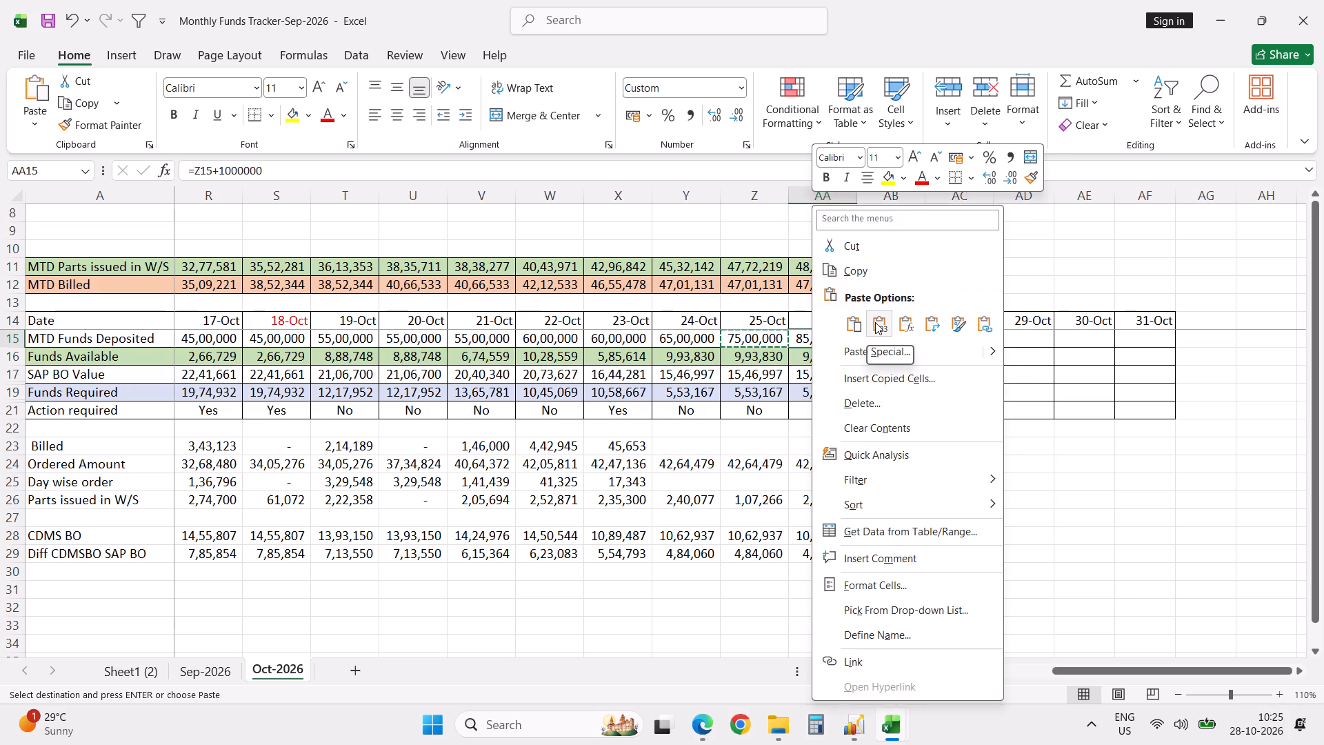
pyautogui.hotkey('shift', 'Right')
pyautogui.hotkey('shift', 'Right')
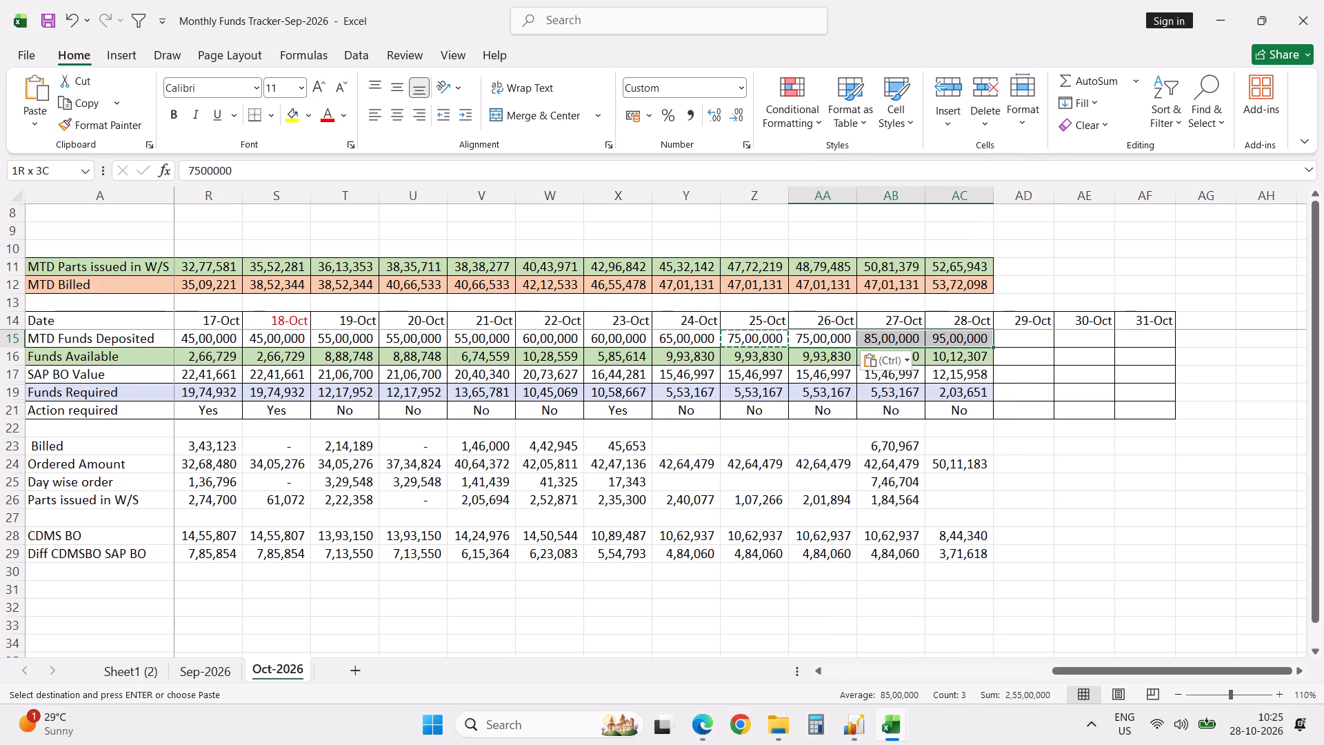
pyautogui.hotkey('ctrl', 'r')
pyautogui.click(1097, 526)
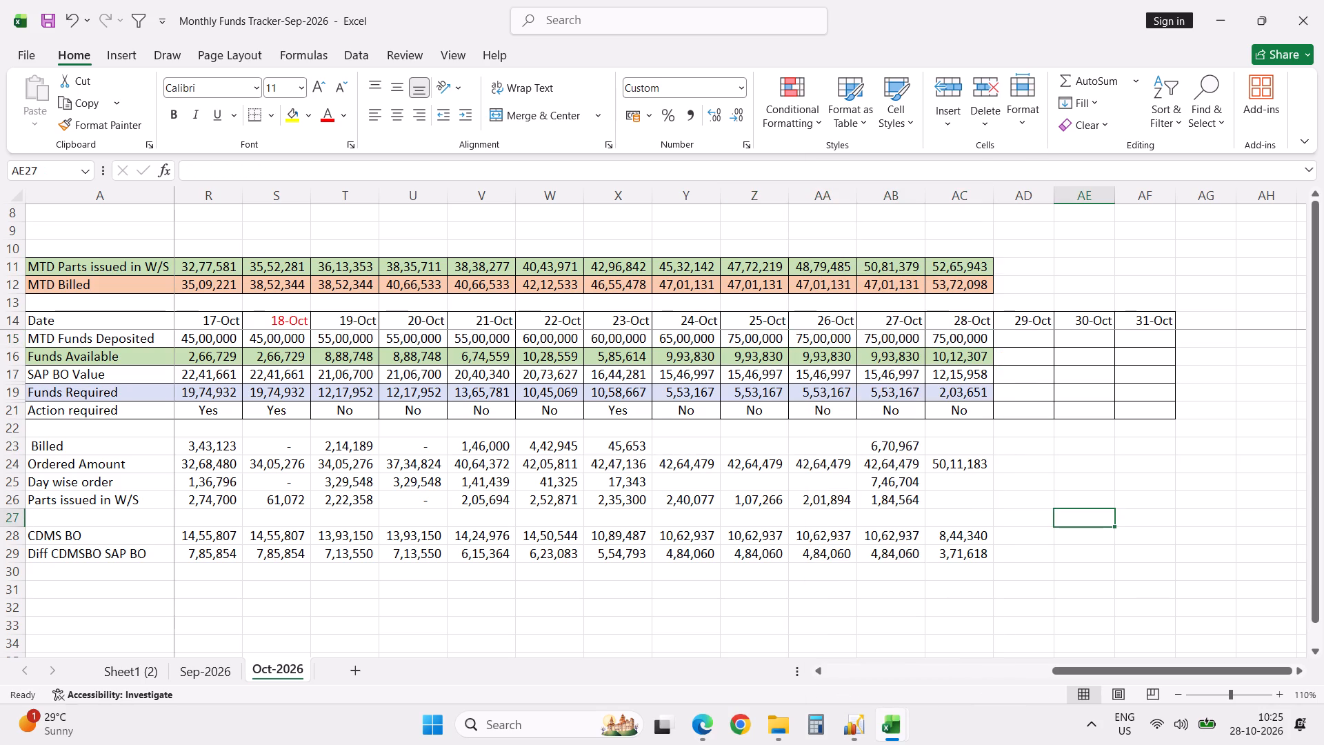
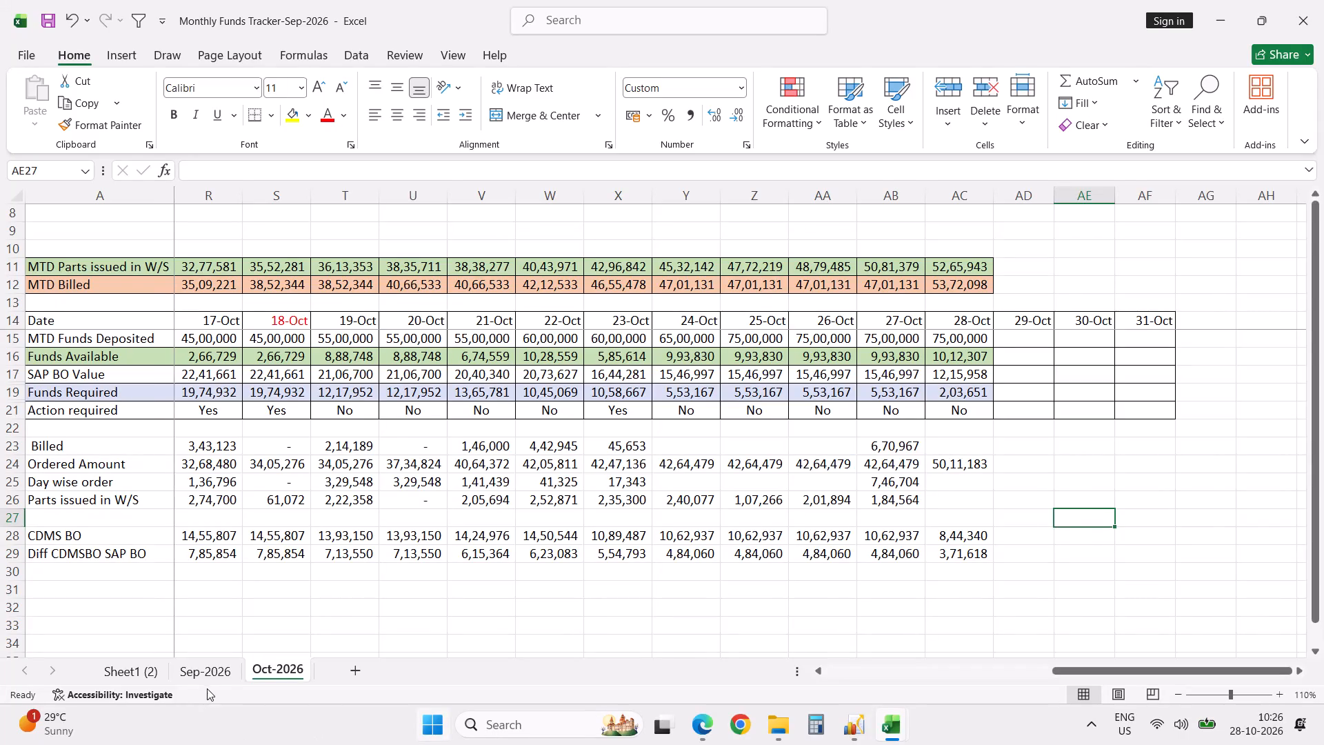
# Look at the Sep-2026 sheet, return to the Oct-2026 sheet and save the tracker workbook.
pyautogui.click(215, 670)
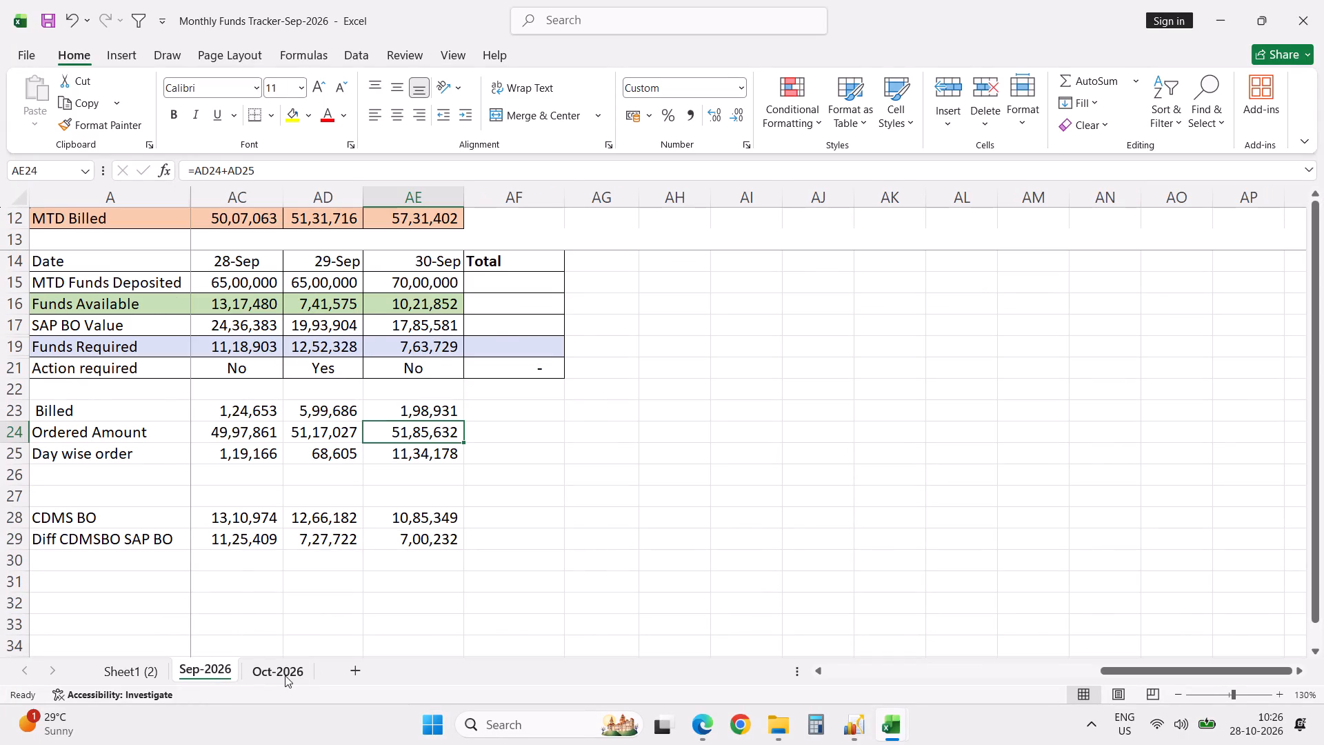
pyautogui.click(285, 675)
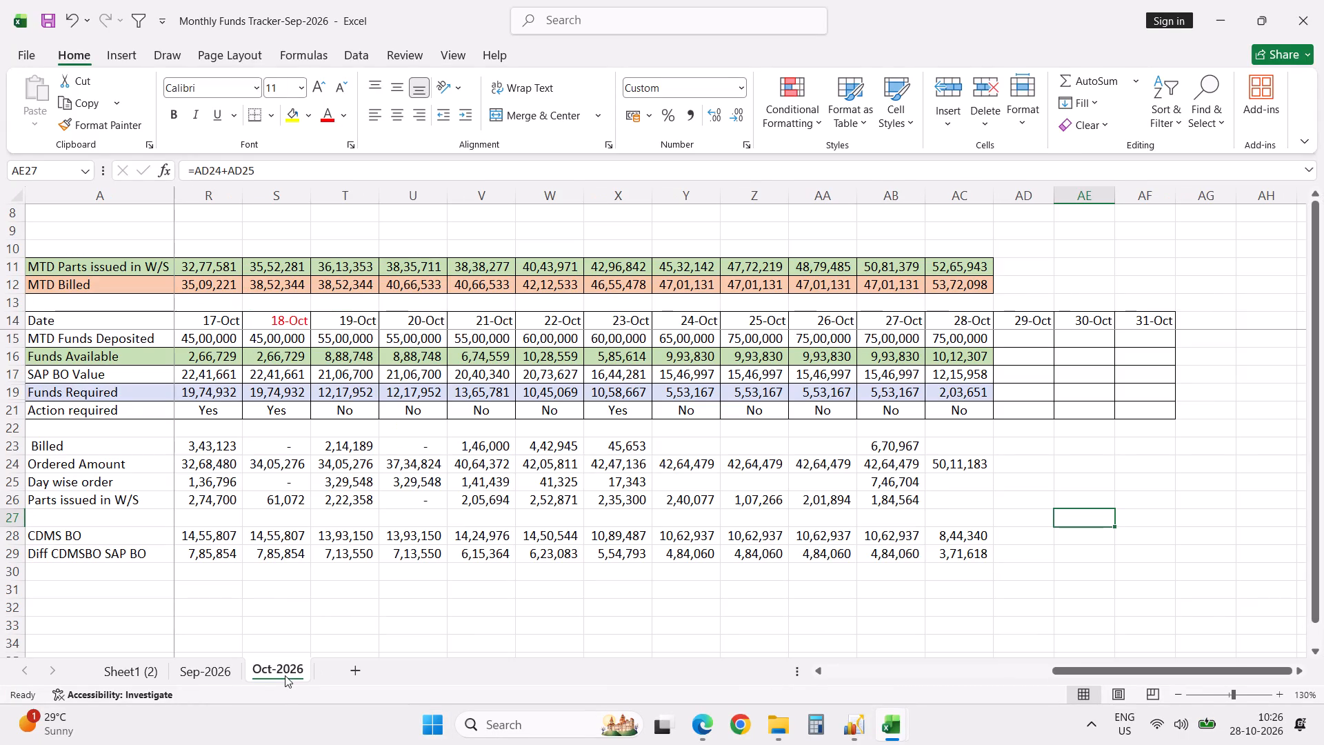
pyautogui.hotkey('ctrl', 's')
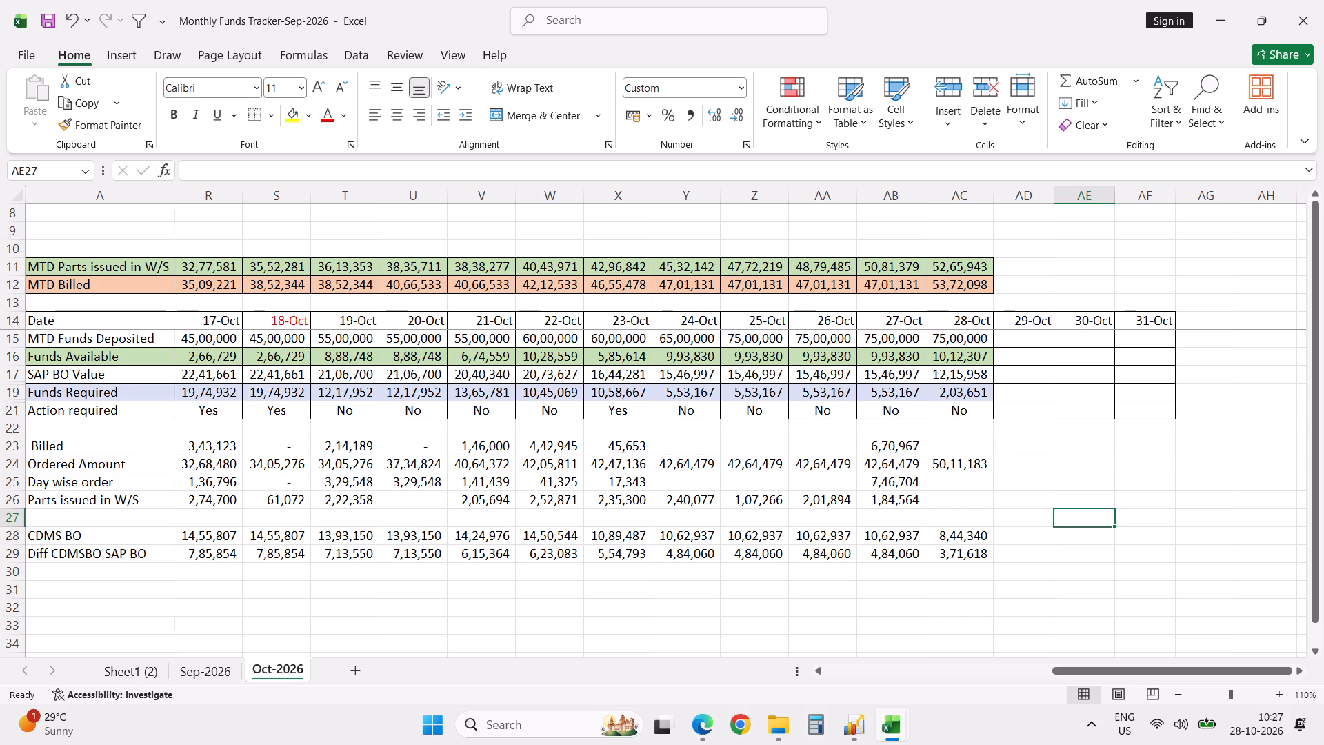
# Check the tracker's 27-Oct Billed cell against the billing row of the Back Order Statement-28102026 workbook.
pyautogui.click(890, 446)
pyautogui.hotkey('alt', 'Tab')
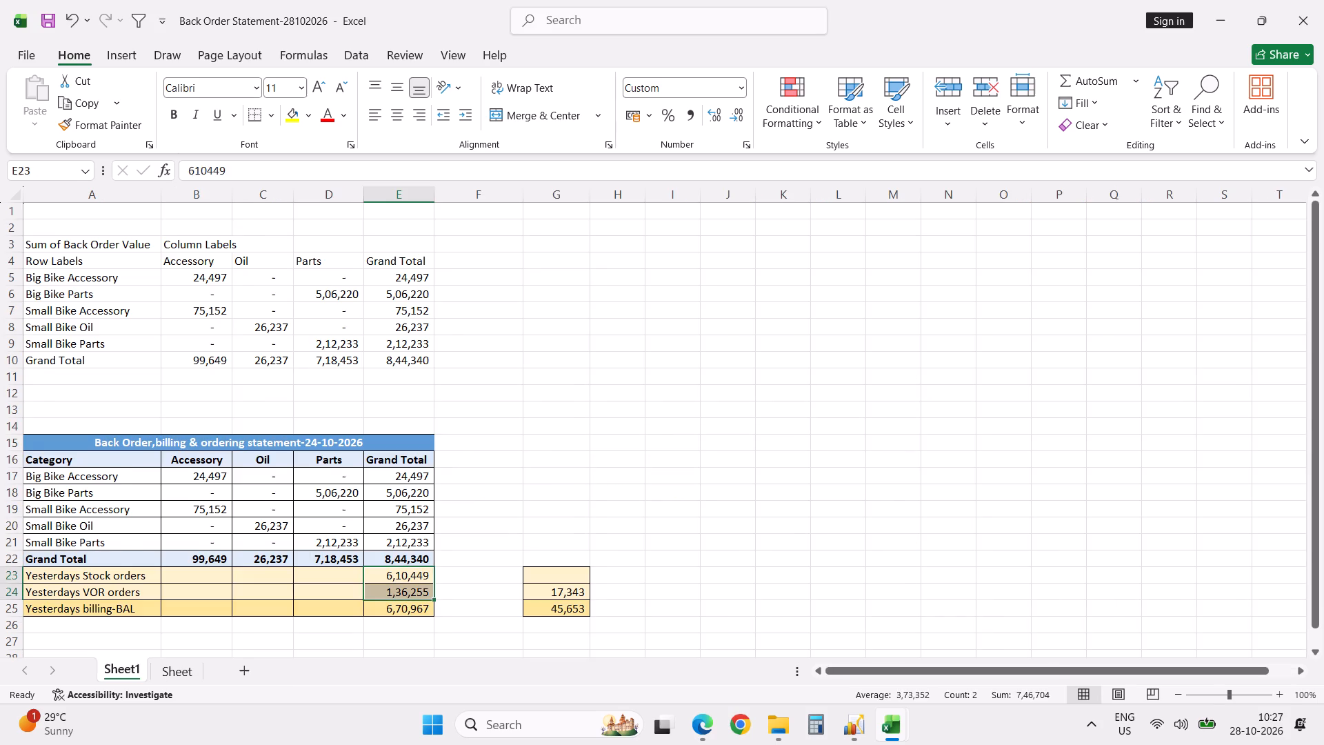
pyautogui.hotkey('alt', 'Tab')
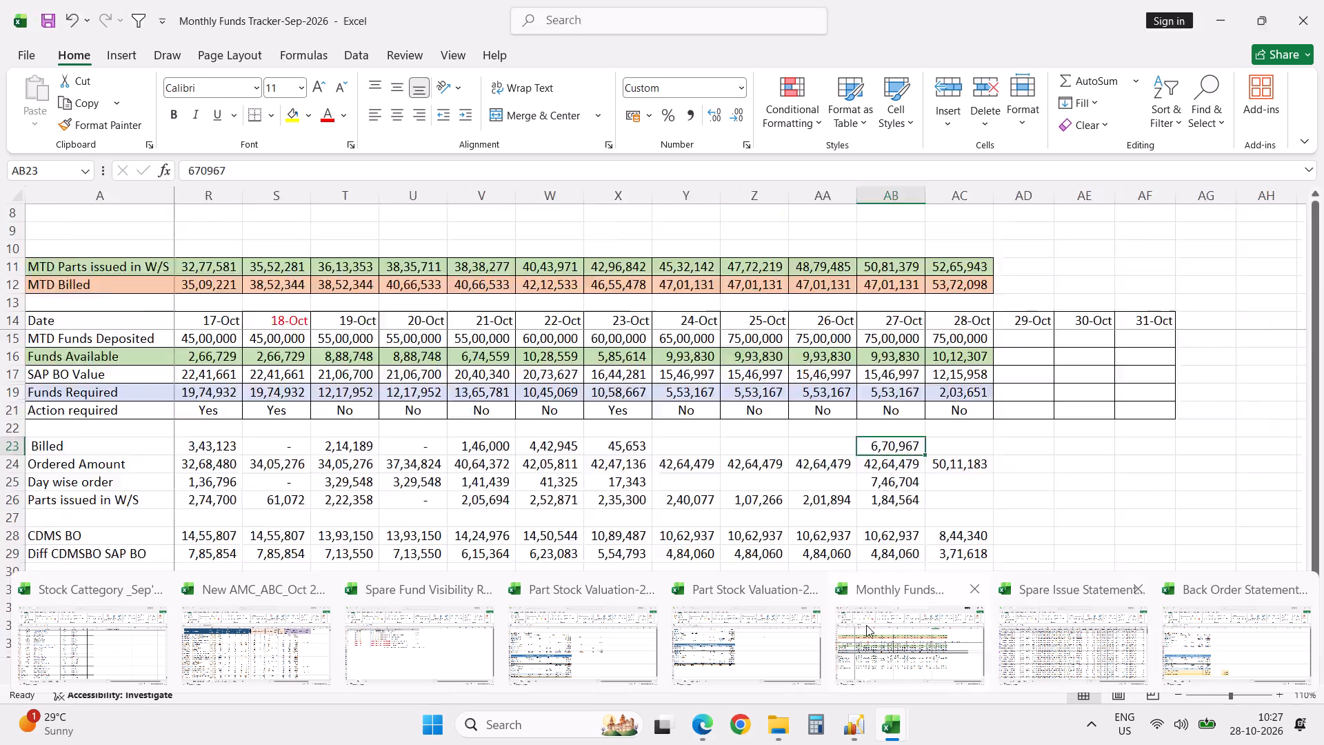
# Open Part Purchase Order Statement-28102026 from the Funds Statement folder, look over its filtered order rows and close it.
pyautogui.click(784, 725)
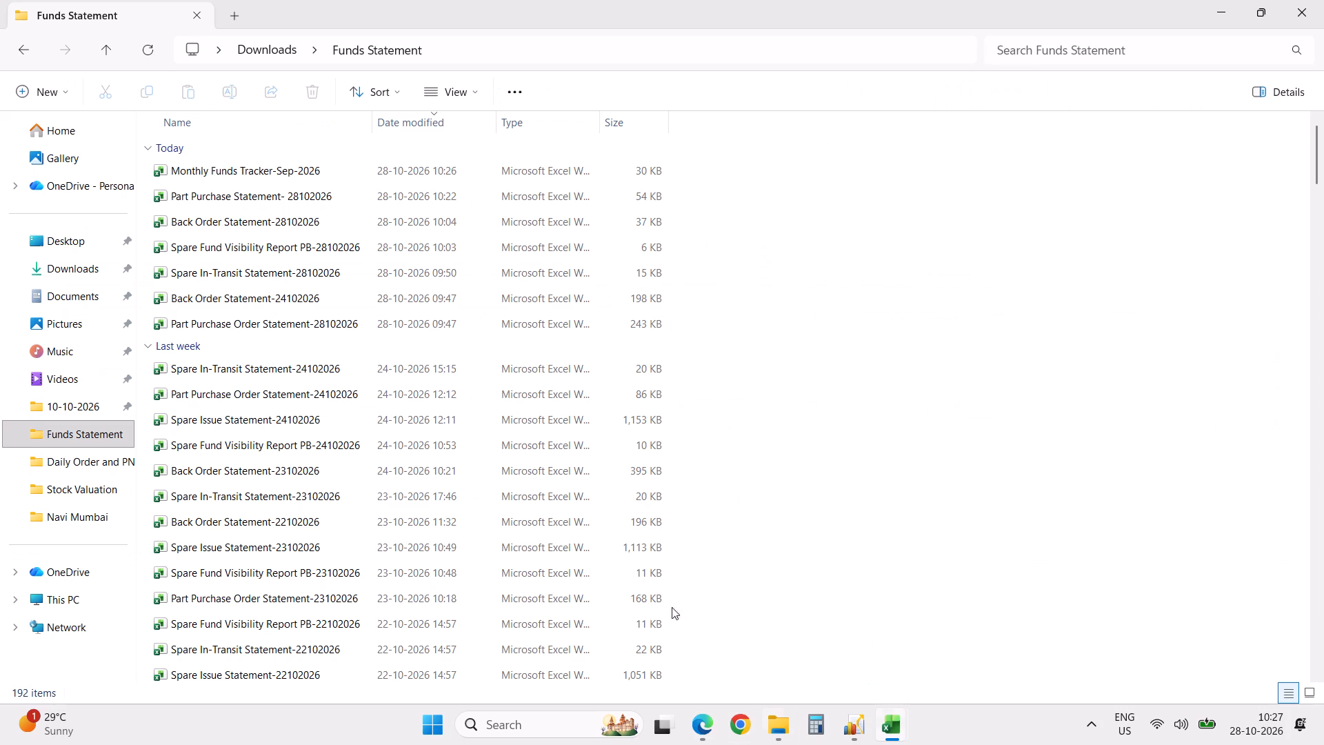
pyautogui.doubleClick(327, 322)
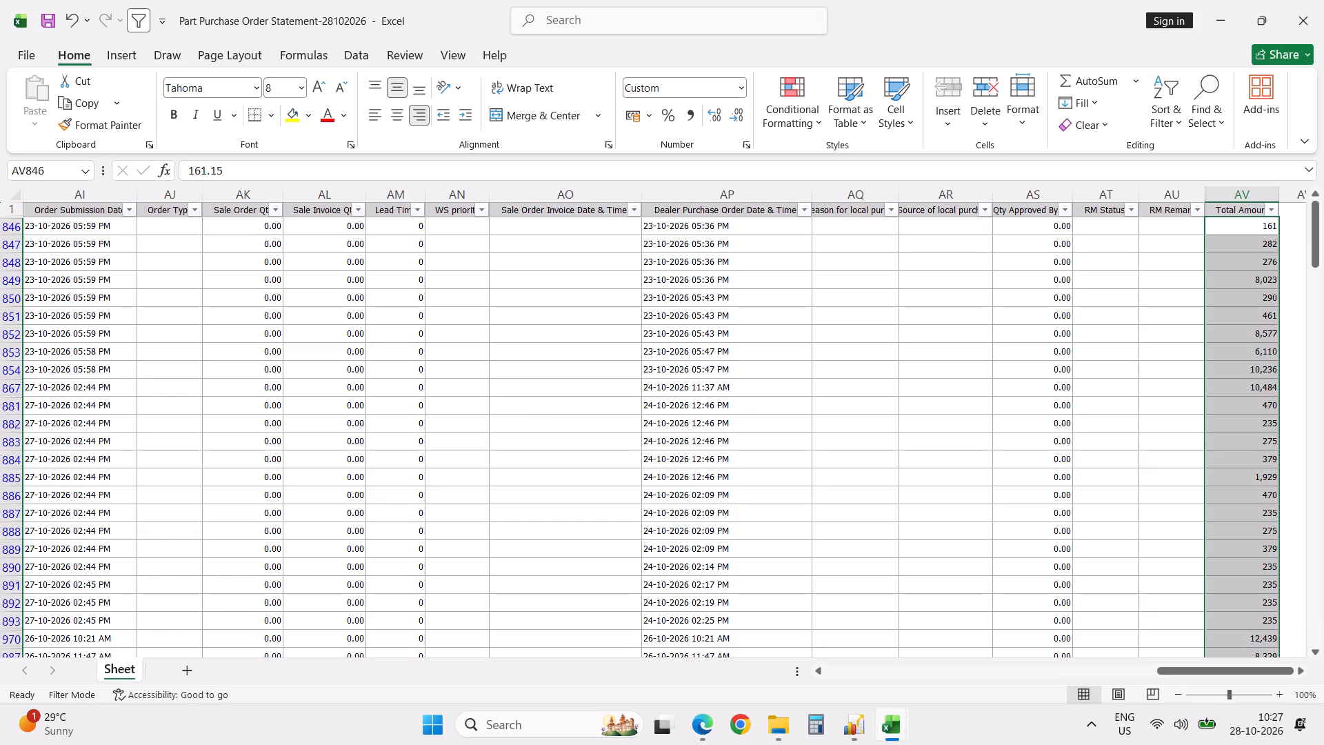
pyautogui.click(328, 215)
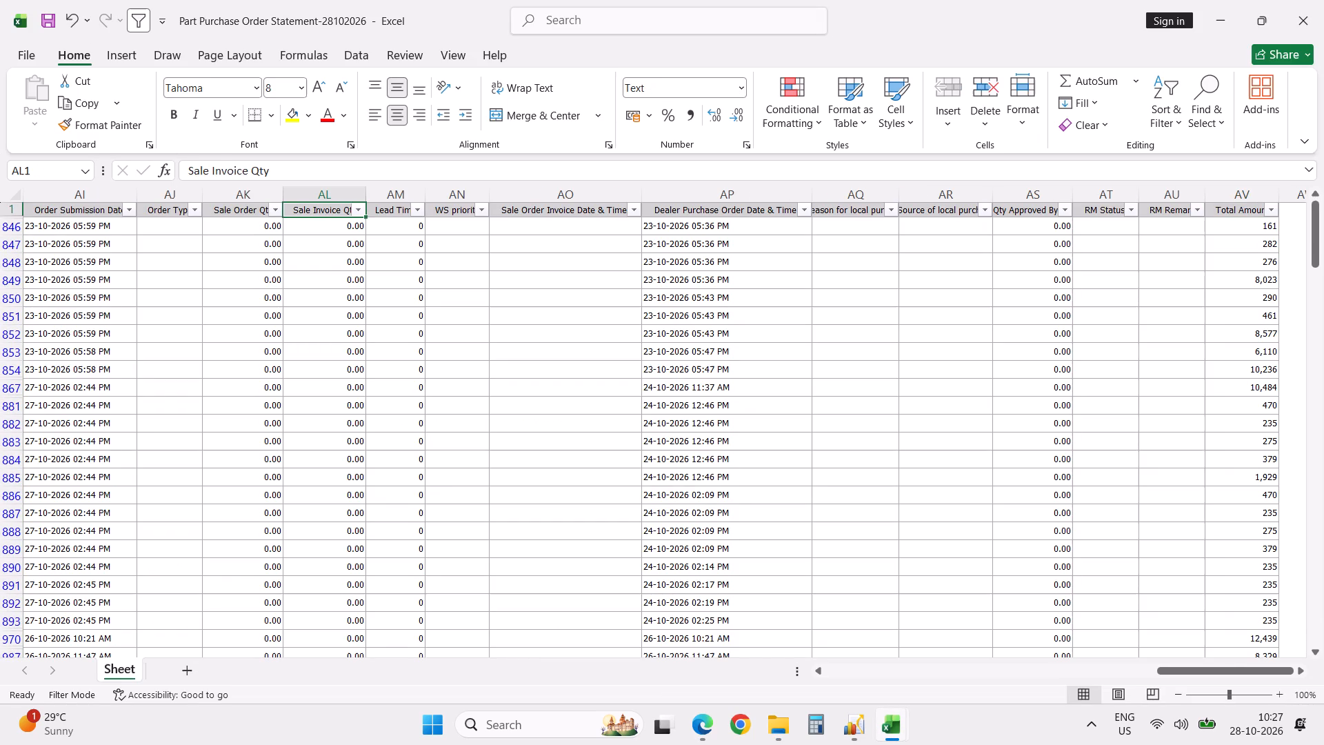
pyautogui.hotkey('ctrl', 'Left')
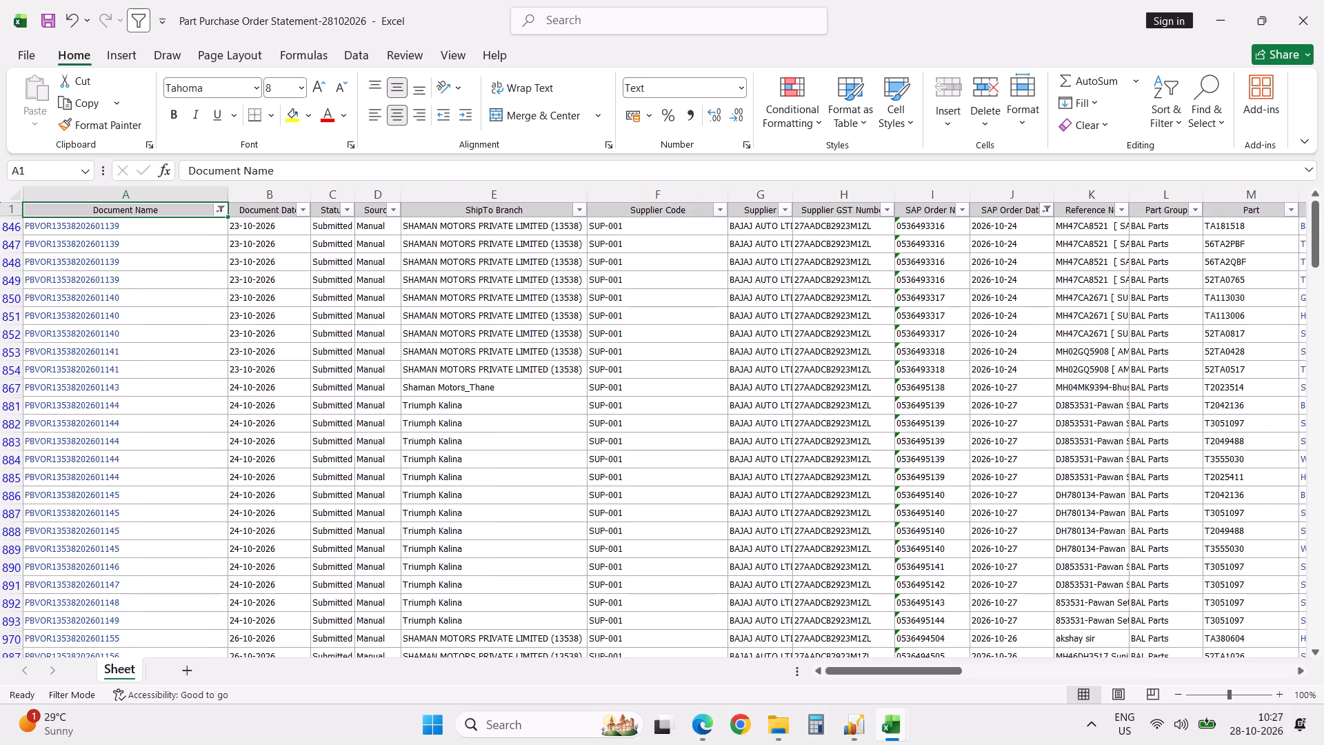
pyautogui.click(1303, 12)
pyautogui.hotkey('alt', 'Tab')
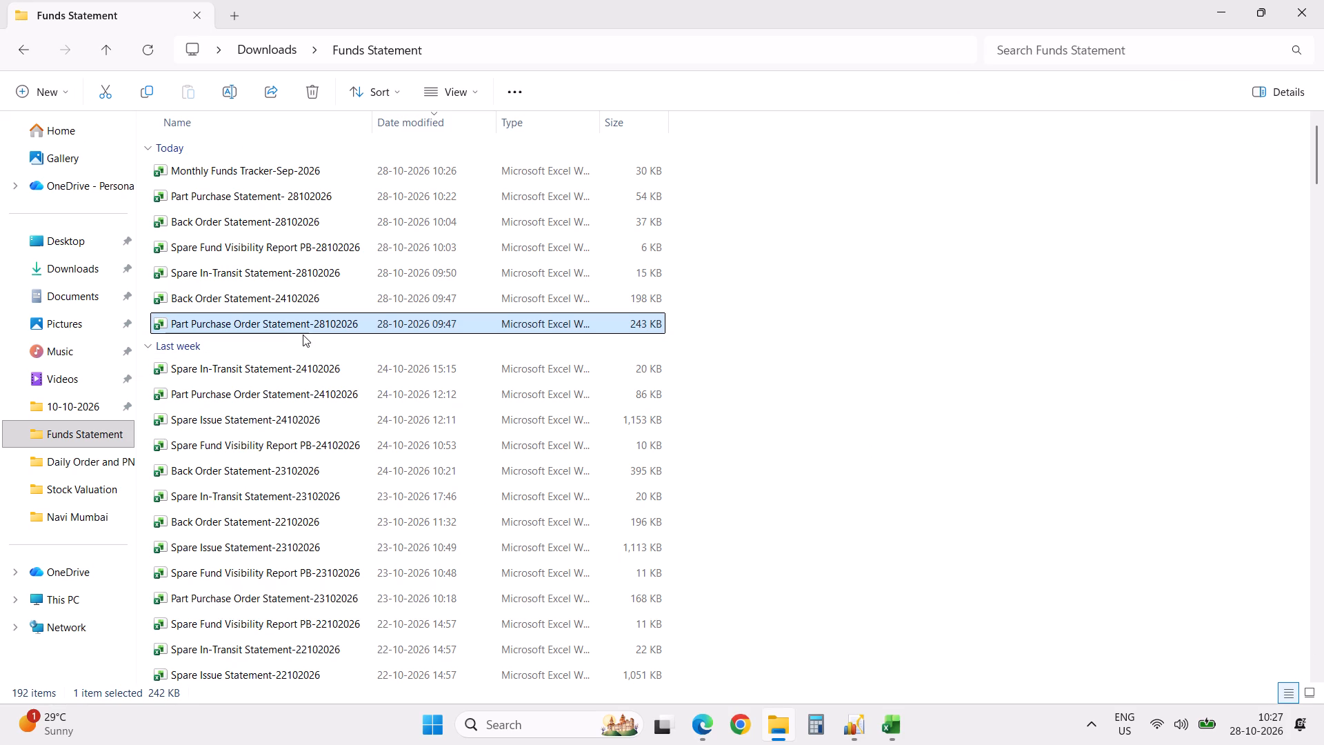
# Open Part Purchase Statement- 28102026 from the Funds Statement folder and sum the Total Amount of the filtered 24-10-2026 invoices.
pyautogui.doubleClick(294, 197)
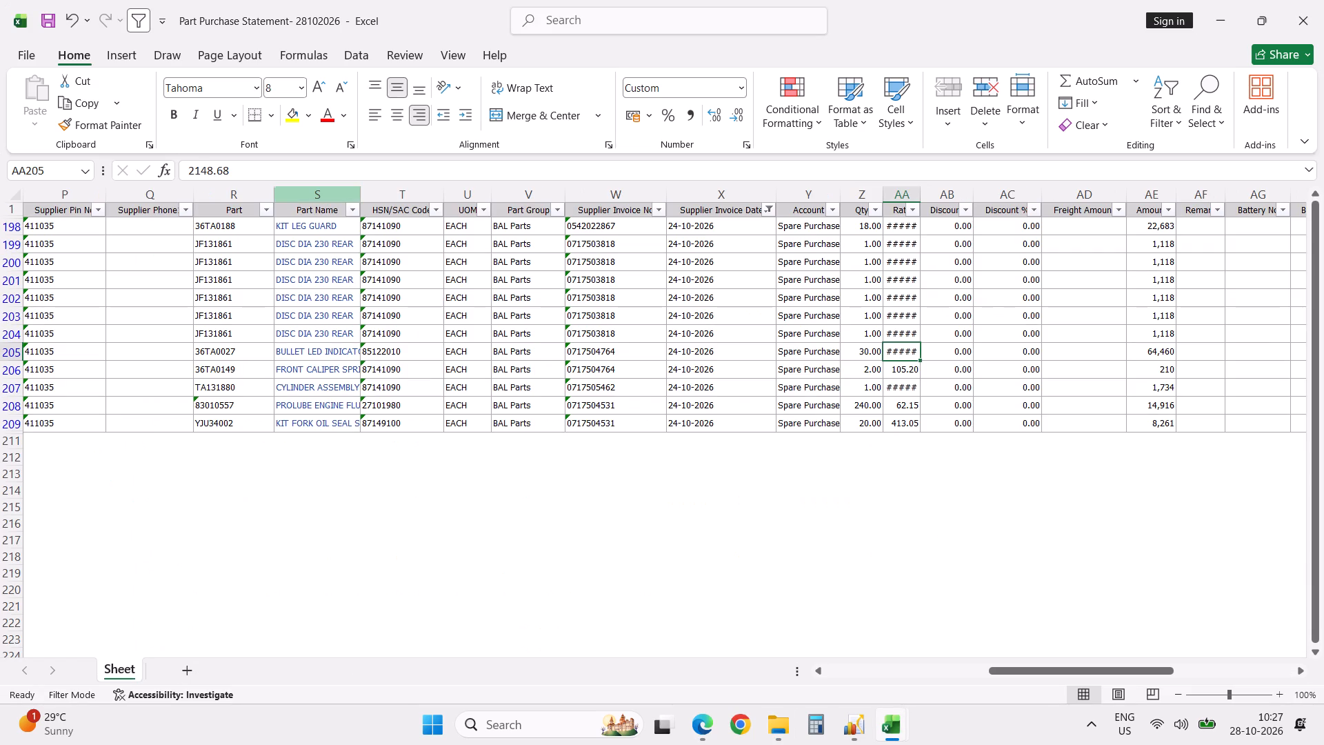
pyautogui.click(309, 212)
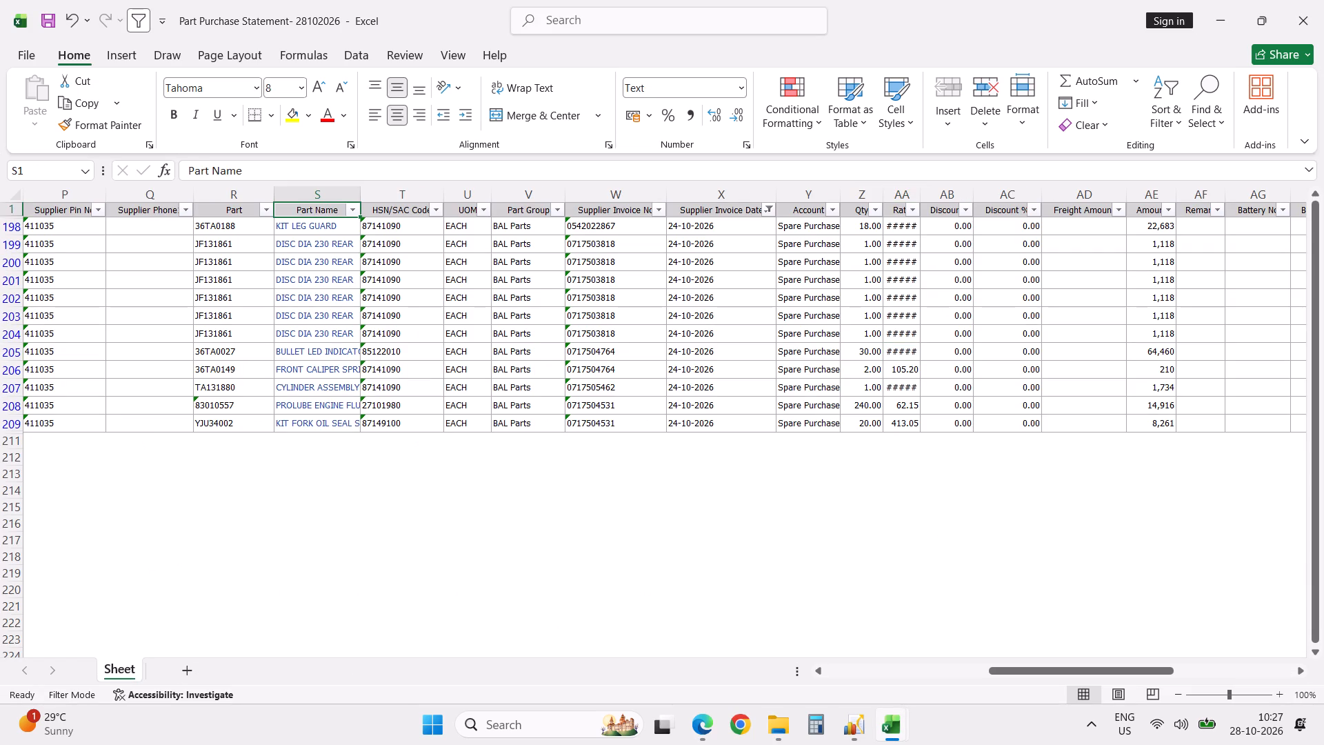
pyautogui.hotkey('ctrl', 'Right')
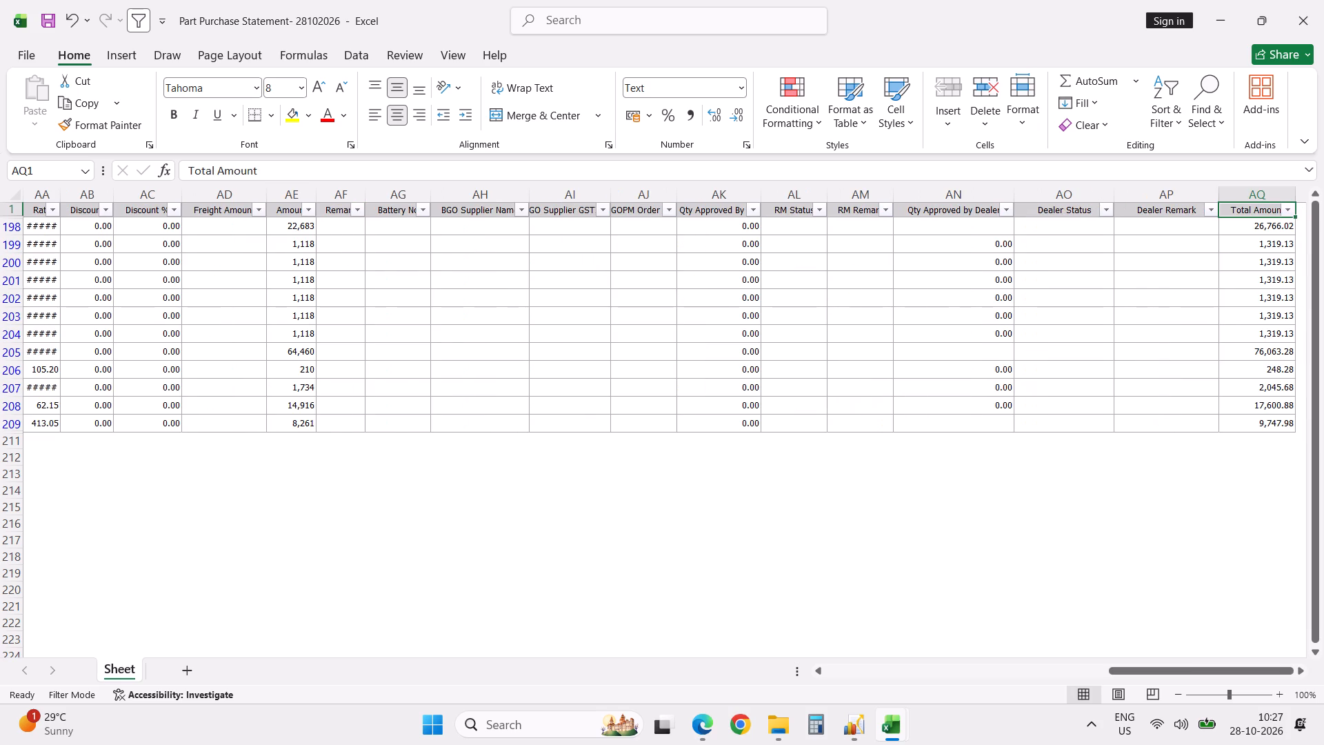
pyautogui.press('Down')
pyautogui.hotkey('ctrl', 'shift', 'Down')
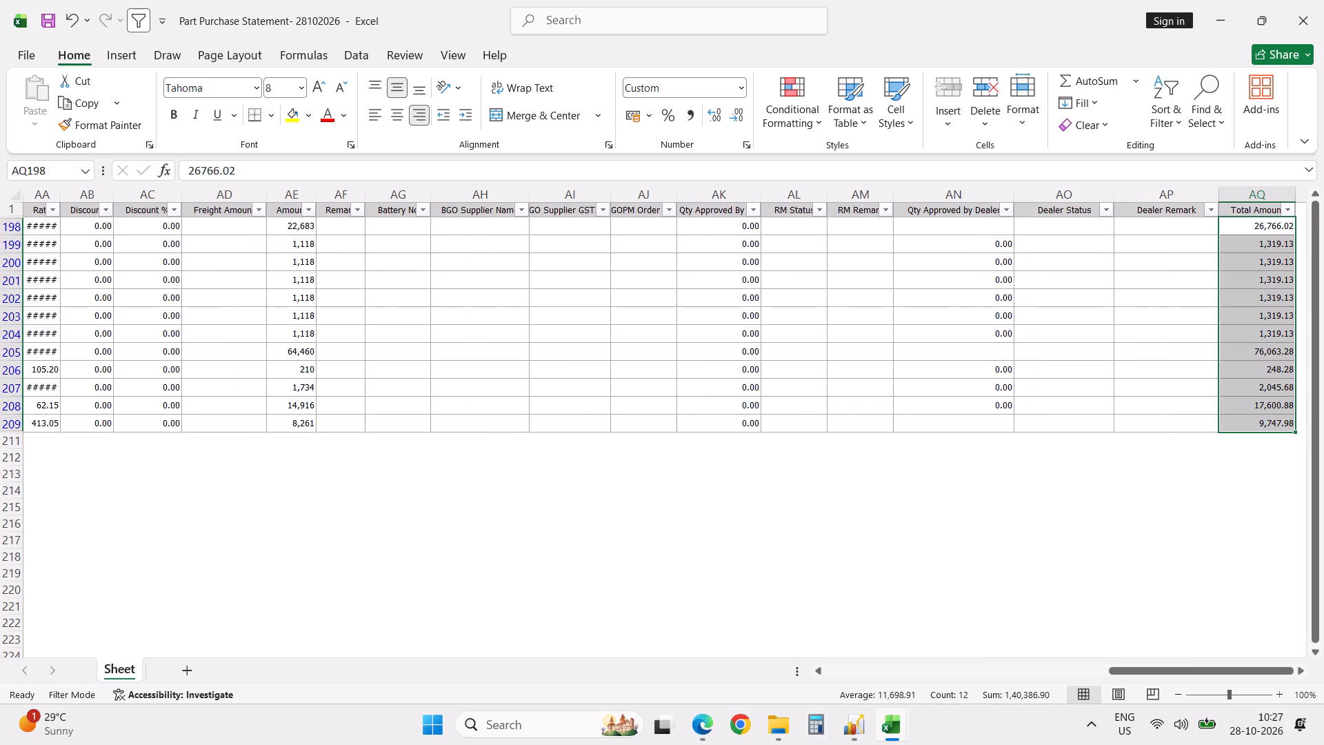
pyautogui.press('Down')
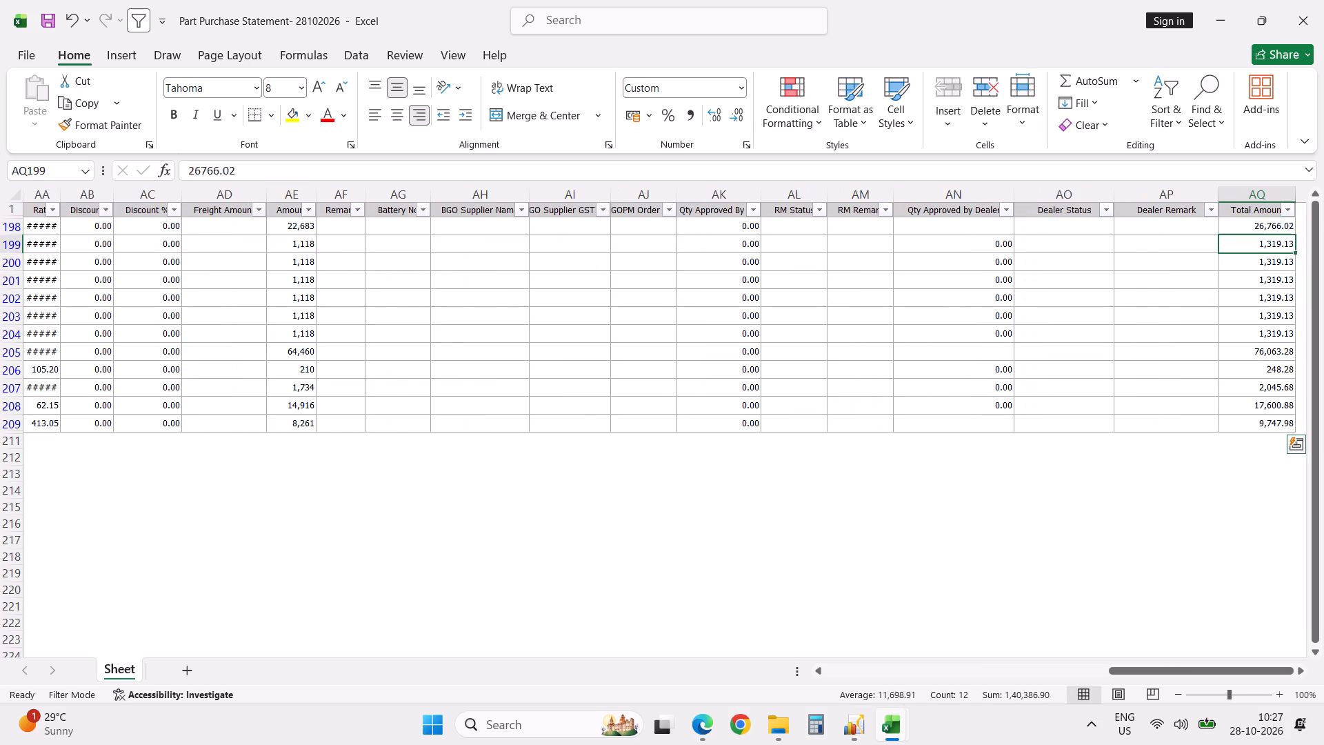
pyautogui.press('Up')
pyautogui.hotkey('ctrl', 'shift', 'Down')
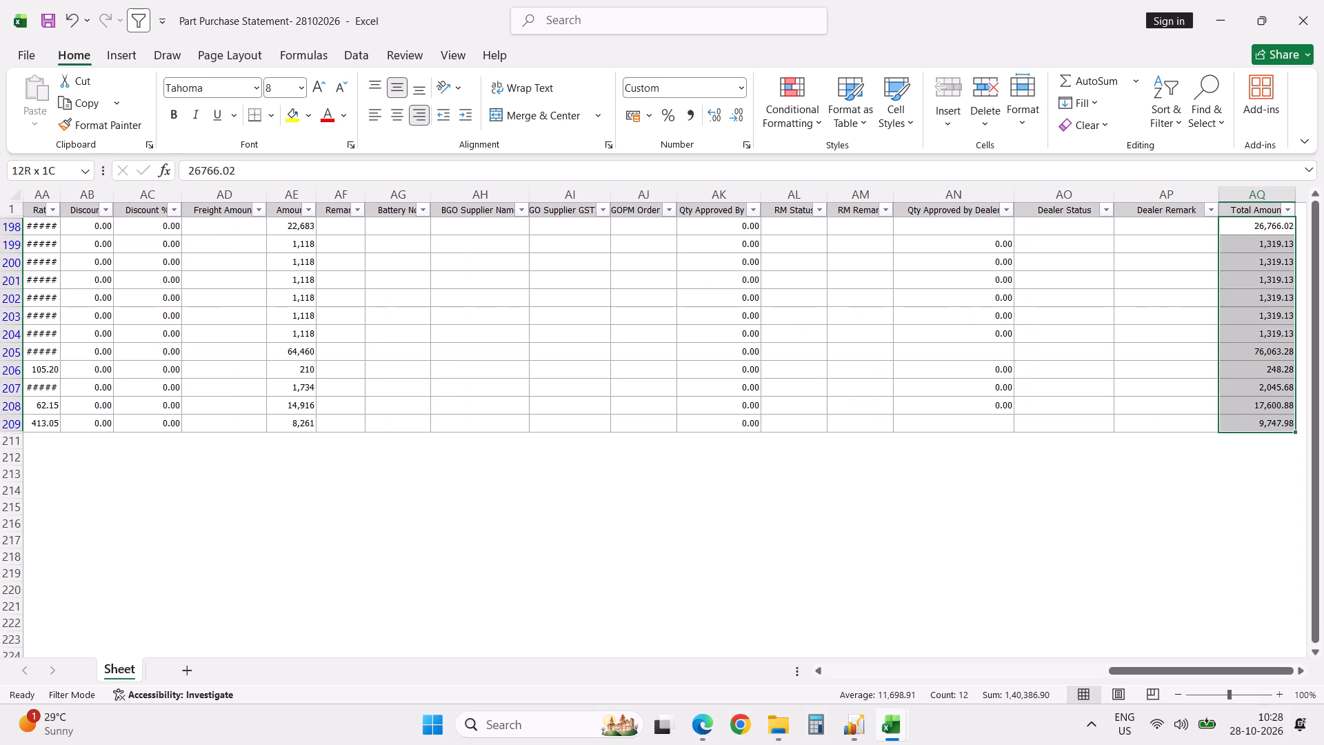
# Examine the filtered invoice rows across the part, invoice date, quantity and Total Amount columns.
pyautogui.press('Down')
pyautogui.press('Down')
pyautogui.press('Down')
pyautogui.press('Down')
pyautogui.press('Down')
pyautogui.press('Down')
pyautogui.press('Down')
pyautogui.press('Down')
pyautogui.press('Down')
pyautogui.press('Down')
pyautogui.press('Down')
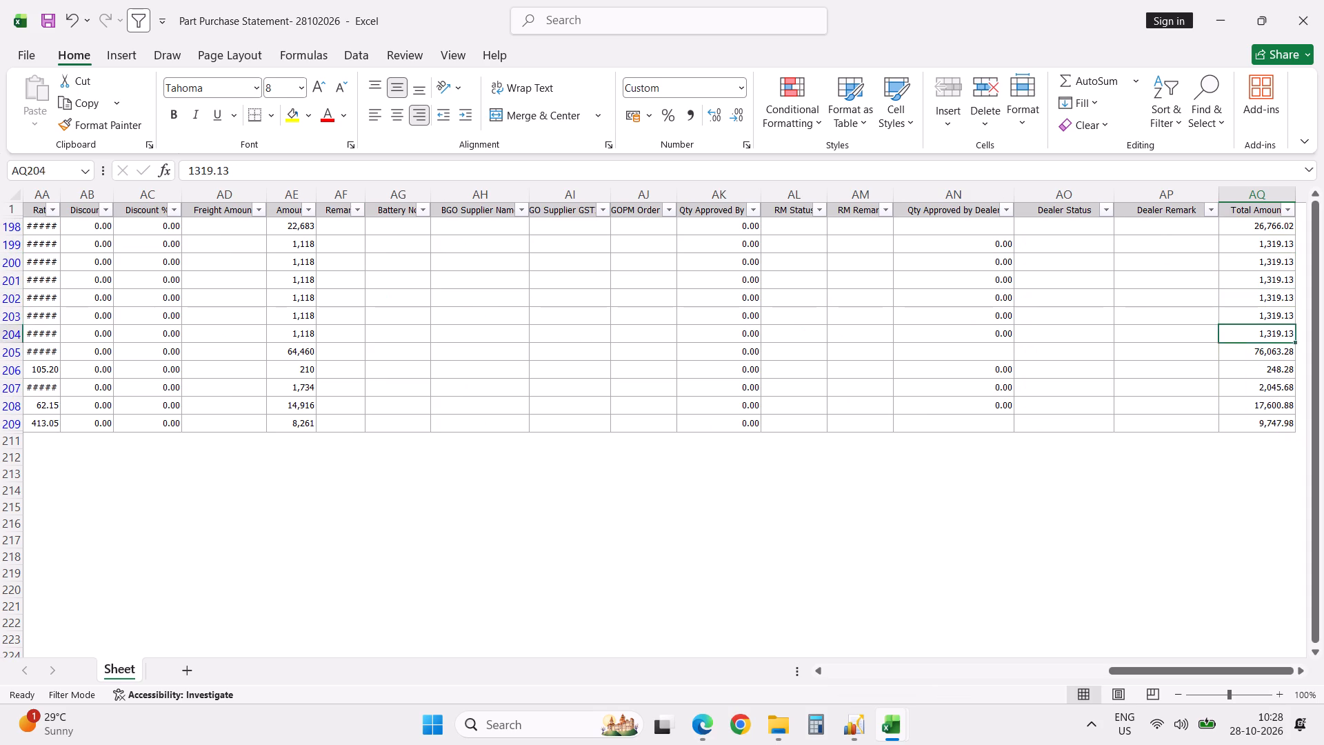
pyautogui.press('Down')
pyautogui.press('Up')
pyautogui.press('Up')
pyautogui.press('Left')
pyautogui.press('Left')
pyautogui.press('Left')
pyautogui.press('Left')
pyautogui.press('Left')
pyautogui.press('Left')
pyautogui.press('Left')
pyautogui.press('Left')
pyautogui.press('Left')
pyautogui.press('Left')
pyautogui.press('Left')
pyautogui.press('Left')
pyautogui.press('Left')
pyautogui.press('Left')
pyautogui.press('Left')
pyautogui.press('Left')
pyautogui.press('Left')
pyautogui.press('Left')
pyautogui.press('Left')
pyautogui.press('Left')
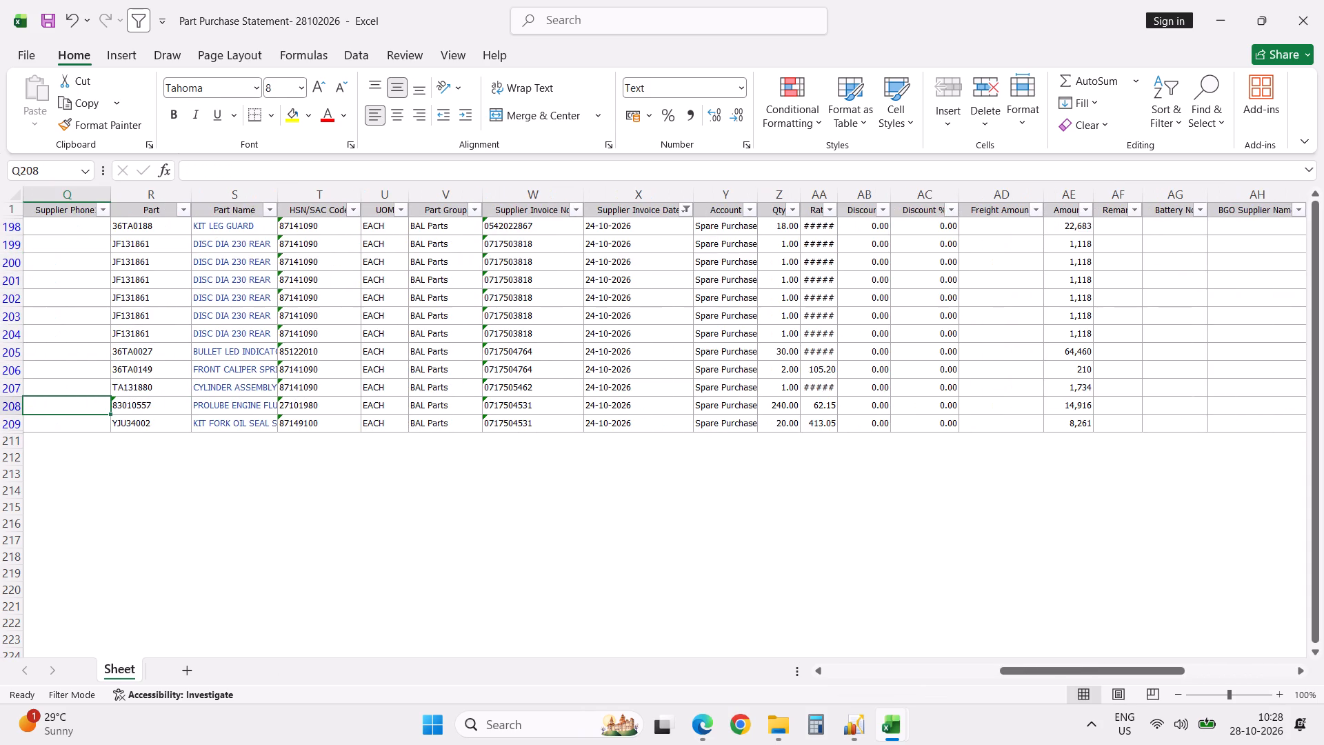
pyautogui.press('Right')
pyautogui.press('Right')
pyautogui.hotkey('ctrl', 'Right')
pyautogui.press('Right')
pyautogui.press('Right')
pyautogui.press('Right')
pyautogui.press('Right')
pyautogui.press('Right')
pyautogui.press('Right')
pyautogui.press('Right')
pyautogui.press('Right')
pyautogui.press('Right')
pyautogui.press('Right')
pyautogui.press('Right')
pyautogui.press('Right')
pyautogui.press('Right')
pyautogui.press('Right')
pyautogui.press('Right')
pyautogui.press('Right')
pyautogui.press('Right')
pyautogui.press('Right')
pyautogui.press('Right')
pyautogui.press('Right')
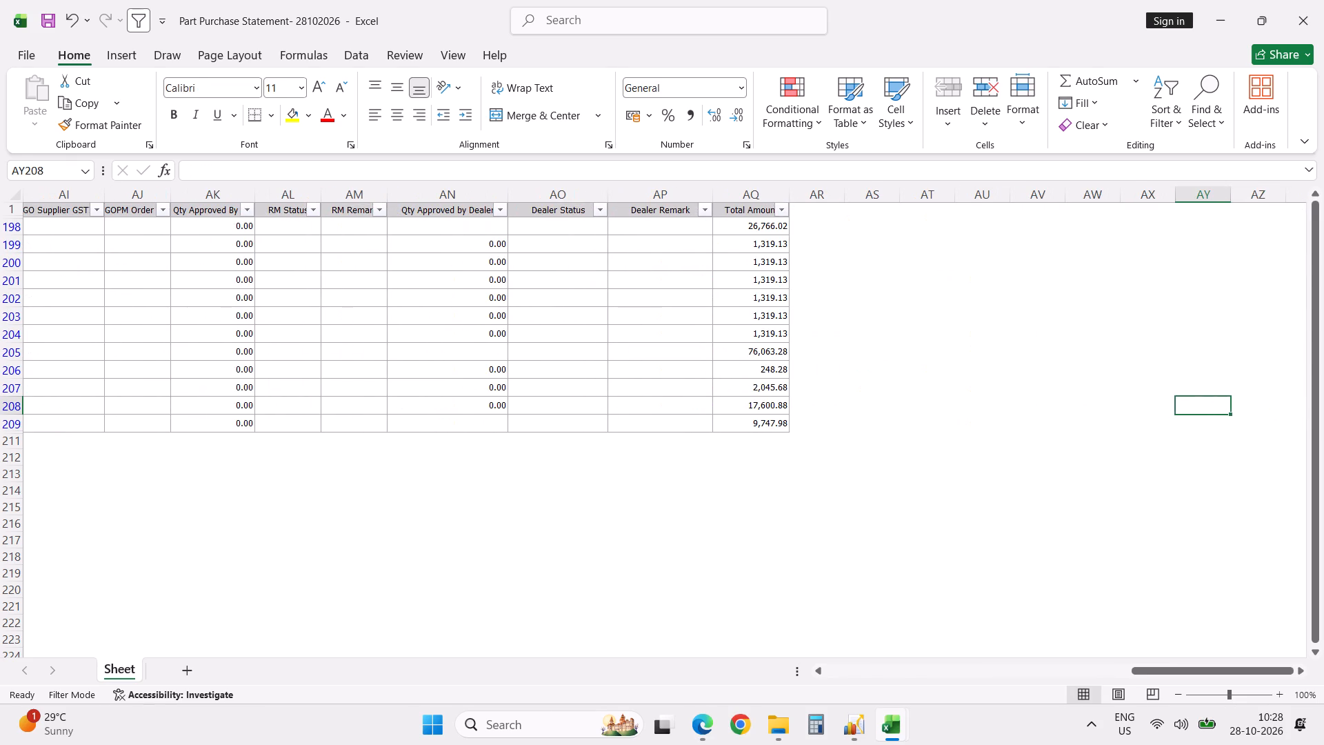
pyautogui.press('Left')
pyautogui.press('Left')
pyautogui.press('Left')
pyautogui.press('Left')
pyautogui.press('Left')
pyautogui.press('Left')
pyautogui.press('Left')
pyautogui.press('Left')
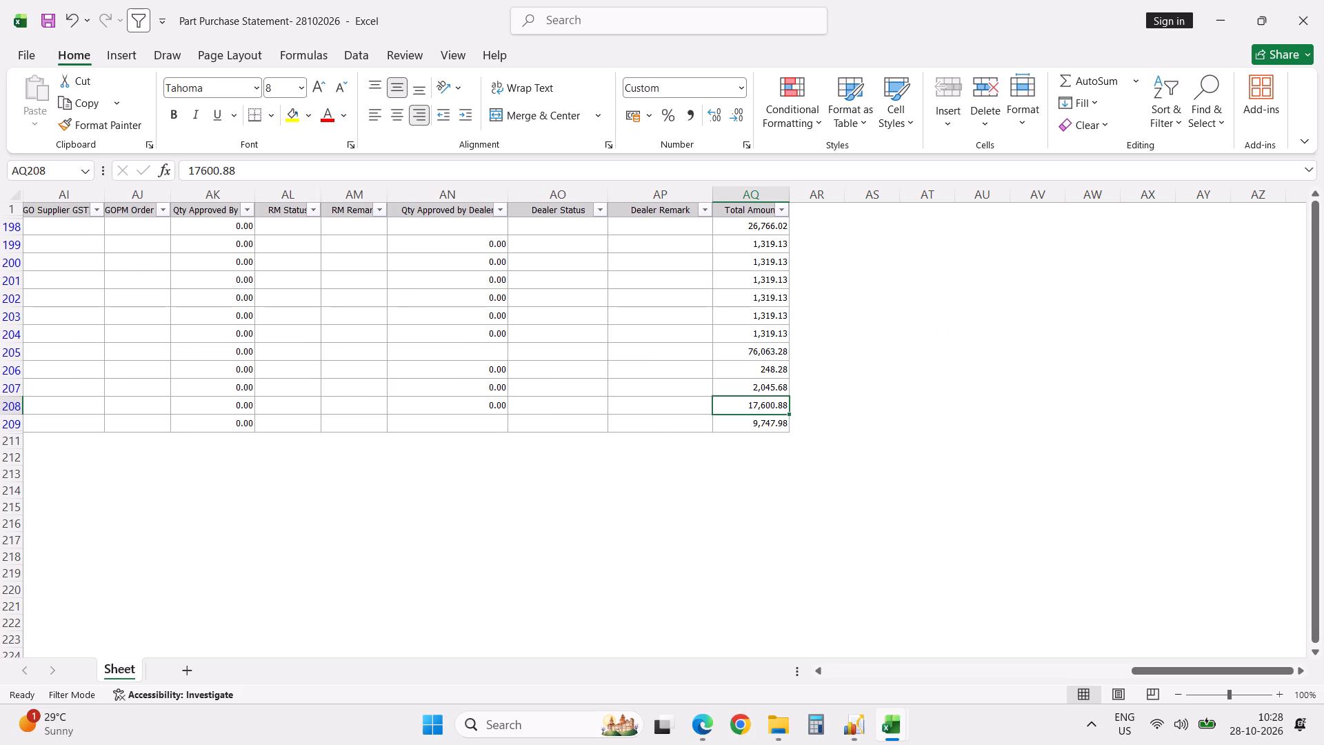
# Format the Total Amount values of all filtered 24-10-2026 invoice rows to show no decimals.
pyautogui.press('Up')
pyautogui.press('Up')
pyautogui.press('Up')
pyautogui.press('Up')
pyautogui.press('Up')
pyautogui.press('Up')
pyautogui.press('Up')
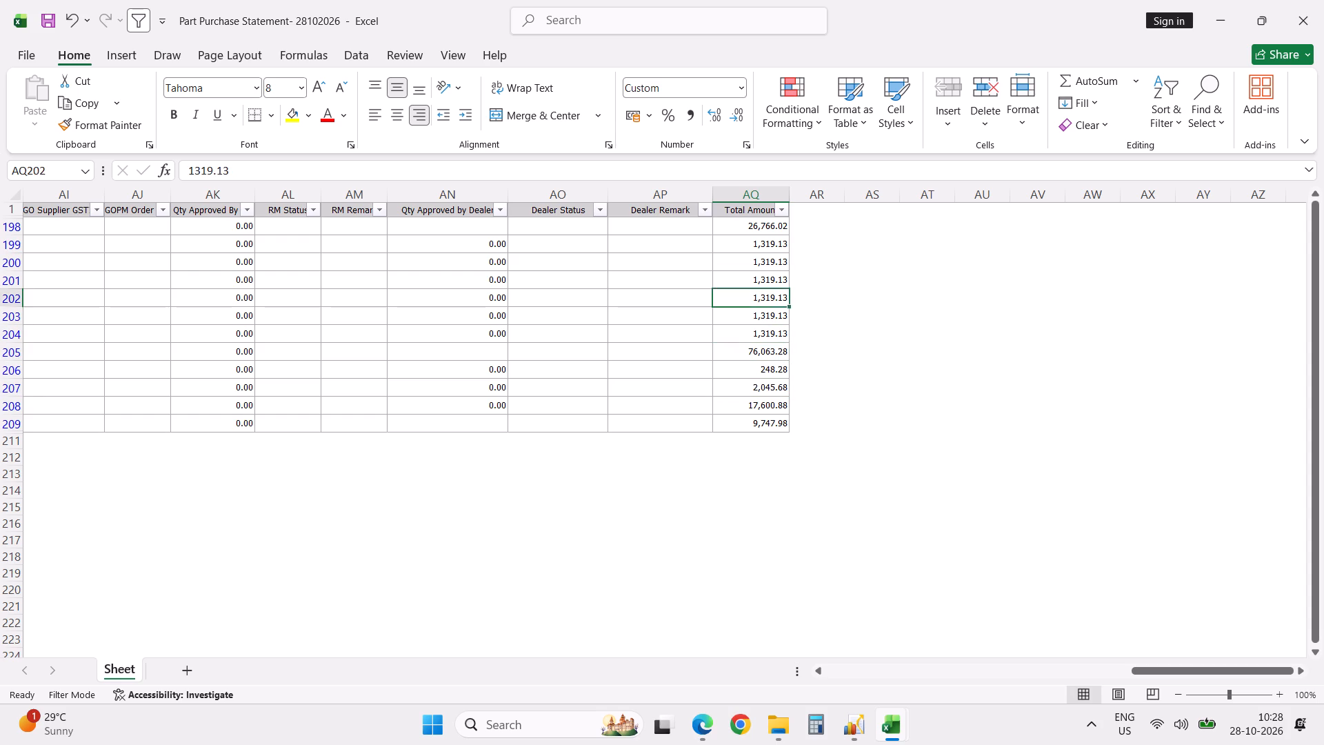
pyautogui.press('Up')
pyautogui.press('Up')
pyautogui.press('Up')
pyautogui.hotkey('shift', 'Down')
pyautogui.hotkey('shift', 'Down')
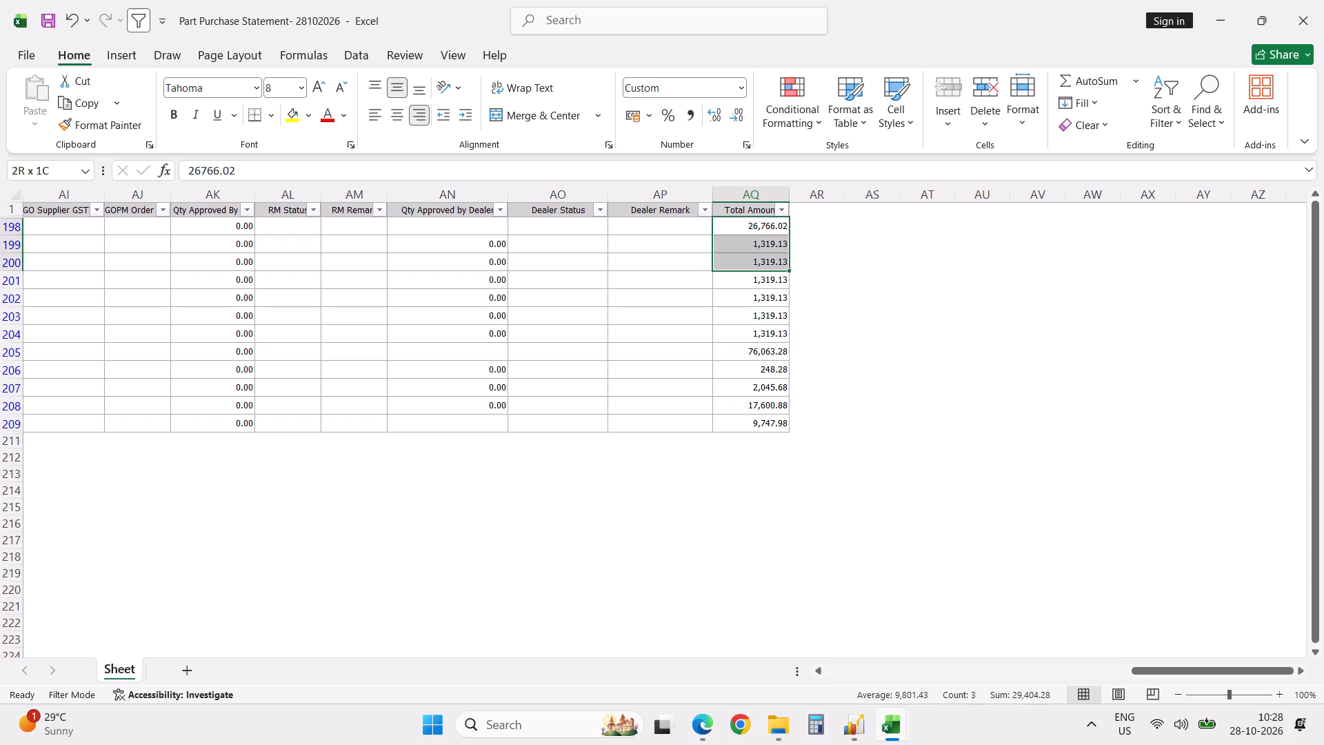
pyautogui.hotkey('shift', 'Down')
pyautogui.hotkey('shift', 'Down')
pyautogui.hotkey('shift', 'Down')
pyautogui.hotkey('shift', 'Down')
pyautogui.hotkey('shift', 'Down')
pyautogui.hotkey('shift', 'Down')
pyautogui.hotkey('shift', 'Down')
pyautogui.hotkey('shift', 'Down')
pyautogui.hotkey('shift', 'Down')
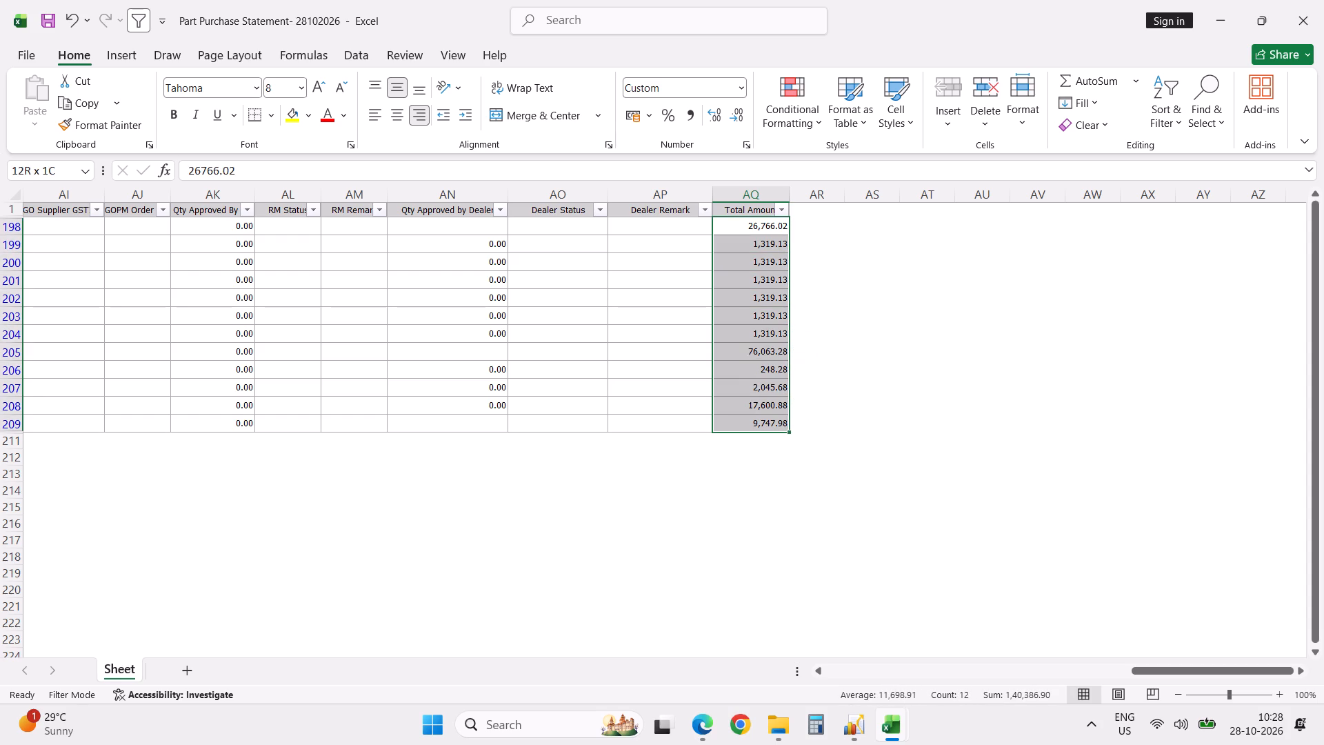
pyautogui.tripleClick(739, 113)
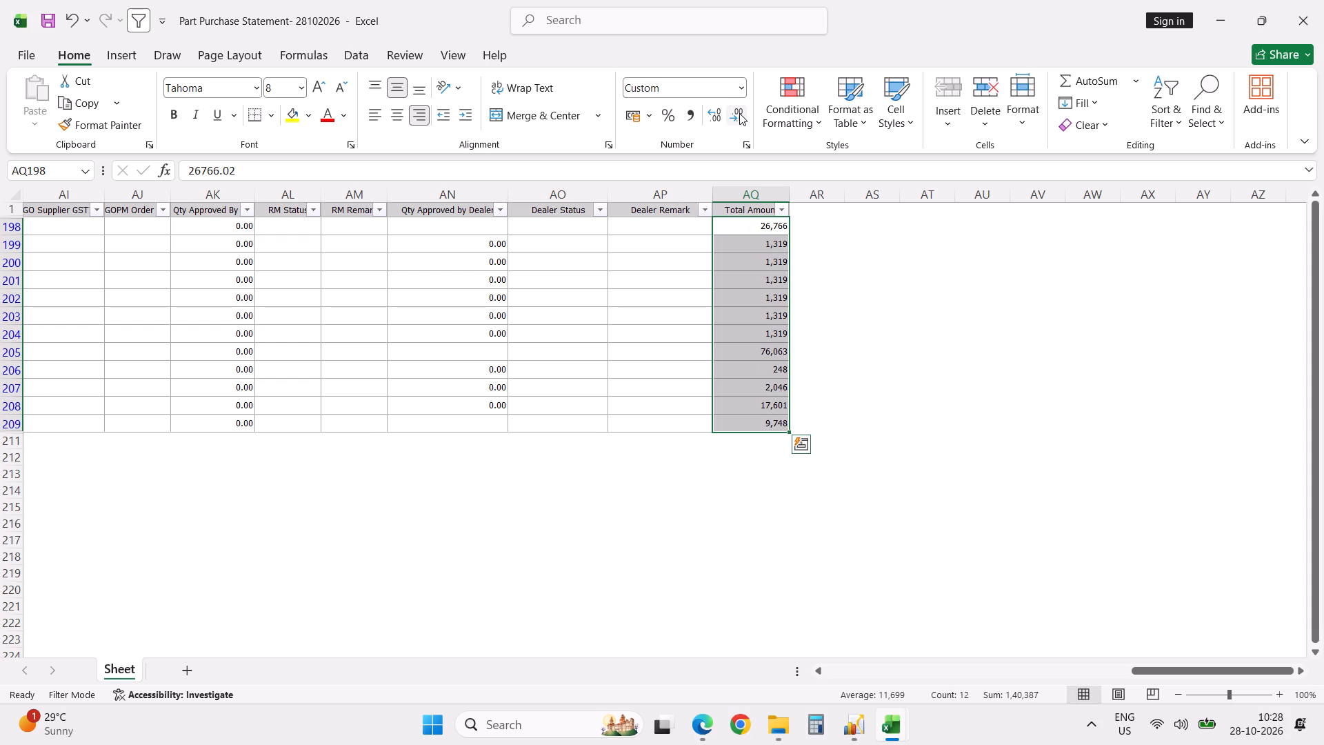
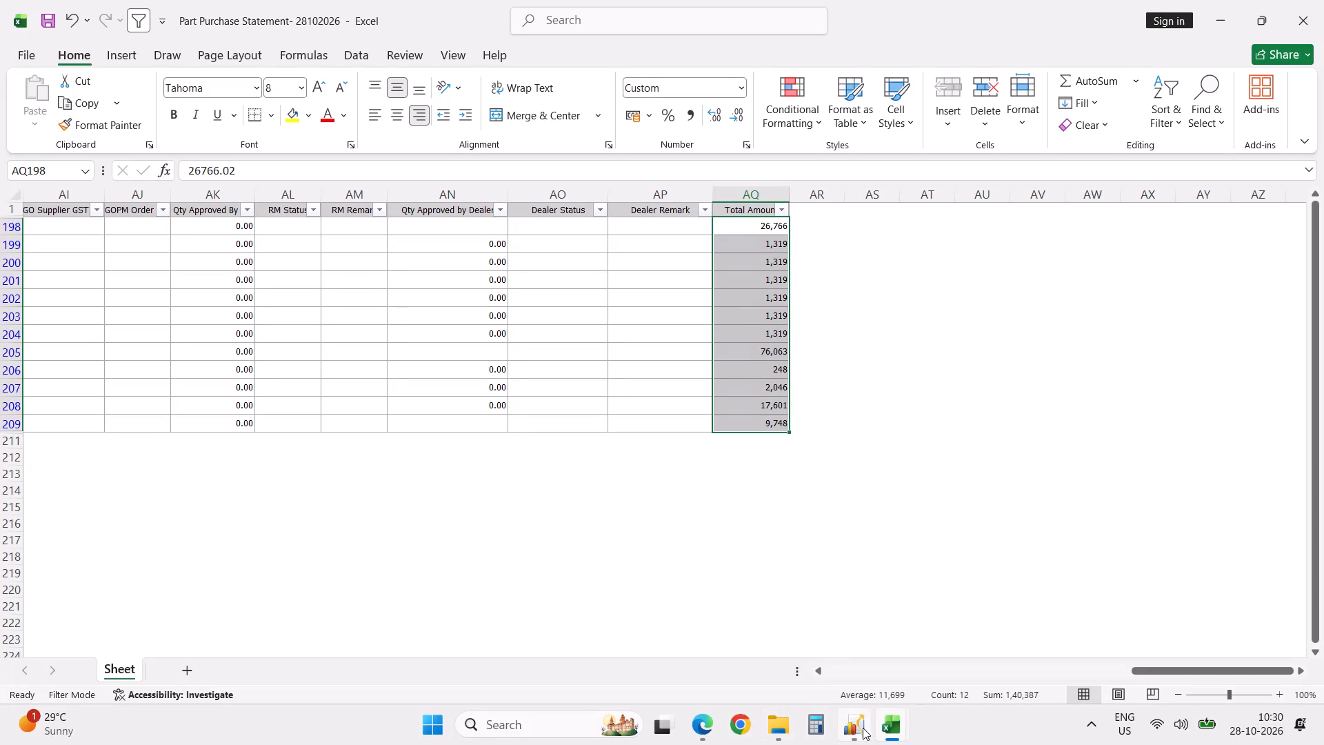
# Switch to the Part Stock Valuation-28102026 workbook and look over the Inventory report table on Sheet1.
pyautogui.click(888, 729)
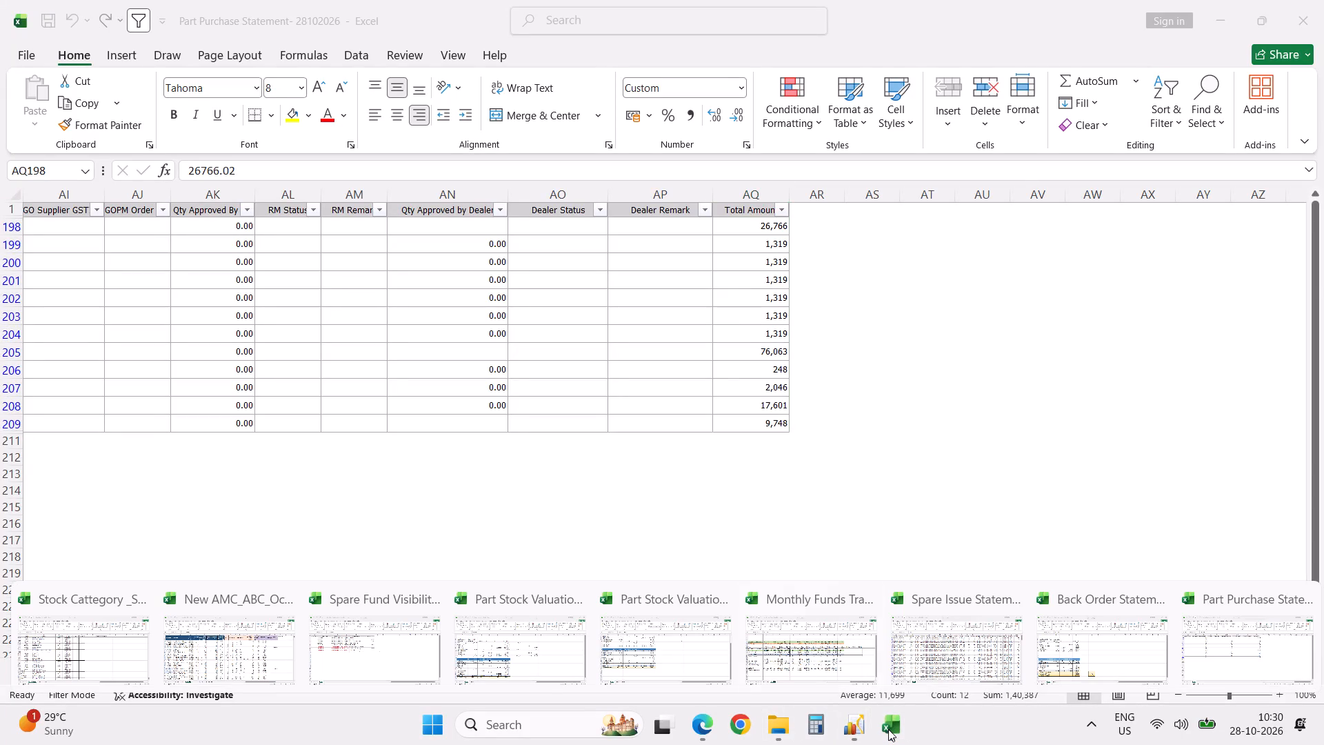
pyautogui.click(492, 635)
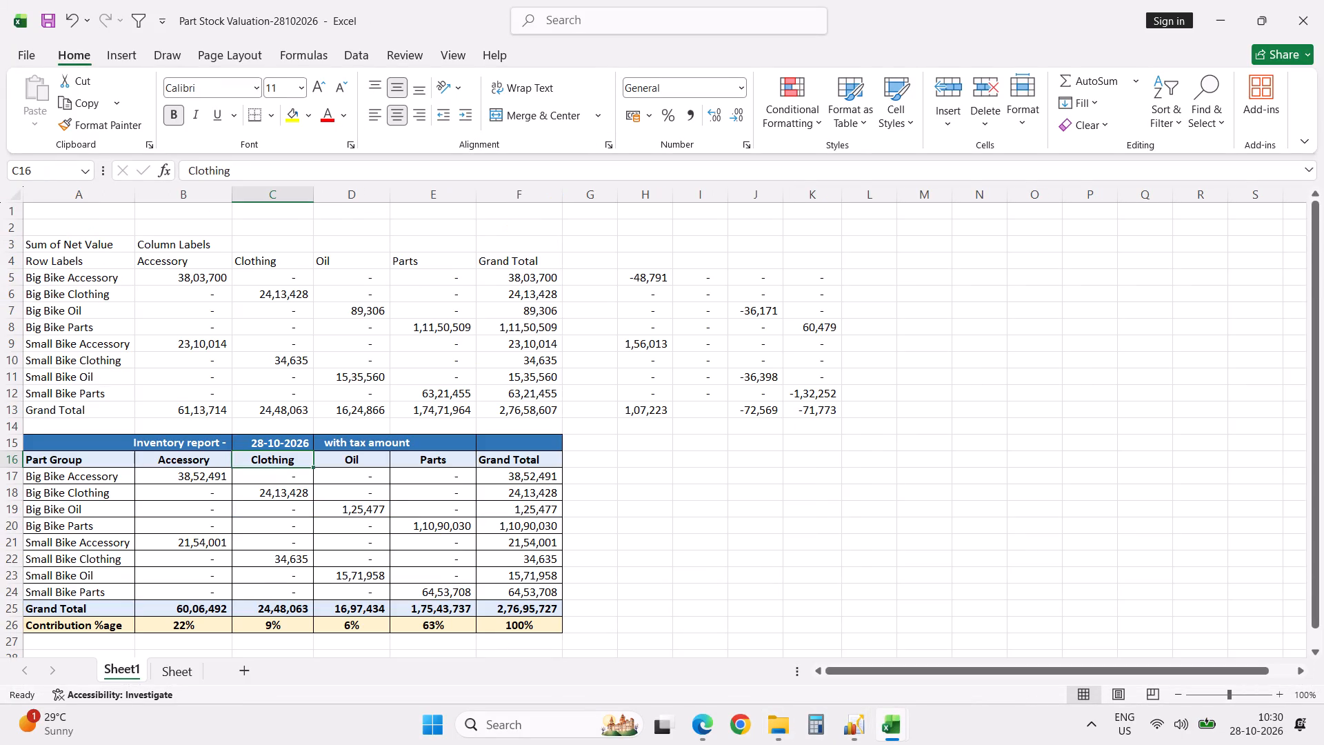
pyautogui.click(81, 441)
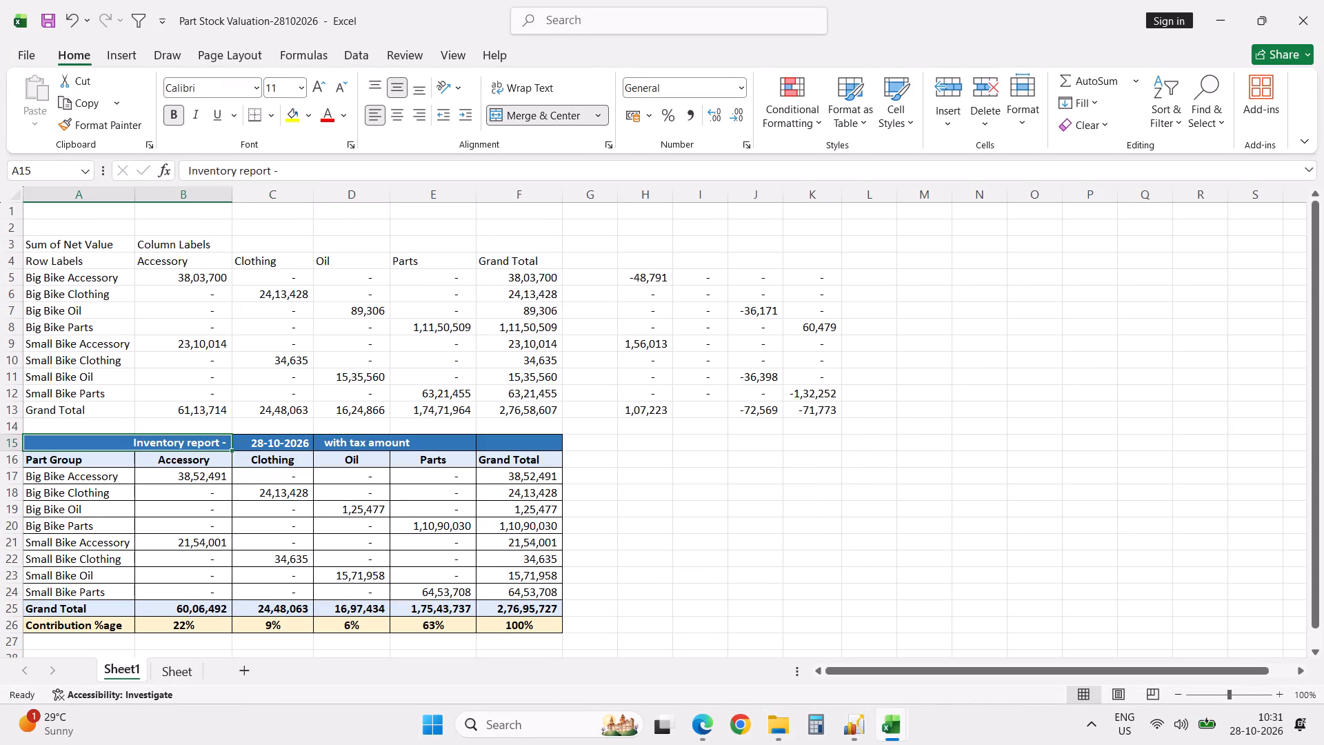
pyautogui.click(17, 441)
pyautogui.hotkey('shift', 'Down')
pyautogui.hotkey('shift', 'Down')
pyautogui.hotkey('shift', 'Down')
pyautogui.hotkey('shift', 'Down')
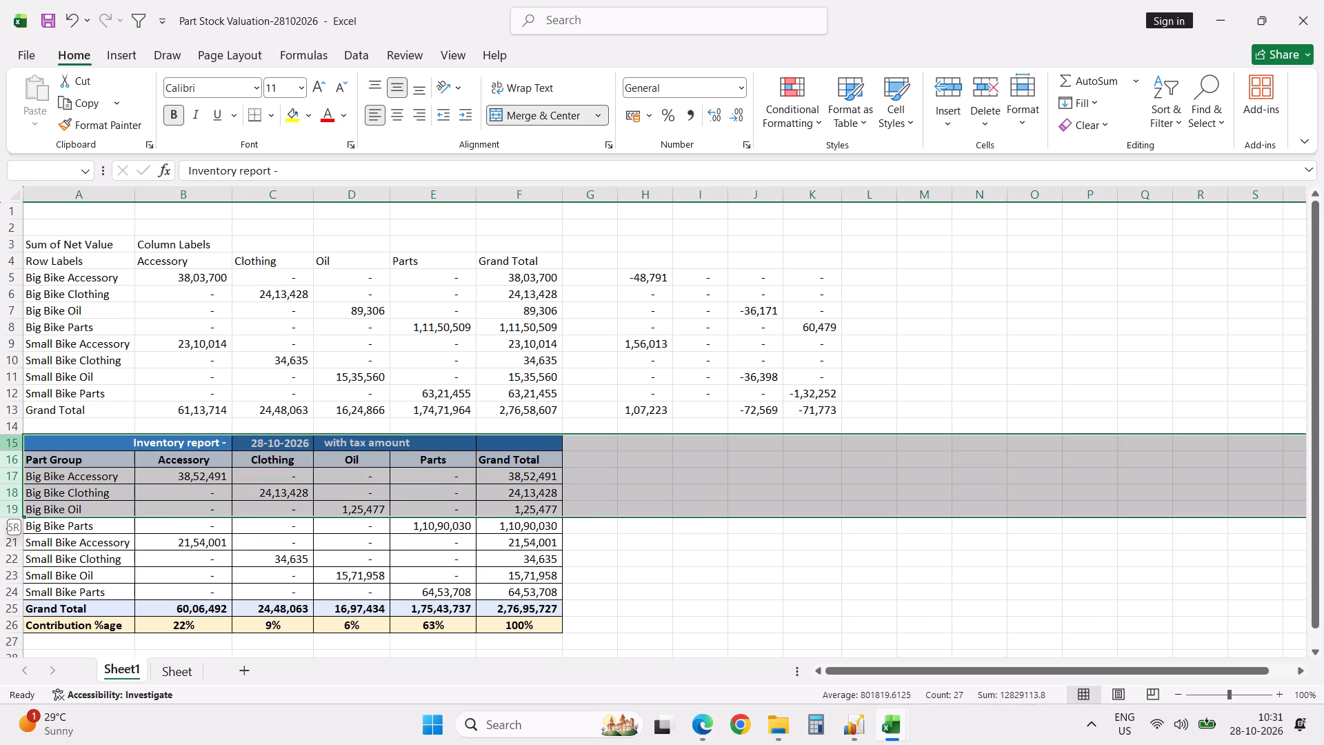
pyautogui.hotkey('shift', 'Down')
pyautogui.hotkey('shift', 'Down')
pyautogui.hotkey('shift', 'Down')
pyautogui.hotkey('shift', 'Down')
pyautogui.hotkey('shift', 'Down')
pyautogui.hotkey('shift', 'Down')
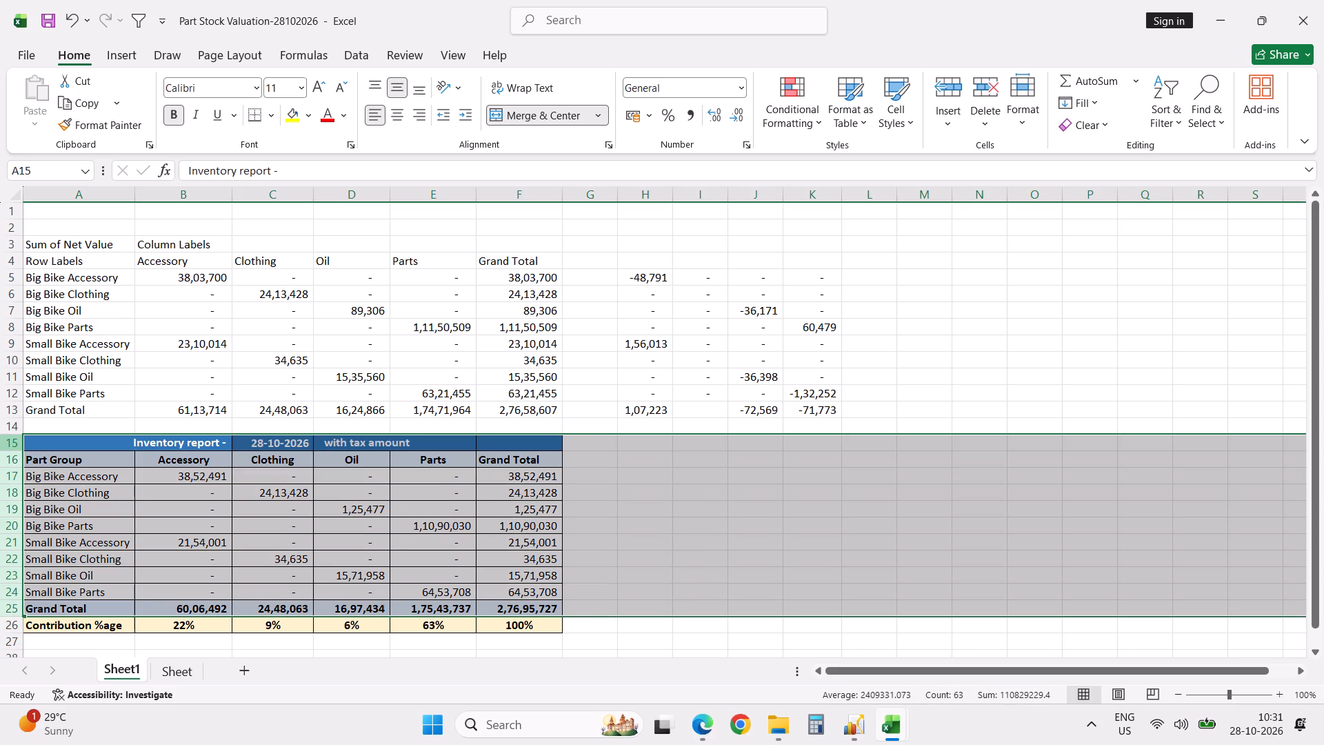
# Remove the filter from the stock data on the sheet named Sheet.
pyautogui.click(180, 675)
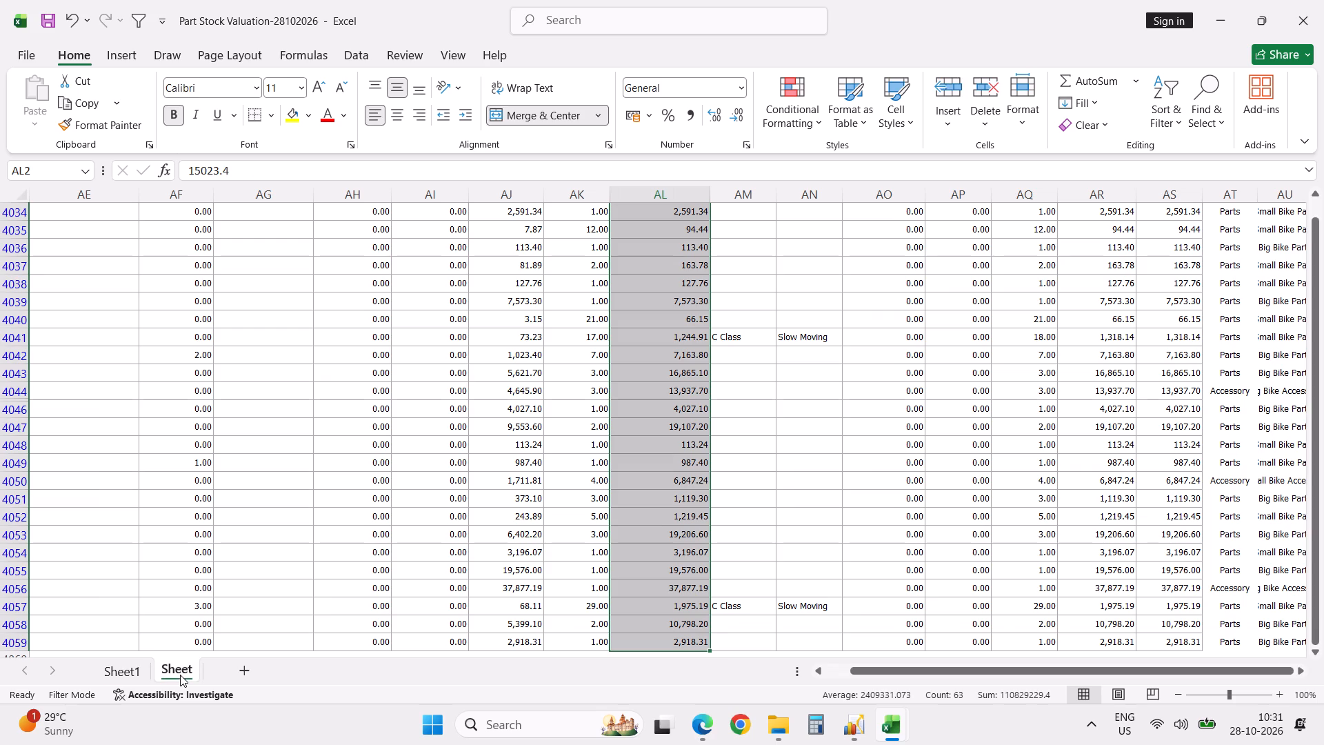
pyautogui.click(656, 369)
pyautogui.hotkey('ctrl', 'Up')
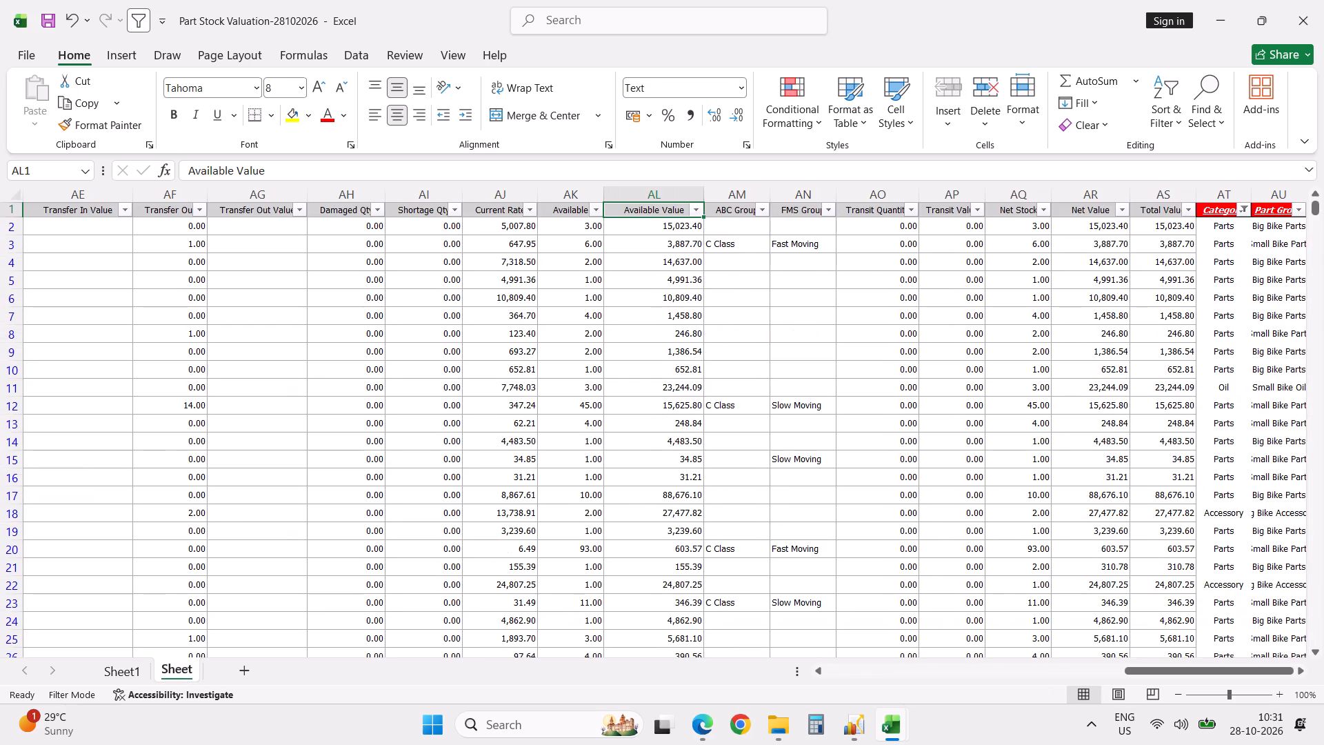
pyautogui.write('dff')
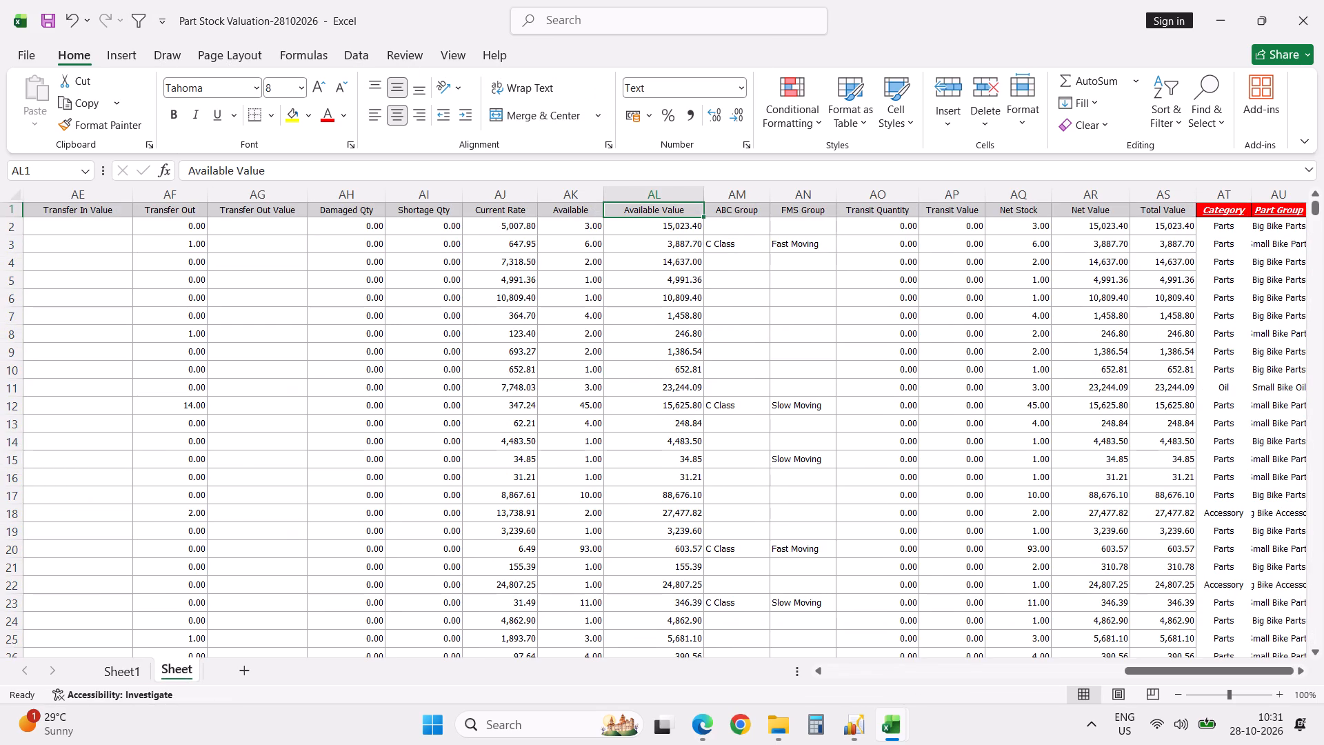
# Build a PivotTable from the stock data on a new sheet, with Part Group2 as rows, Category as columns and summed Available Value.
pyautogui.hotkey('ctrl', 'Left')
pyautogui.hotkey('alt', 'd')
pyautogui.write('pn')
pyautogui.click(827, 360)
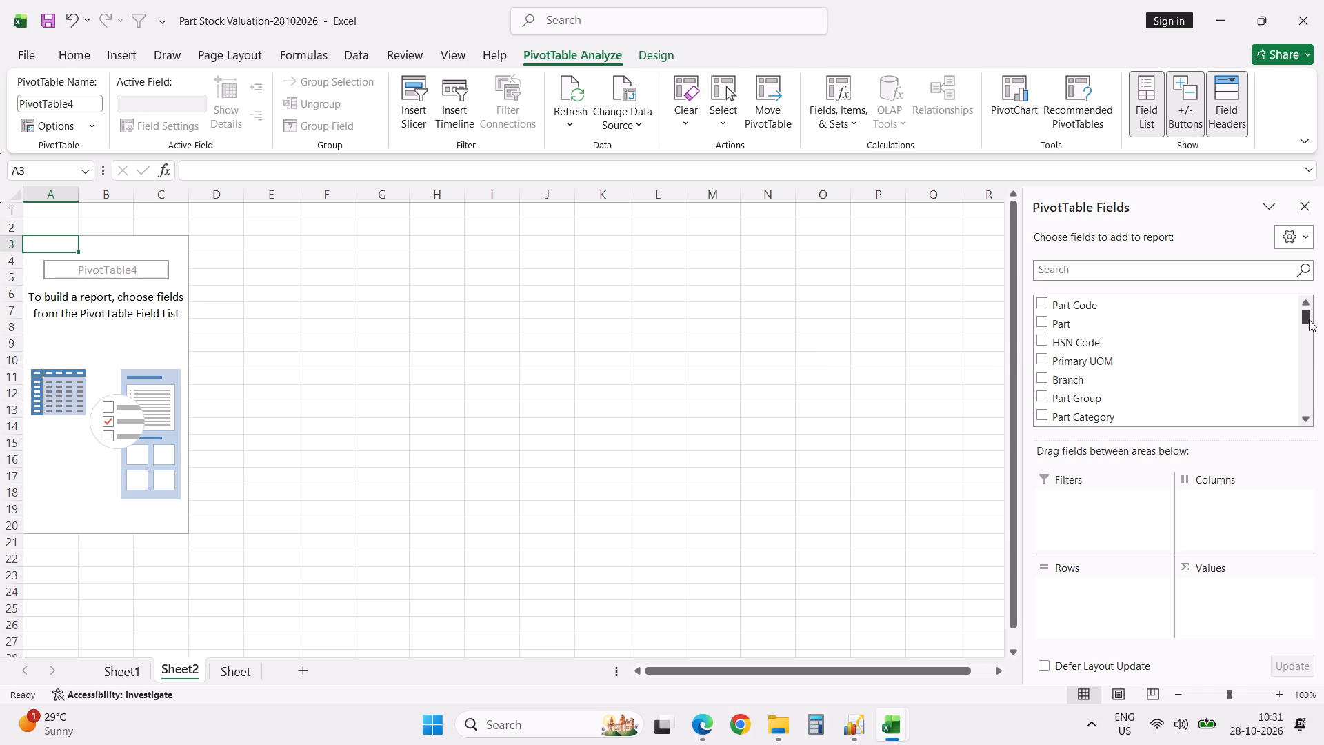
pyautogui.moveTo(1310, 318); pyautogui.dragTo(1310, 447)
pyautogui.moveTo(1071, 401); pyautogui.dragTo(1081, 590)
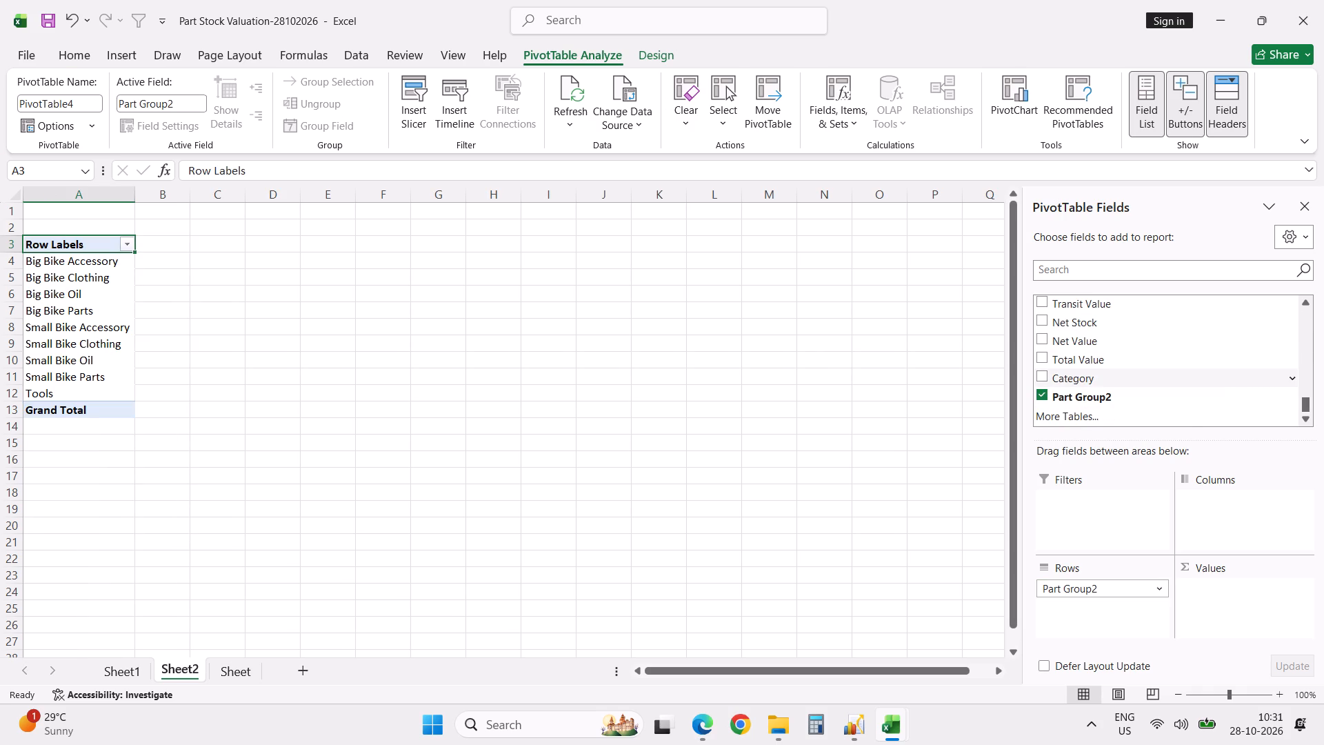
pyautogui.moveTo(1064, 379); pyautogui.dragTo(1226, 516)
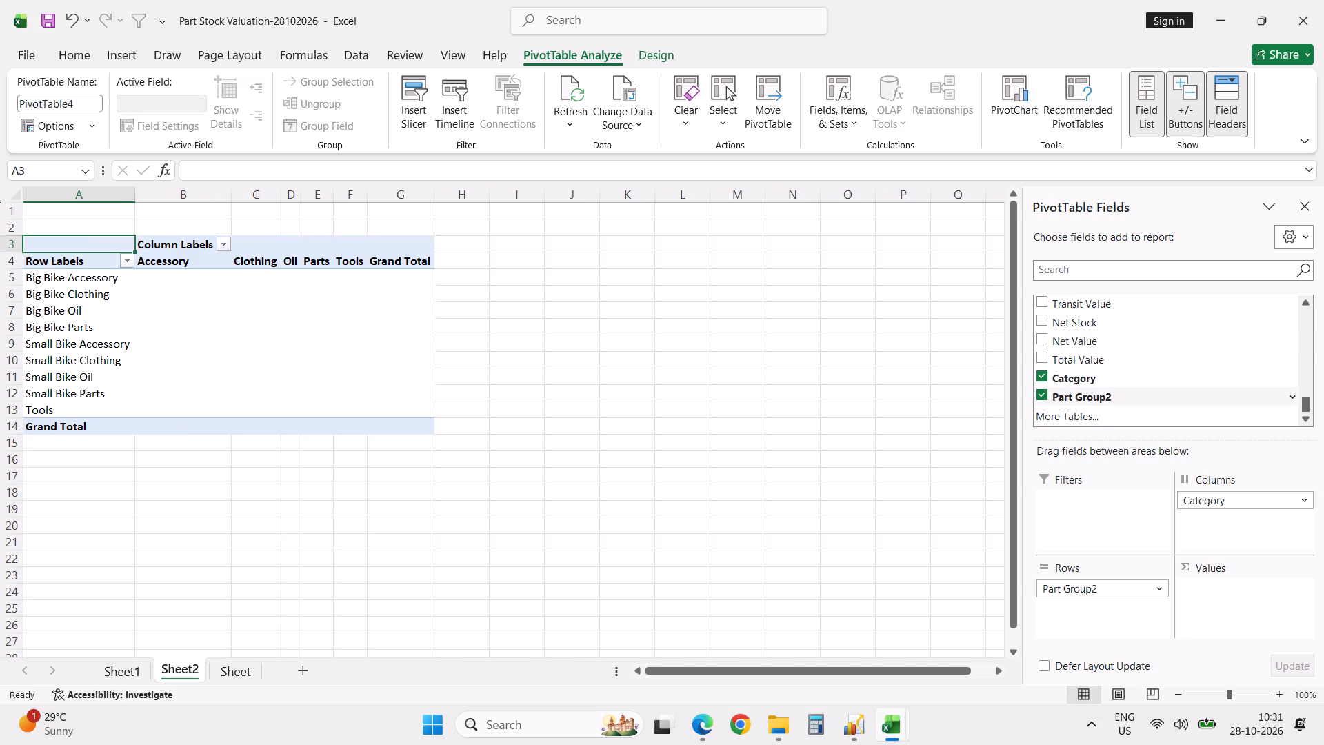
pyautogui.tripleClick(1307, 301)
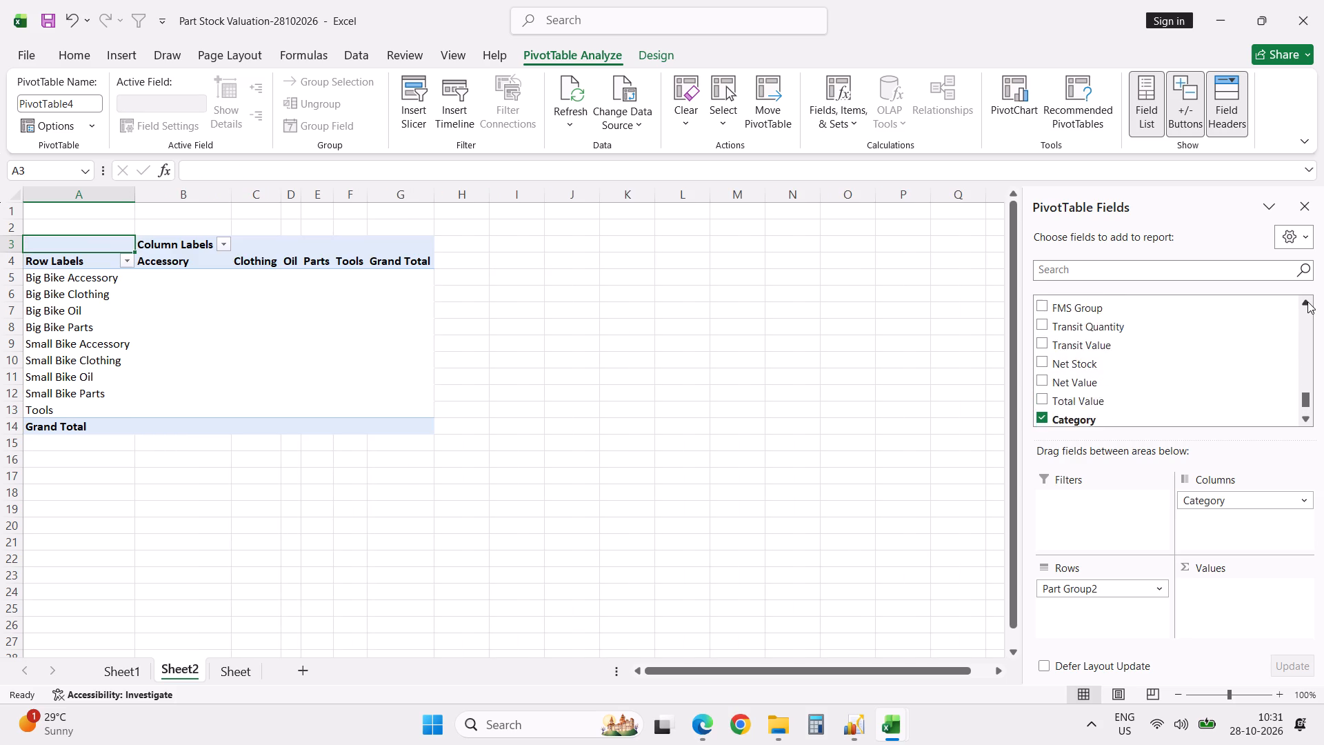
pyautogui.tripleClick(1307, 301)
pyautogui.doubleClick(1307, 301)
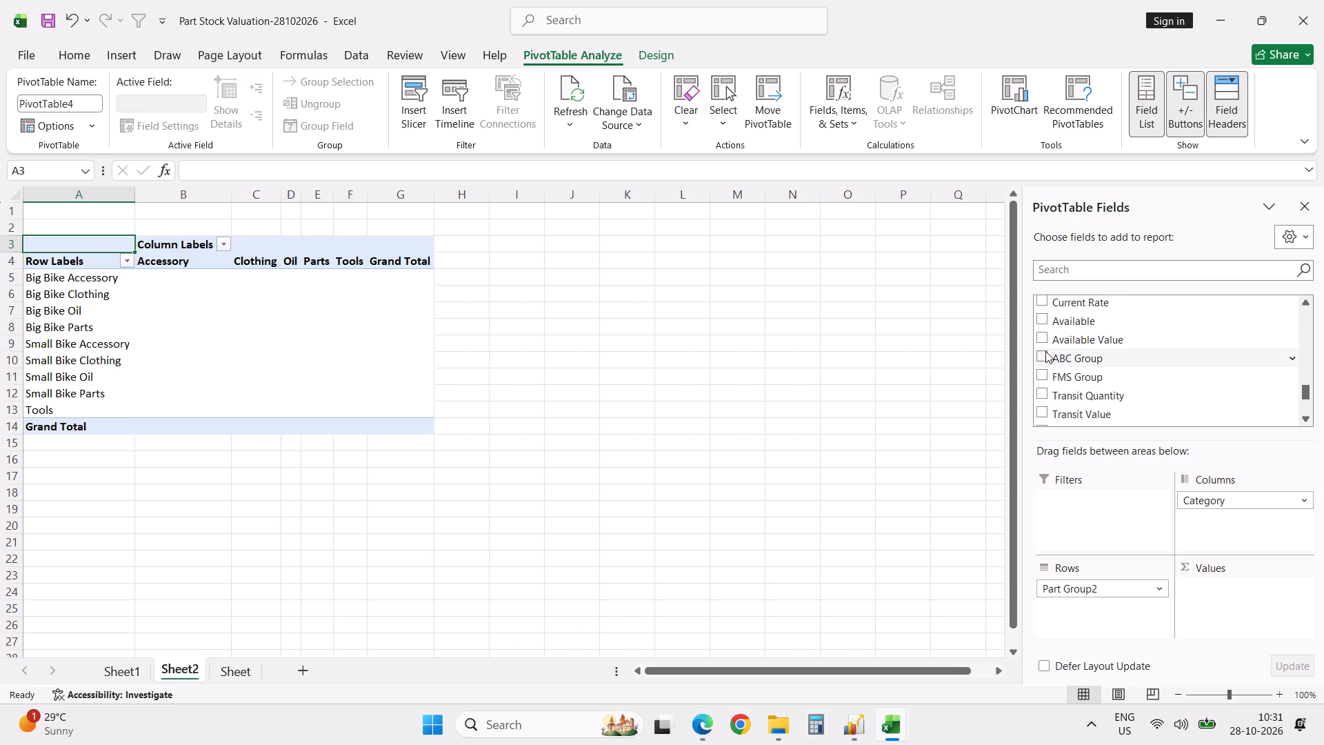
pyautogui.click(1045, 340)
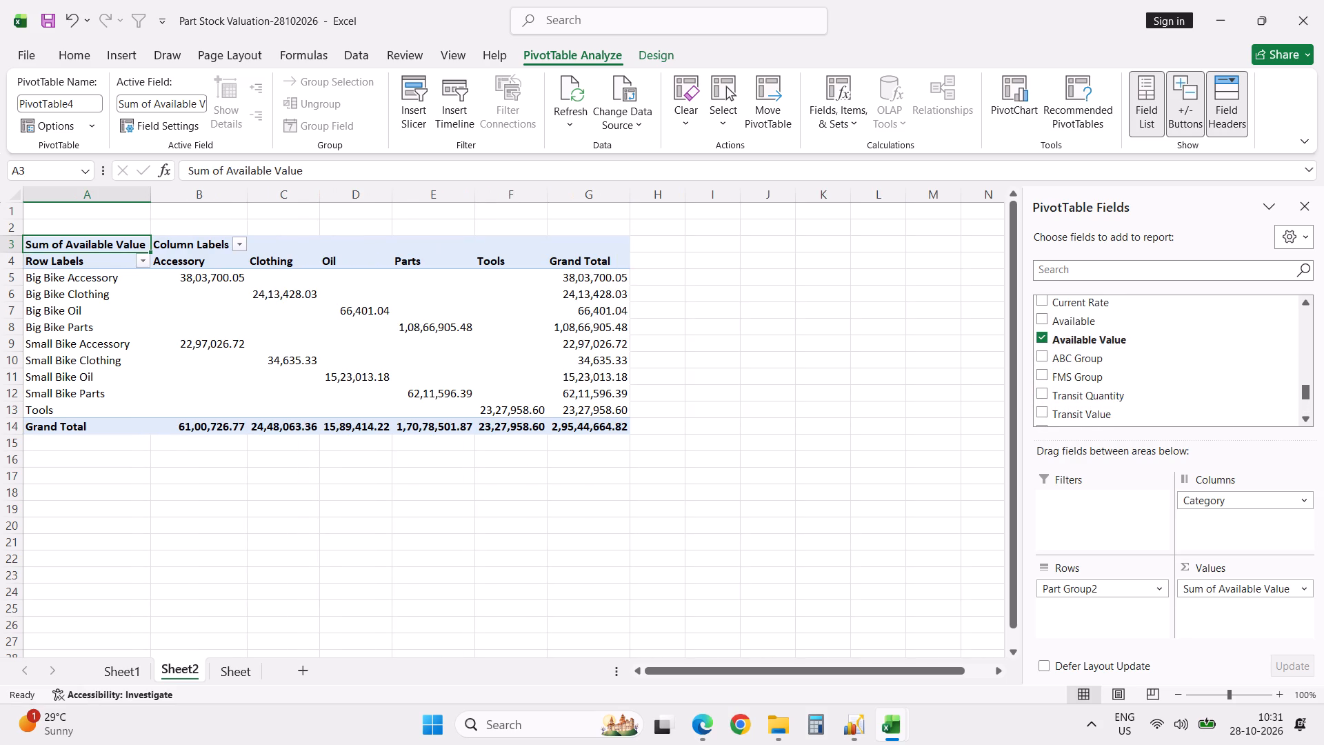
# Convert the whole Available Value PivotTable on Sheet2 to plain static values in place.
pyautogui.hotkey('ctrl', 'a')
pyautogui.hotkey('ctrl', 'a')
pyautogui.hotkey('ctrl', 'a')
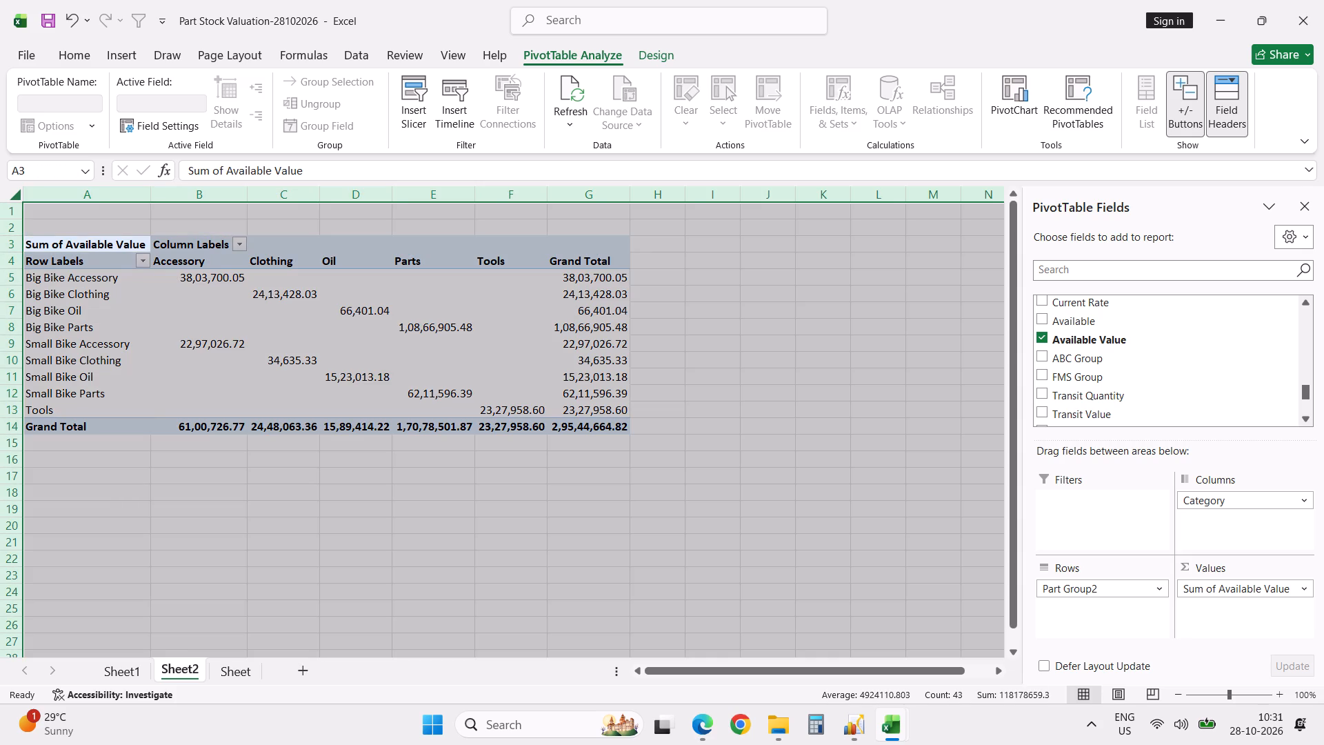
pyautogui.hotkey('ctrl', 'c')
pyautogui.rightClick(289, 514)
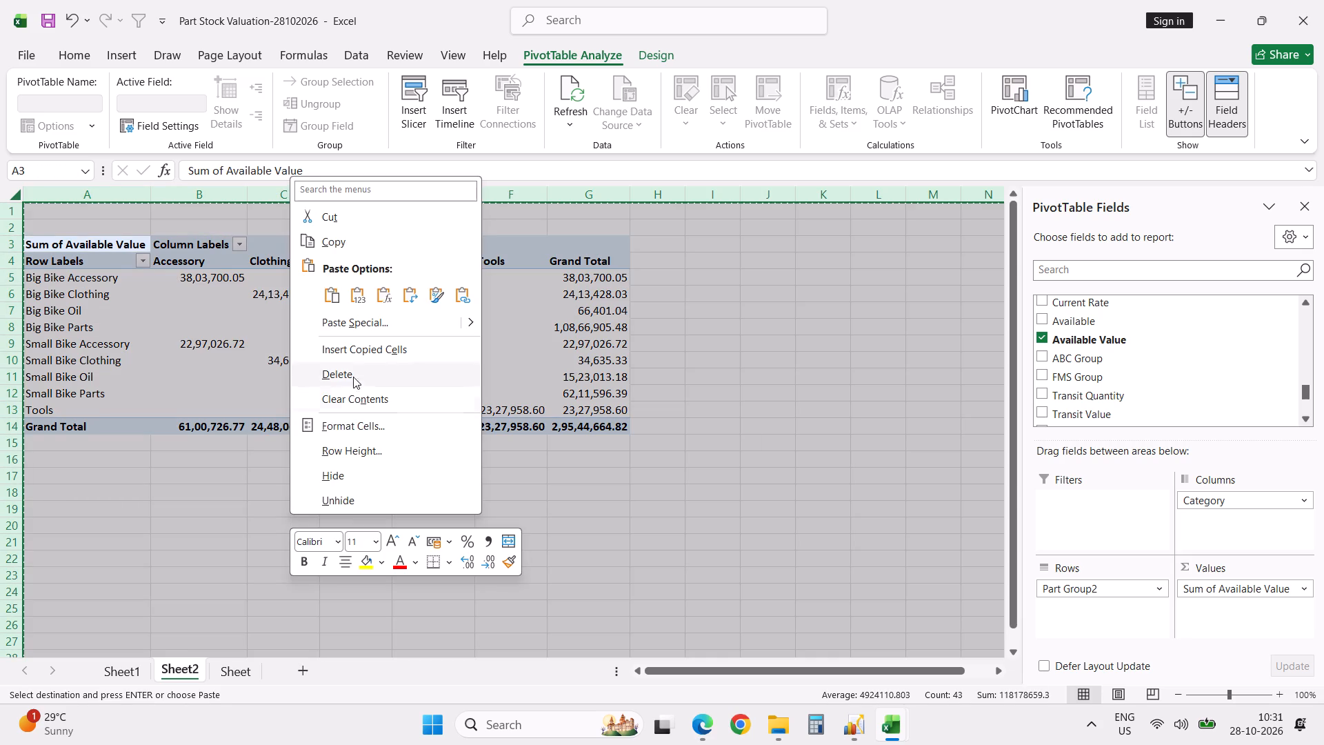
pyautogui.click(358, 299)
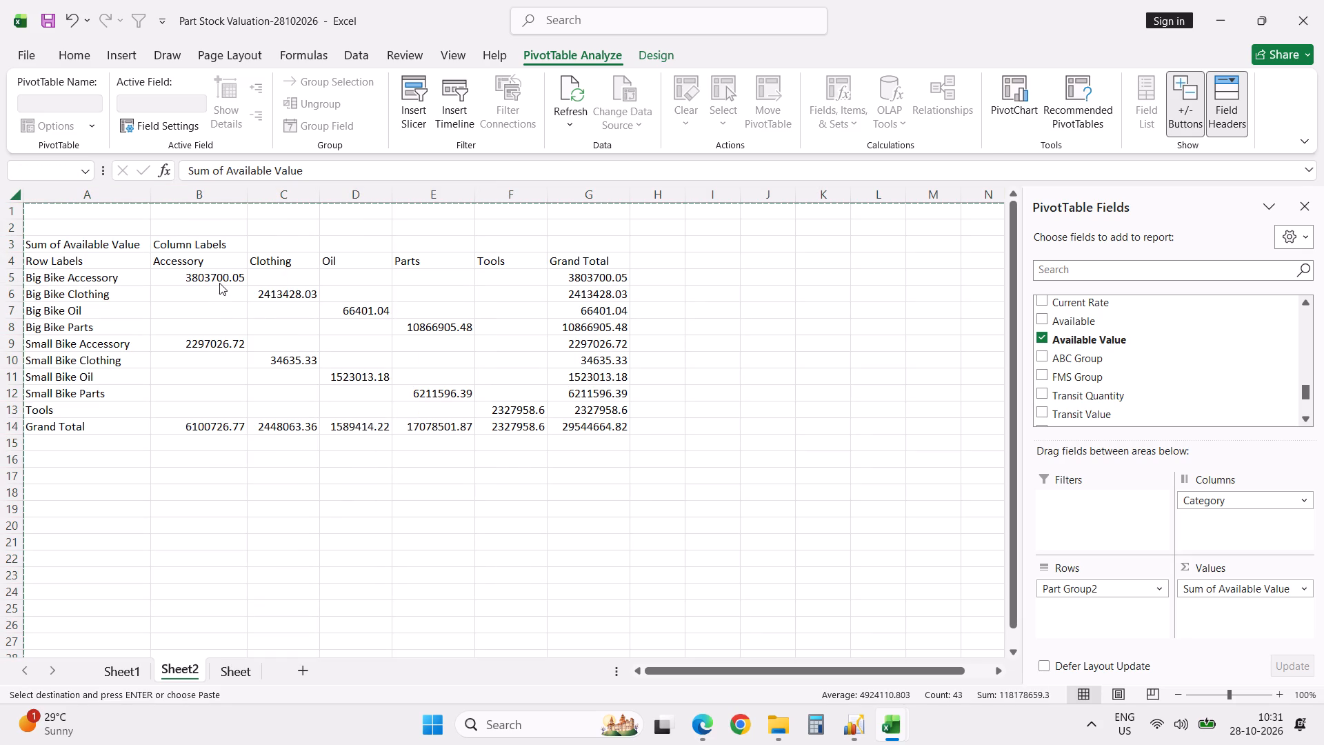
# Replace all blank cells in the Sheet2 value range B5:G14 with 0.
pyautogui.click(219, 276)
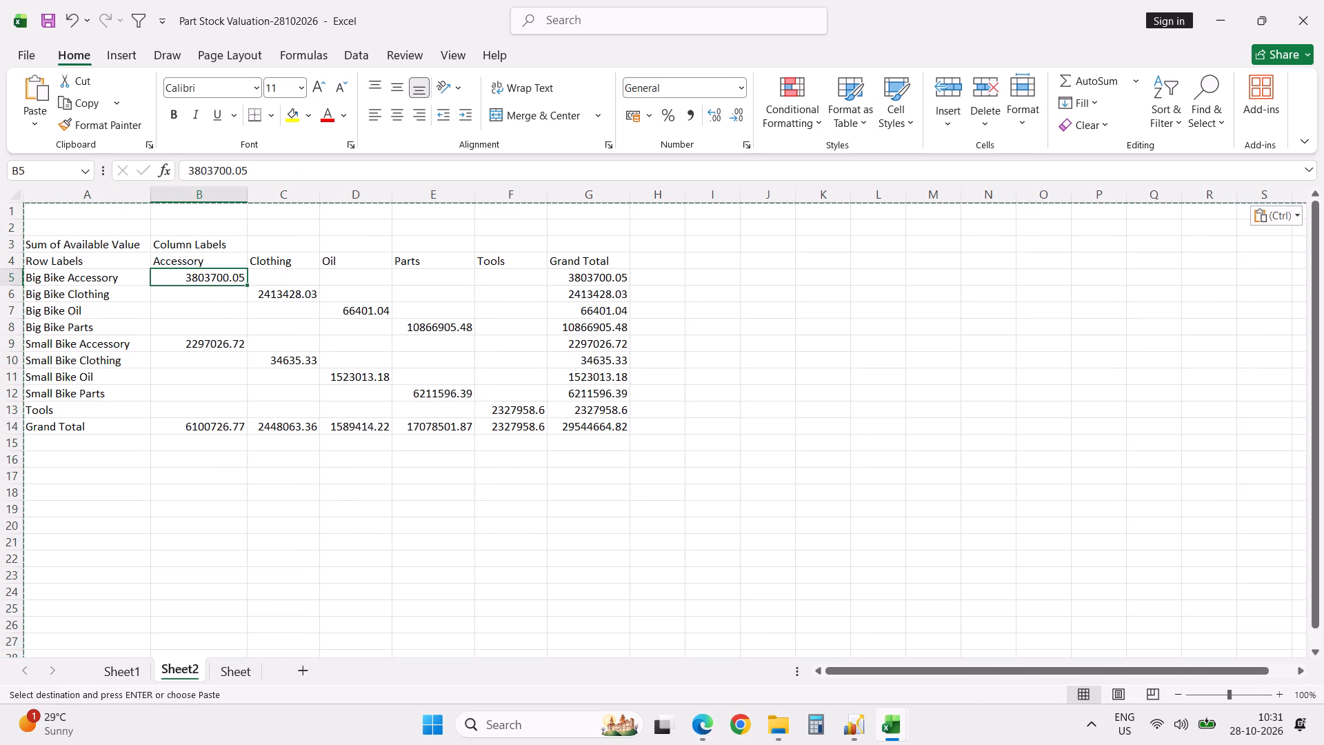
pyautogui.click(219, 276)
pyautogui.keyDown('shift'); pyautogui.click(589, 425); pyautogui.keyUp('shift')
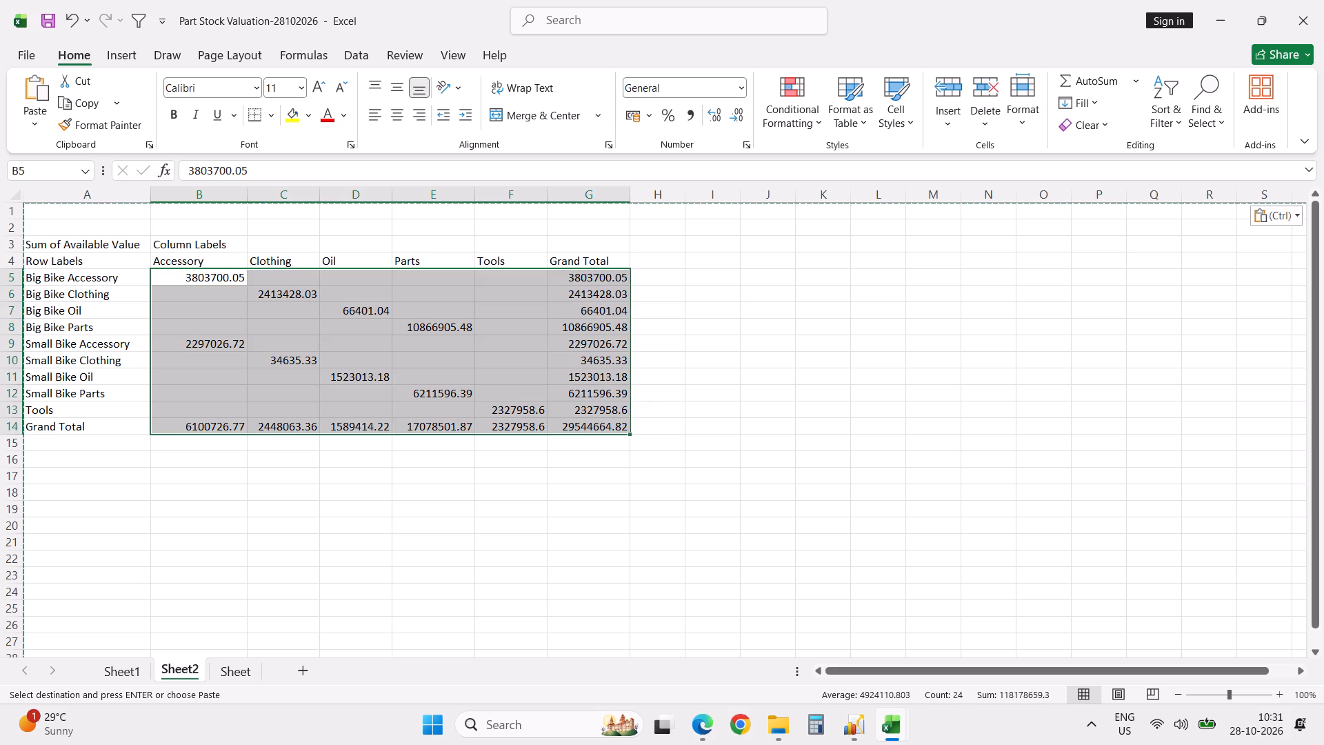
pyautogui.hotkey('ctrl', 'h')
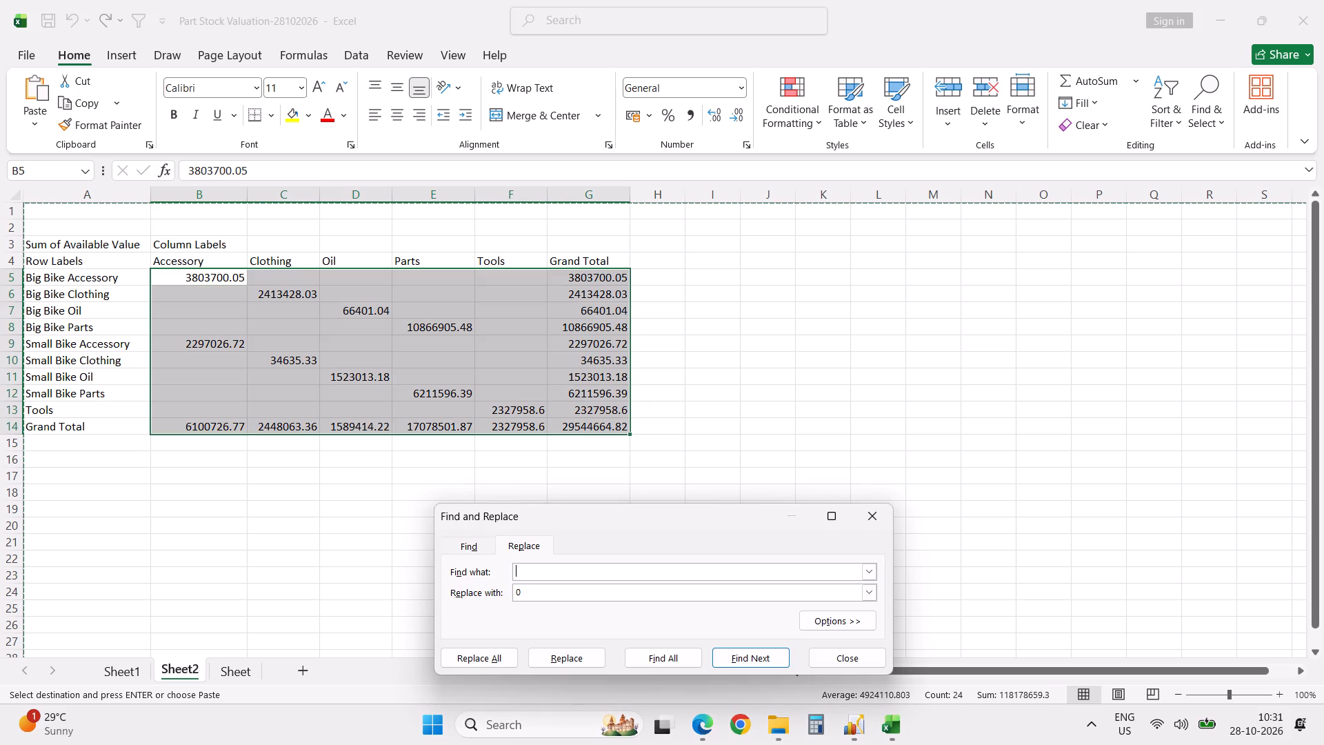
pyautogui.click(494, 657)
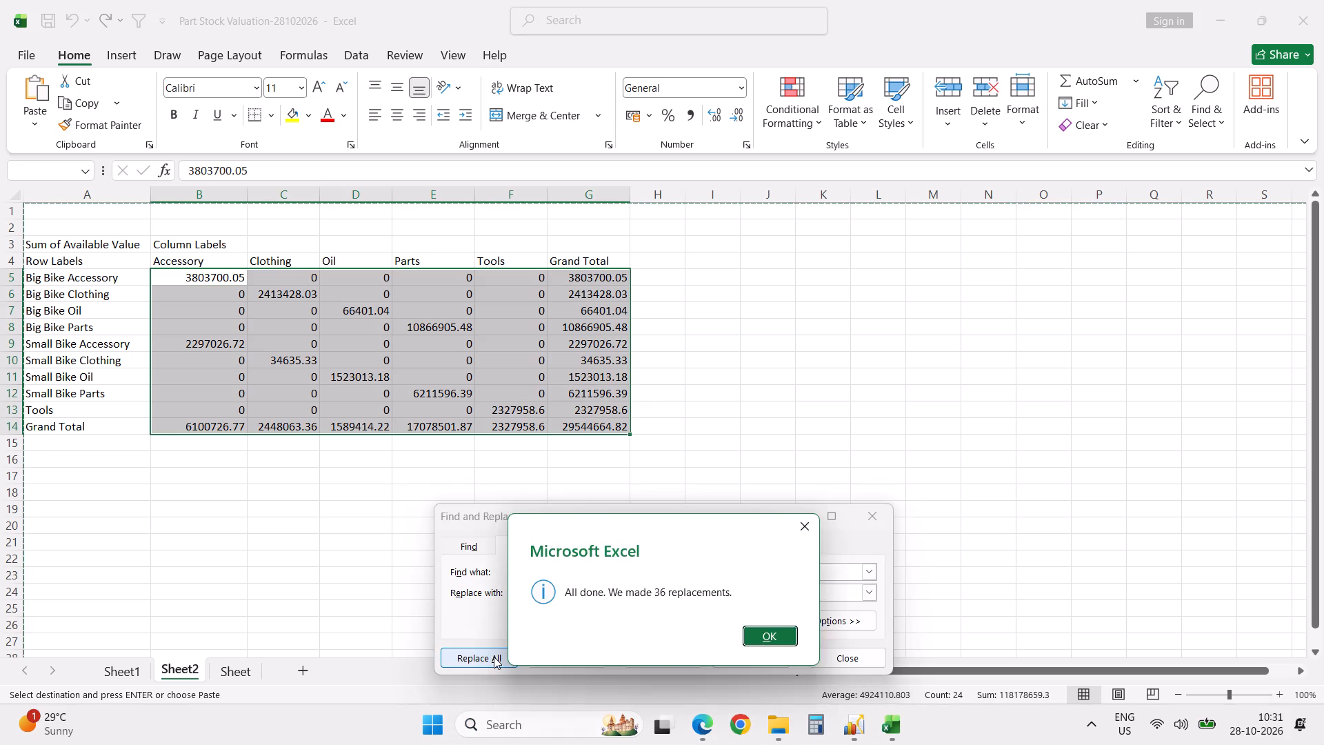
pyautogui.press('Escape')
pyautogui.press('Escape')
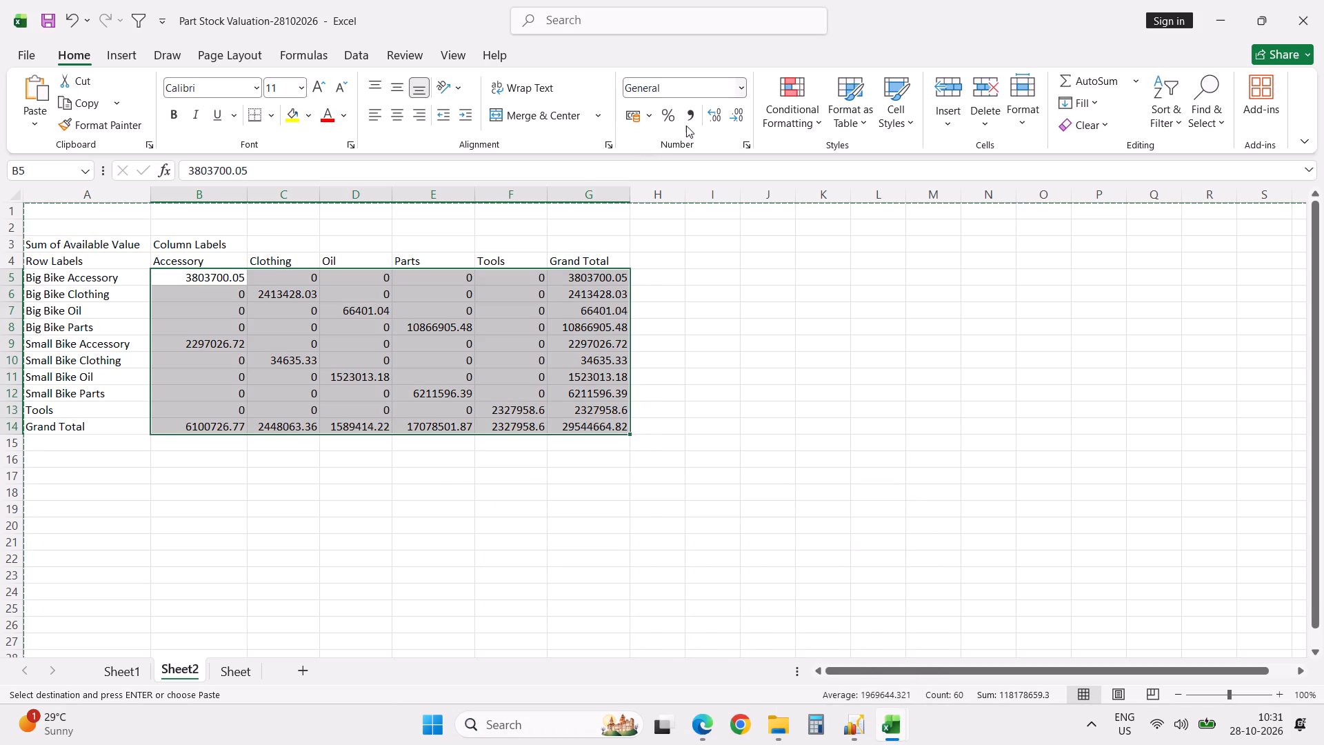
# Format the B5:G14 values on Sheet2 in comma style with no decimals.
pyautogui.click(691, 120)
pyautogui.tripleClick(741, 120)
pyautogui.click(741, 120)
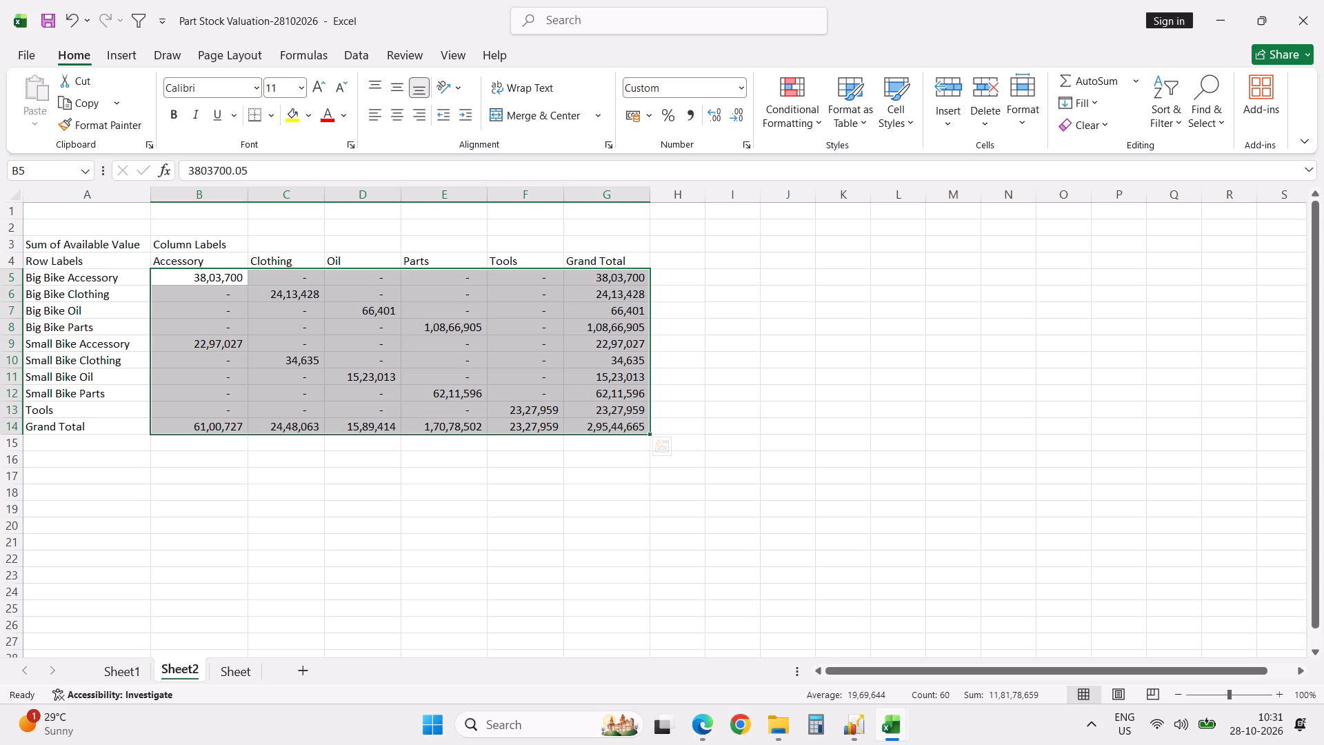
# Replace the Grand Total row values in B14:G14 with SUM formulas adding rows 5 to 13 of each column.
pyautogui.click(237, 427)
pyautogui.hotkey('alt', '=')
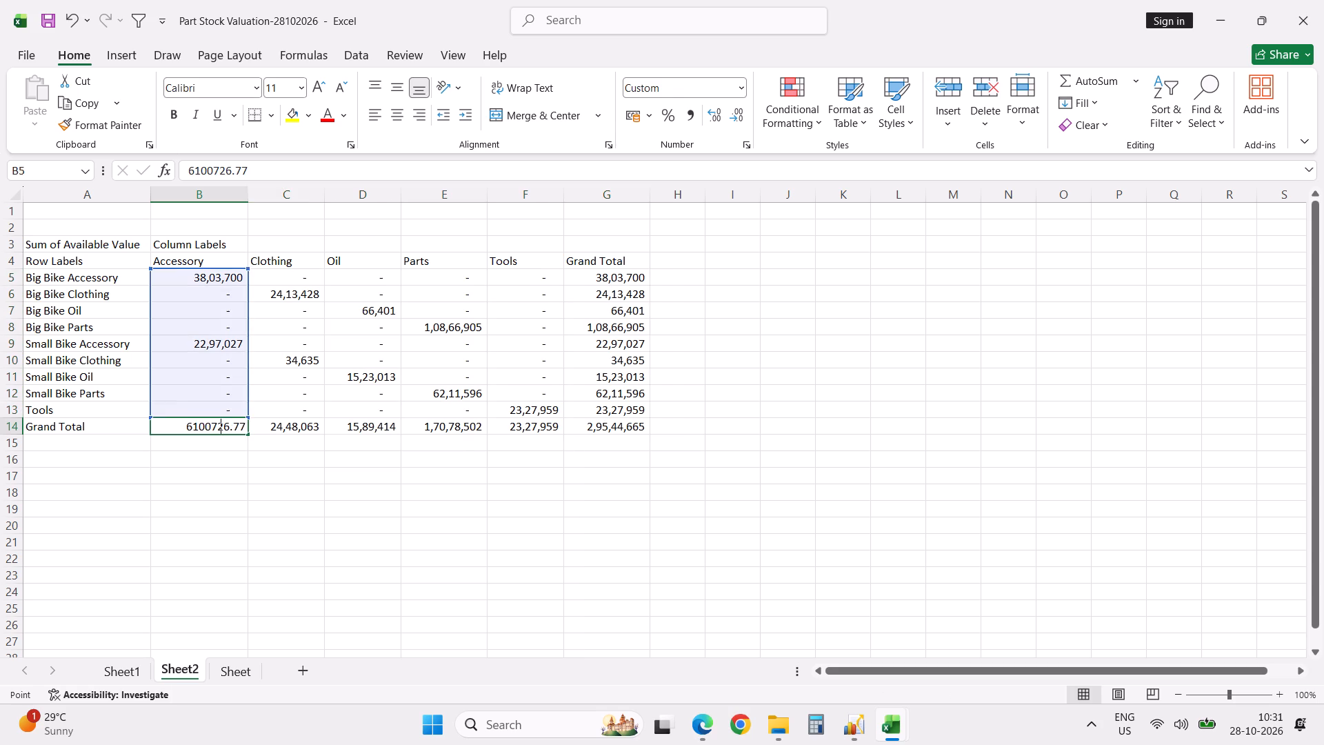
pyautogui.press('Return')
pyautogui.press('Up')
pyautogui.hotkey('shift', 'Right')
pyautogui.hotkey('shift', 'Right')
pyautogui.hotkey('shift', 'Right')
pyautogui.hotkey('shift', 'Right')
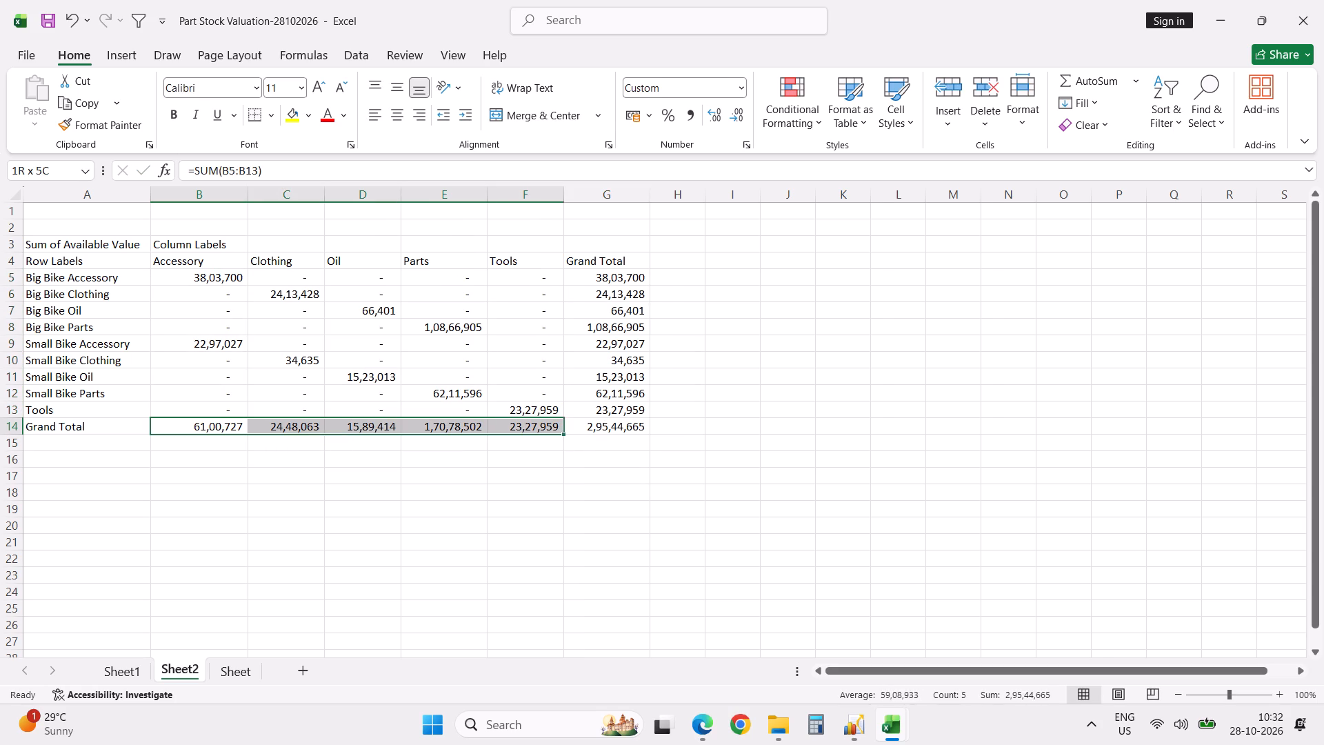
pyautogui.hotkey('shift', 'Right')
pyautogui.hotkey('ctrl', 'r')
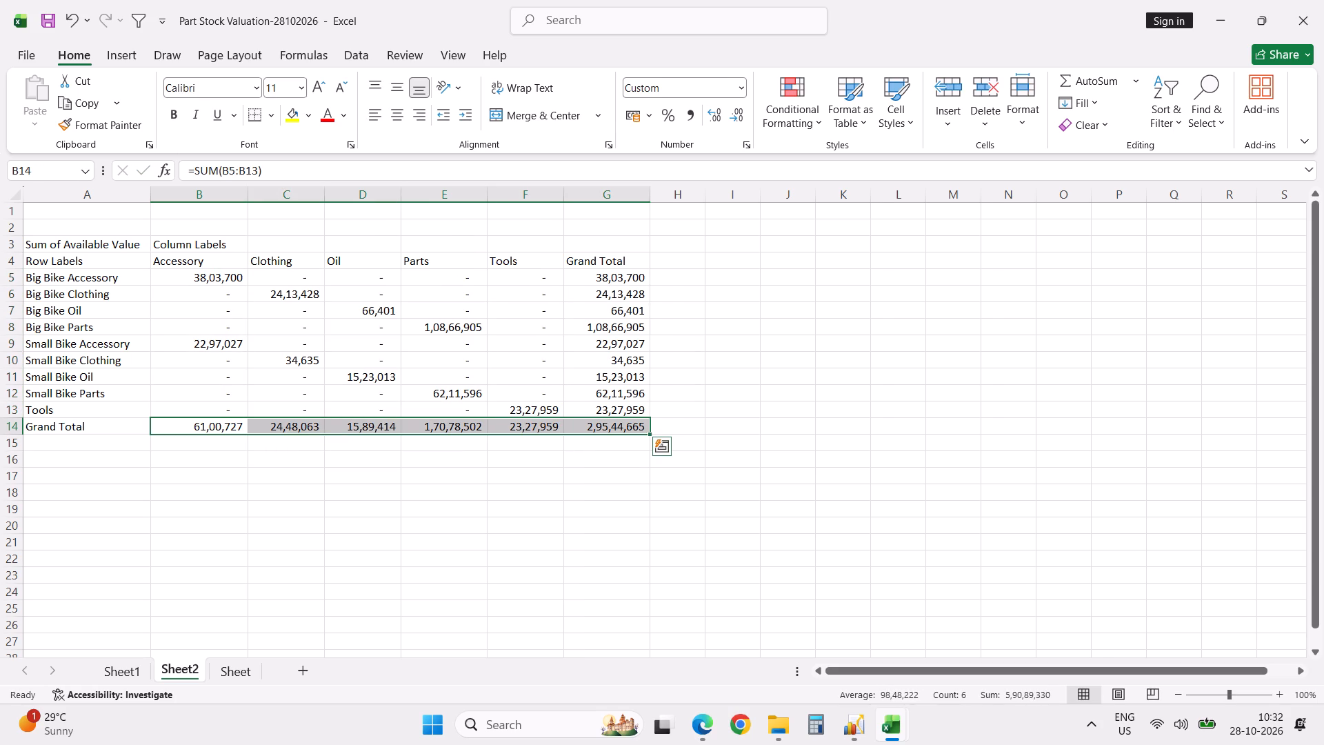
# Replace the Grand Total column values in G5:G14 with SUM formulas adding columns B to F of each row.
pyautogui.click(634, 278)
pyautogui.hotkey('alt', '=')
pyautogui.press('Return')
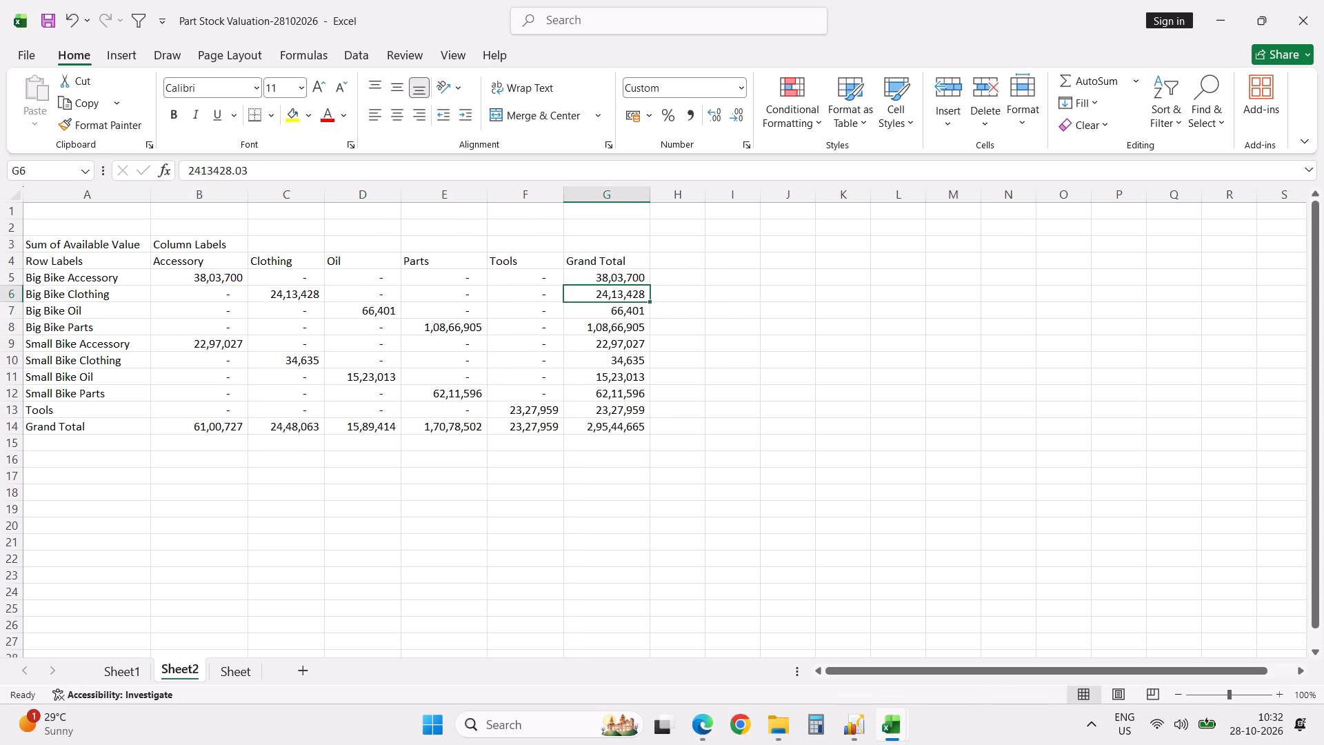
pyautogui.press('Up')
pyautogui.hotkey('shift', 'Down')
pyautogui.hotkey('shift', 'Down')
pyautogui.hotkey('shift', 'Down')
pyautogui.hotkey('shift', 'Down')
pyautogui.hotkey('shift', 'Down')
pyautogui.hotkey('shift', 'Down')
pyautogui.hotkey('shift', 'Down')
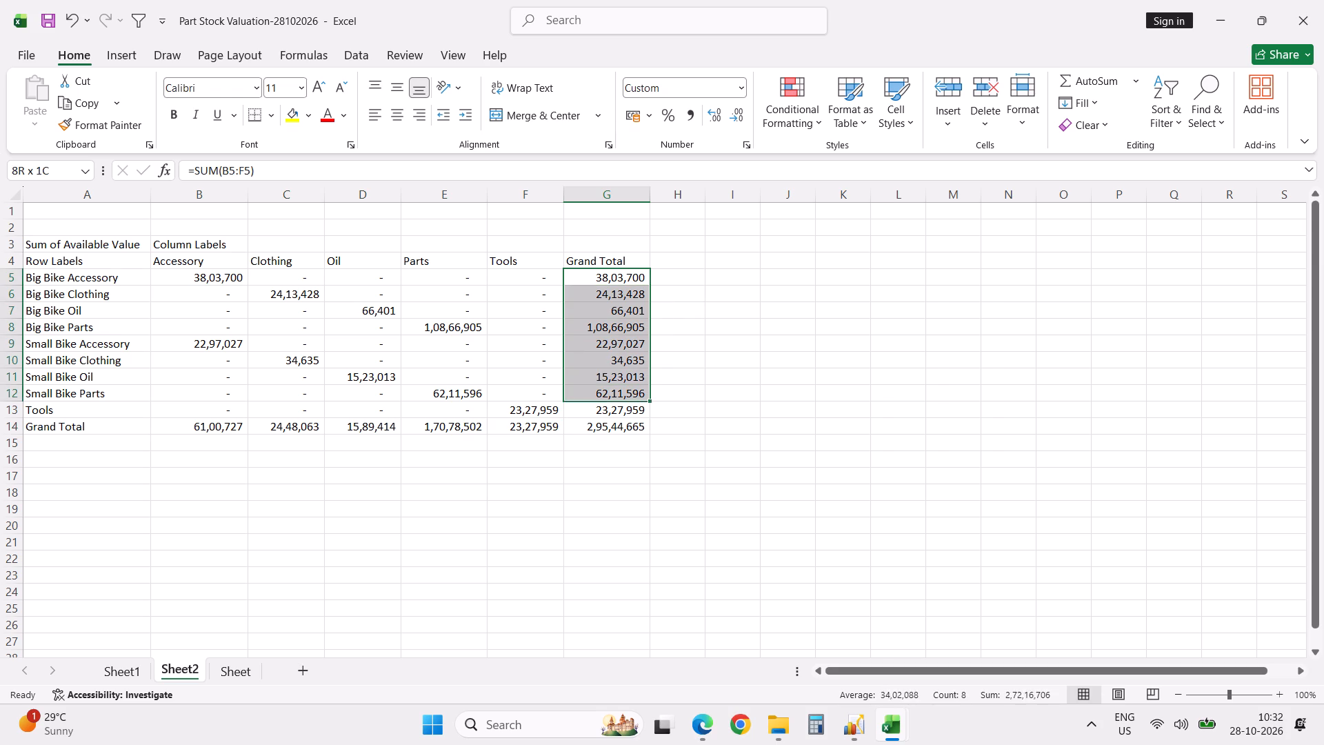
pyautogui.hotkey('shift', 'Down')
pyautogui.hotkey('shift', 'Down')
pyautogui.hotkey('ctrl', 'd')
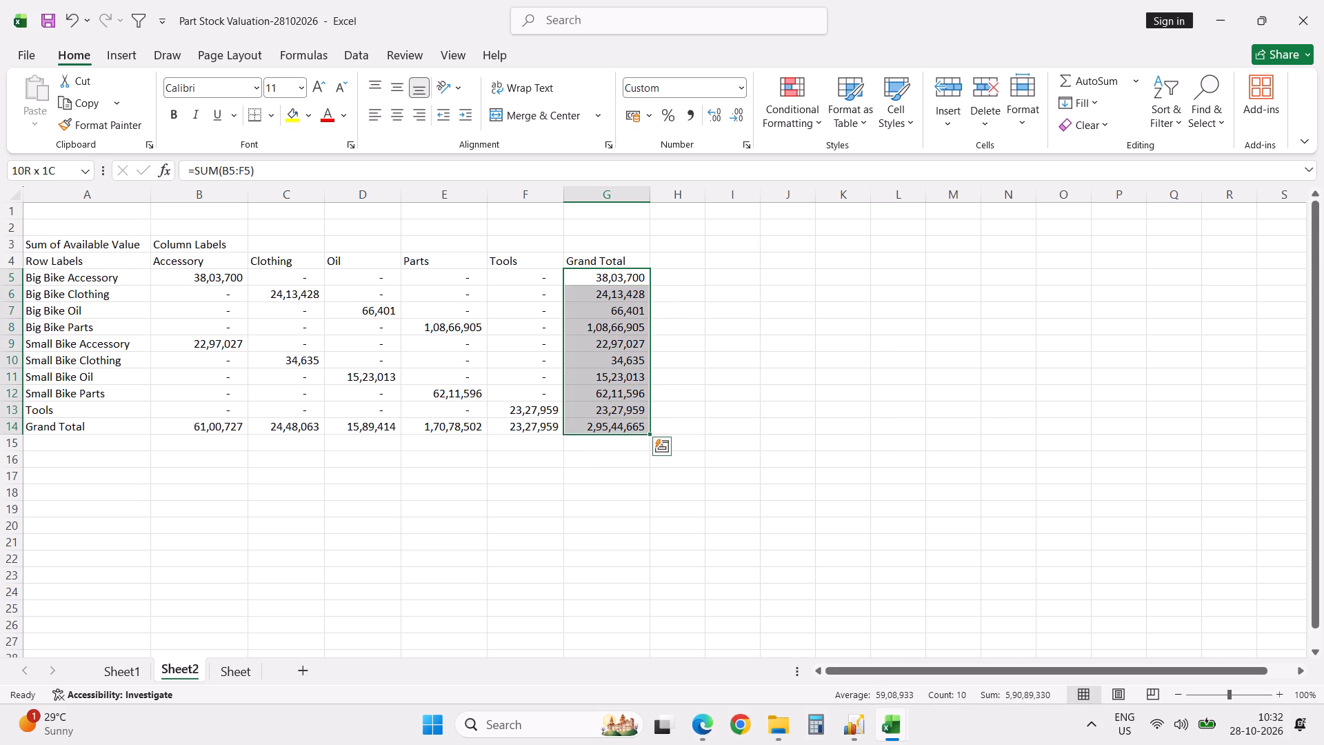
# Delete the Tools column and the Tools row from the Sheet2 summary.
pyautogui.click(536, 192)
pyautogui.hotkey('ctrl', '-')
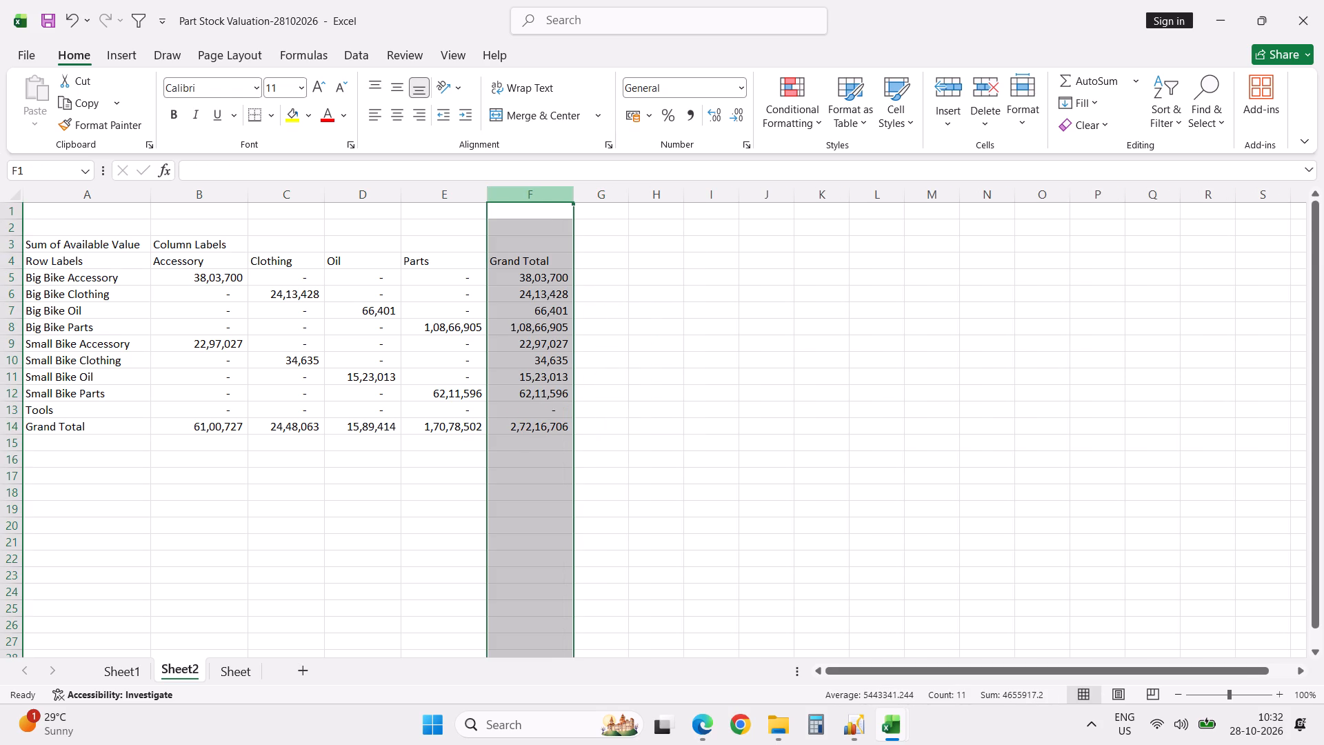
pyautogui.click(9, 412)
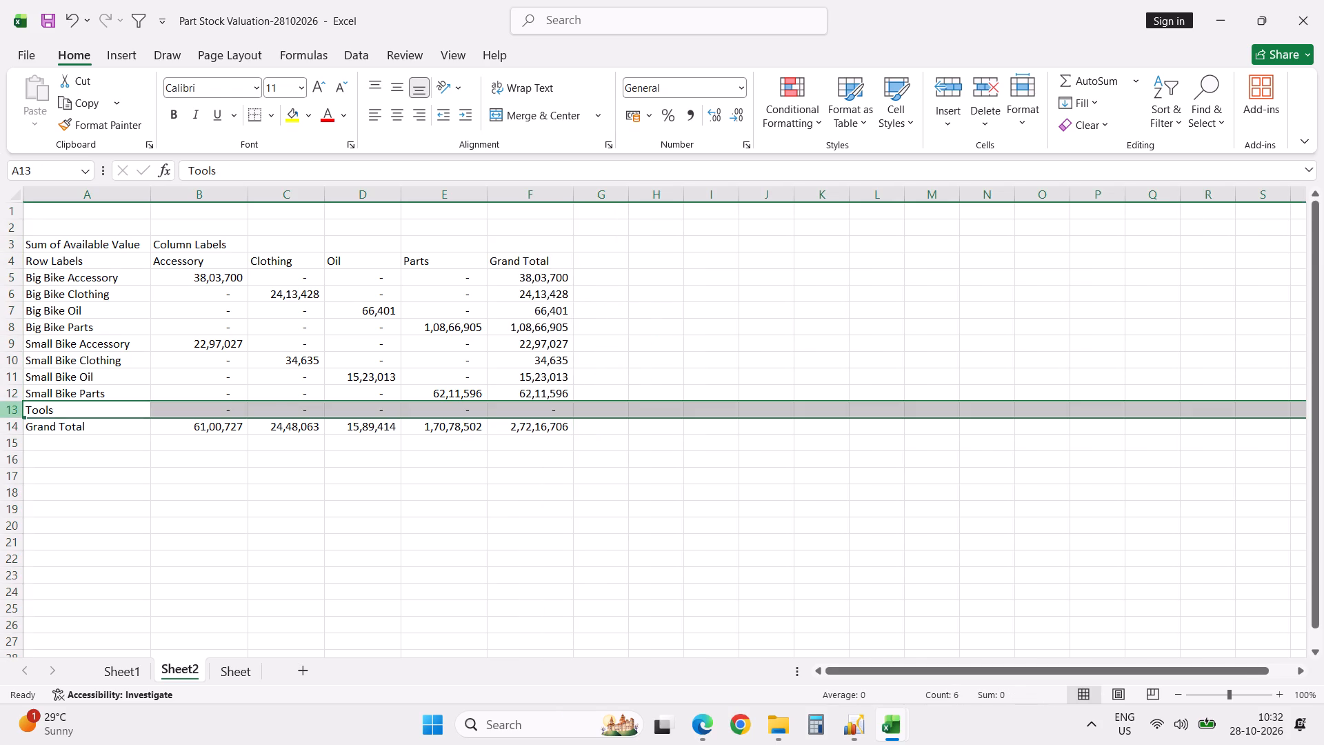
pyautogui.hotkey('ctrl', '-')
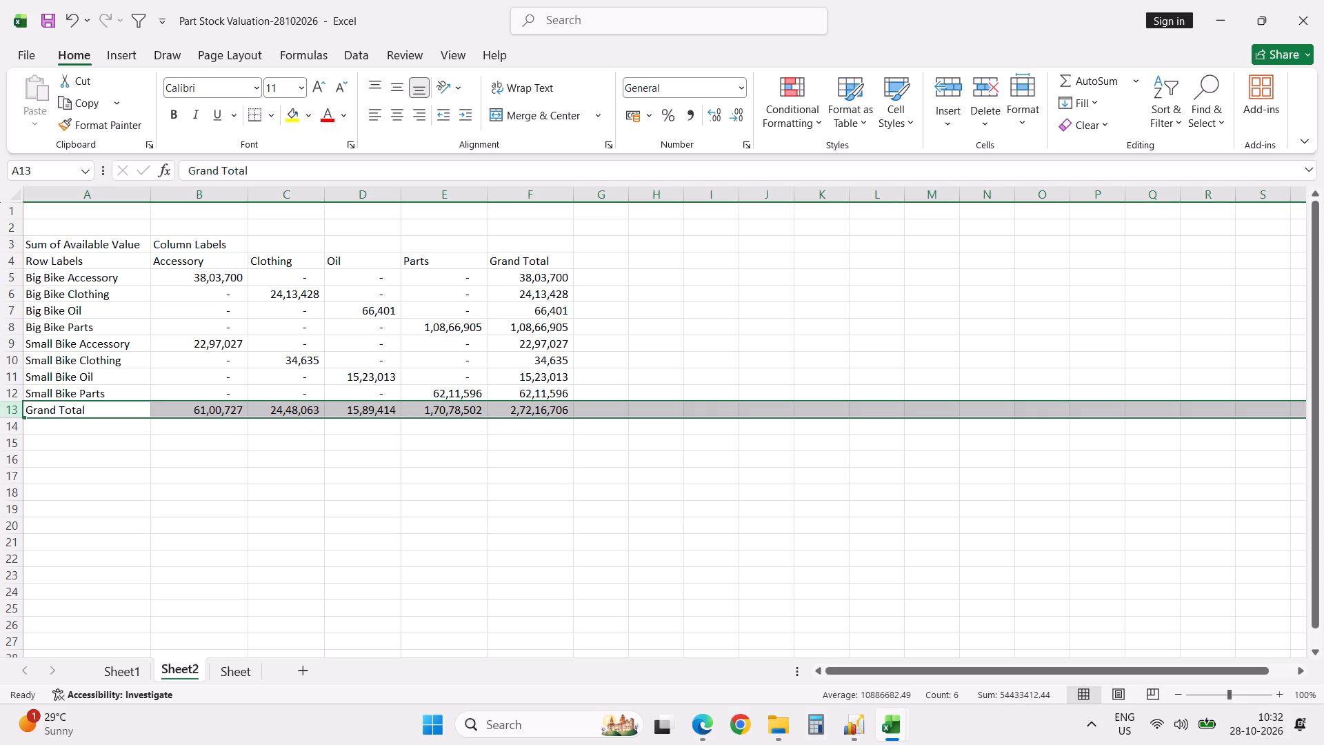
# Copy the formatted Inventory report table A15:F26 from Sheet1 and paste it on Sheet2 starting at A15.
pyautogui.click(62, 444)
pyautogui.click(135, 672)
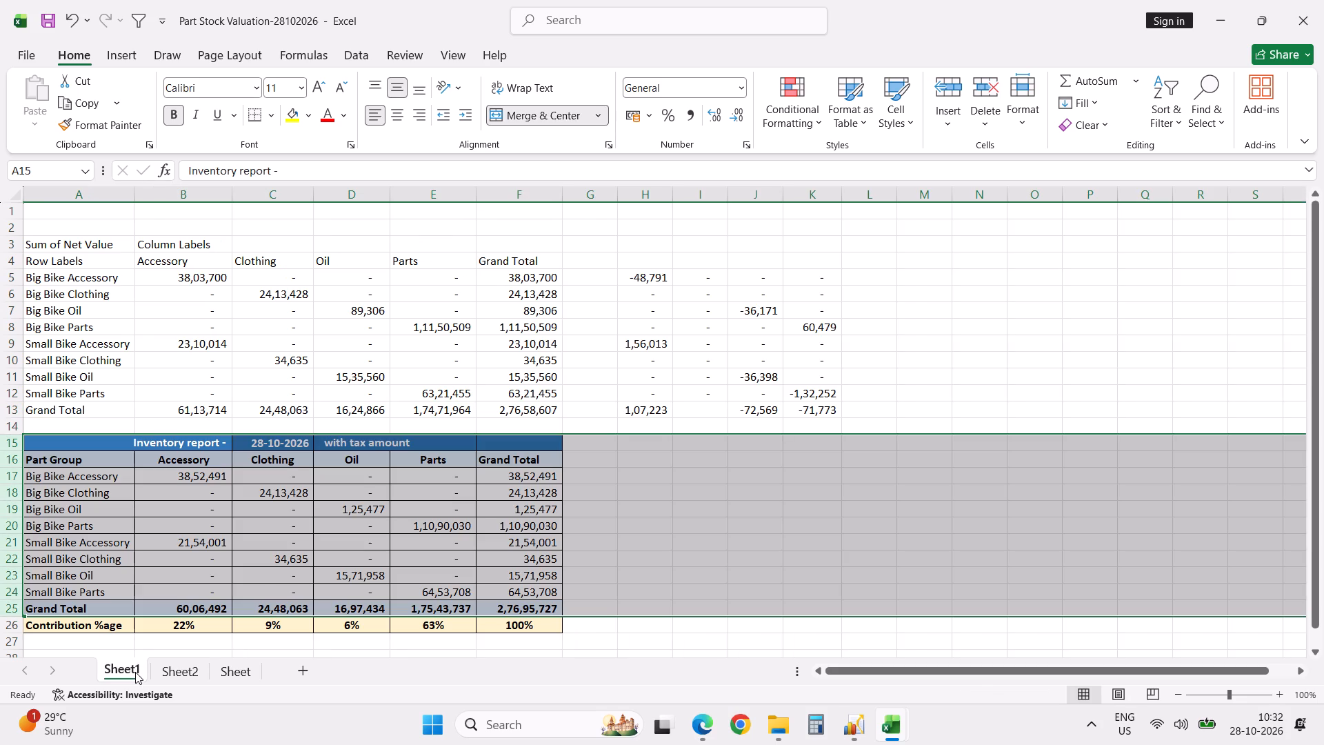
pyautogui.click(83, 441)
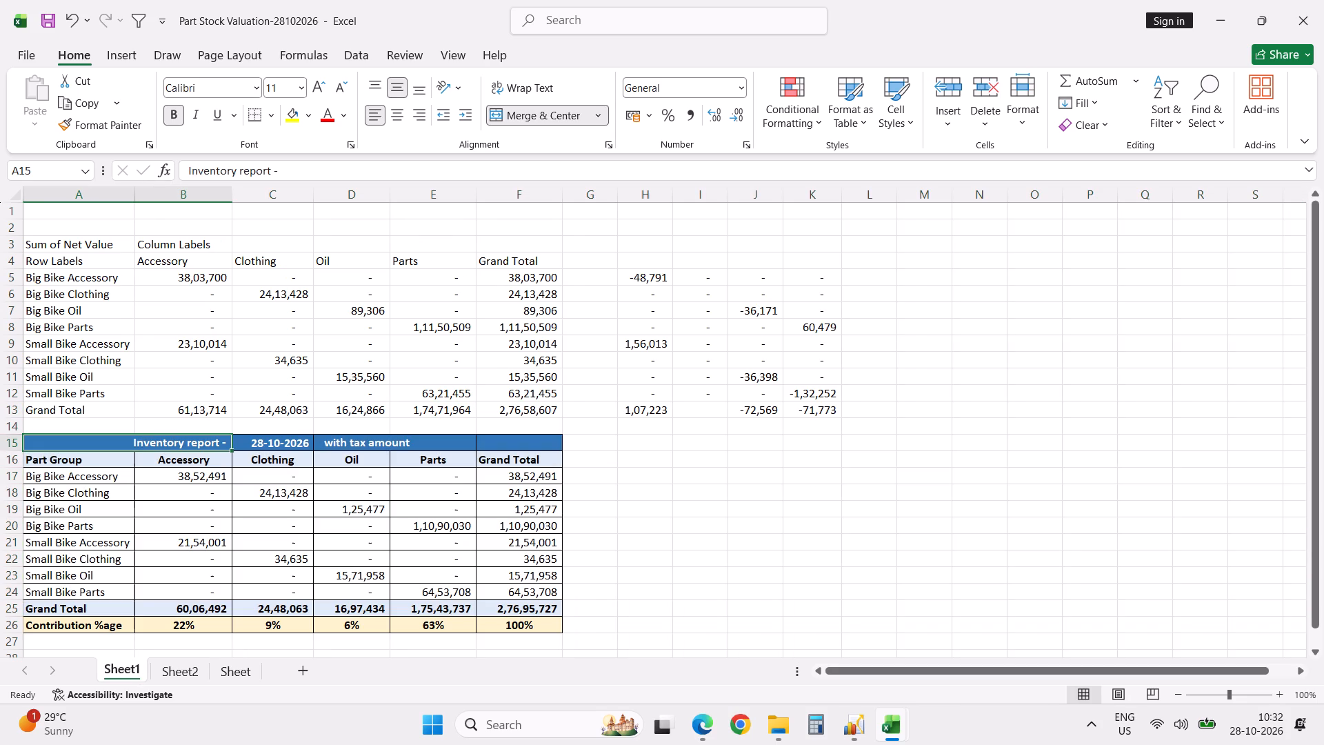
pyautogui.keyDown('shift'); pyautogui.click(537, 623); pyautogui.keyUp('shift')
pyautogui.hotkey('ctrl', 'c')
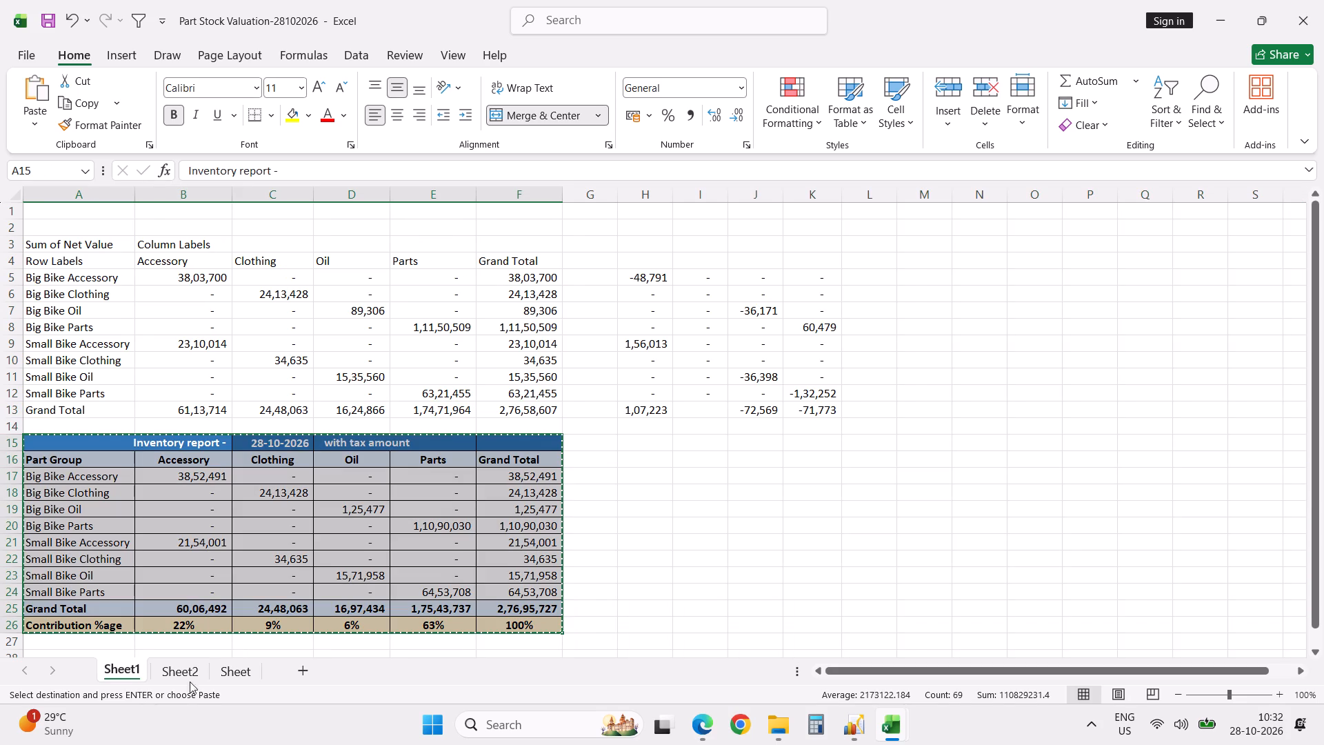
pyautogui.click(181, 677)
pyautogui.hotkey('ctrl', 'v')
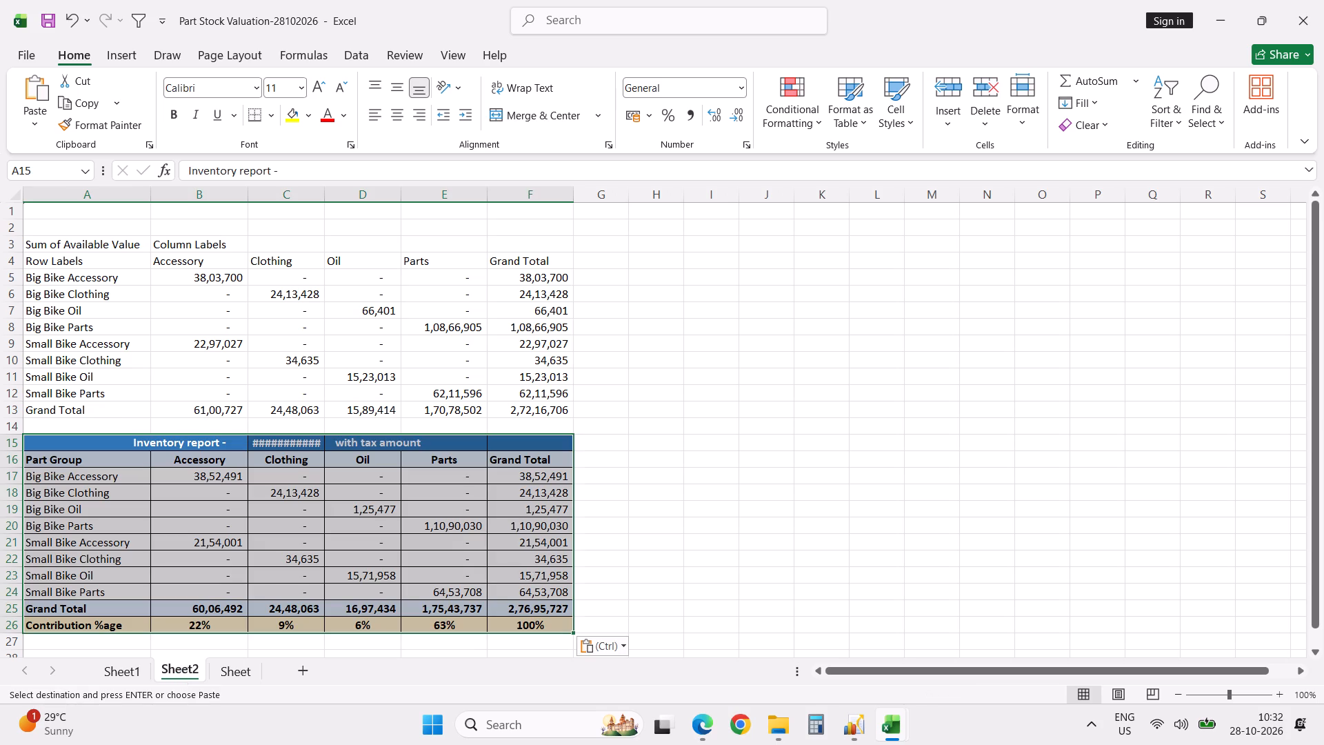
# Copy the Available Value figures in B5:E12 and paste them as values into the report from B17.
pyautogui.click(231, 282)
pyautogui.keyDown('shift'); pyautogui.click(468, 395); pyautogui.keyUp('shift')
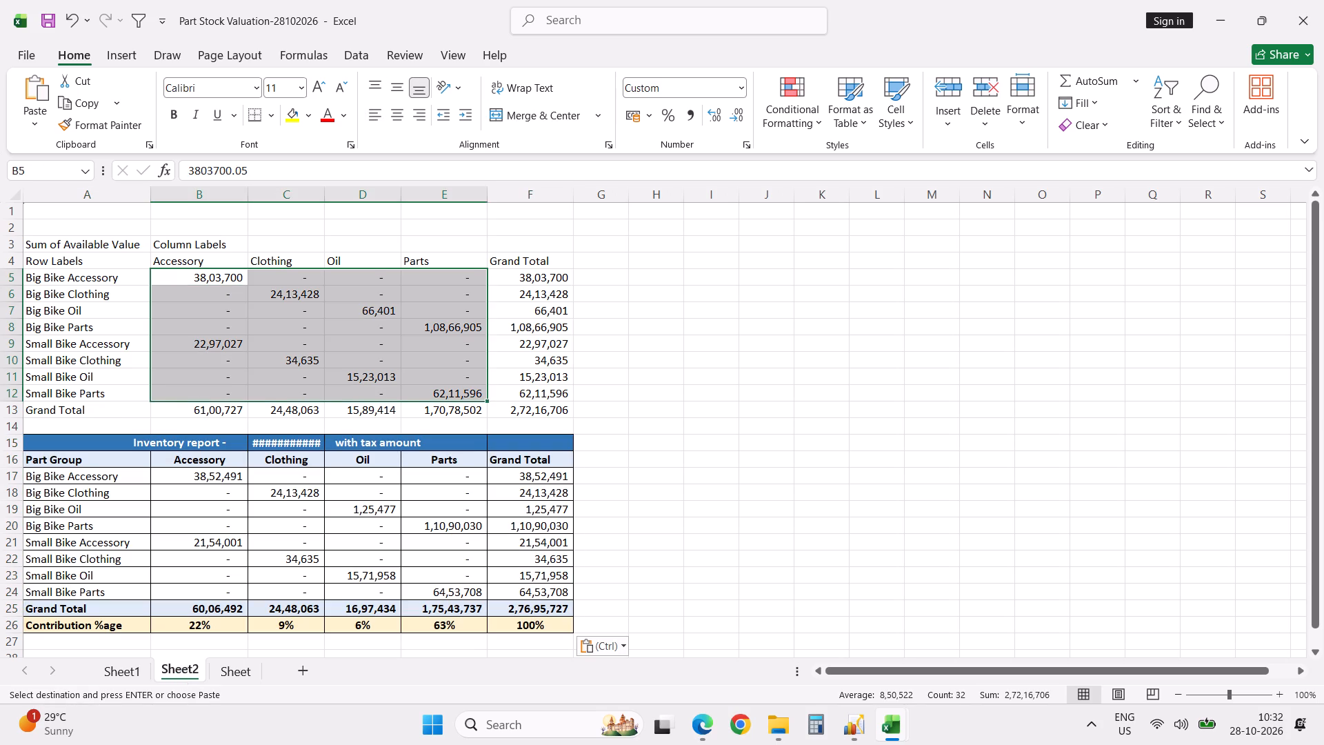
pyautogui.hotkey('ctrl', 'c')
pyautogui.click(228, 479)
pyautogui.rightClick(228, 479)
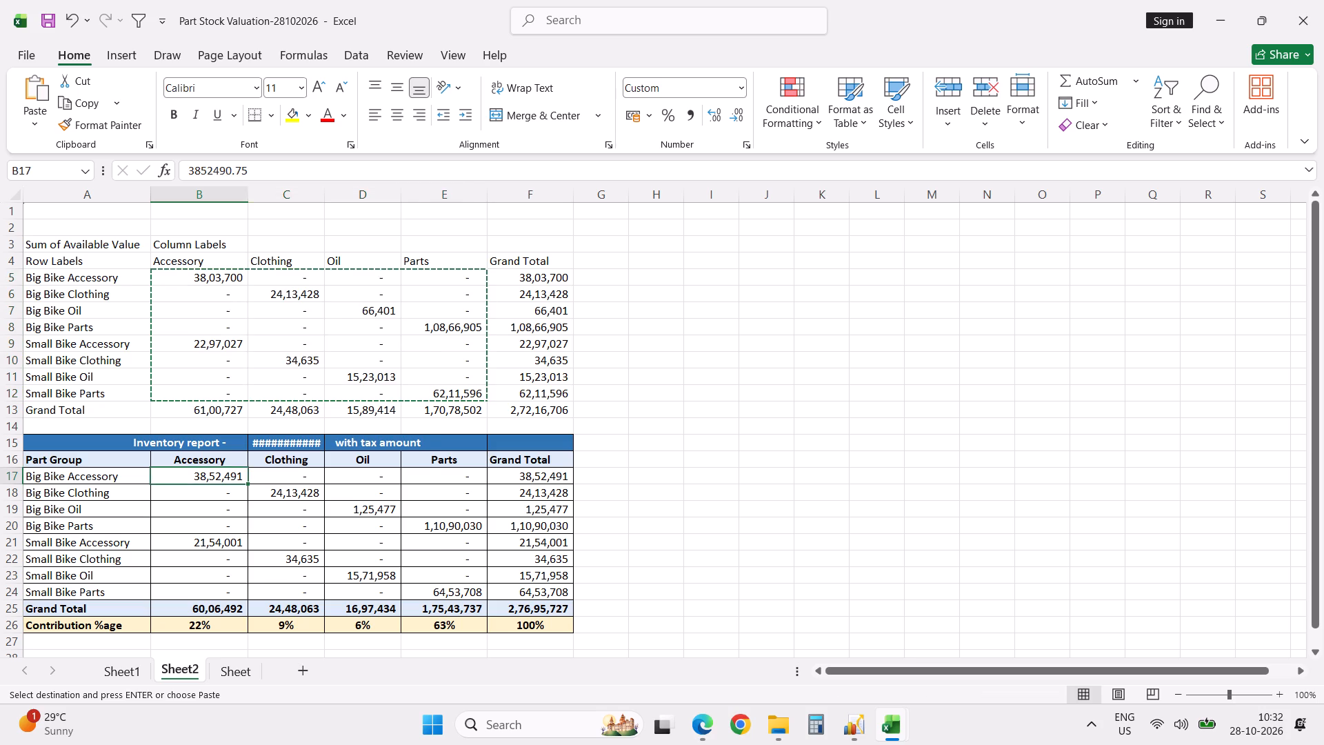
pyautogui.click(299, 331)
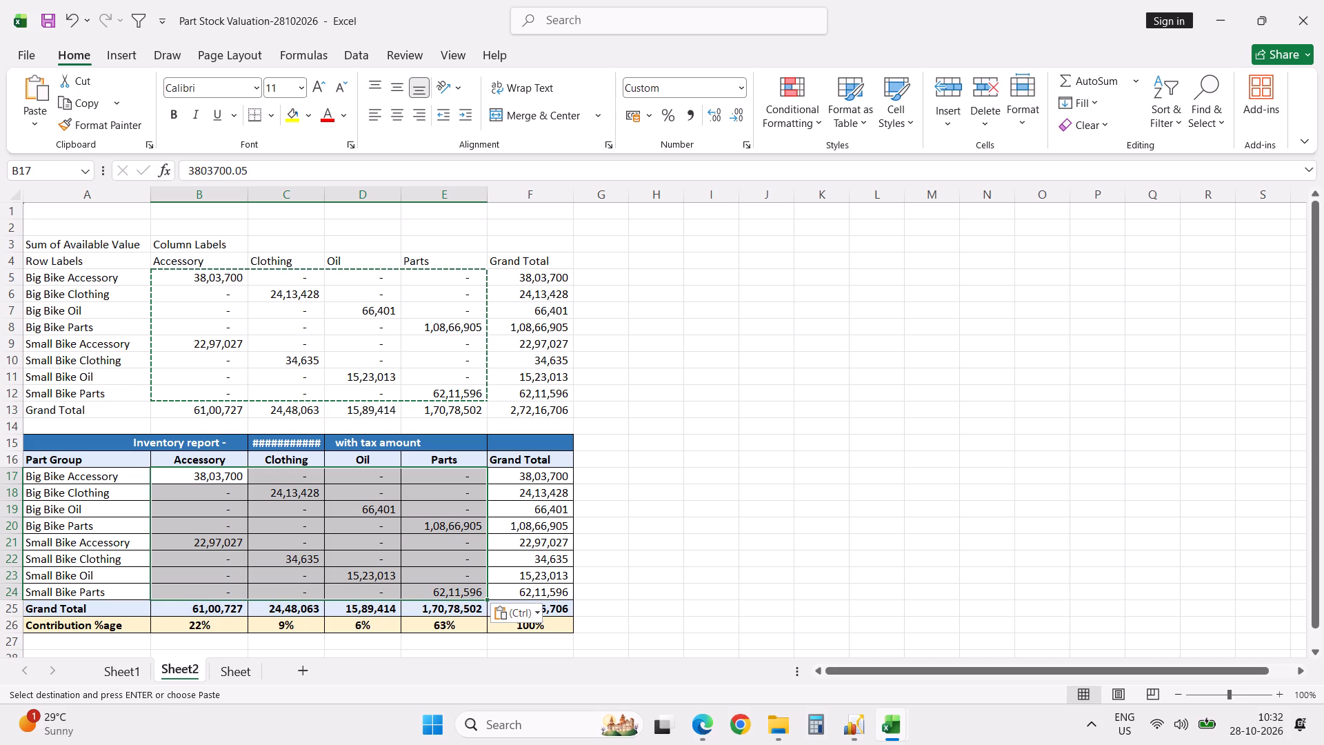
# Autofit column C on Sheet2 to the report date and save the workbook.
pyautogui.doubleClick(323, 193)
pyautogui.click(785, 459)
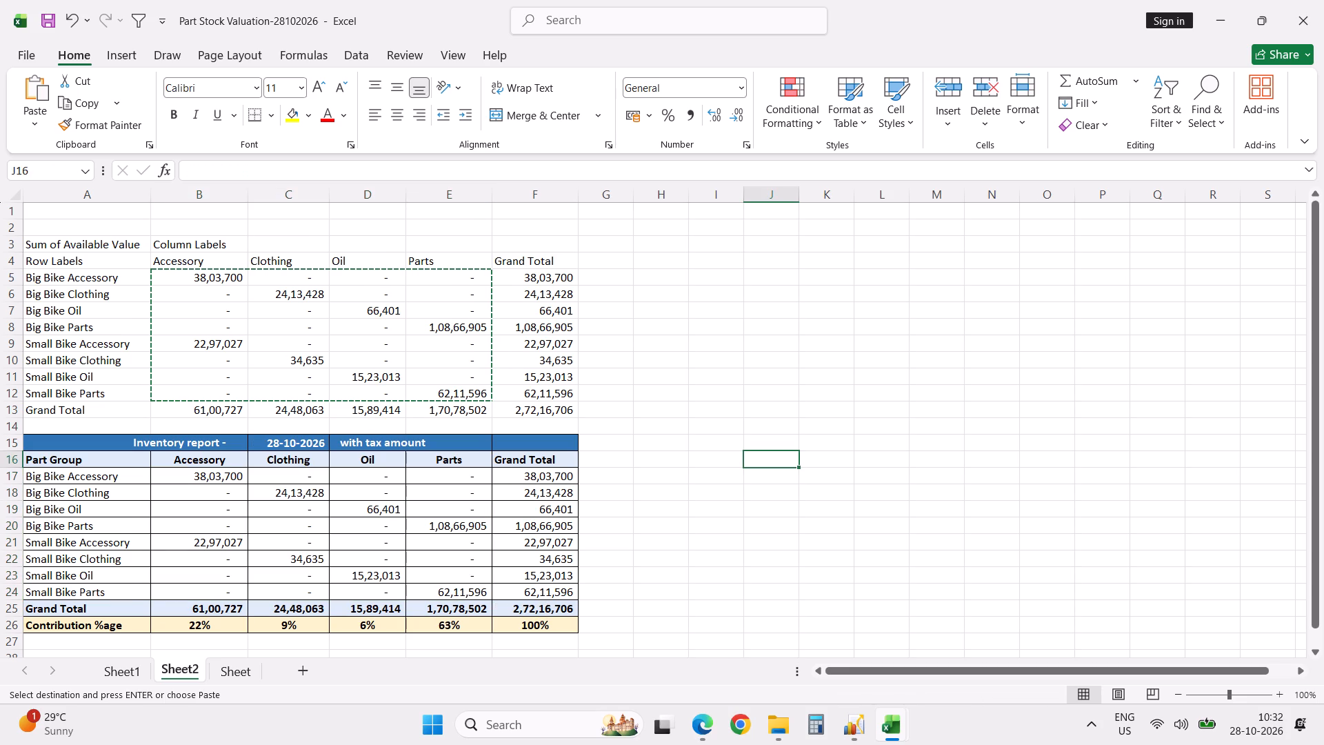
pyautogui.hotkey('ctrl', 's')
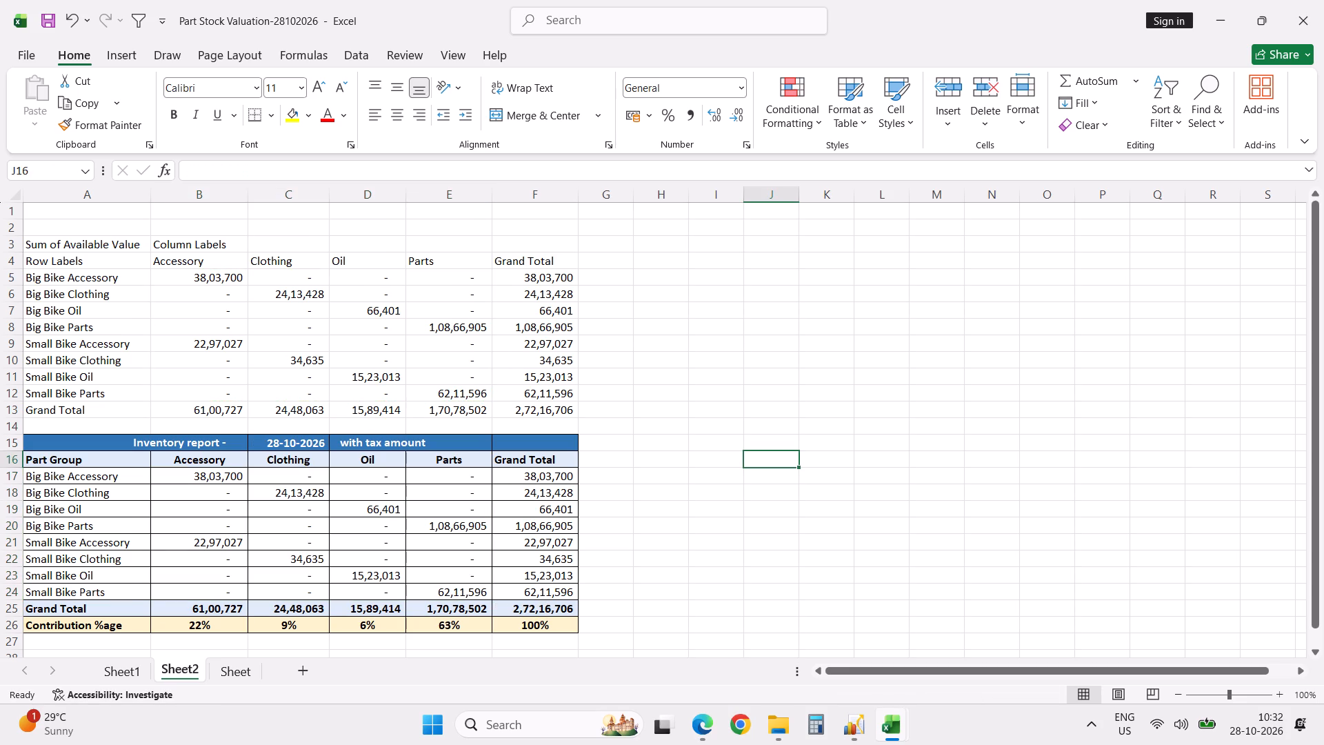
# Check the report's Grand Total formulas in F17 and E25 on Sheet2, and save the workbook.
pyautogui.click(553, 476)
pyautogui.press('F2')
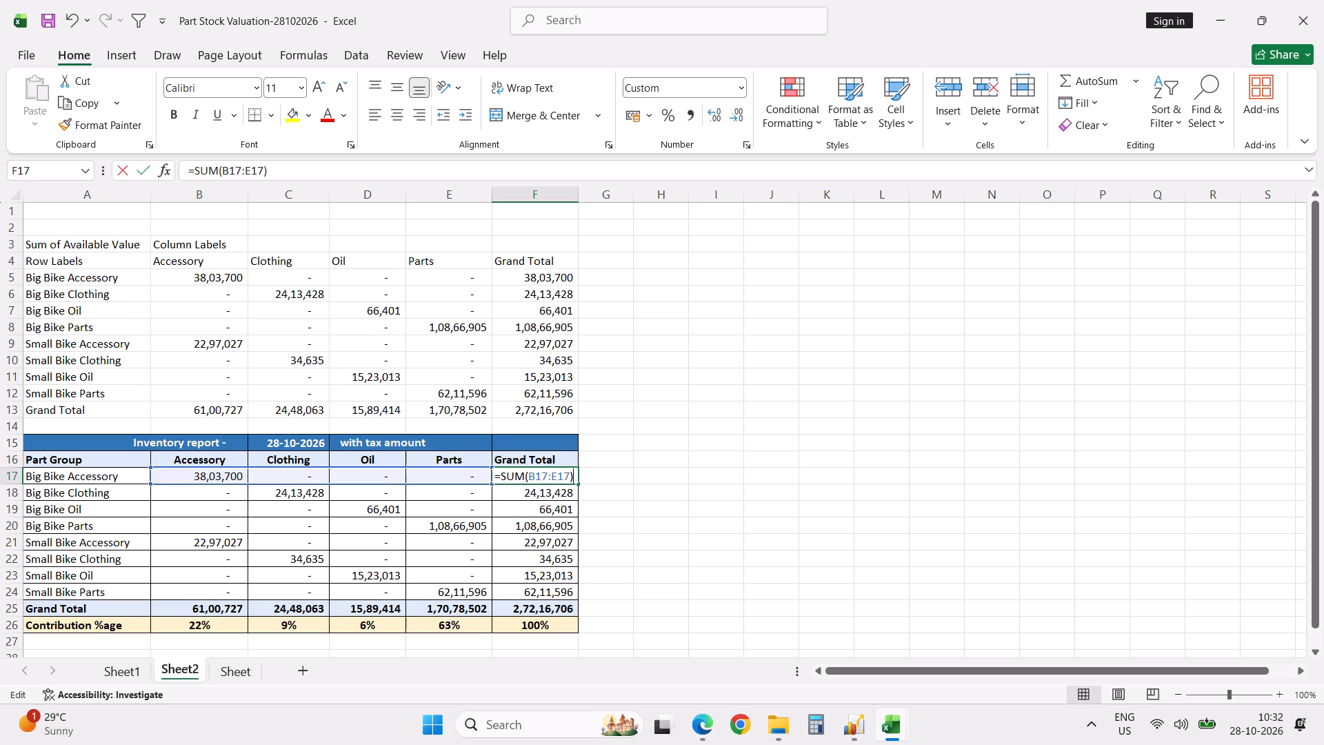
pyautogui.press('Escape')
pyautogui.click(479, 611)
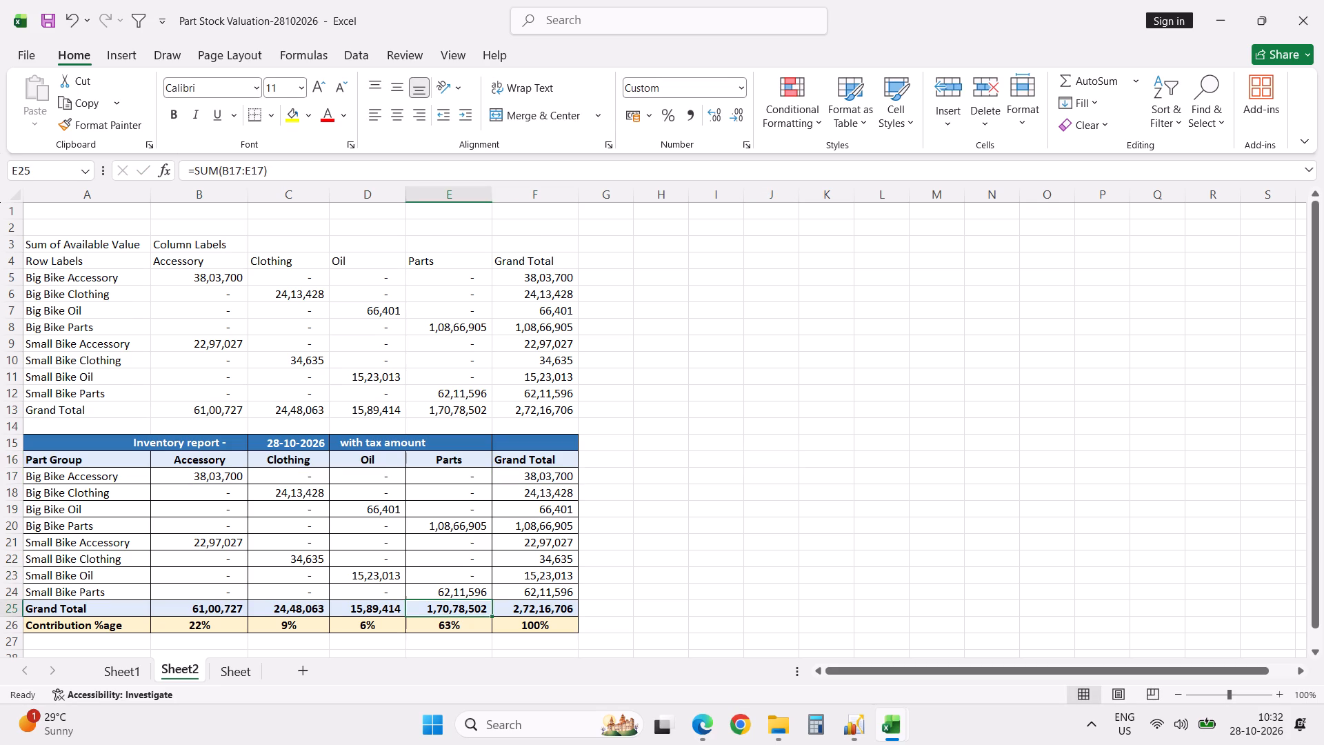
pyautogui.press('F2')
pyautogui.press('Escape')
pyautogui.click(819, 484)
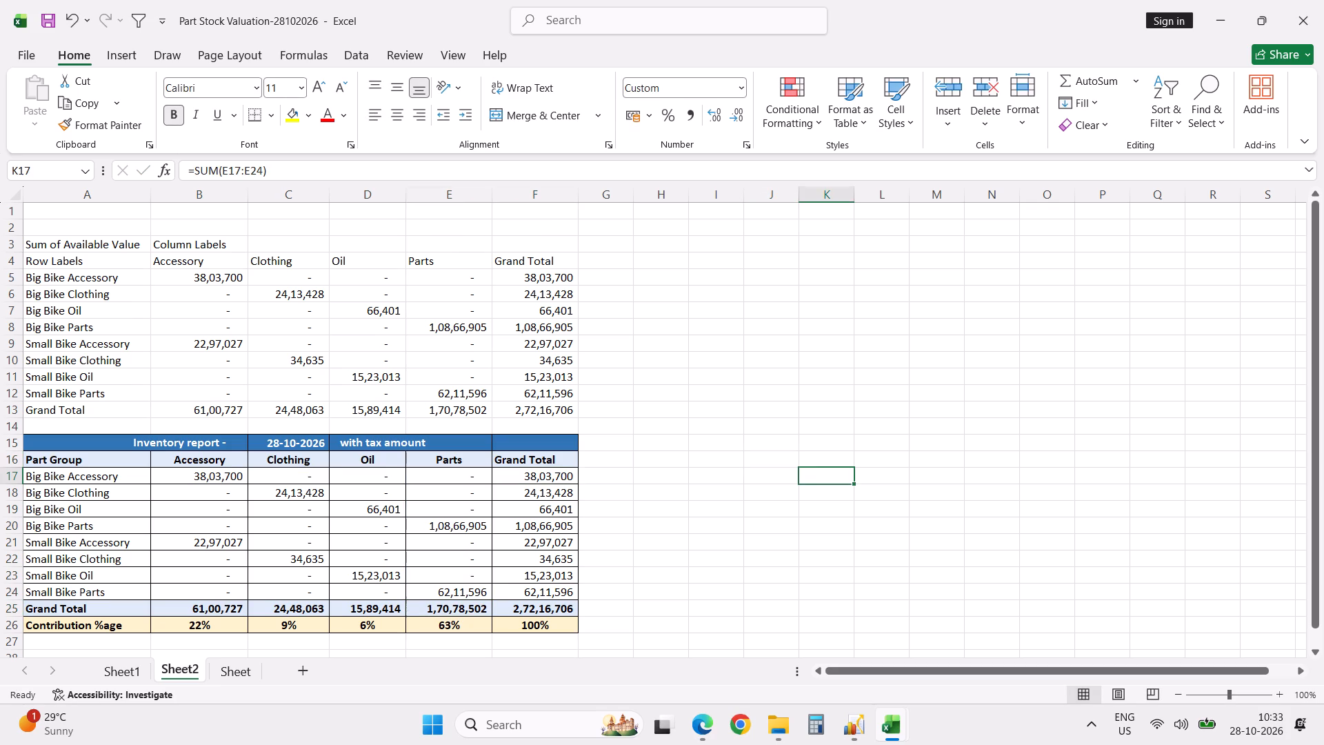
pyautogui.hotkey('ctrl', 's')
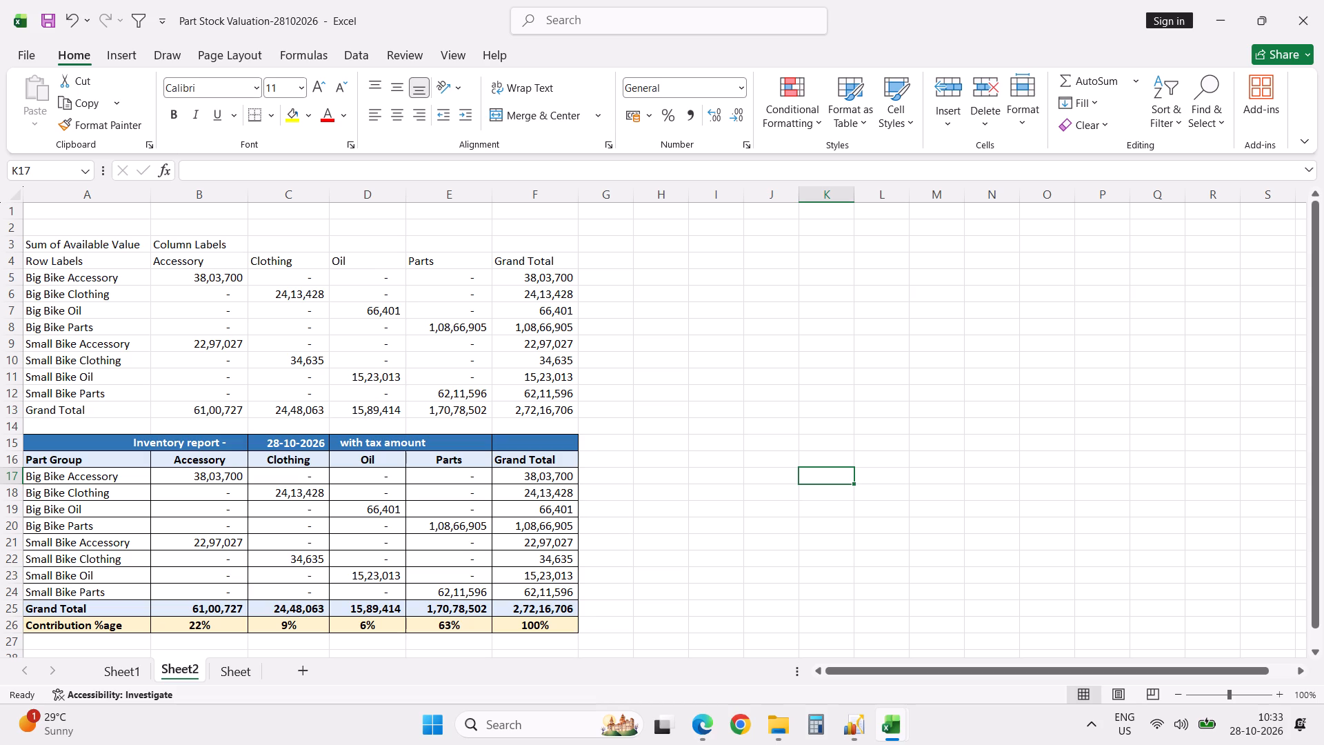
# In the Monthly Funds Tracker's Oct-2026 sheet, change the 27-Oct Billed value in AB23 to =670967+140387 and save.
pyautogui.hotkey('alt', 'Tab')
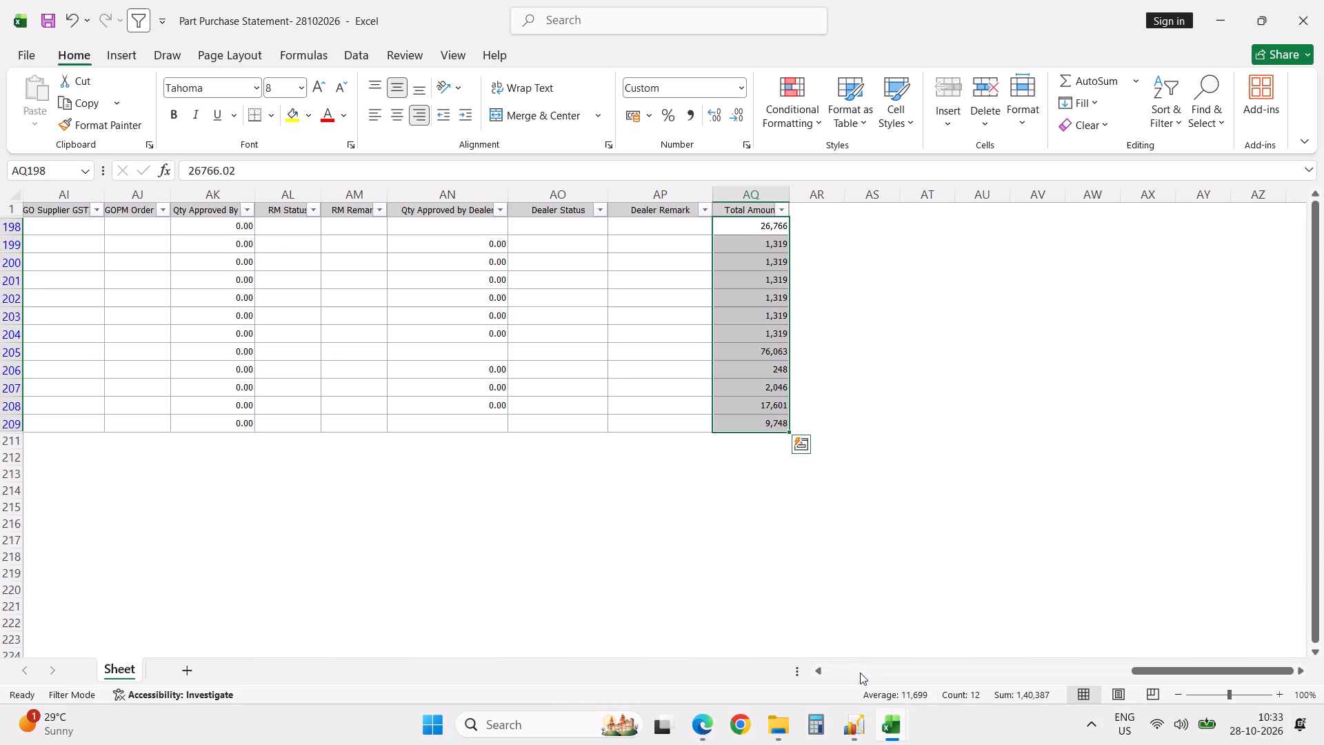
pyautogui.click(892, 724)
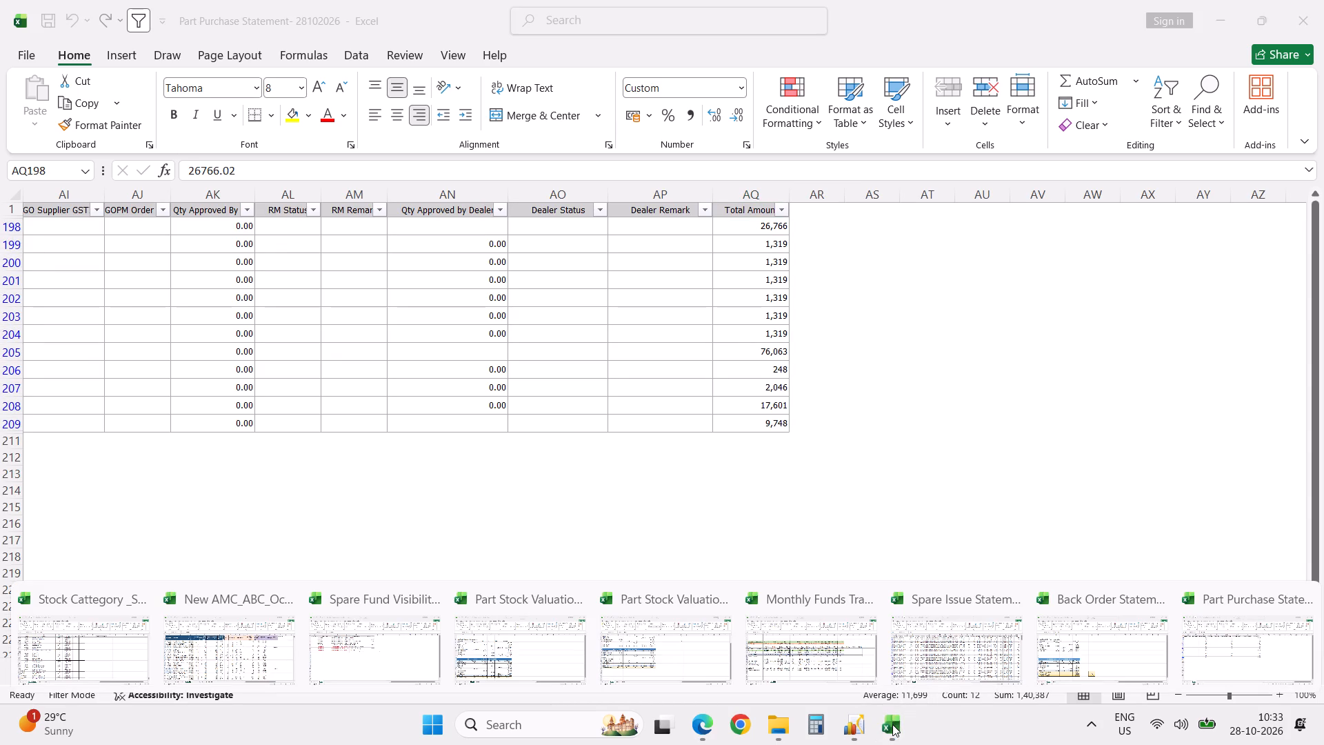
pyautogui.click(803, 651)
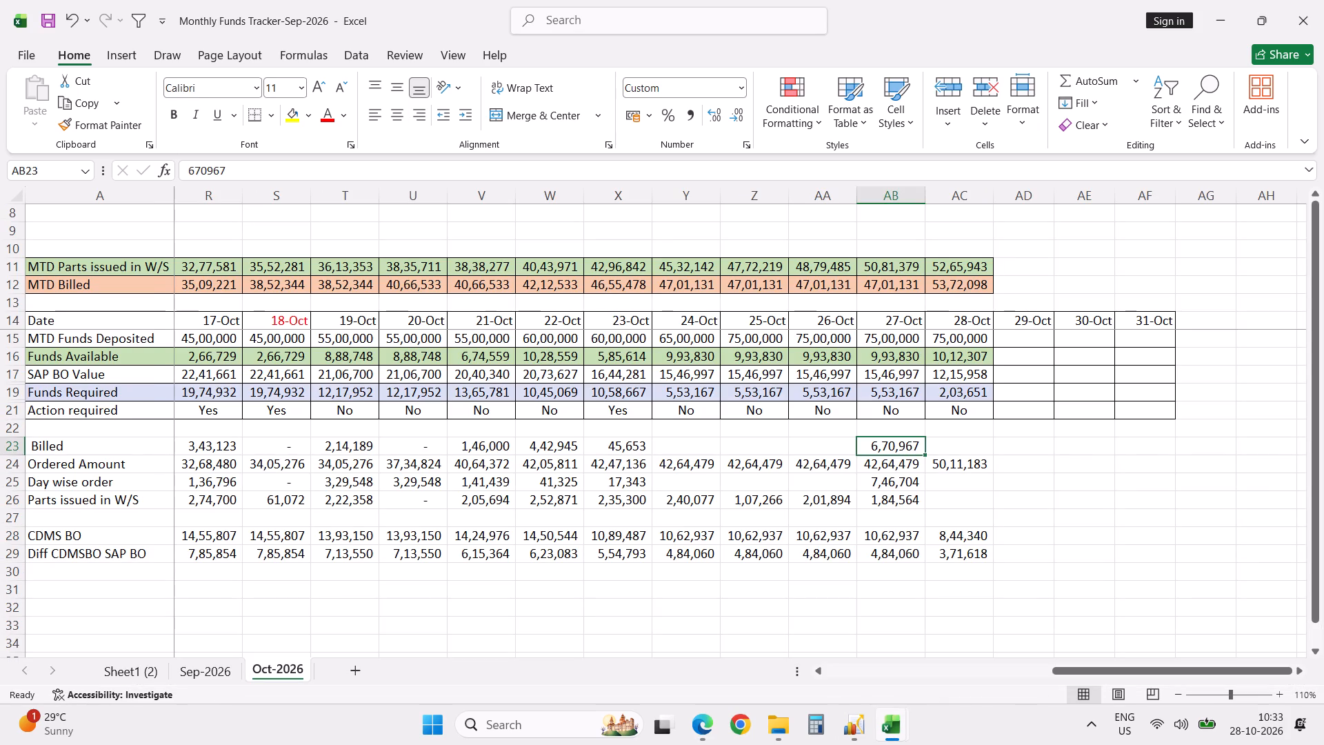
pyautogui.click(321, 171)
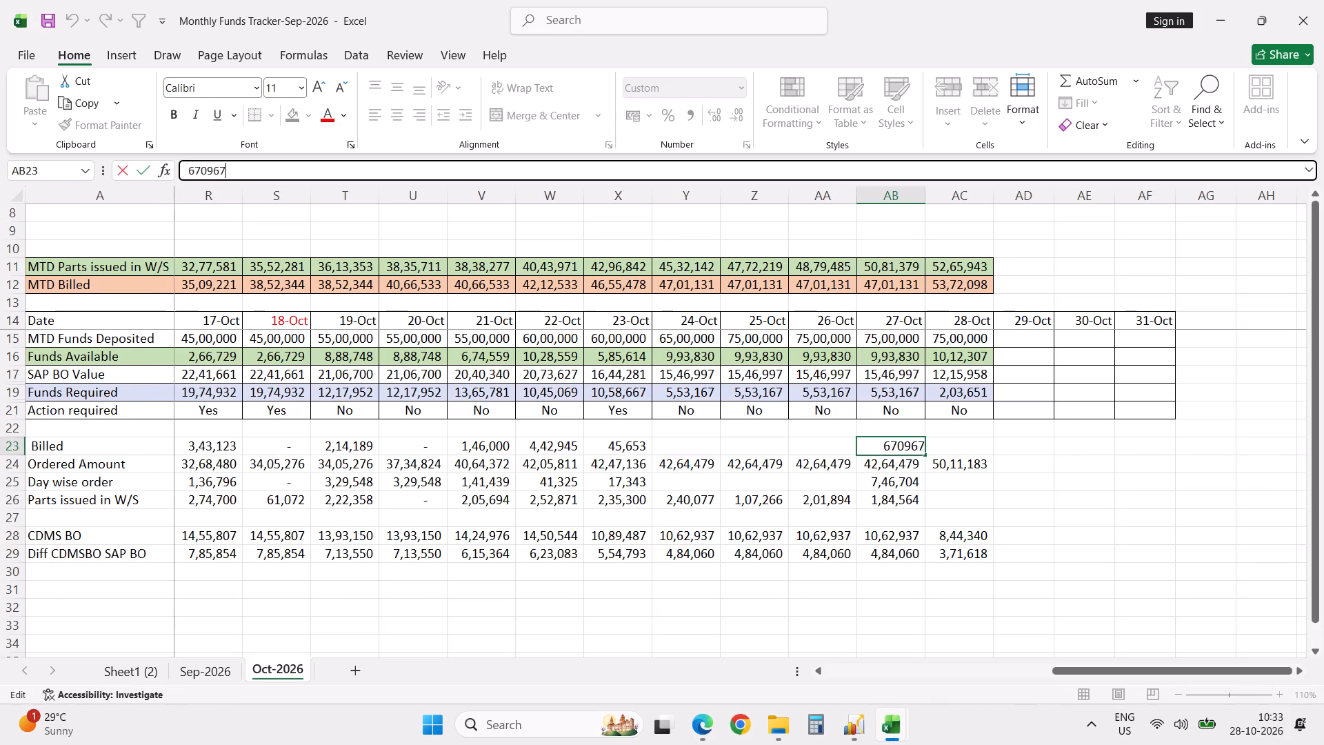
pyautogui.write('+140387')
pyautogui.click(185, 168)
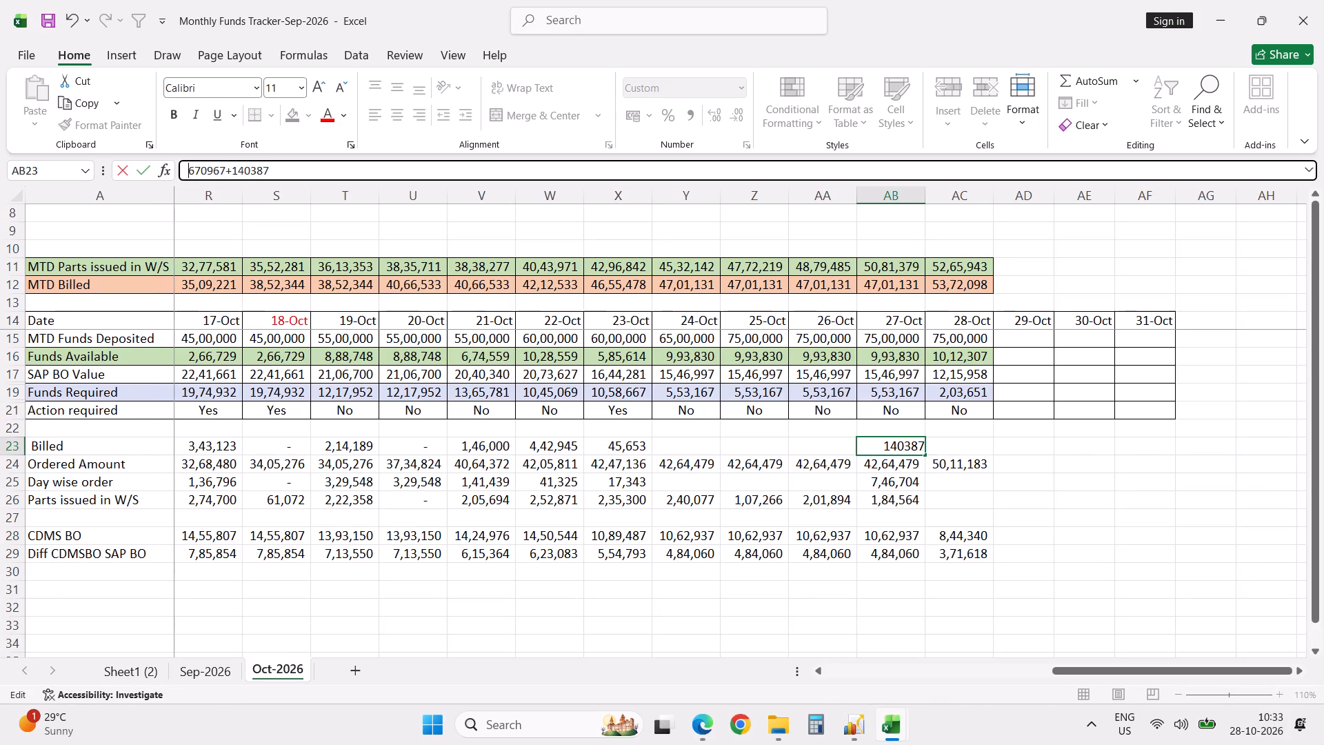
pyautogui.press('=')
pyautogui.press('Tab')
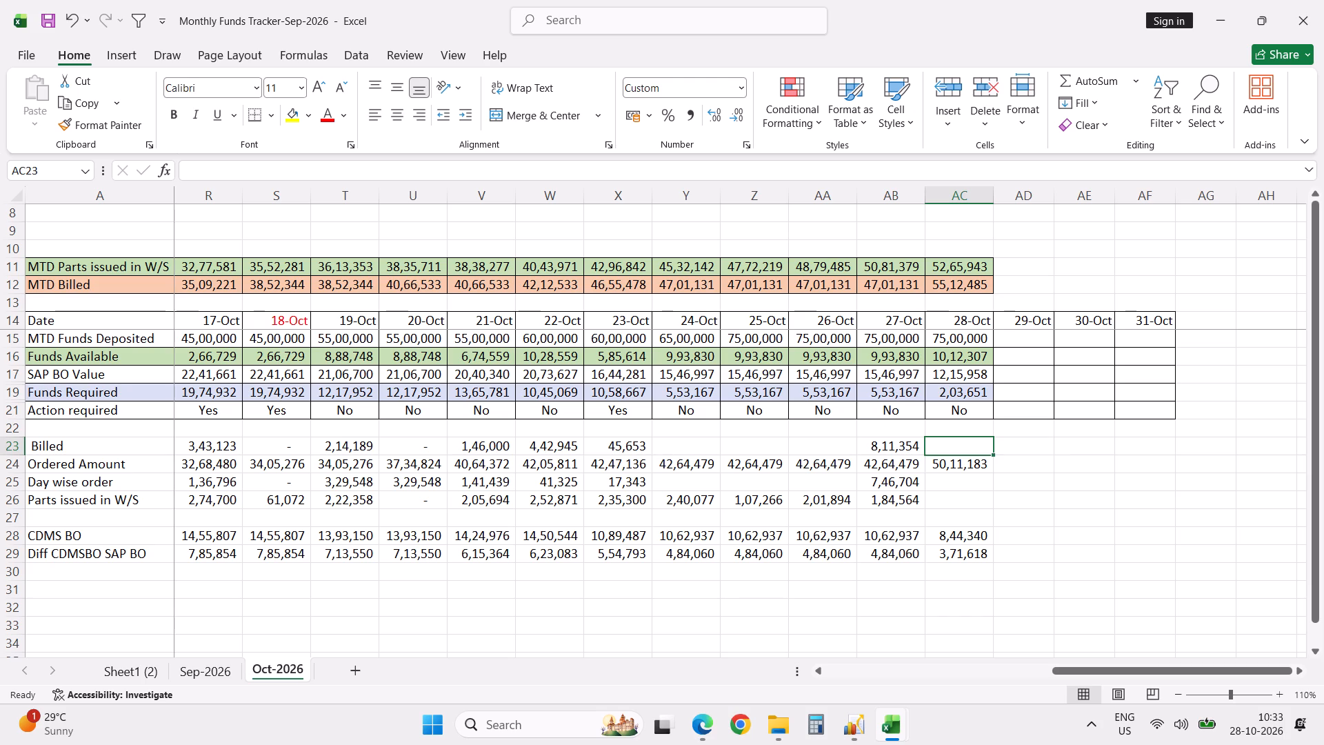
pyautogui.hotkey('ctrl', 's')
pyautogui.hotkey('ctrl', 's')
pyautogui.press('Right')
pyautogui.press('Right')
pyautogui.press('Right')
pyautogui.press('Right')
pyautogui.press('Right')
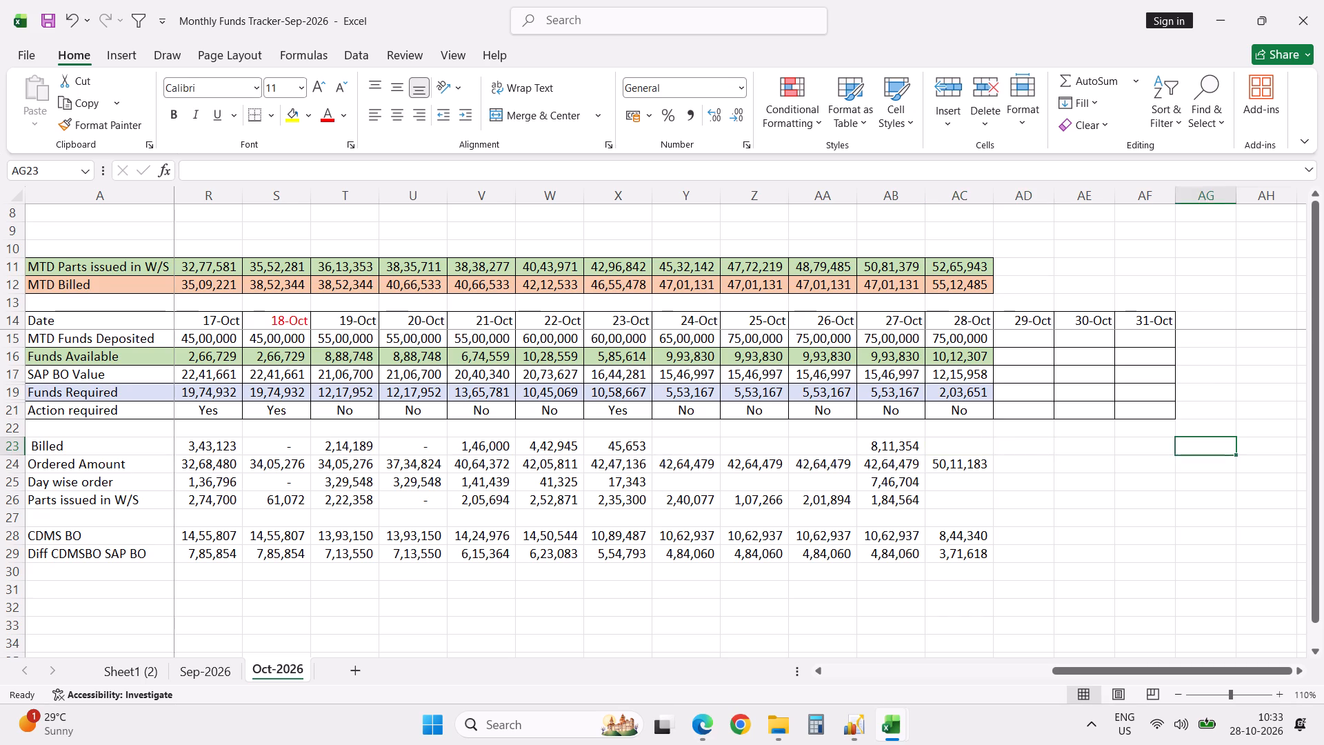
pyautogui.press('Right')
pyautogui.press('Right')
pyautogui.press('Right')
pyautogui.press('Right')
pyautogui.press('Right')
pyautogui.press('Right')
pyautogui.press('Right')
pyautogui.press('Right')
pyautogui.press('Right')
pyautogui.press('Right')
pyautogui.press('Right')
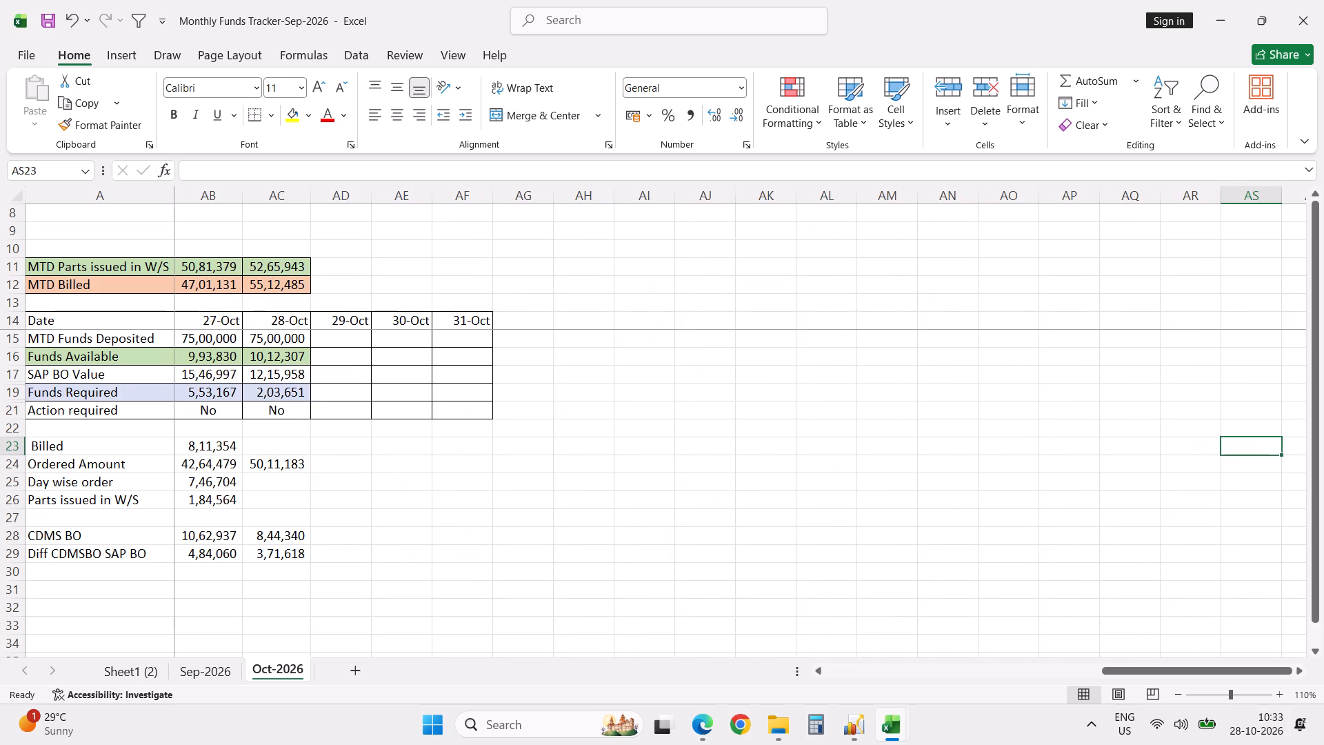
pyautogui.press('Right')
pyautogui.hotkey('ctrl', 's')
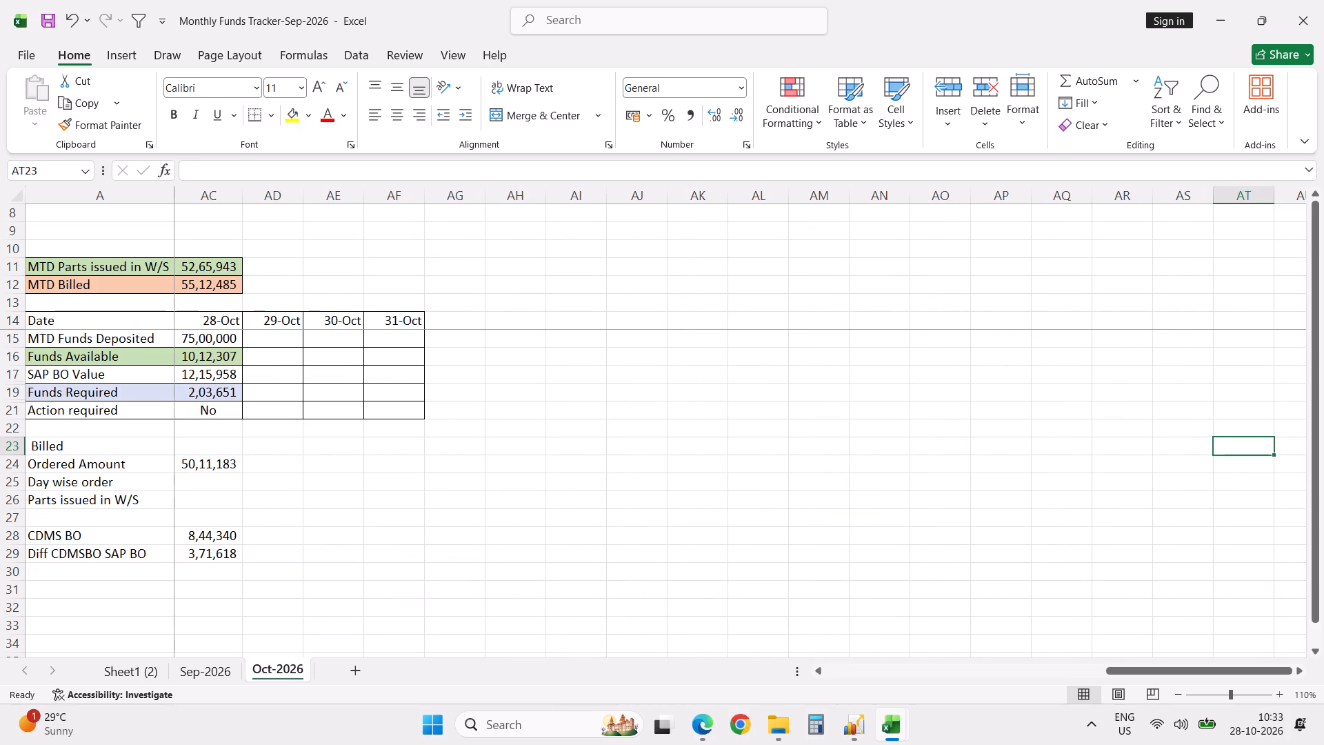
# In the Back Order Statement workbook, change the date in the A15 report title to 28-10-2026 and save.
pyautogui.click(897, 719)
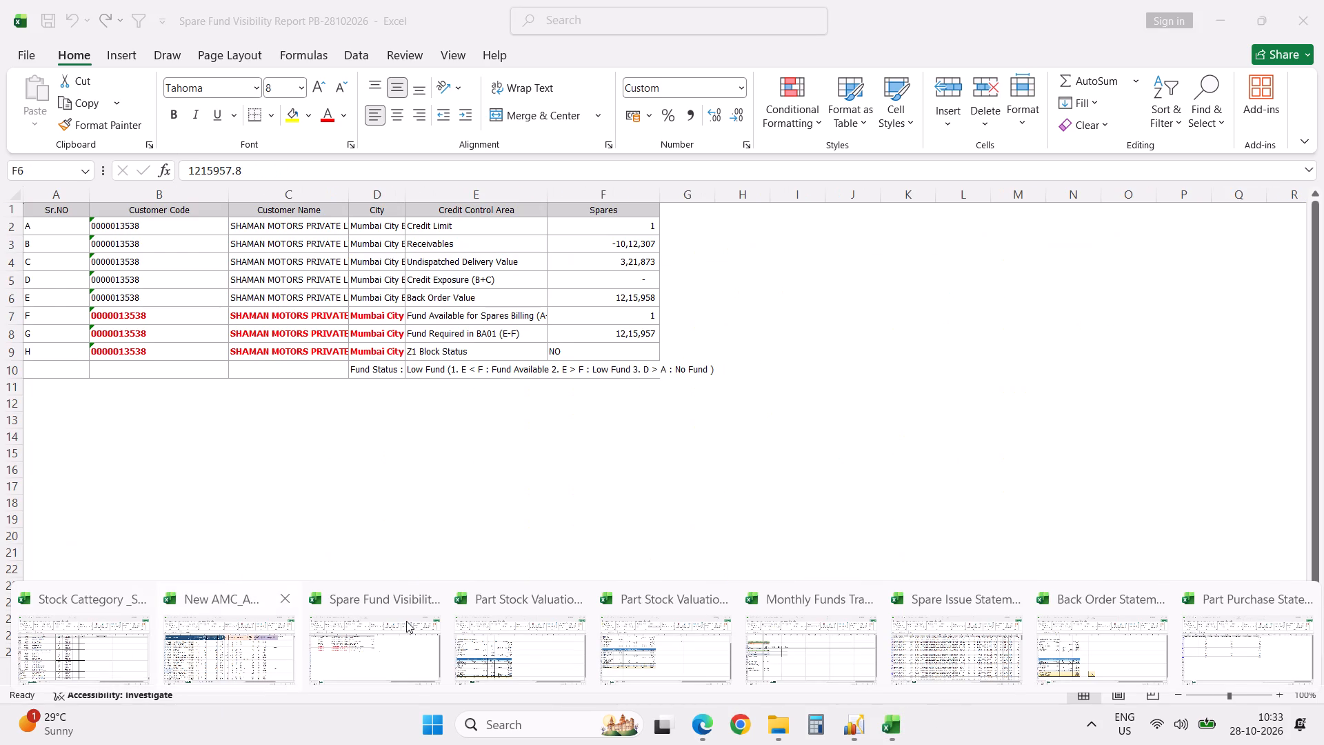
pyautogui.click(1127, 639)
pyautogui.click(726, 511)
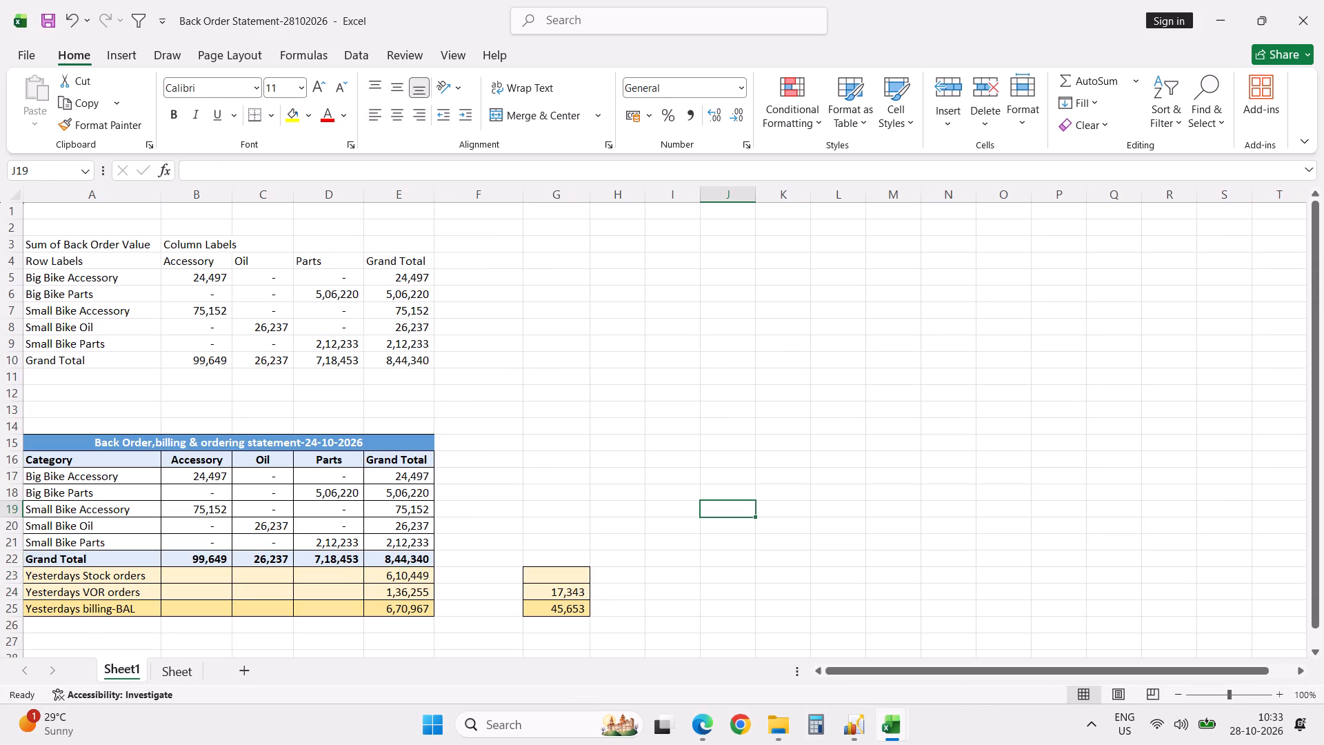
pyautogui.hotkey('ctrl', 's')
pyautogui.click(252, 441)
pyautogui.click(394, 172)
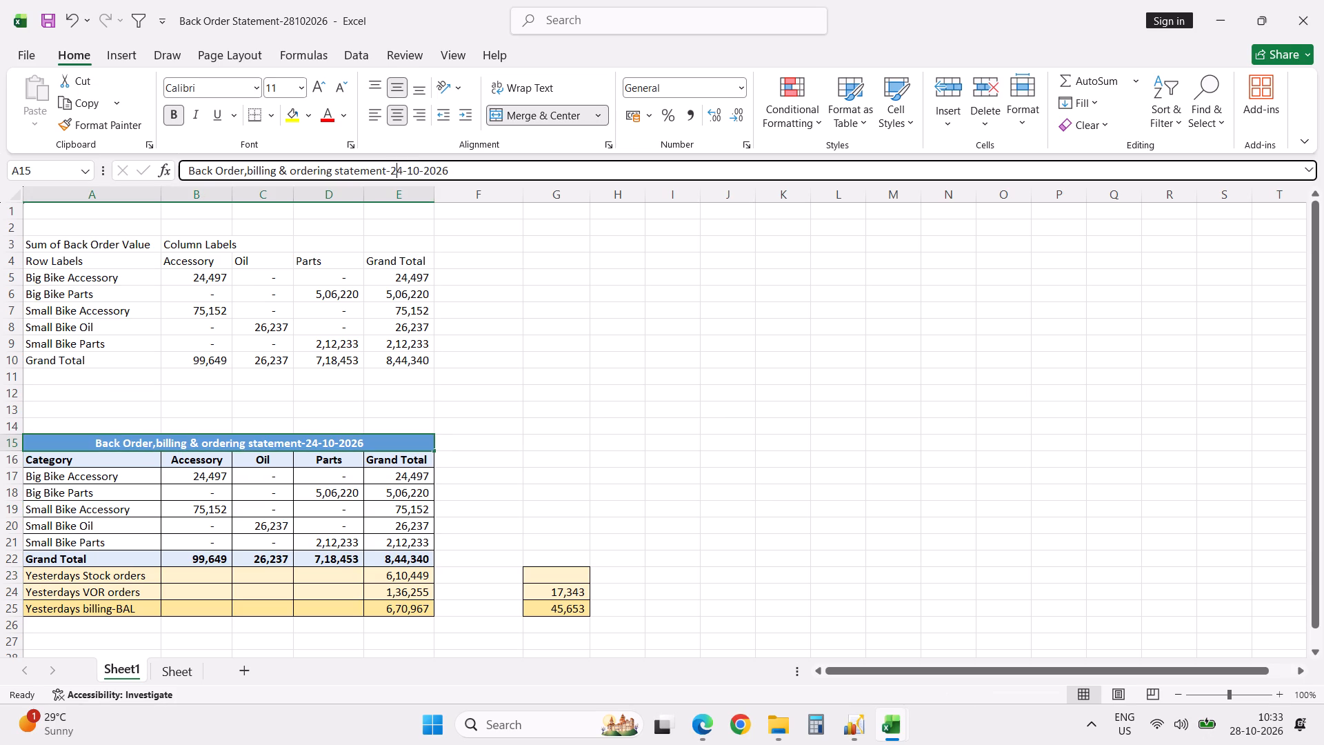
pyautogui.hotkey('shift', 'Right')
pyautogui.press('8')
pyautogui.press('Return')
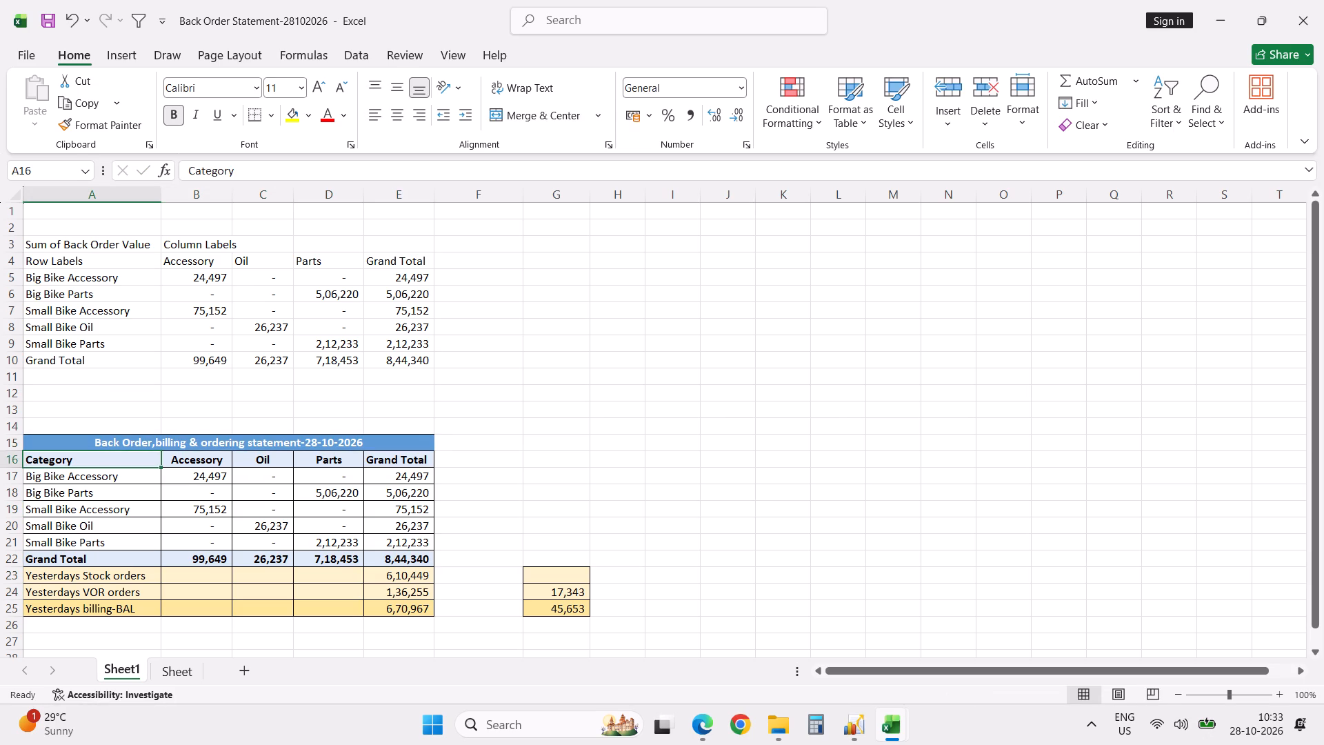
pyautogui.hotkey('ctrl', 's')
pyautogui.click(201, 437)
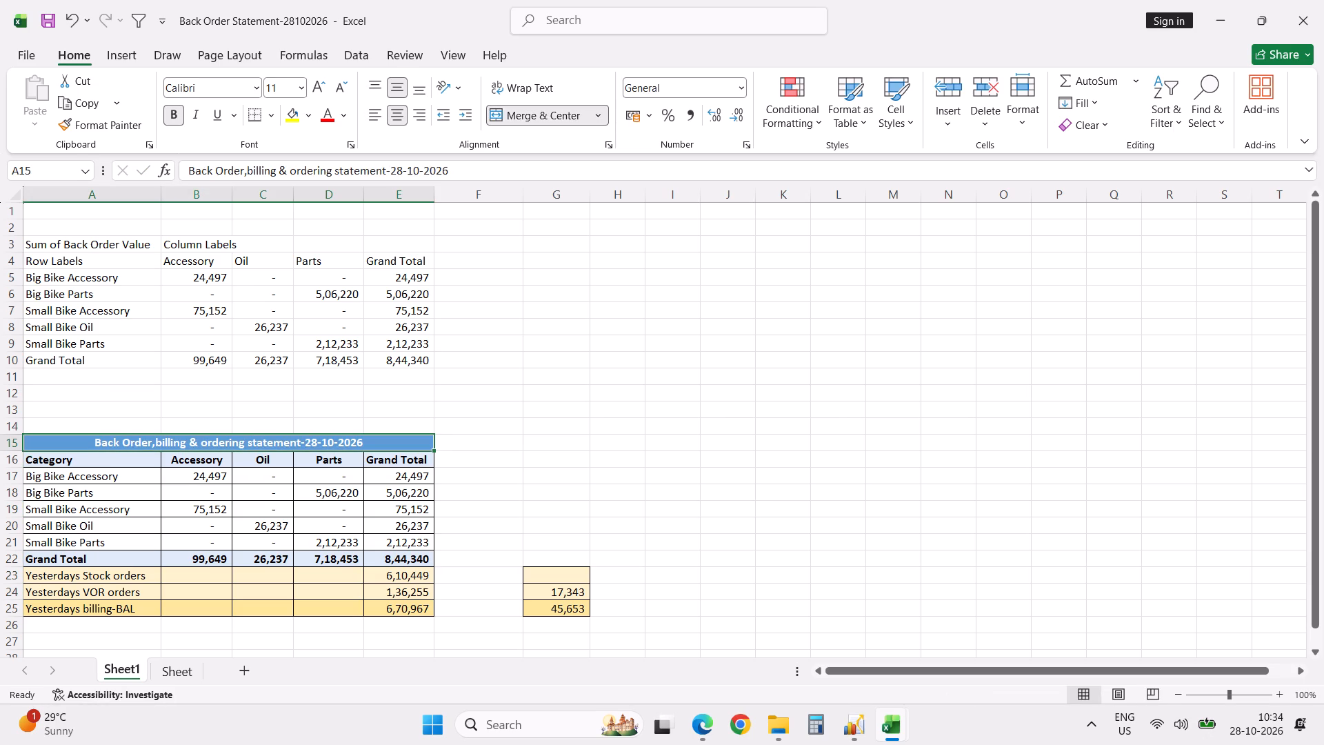
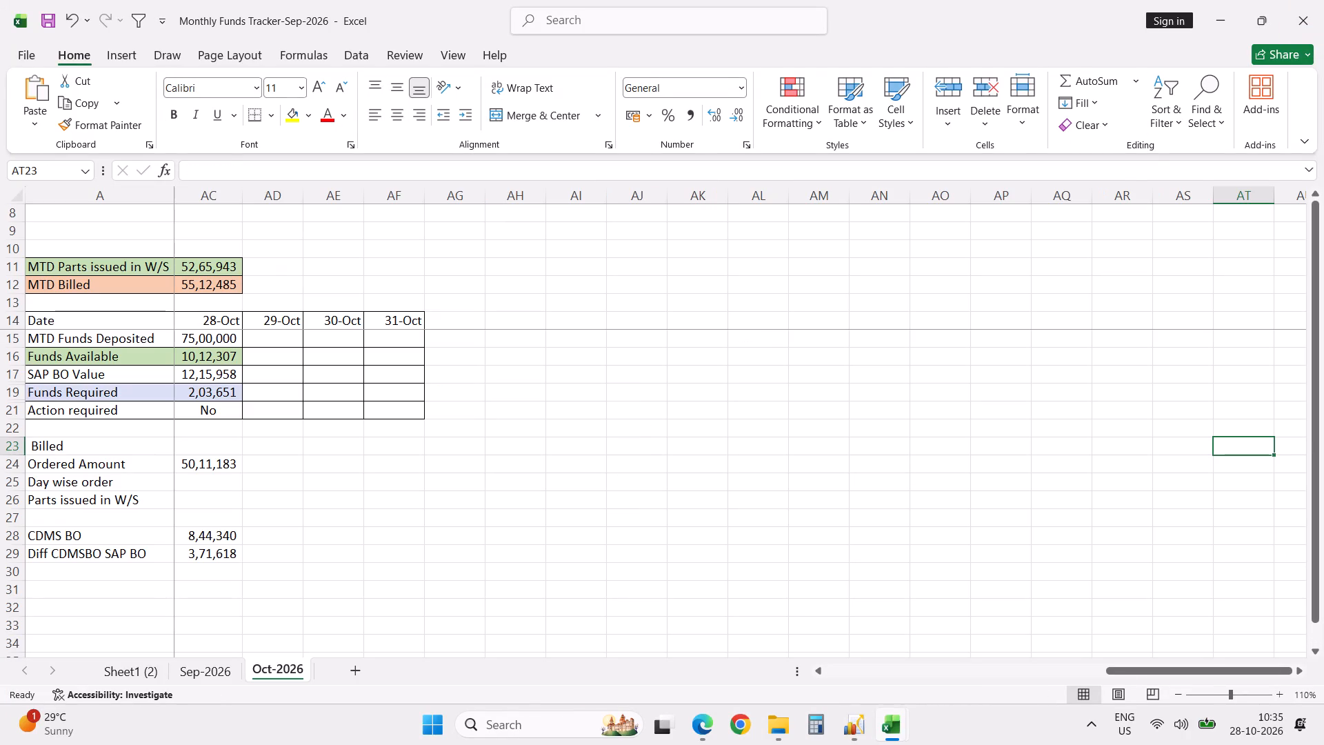
# Close the Monthly Funds Tracker, Back Order Statement and Spare Fund Visibility Report workbooks, saving the changes to the last one.
pyautogui.click(1299, 26)
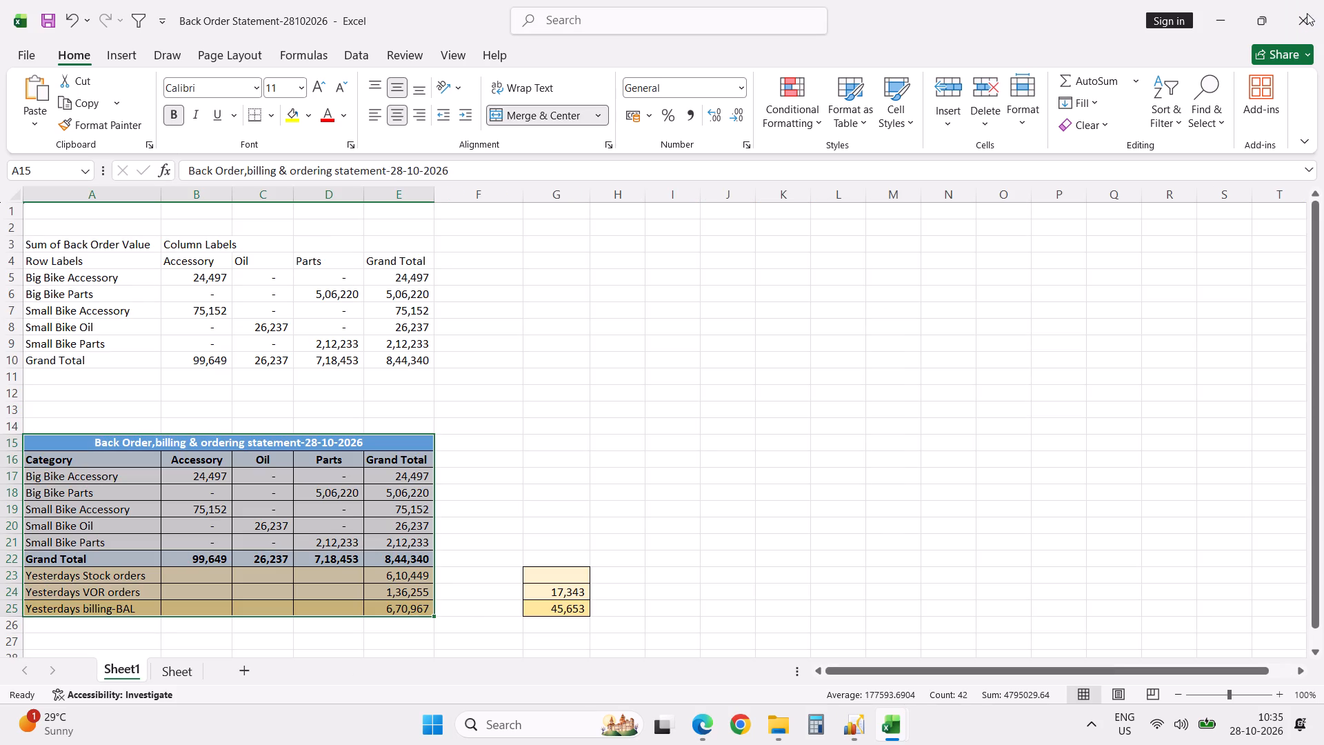
pyautogui.click(1302, 18)
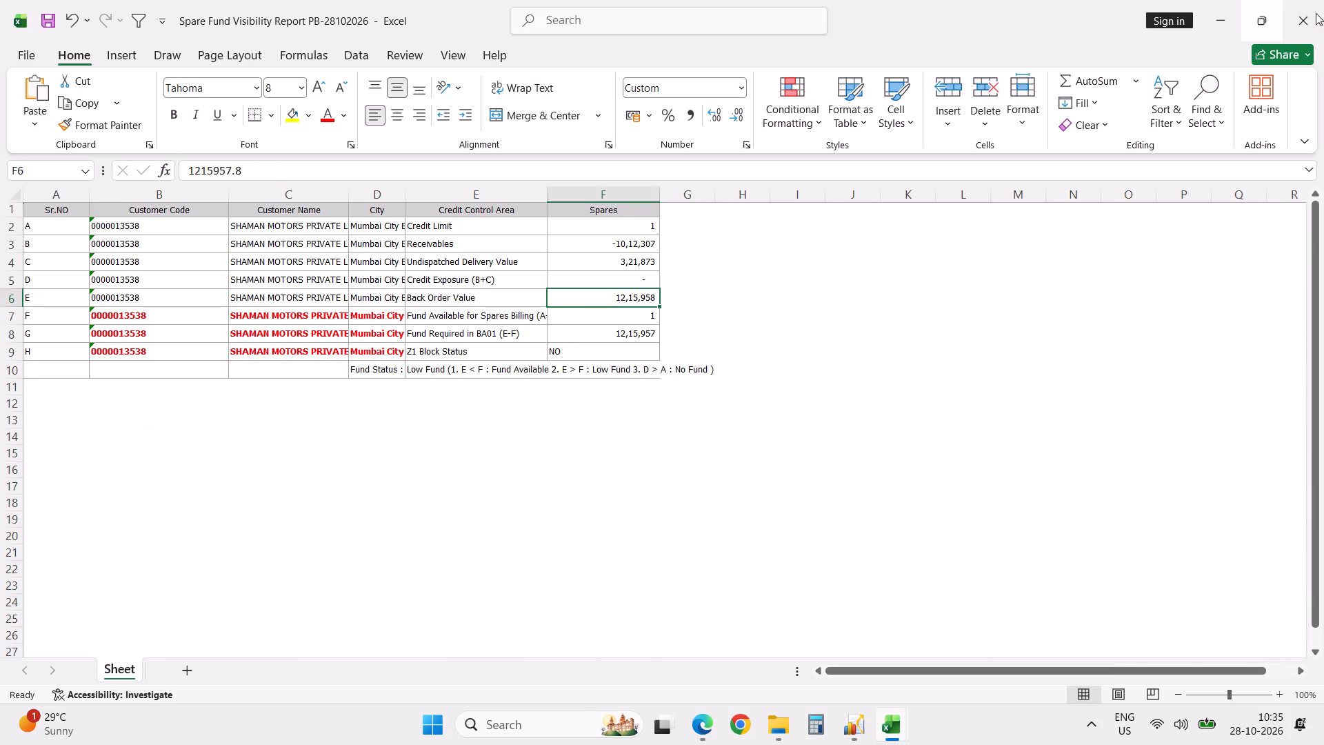
pyautogui.click(1310, 19)
pyautogui.click(703, 395)
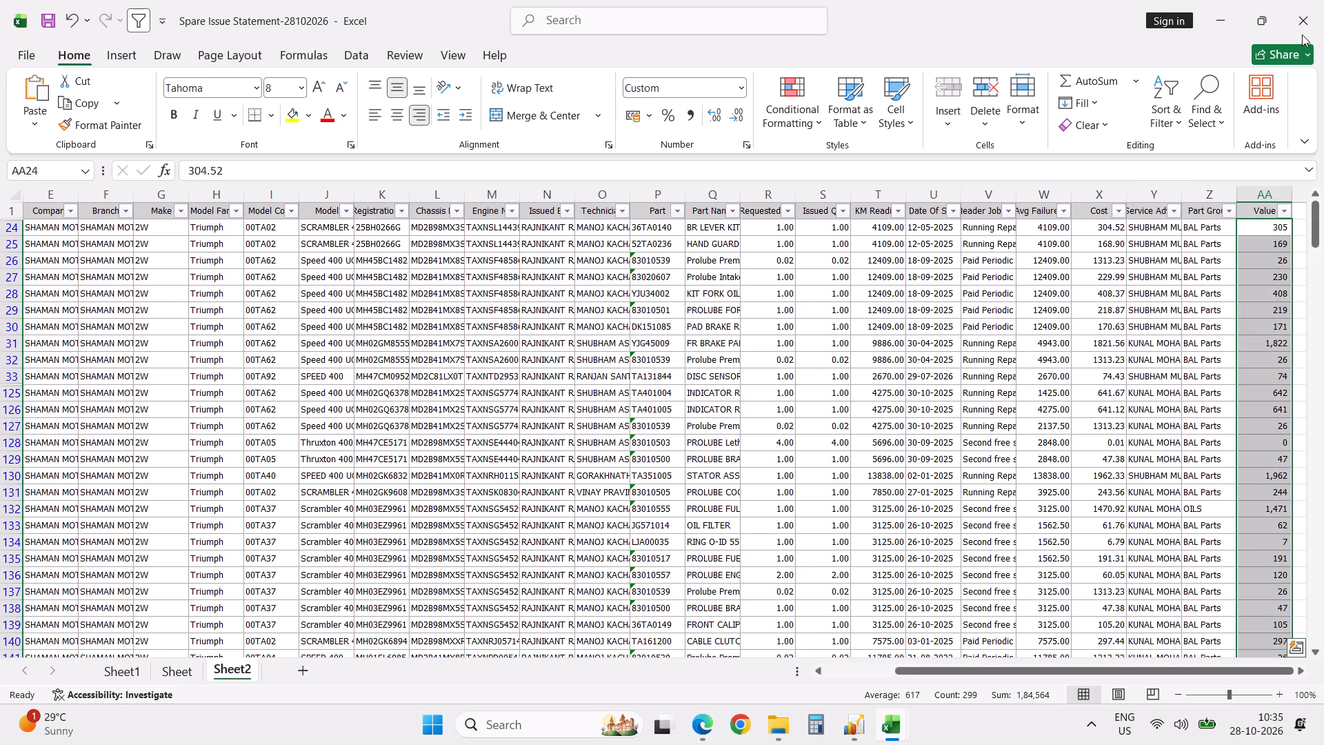
# Close the Spare Issue Statement-28102026 and Part Stock Valuation-24102026 workbooks, saving their changes.
pyautogui.click(1302, 32)
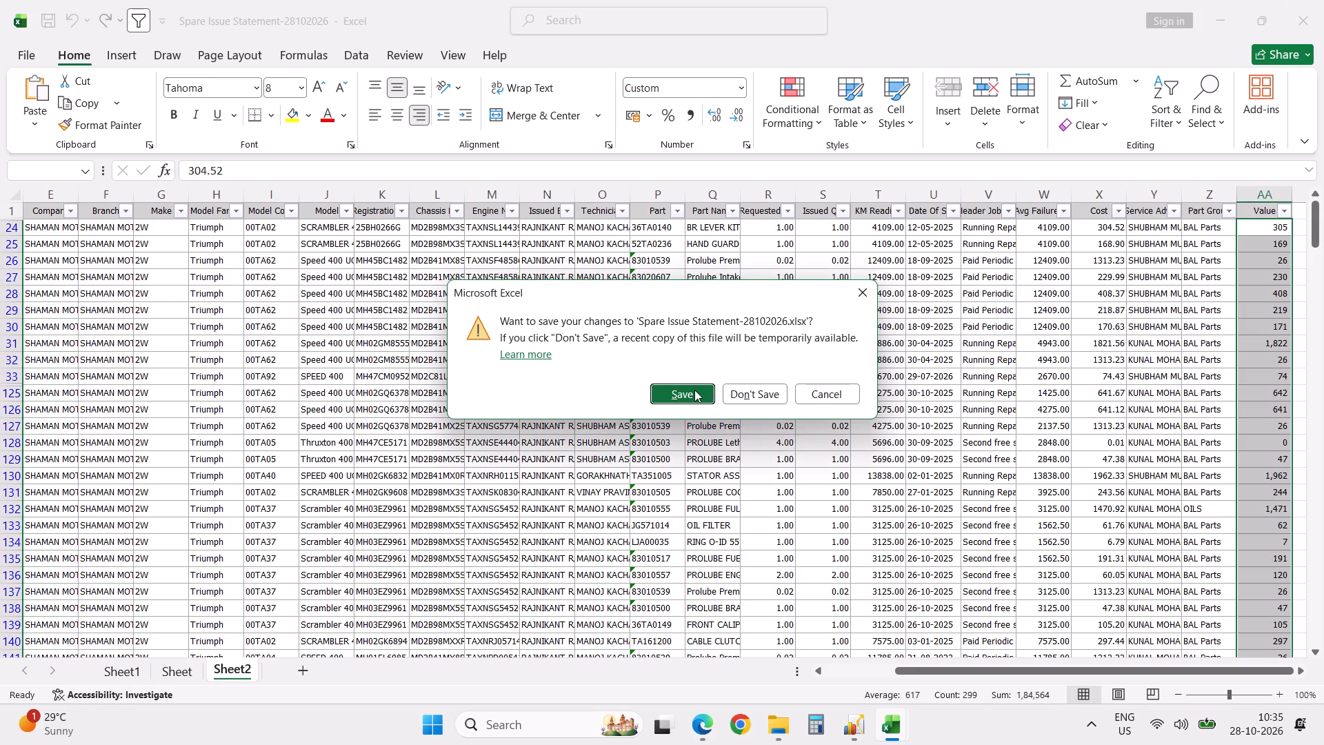
pyautogui.click(694, 390)
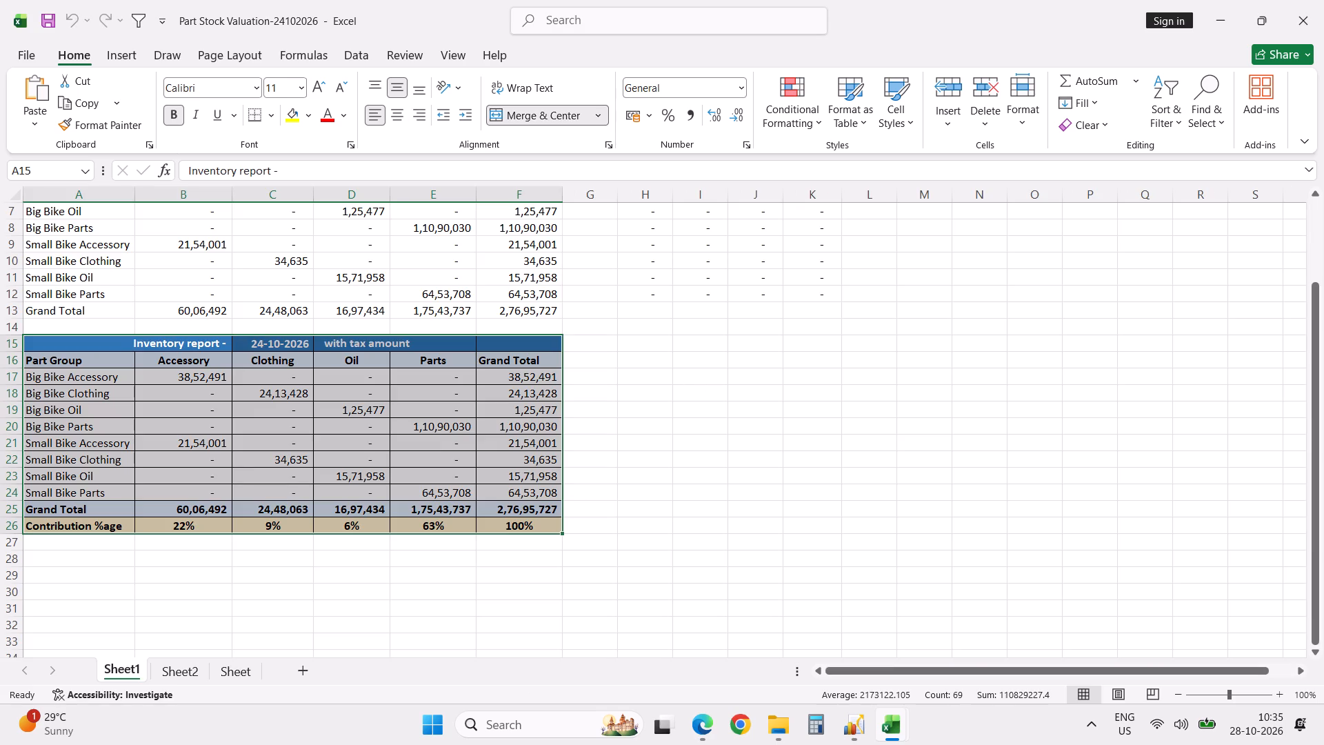
pyautogui.click(1306, 24)
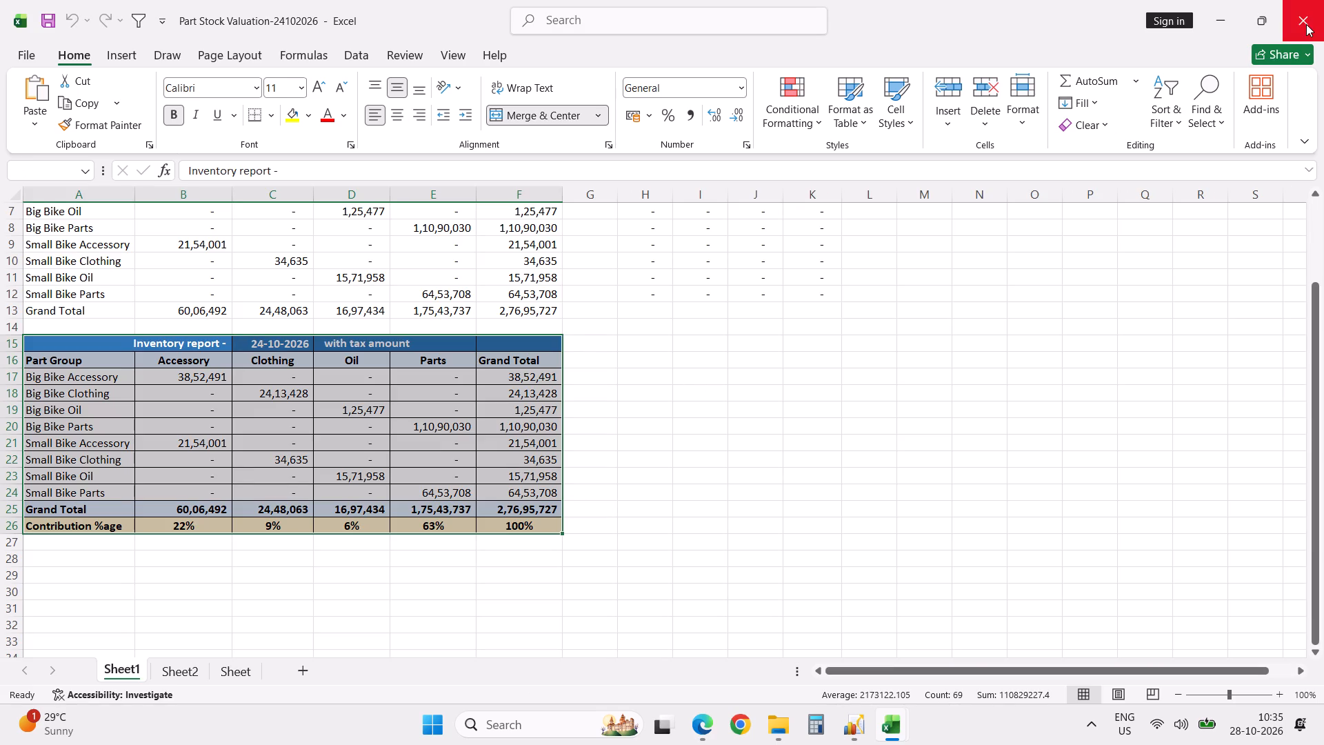
pyautogui.click(680, 395)
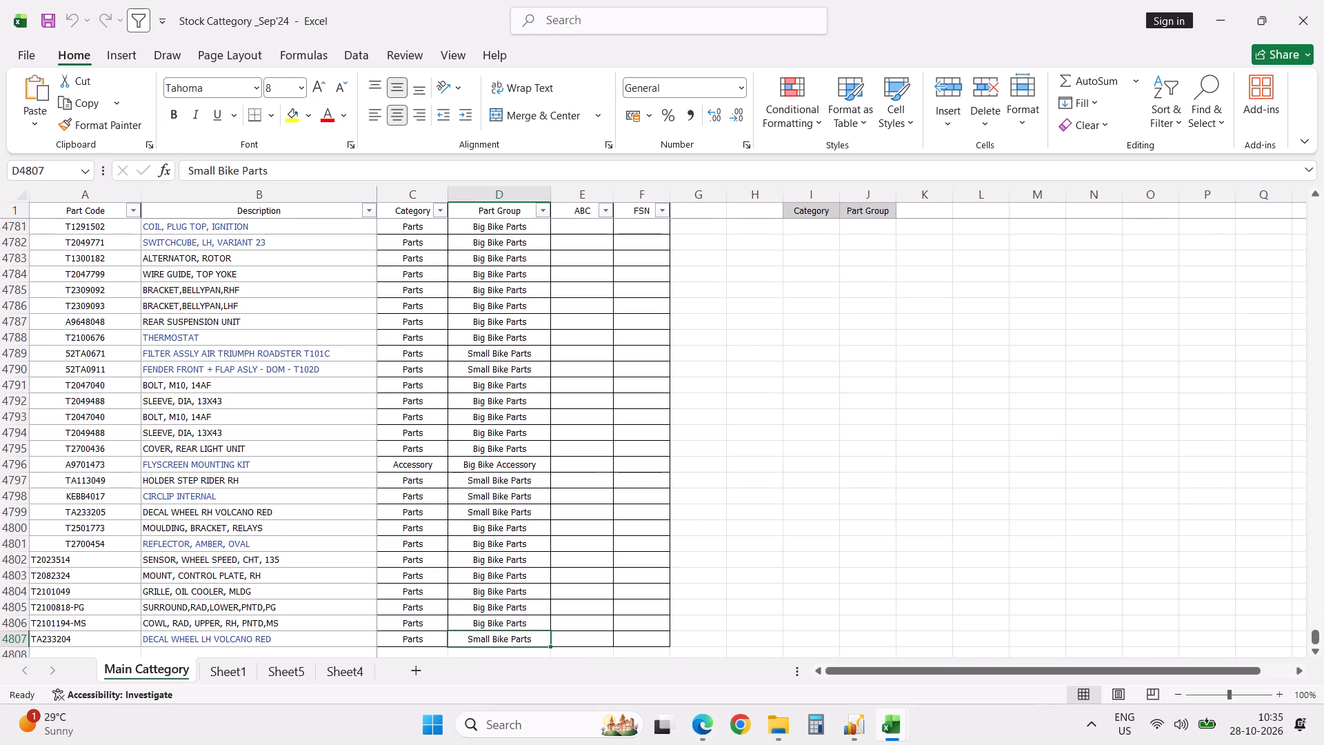
# Close the Stock Cattegory _Sep'24 and New AMC_ABC_Oct 2026 workbooks.
pyautogui.click(1298, 8)
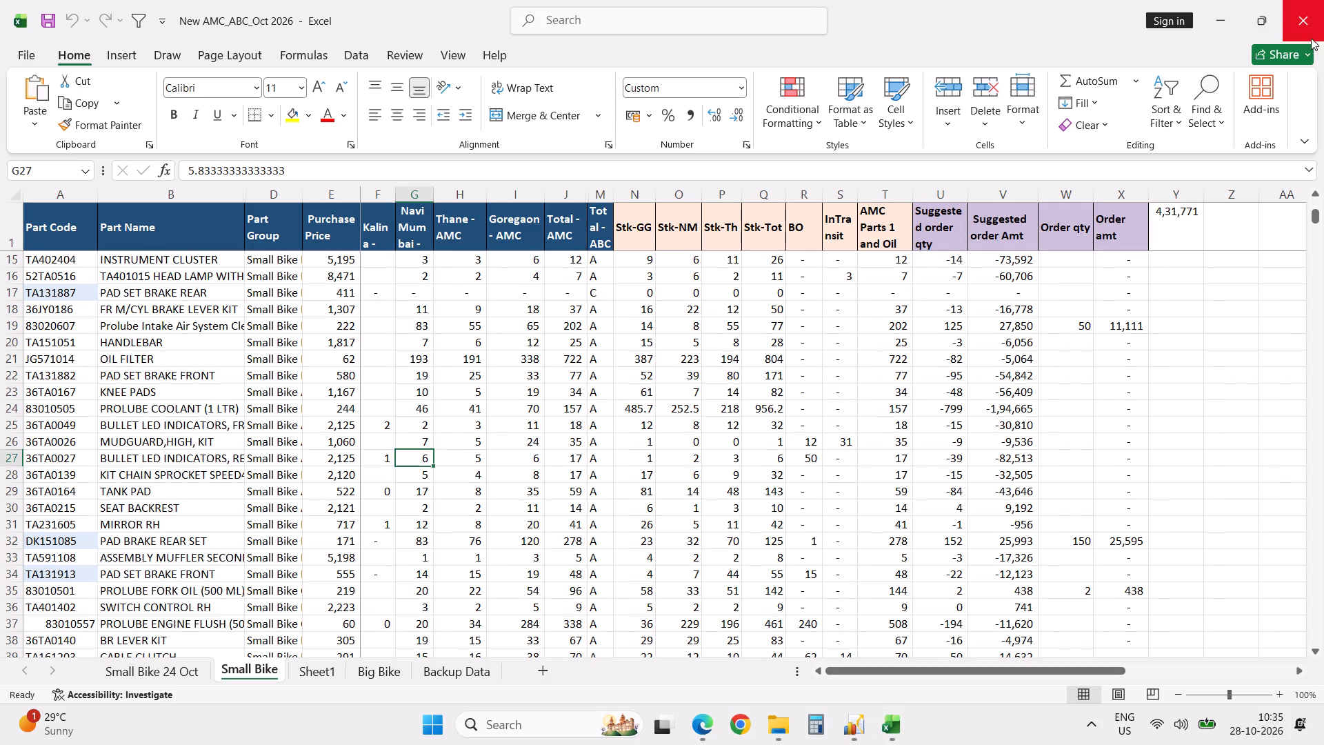
pyautogui.click(1310, 28)
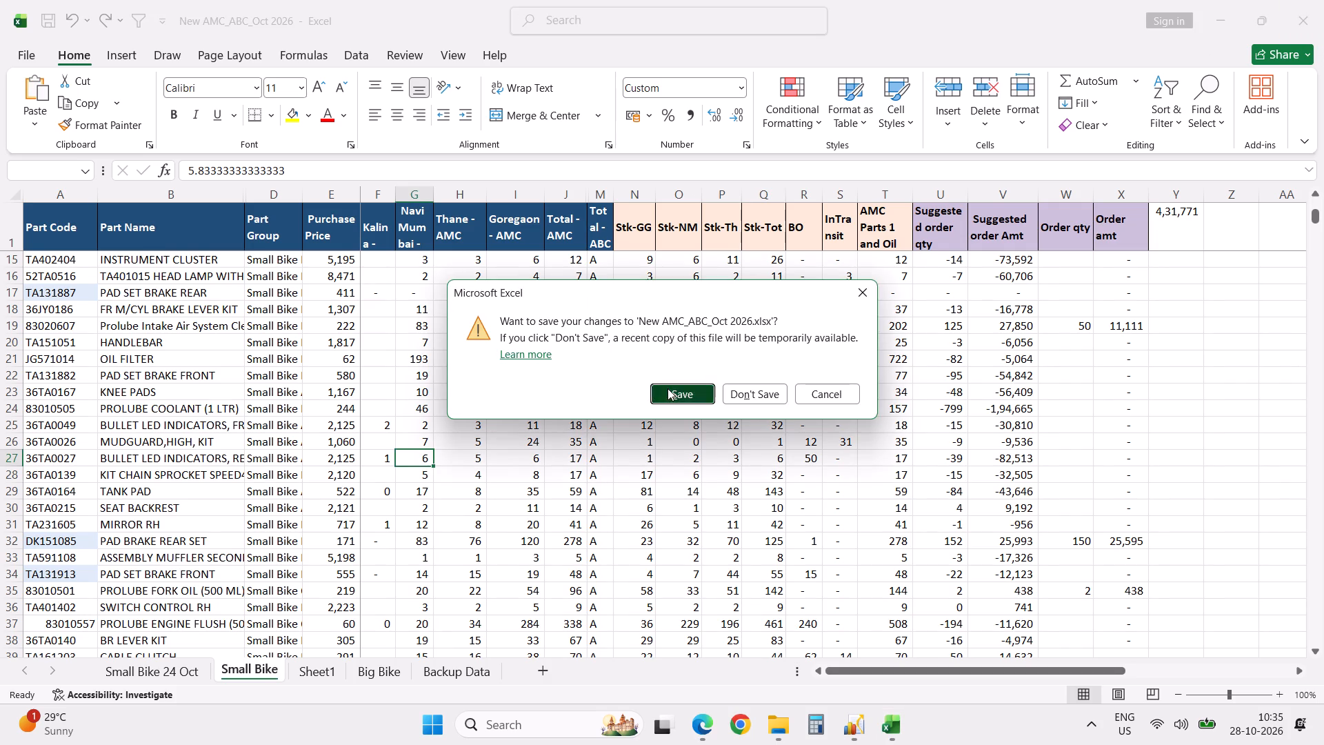